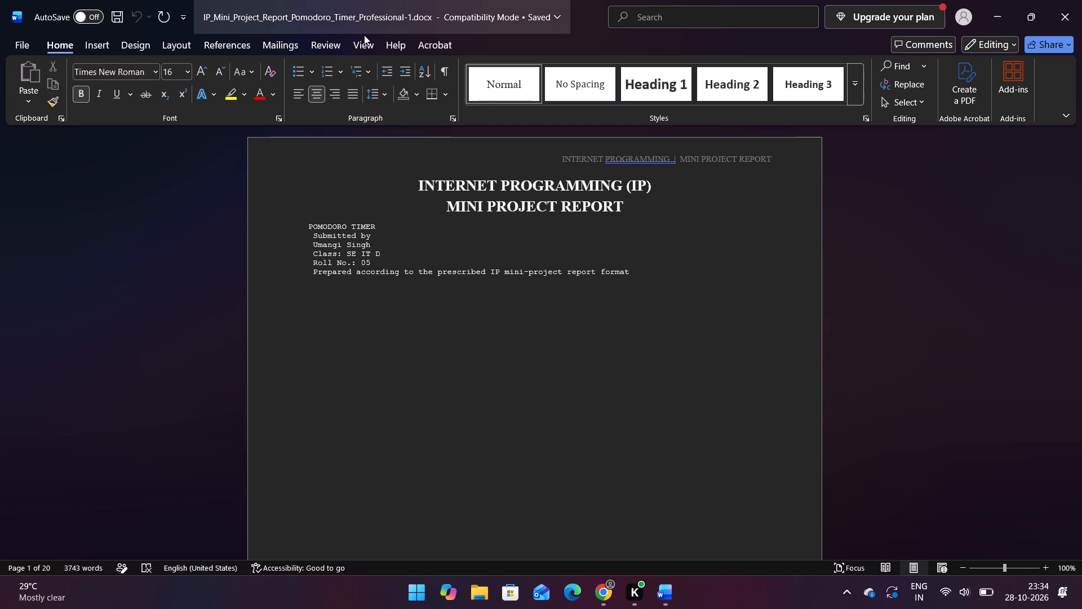
Delete the "INTERNET PROGRAMMING | MINI PROJECT REPORT" text from the report's page header and return to the body.
{"action": "double_click", "coordinate": [717, 158]}
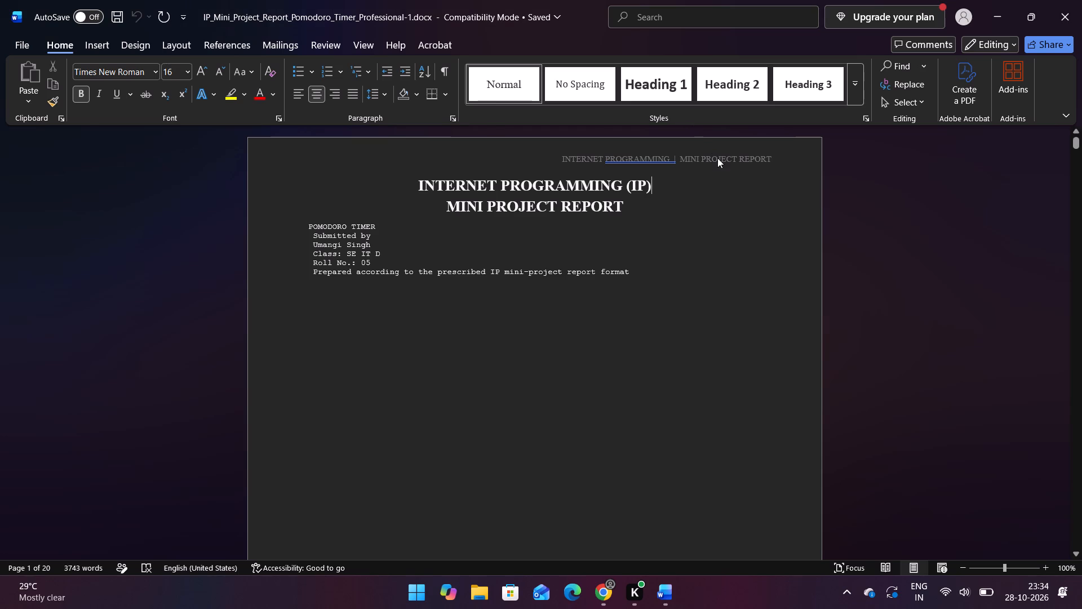
{"action": "left_click", "coordinate": [777, 158]}
{"action": "left_click", "coordinate": [777, 158]}
{"action": "left_click_drag", "start_coordinate": [777, 158], "coordinate": [694, 158]}
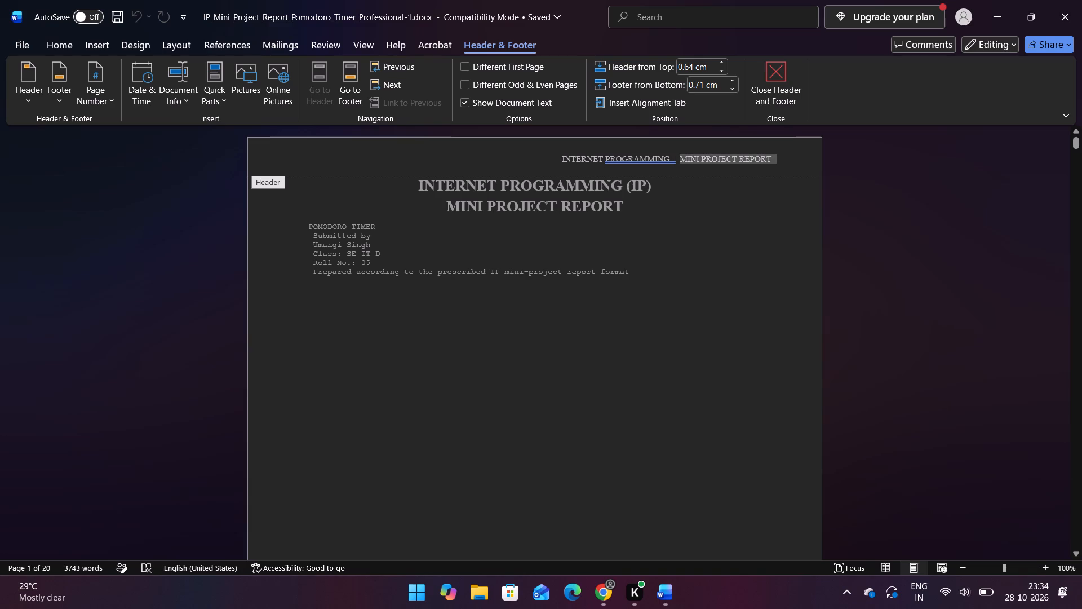
{"action": "left_click_drag", "start_coordinate": [694, 158], "coordinate": [548, 136]}
{"action": "key", "text": "BackSpace"}
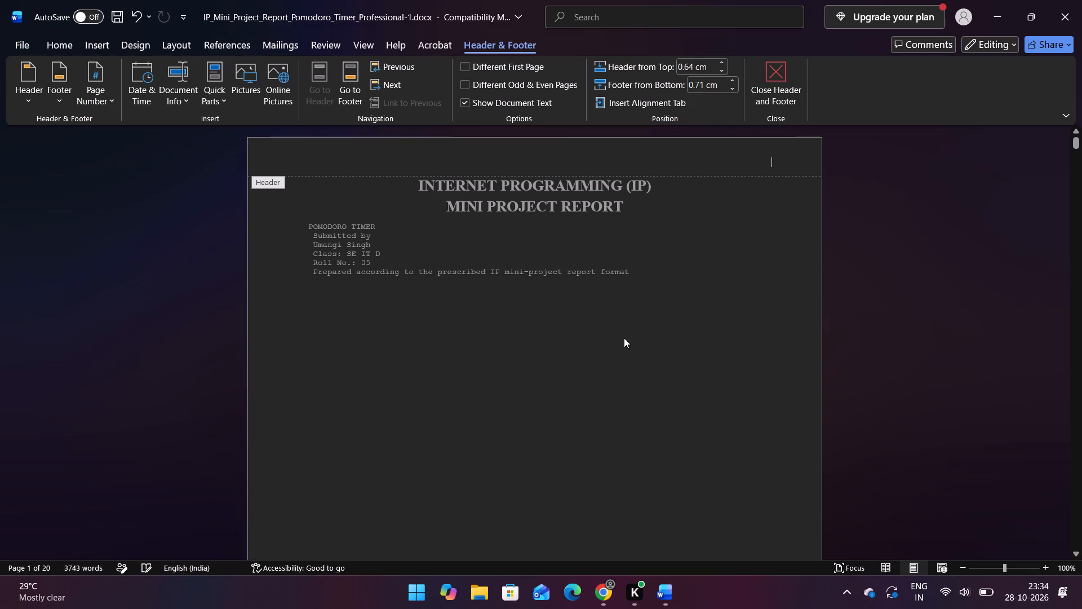
{"action": "left_click", "coordinate": [623, 338]}
{"action": "double_click", "coordinate": [623, 338]}
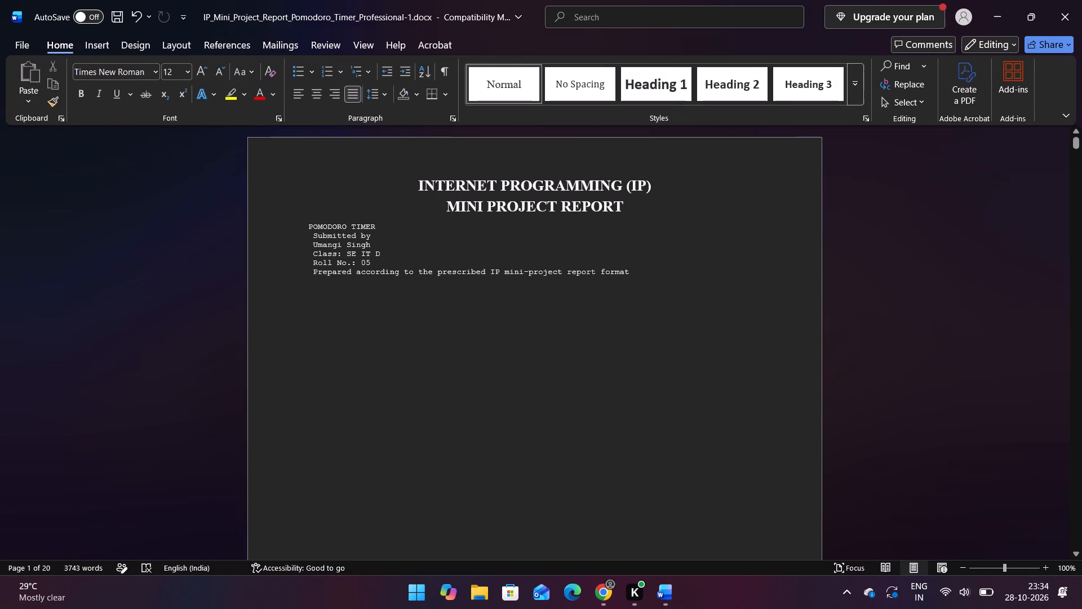
With the report's header open for editing, look through the Building Blocks Organizer for a reusable header, without inserting anything.
{"action": "double_click", "coordinate": [476, 155]}
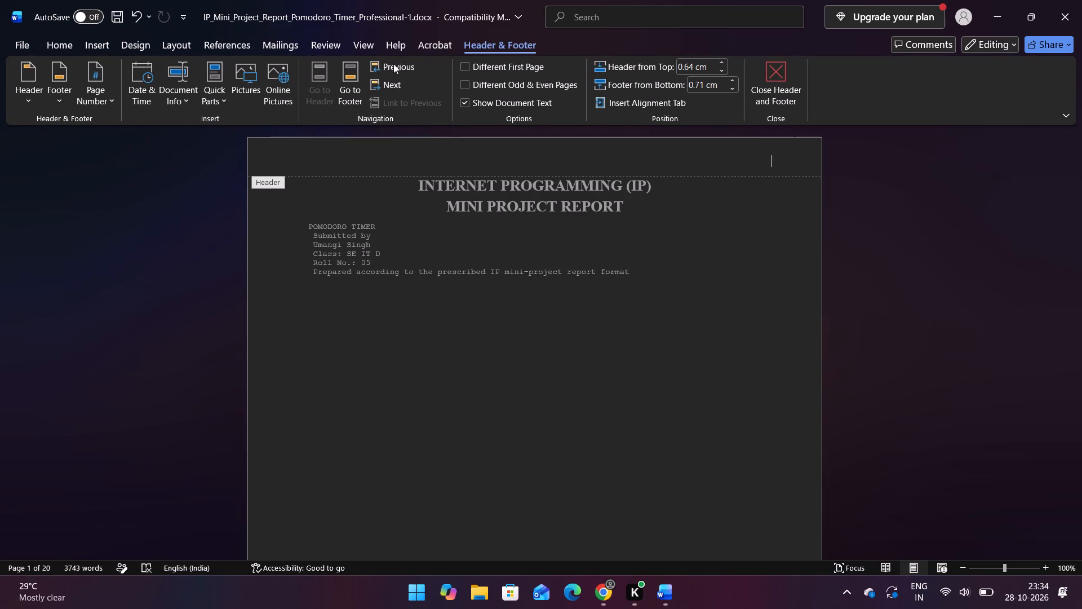
{"action": "left_click", "coordinate": [99, 37]}
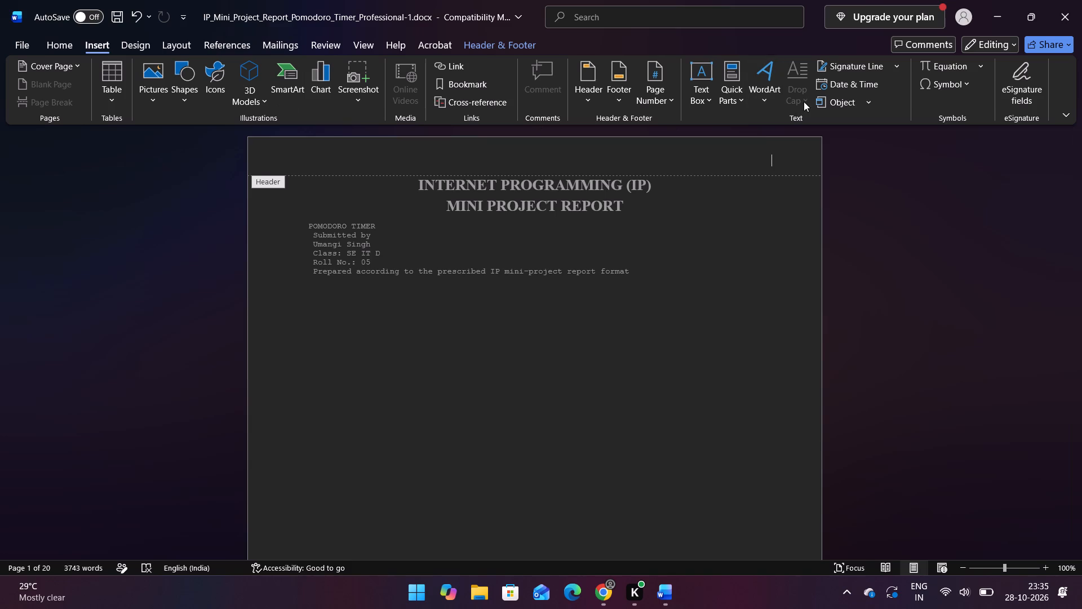
{"action": "left_click", "coordinate": [731, 83]}
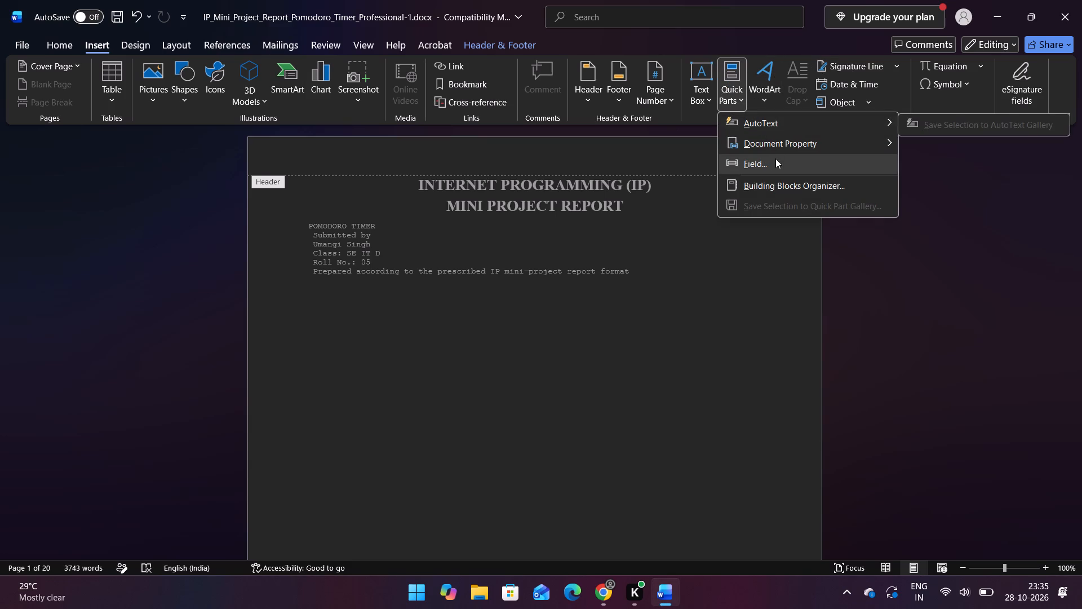
{"action": "left_click", "coordinate": [781, 182]}
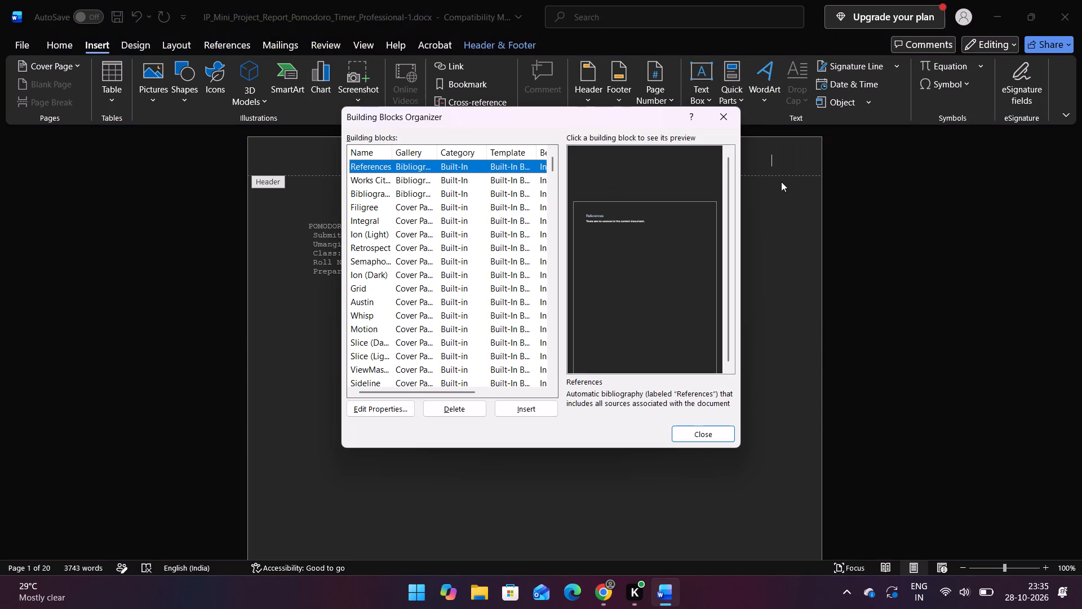
{"action": "left_click", "coordinate": [712, 111]}
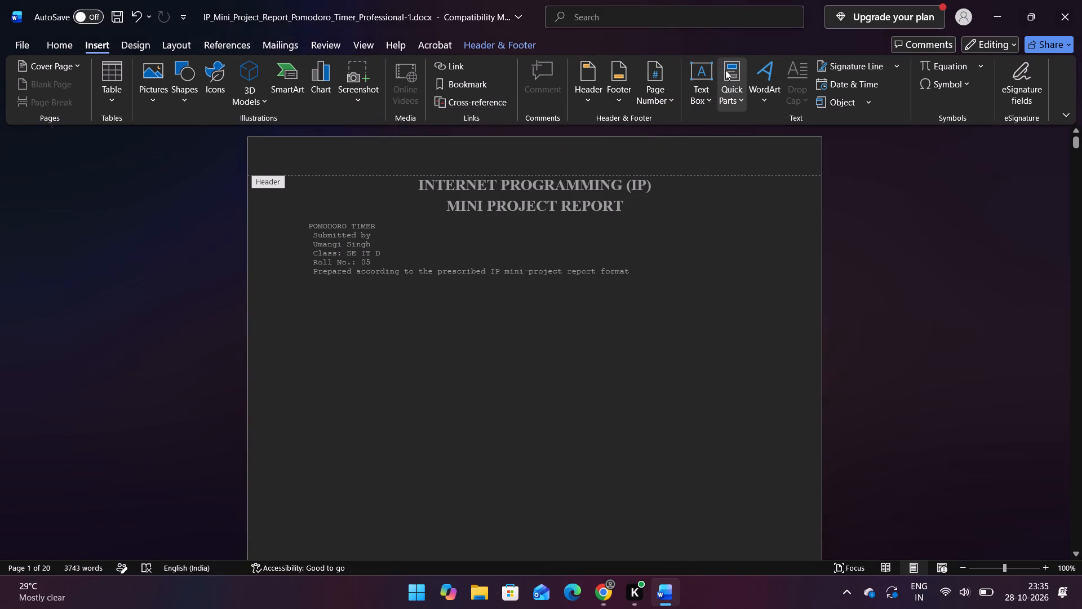
{"action": "left_click", "coordinate": [729, 74]}
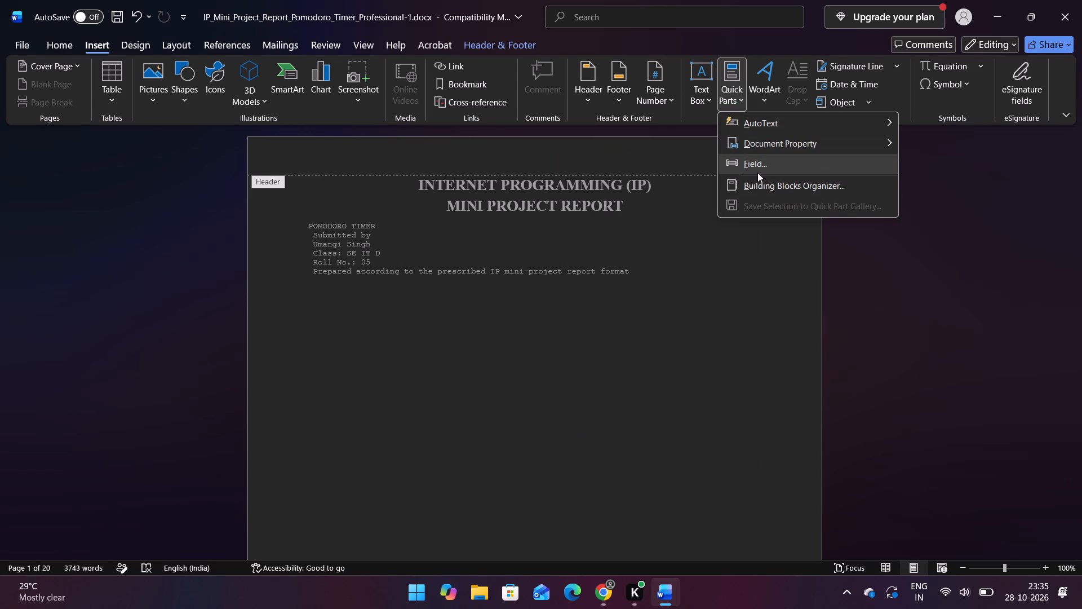
{"action": "left_click", "coordinate": [761, 183]}
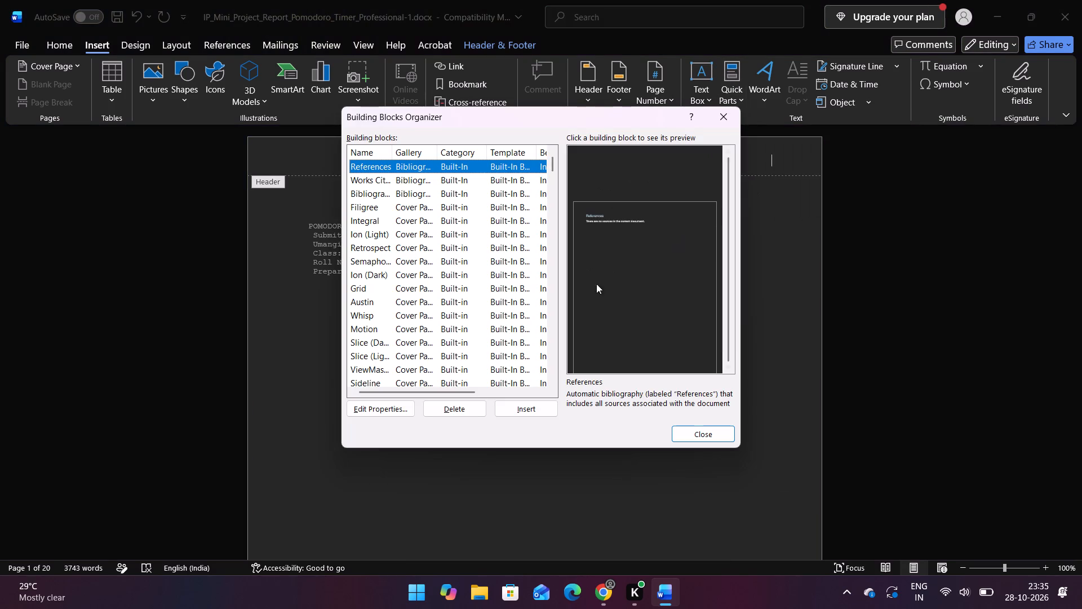
{"action": "scroll", "coordinate": [468, 289], "scroll_direction": "down", "scroll_amount": 4}
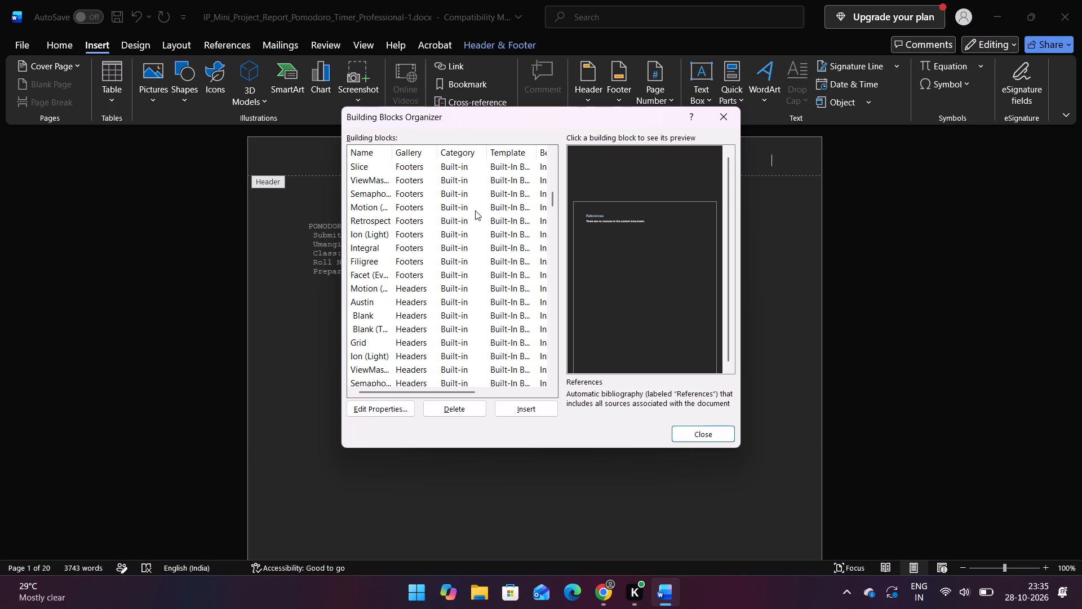
{"action": "scroll", "coordinate": [475, 210], "scroll_direction": "up", "scroll_amount": 6}
{"action": "left_click", "coordinate": [690, 426]}
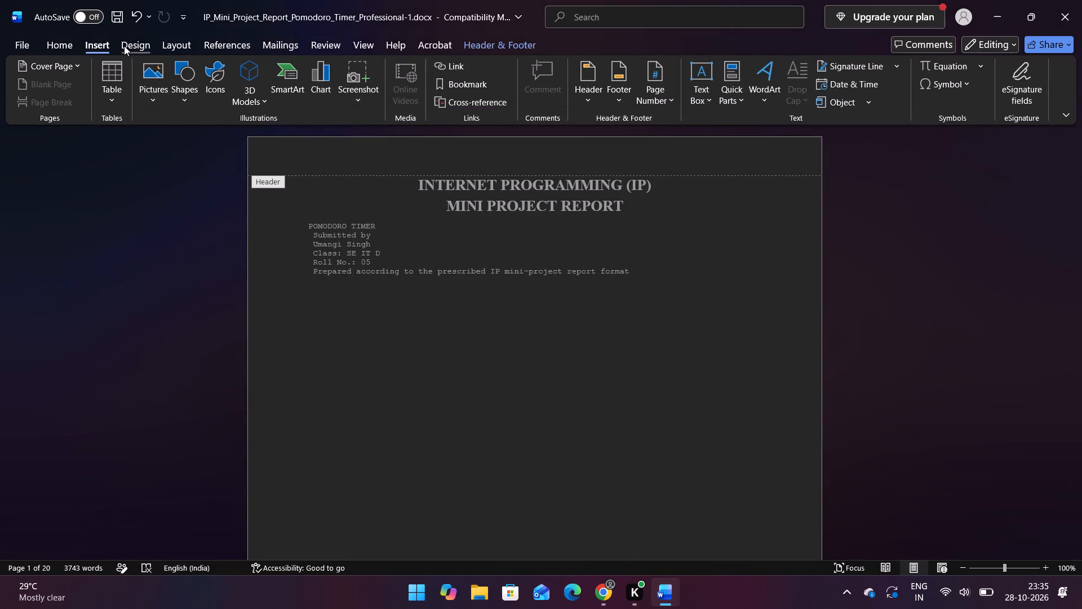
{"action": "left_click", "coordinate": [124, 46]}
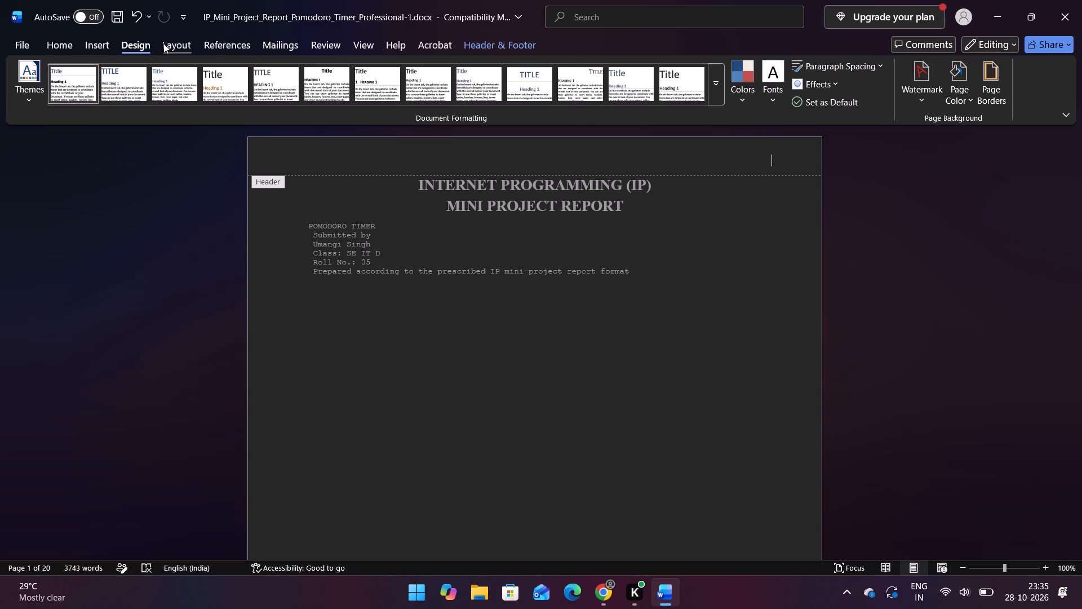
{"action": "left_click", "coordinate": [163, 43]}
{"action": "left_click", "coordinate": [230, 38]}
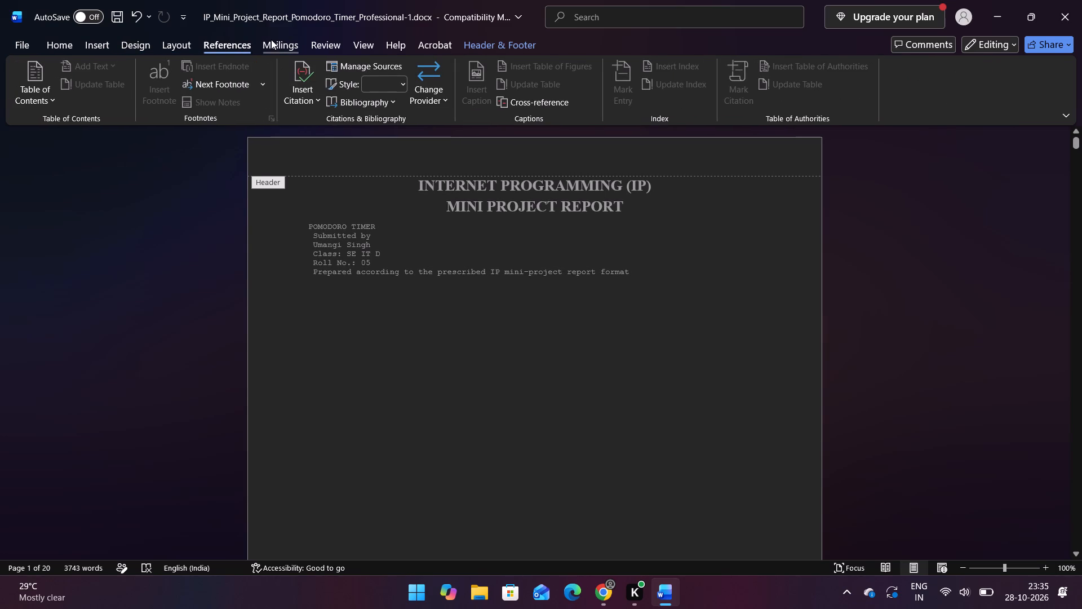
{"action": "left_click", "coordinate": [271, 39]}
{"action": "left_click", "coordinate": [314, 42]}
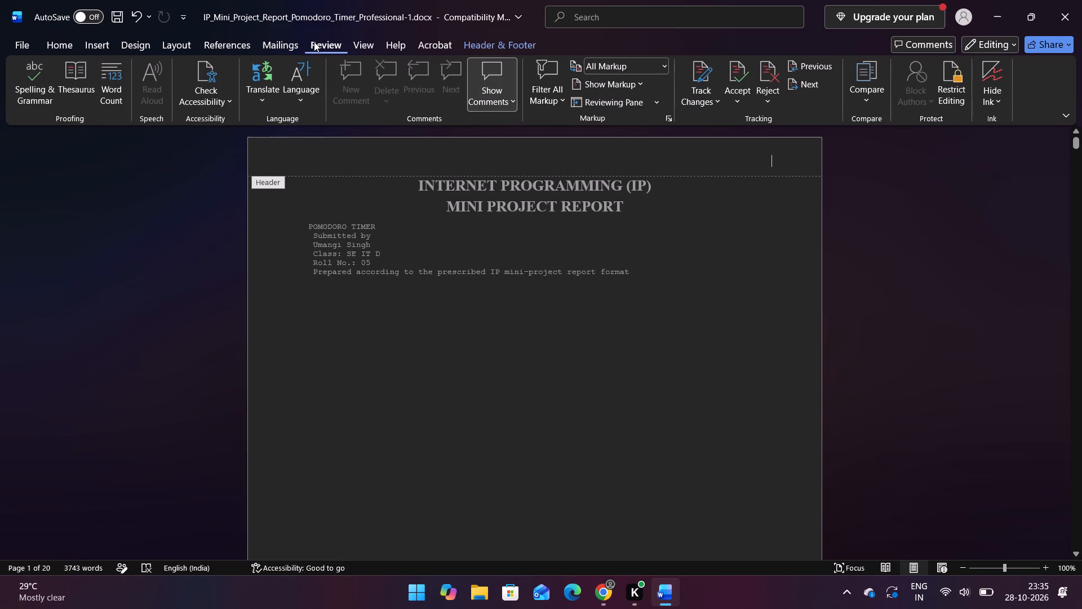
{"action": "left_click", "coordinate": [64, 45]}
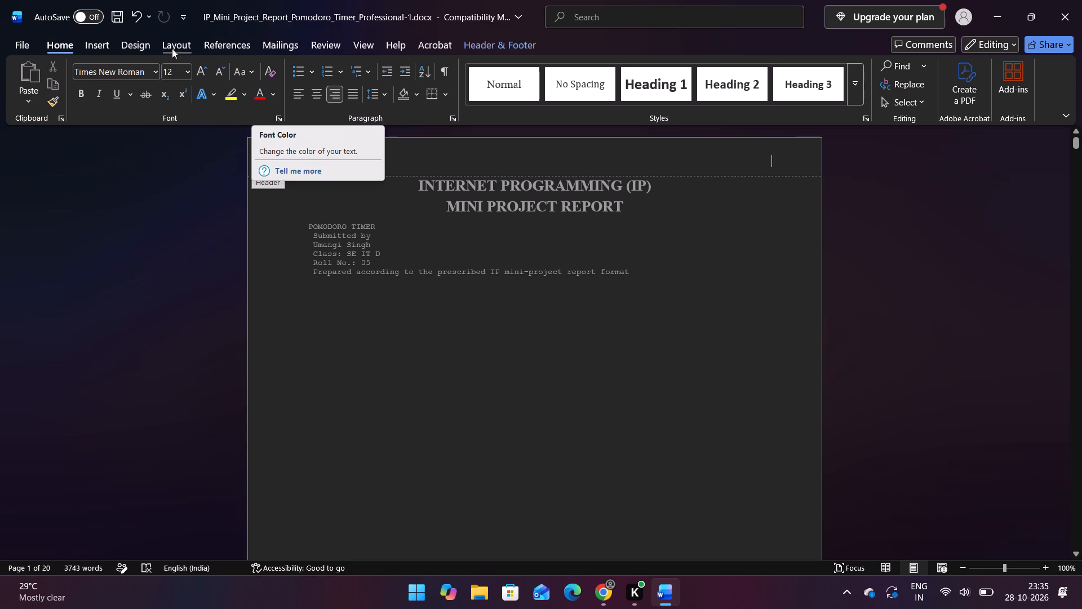
Look through the built-in header gallery for a suitable header, without applying one.
{"action": "left_click", "coordinate": [90, 44]}
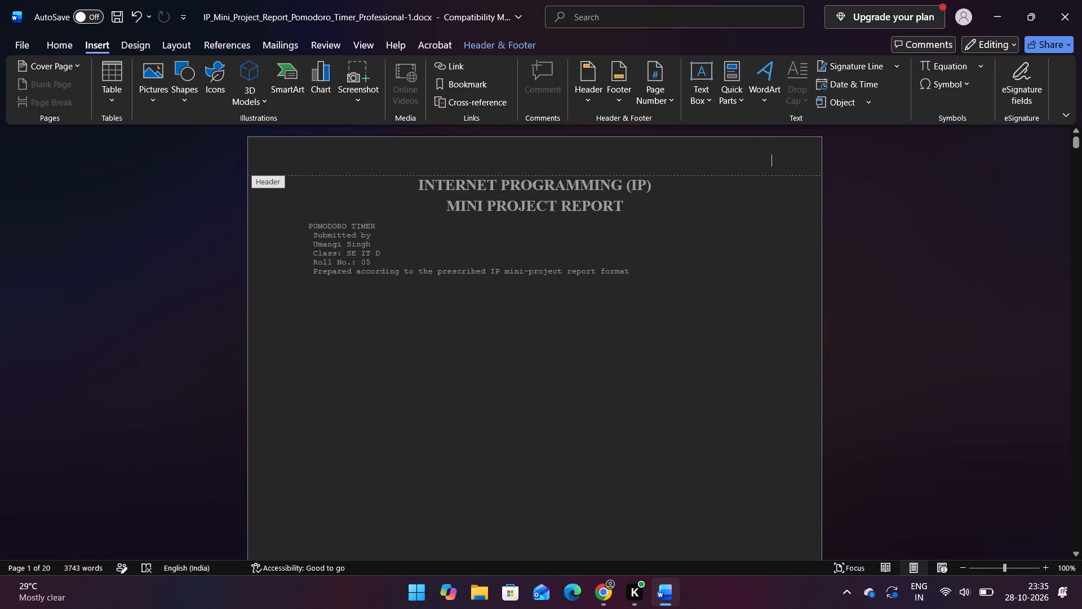
{"action": "left_click", "coordinate": [587, 78]}
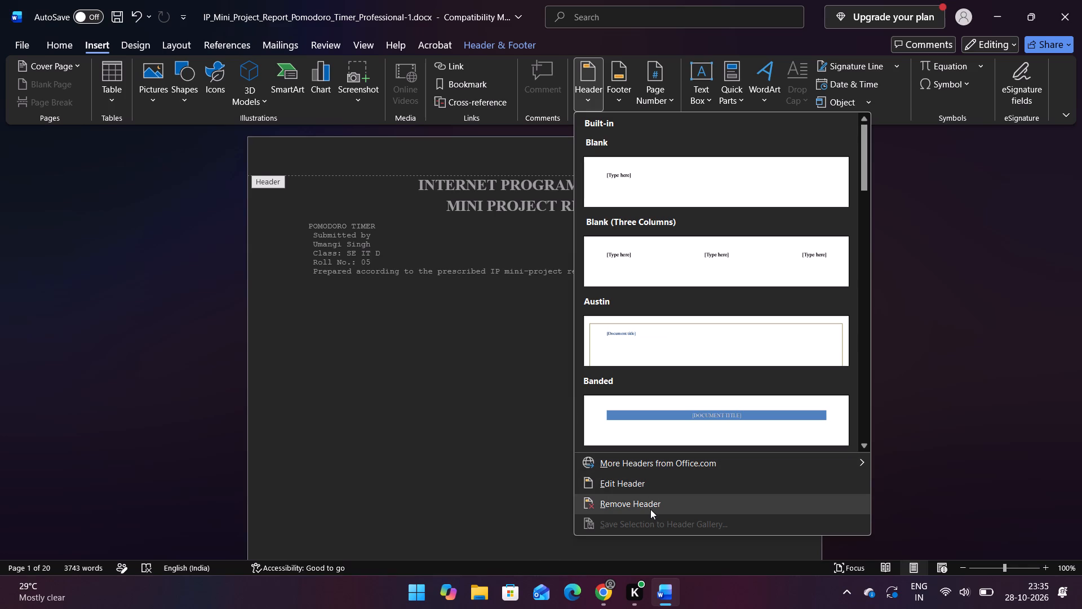
{"action": "scroll", "coordinate": [672, 409], "scroll_direction": "down", "scroll_amount": 16}
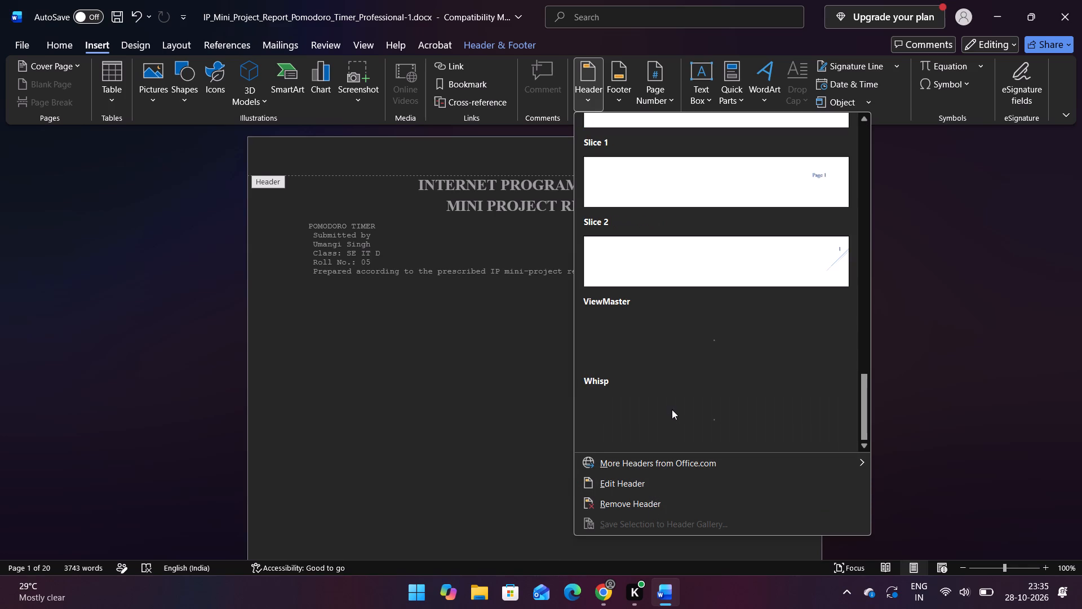
{"action": "scroll", "coordinate": [672, 409], "scroll_direction": "down", "scroll_amount": 20}
{"action": "scroll", "coordinate": [672, 409], "scroll_direction": "down", "scroll_amount": 15}
{"action": "scroll", "coordinate": [672, 409], "scroll_direction": "up", "scroll_amount": 6}
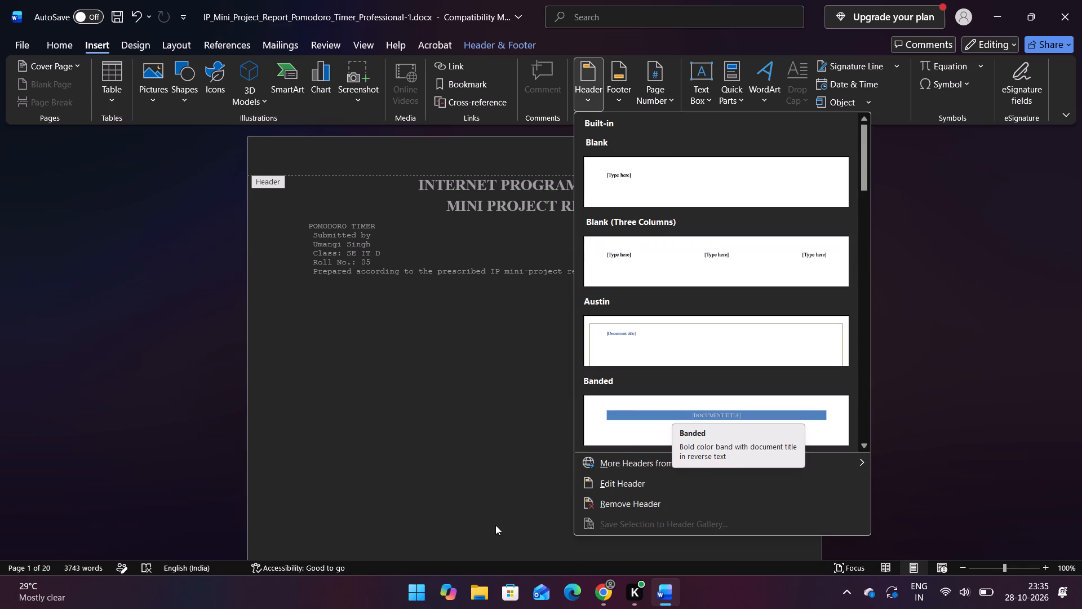
{"action": "left_click", "coordinate": [495, 525]}
Open the recent document PS 2 Exp11.docx to check its department banner, and close it again.
{"action": "left_click", "coordinate": [480, 594]}
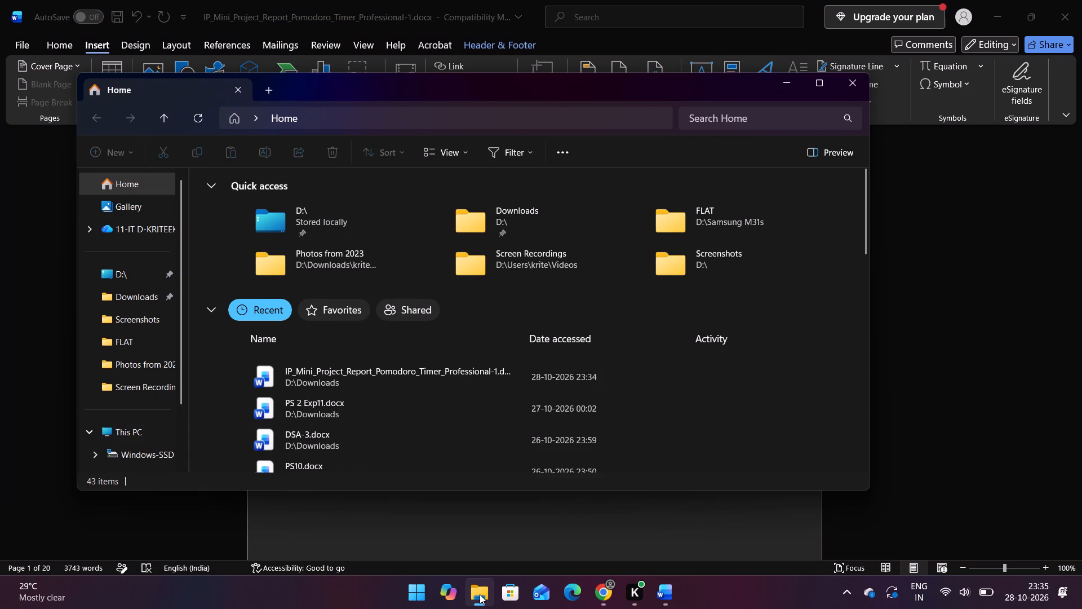
{"action": "double_click", "coordinate": [387, 402]}
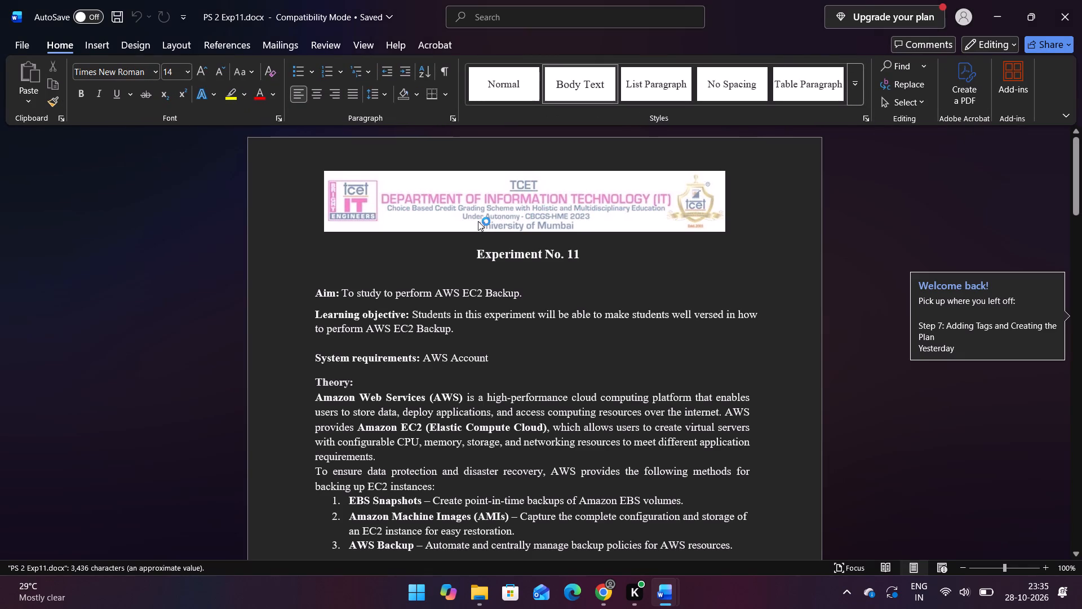
{"action": "left_click", "coordinate": [1081, 0]}
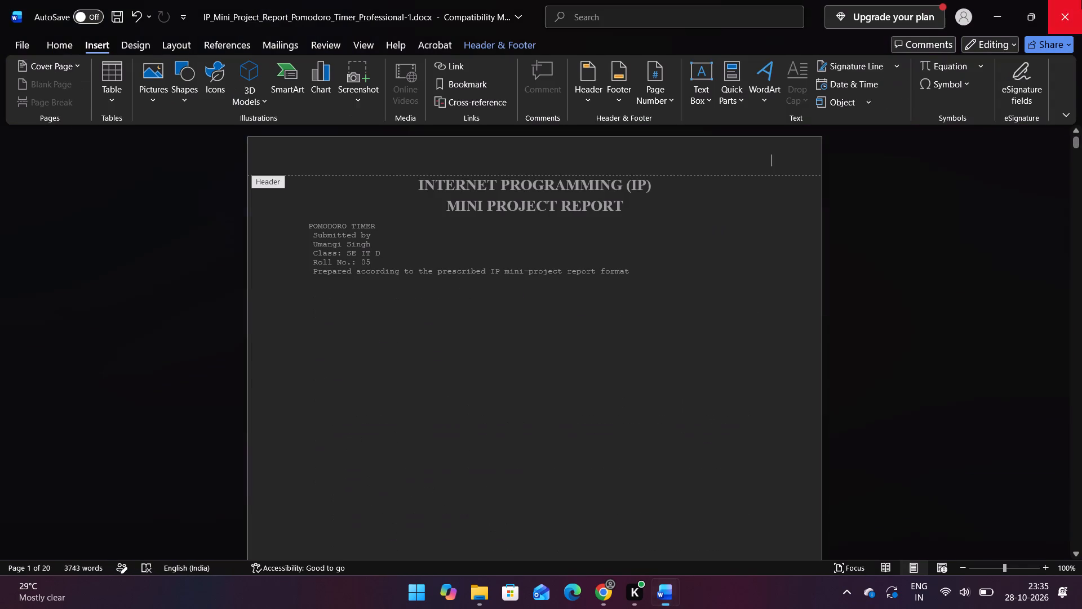
Open the recent document DSA-3.docx from File Explorer and enable editing for it.
{"action": "left_click", "coordinate": [486, 593]}
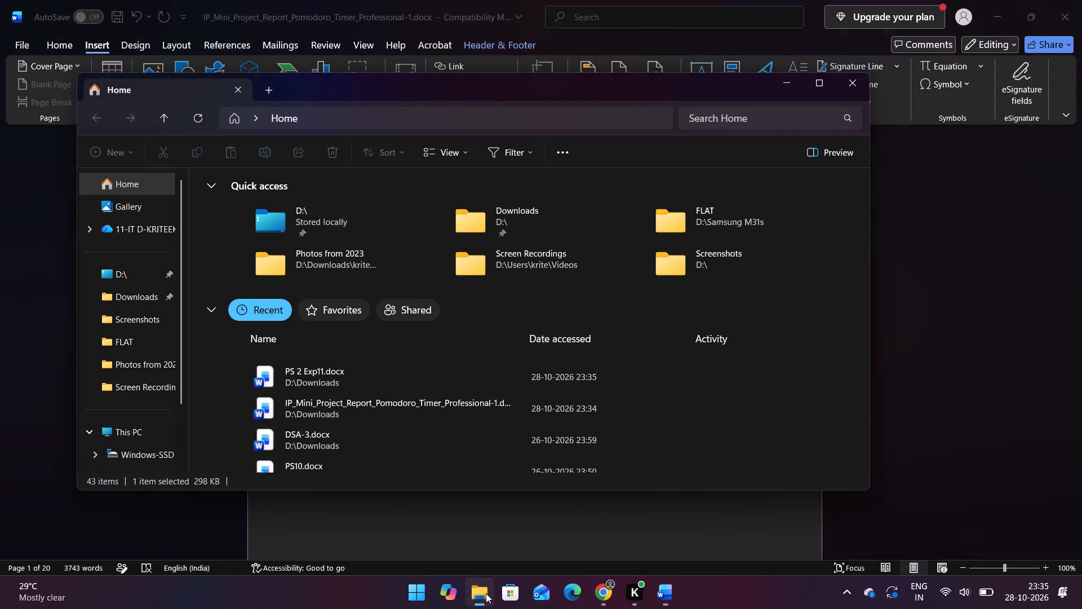
{"action": "double_click", "coordinate": [397, 440]}
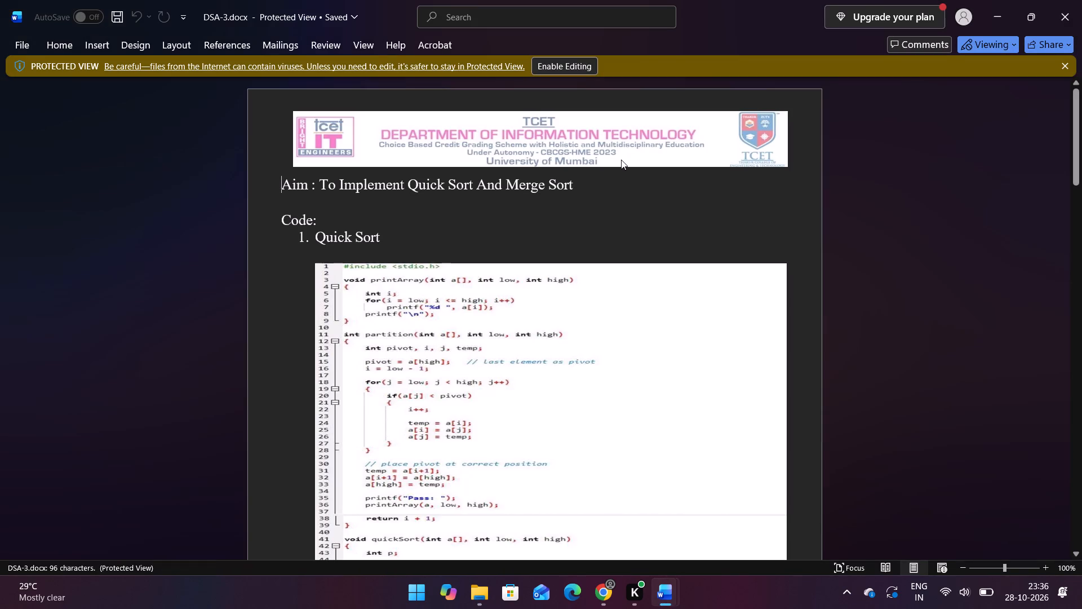
{"action": "double_click", "coordinate": [621, 160]}
{"action": "double_click", "coordinate": [621, 160]}
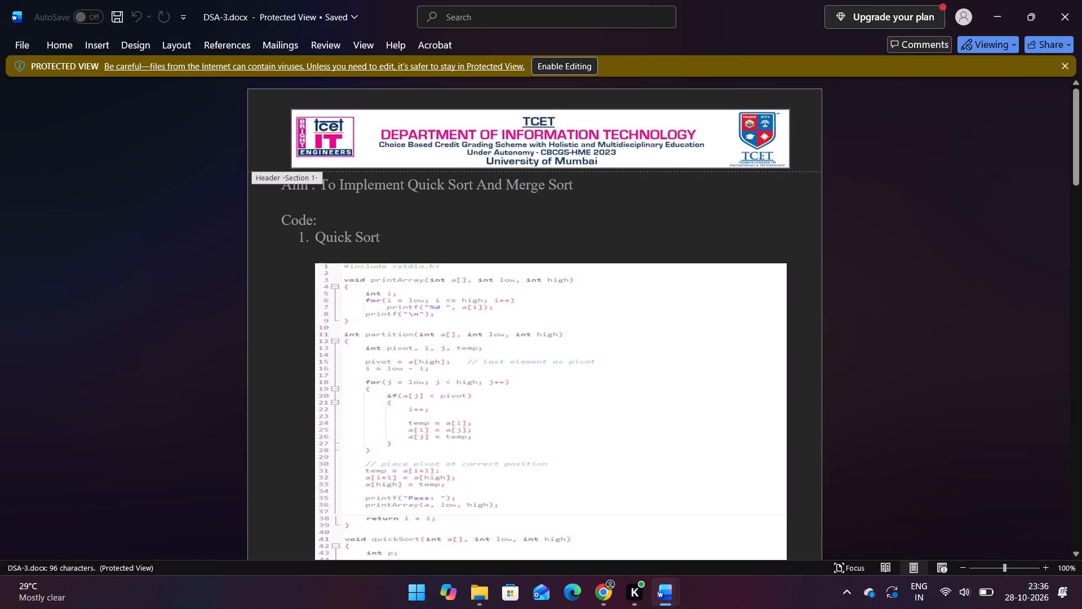
{"action": "left_click", "coordinate": [569, 64]}
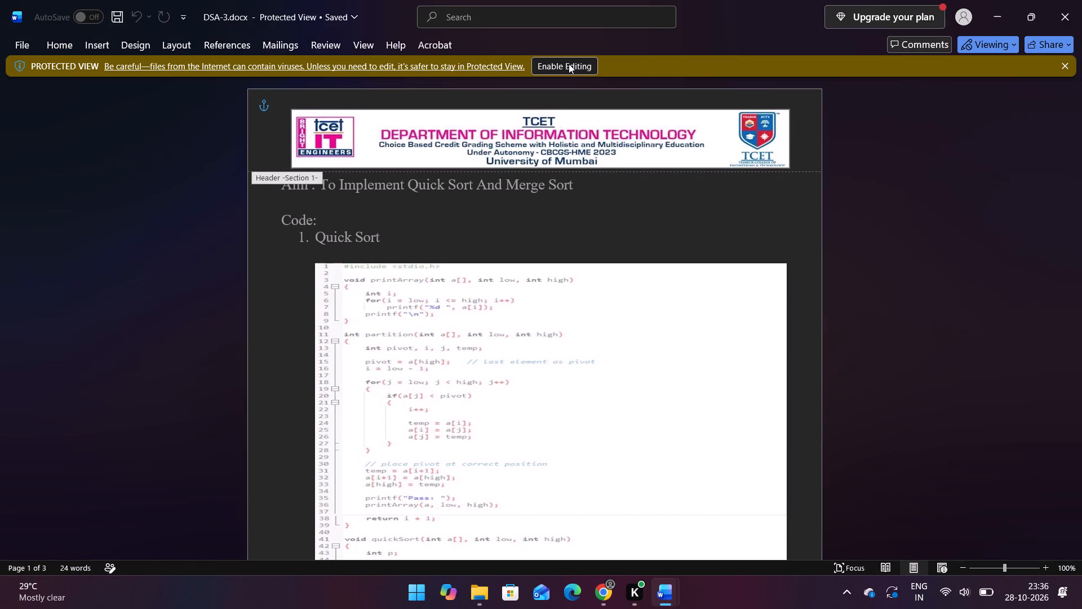
Save the TCET department banner picture from the DSA-3 header to the Quick Part gallery under the name "tcet".
{"action": "double_click", "coordinate": [567, 187]}
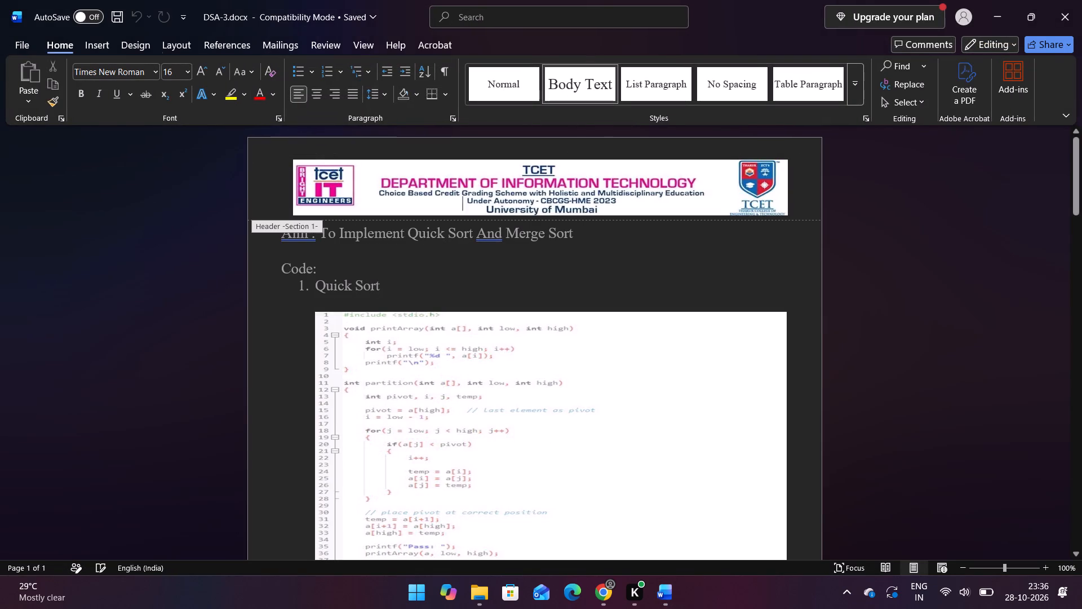
{"action": "left_click", "coordinate": [567, 187]}
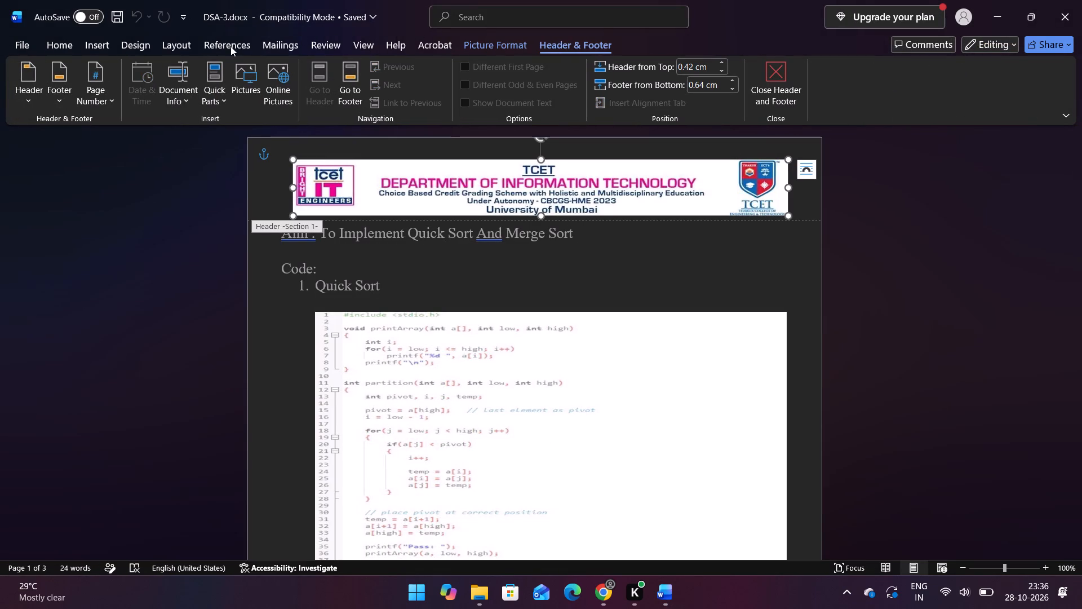
{"action": "left_click", "coordinate": [103, 45]}
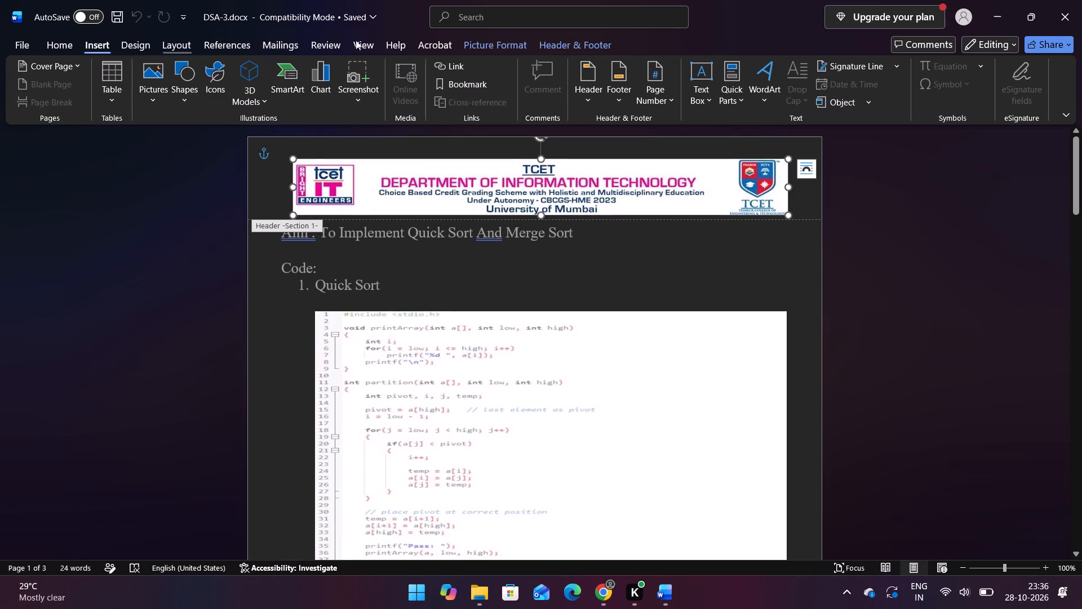
{"action": "left_click", "coordinate": [729, 88]}
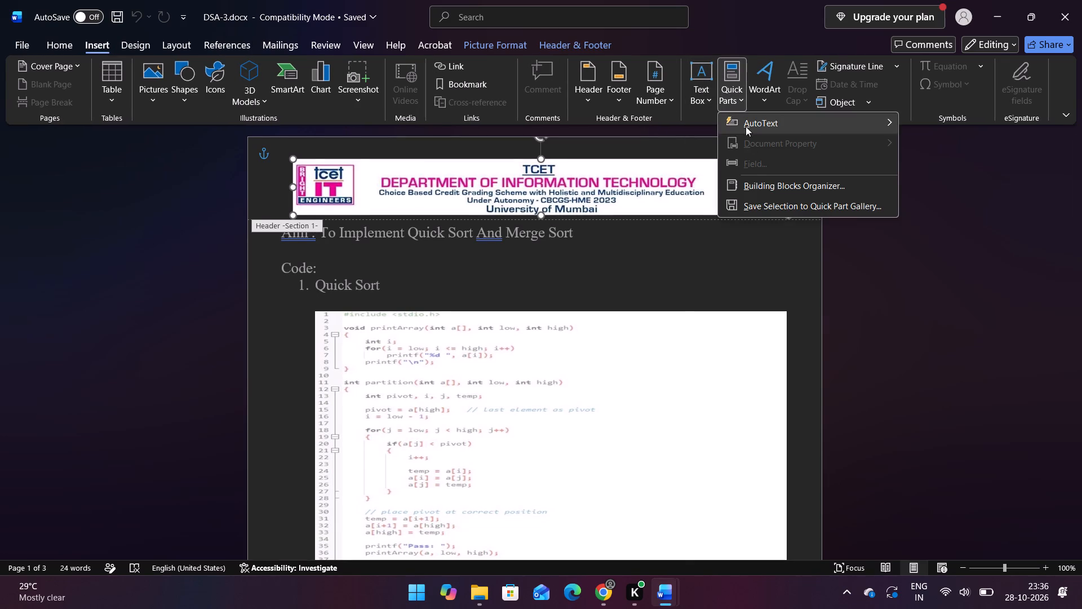
{"action": "left_click", "coordinate": [755, 208]}
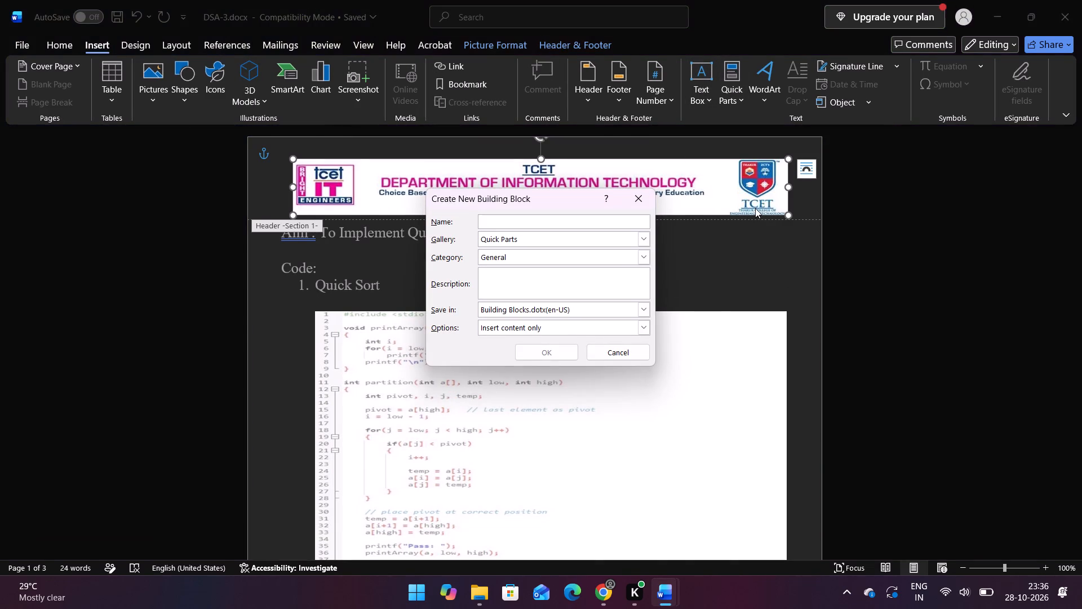
{"action": "type", "text": "tc"}
{"action": "type", "text": "et"}
{"action": "key", "text": "Return"}
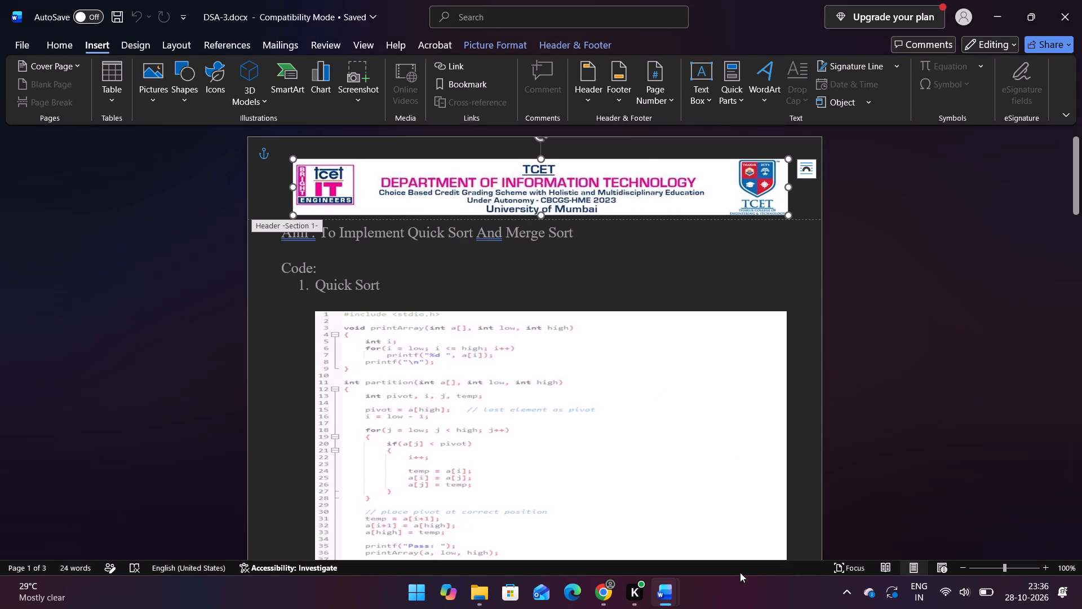
Switch to the Pomodoro Timer report and insert the saved "tcet" Quick Part into its header.
{"action": "left_click", "coordinate": [620, 518]}
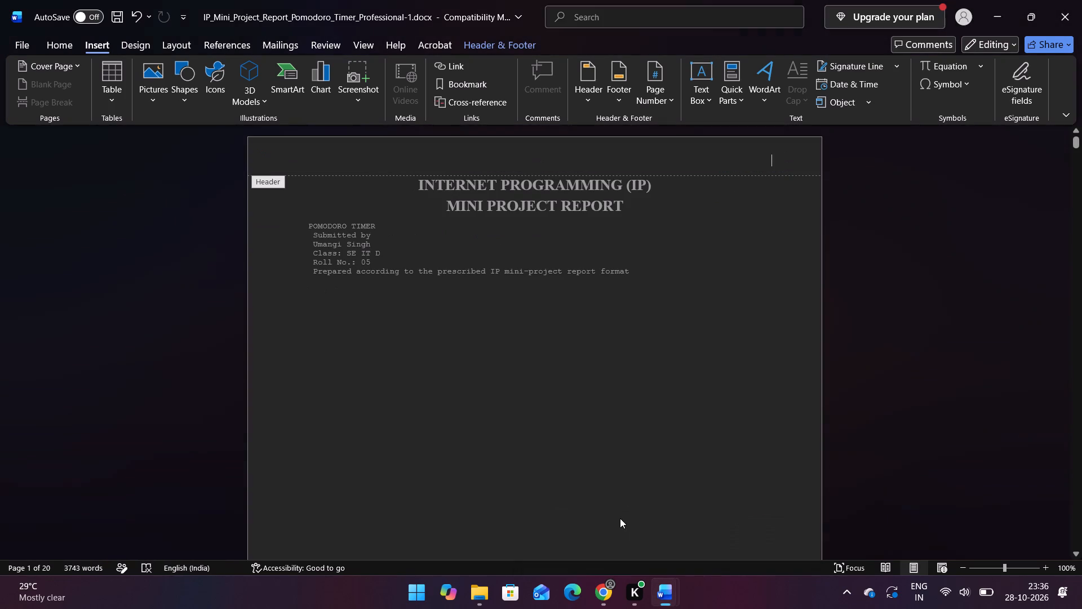
{"action": "left_click", "coordinate": [728, 86]}
{"action": "left_click", "coordinate": [788, 188]}
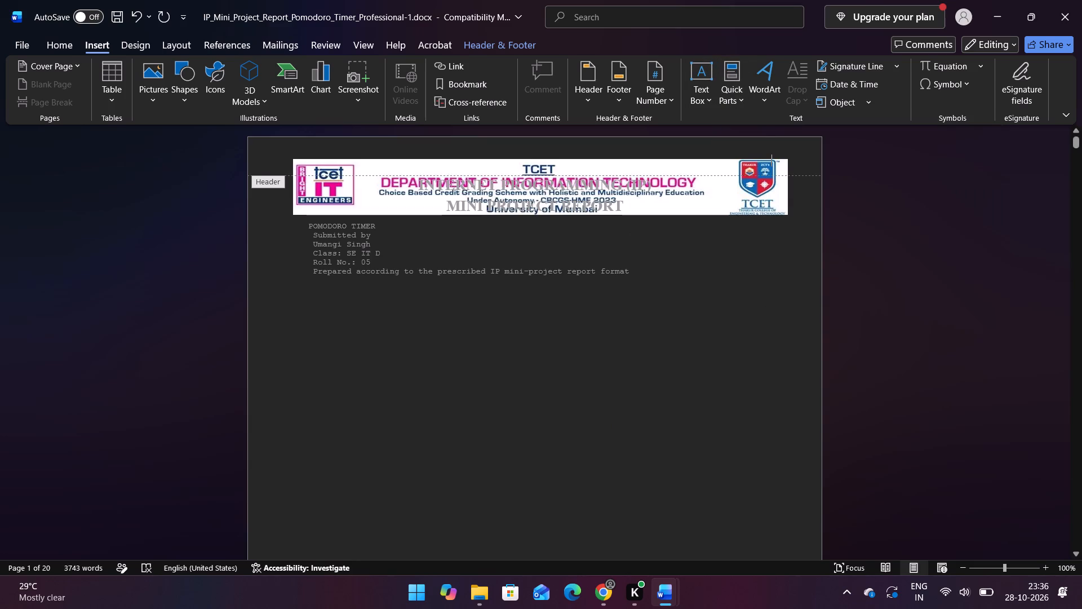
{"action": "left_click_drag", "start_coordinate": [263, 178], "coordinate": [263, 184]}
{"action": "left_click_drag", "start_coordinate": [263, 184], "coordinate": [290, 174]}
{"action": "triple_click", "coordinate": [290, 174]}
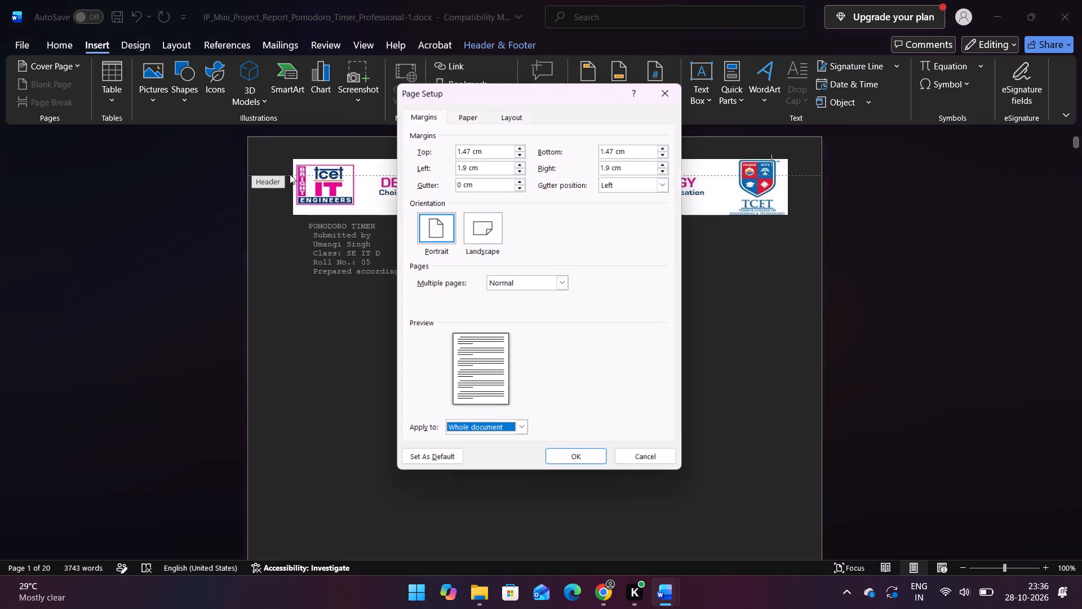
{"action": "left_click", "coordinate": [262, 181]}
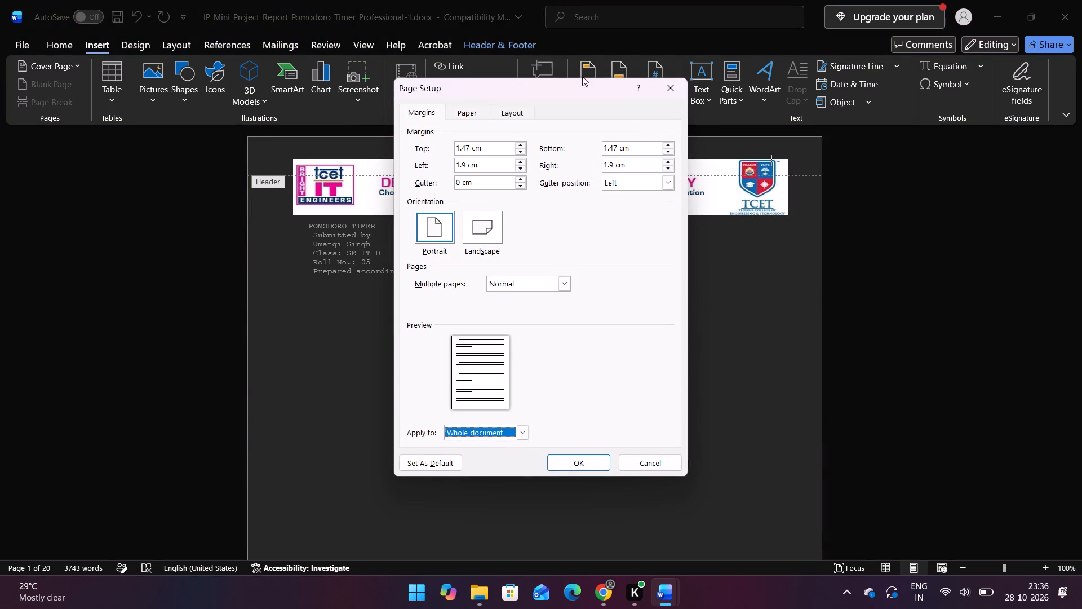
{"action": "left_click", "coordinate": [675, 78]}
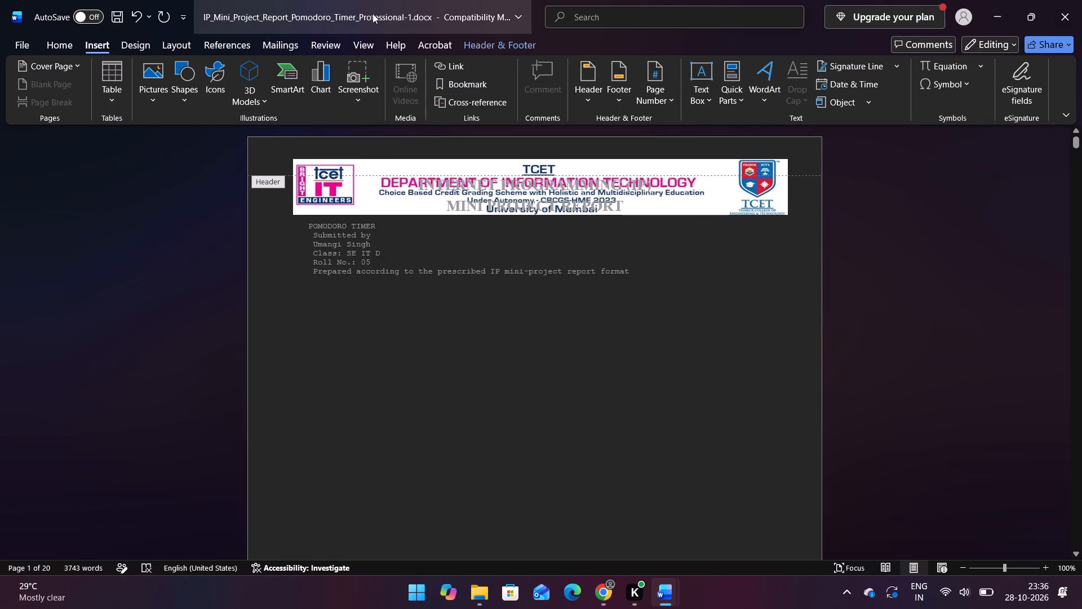
Check the header and footer position settings in DSA-3.docx for comparison, and return to the Pomodoro Timer report.
{"action": "left_click", "coordinate": [519, 43]}
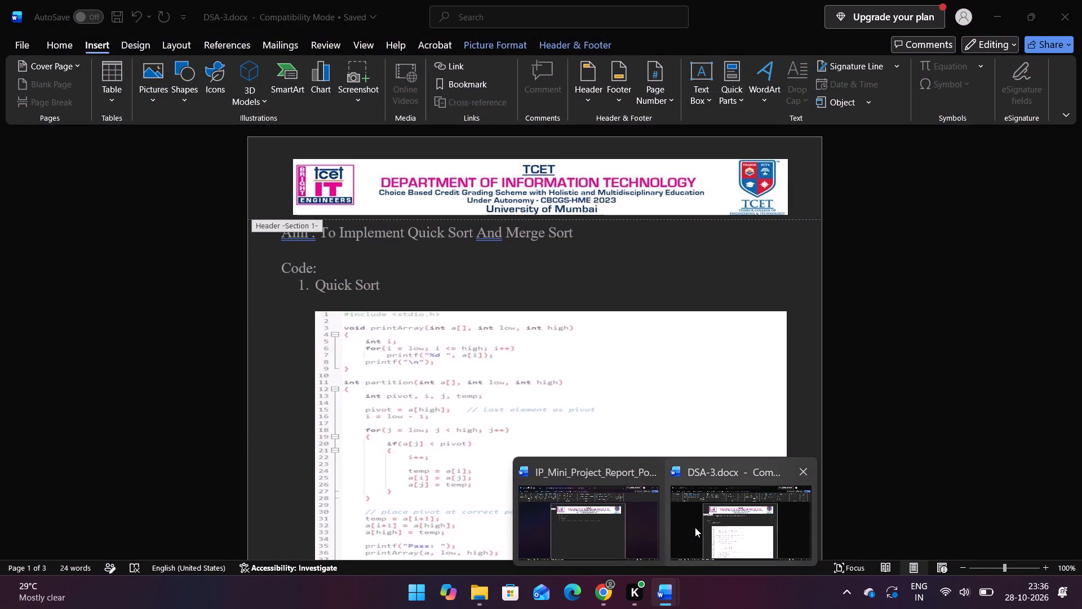
{"action": "left_click", "coordinate": [695, 527]}
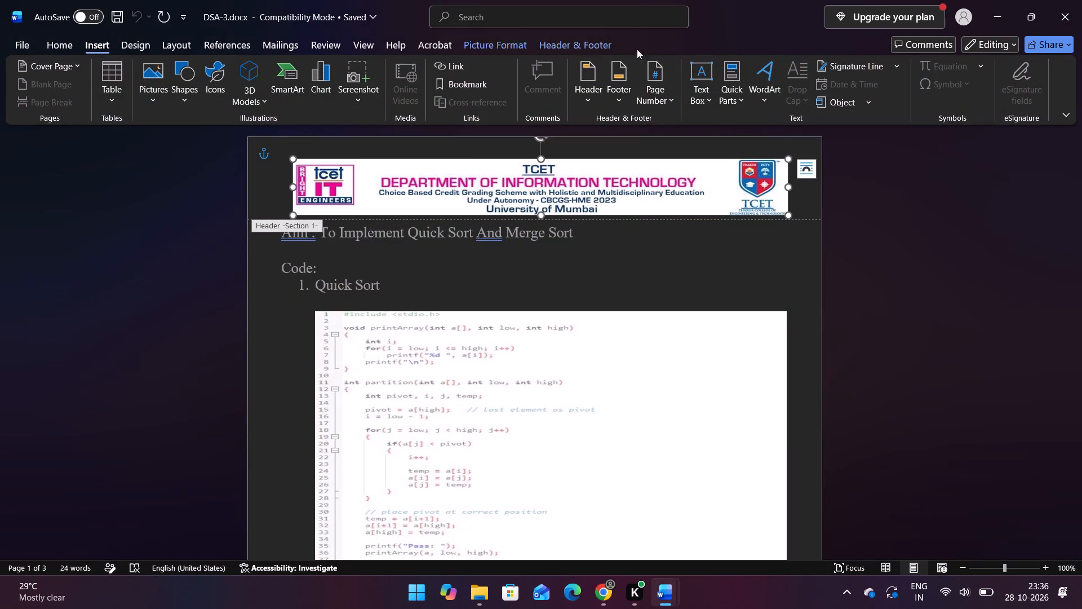
{"action": "left_click", "coordinate": [592, 45]}
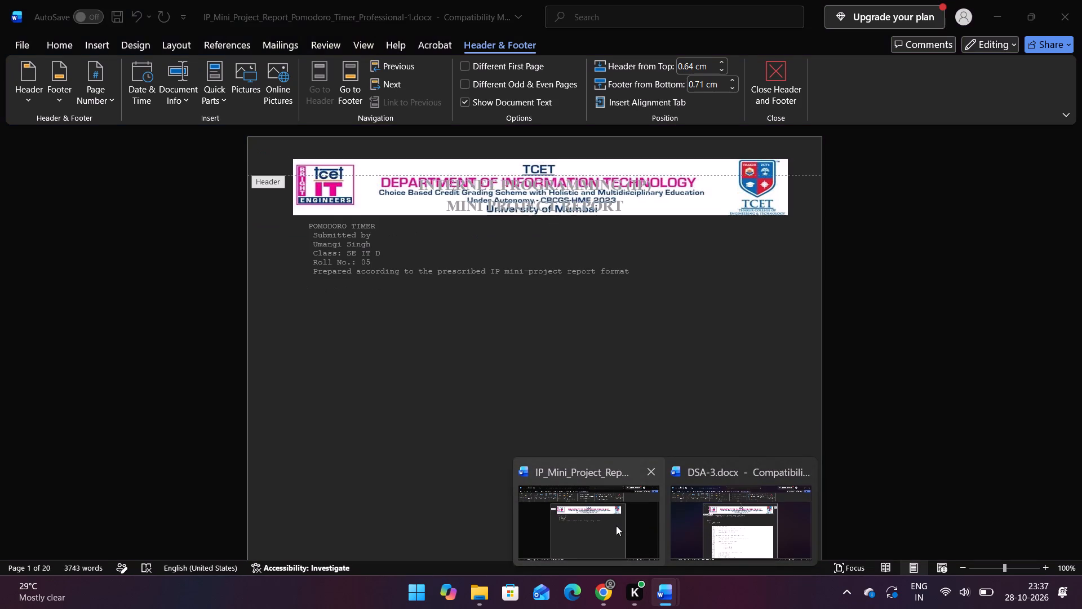
{"action": "left_click", "coordinate": [616, 526]}
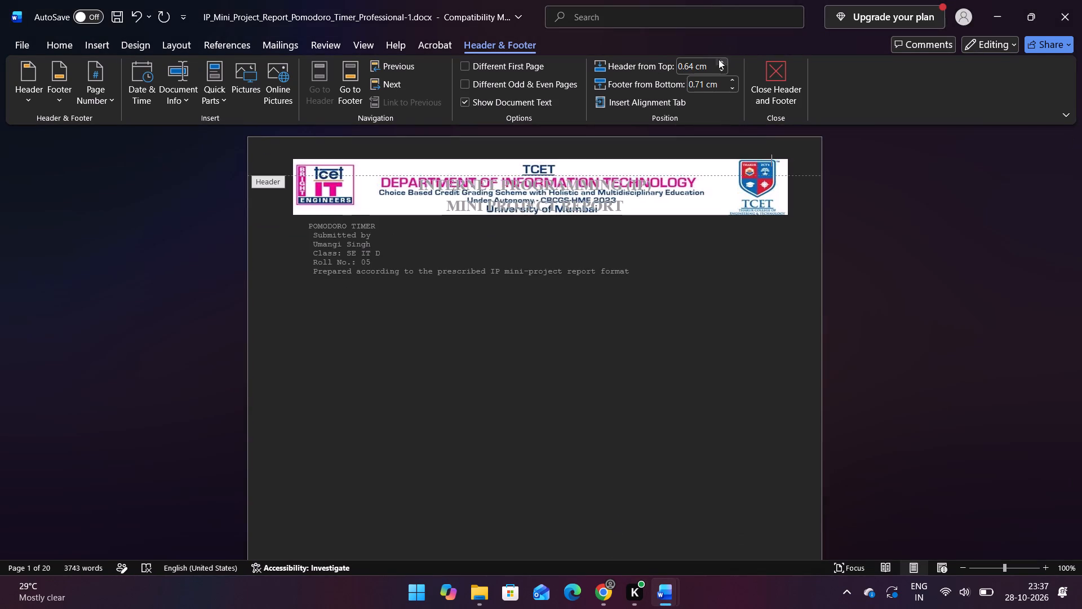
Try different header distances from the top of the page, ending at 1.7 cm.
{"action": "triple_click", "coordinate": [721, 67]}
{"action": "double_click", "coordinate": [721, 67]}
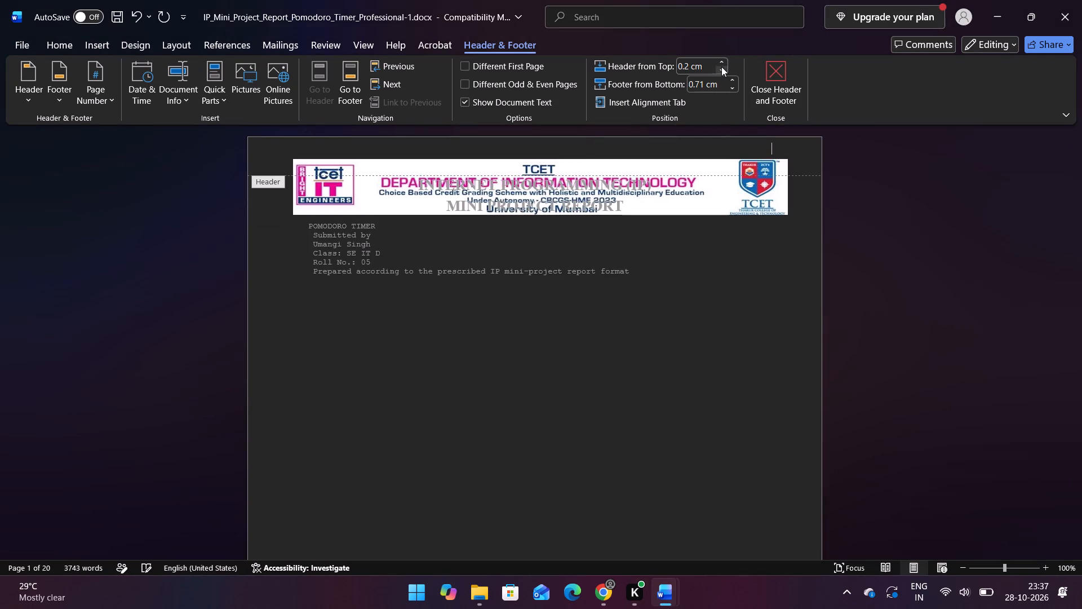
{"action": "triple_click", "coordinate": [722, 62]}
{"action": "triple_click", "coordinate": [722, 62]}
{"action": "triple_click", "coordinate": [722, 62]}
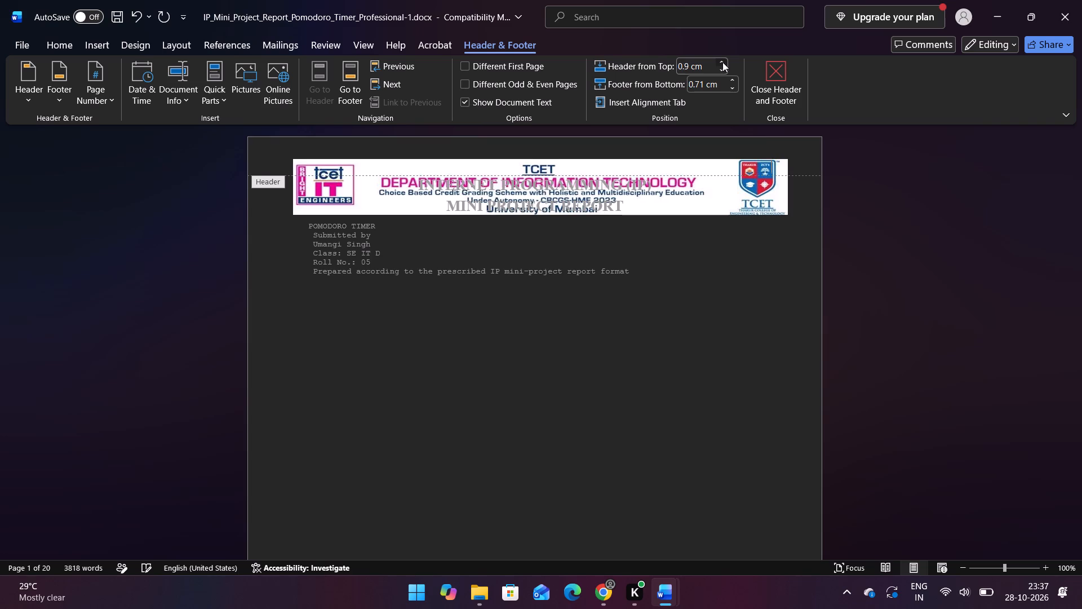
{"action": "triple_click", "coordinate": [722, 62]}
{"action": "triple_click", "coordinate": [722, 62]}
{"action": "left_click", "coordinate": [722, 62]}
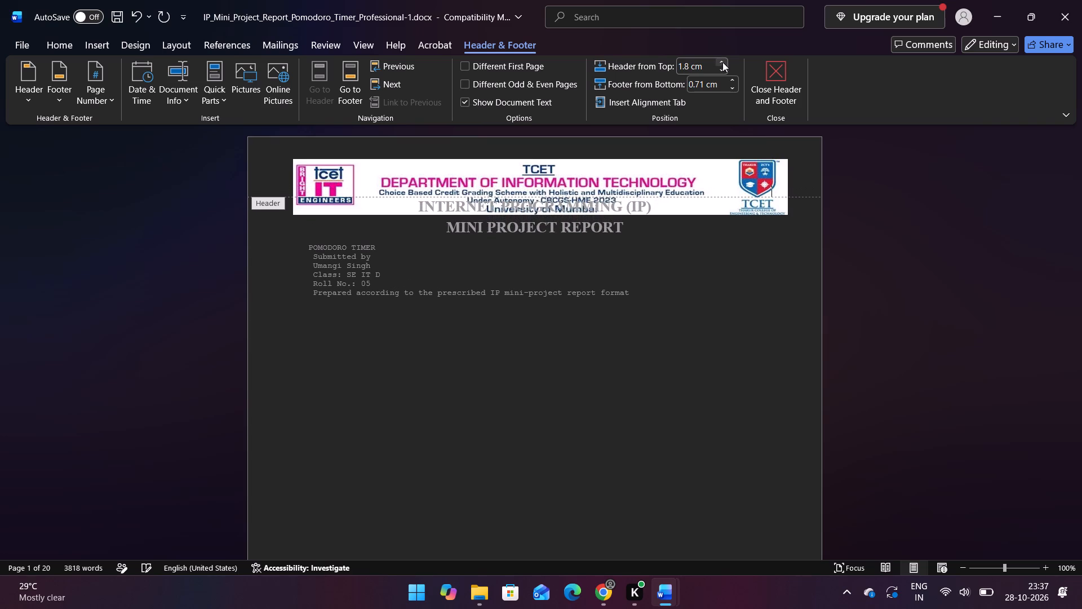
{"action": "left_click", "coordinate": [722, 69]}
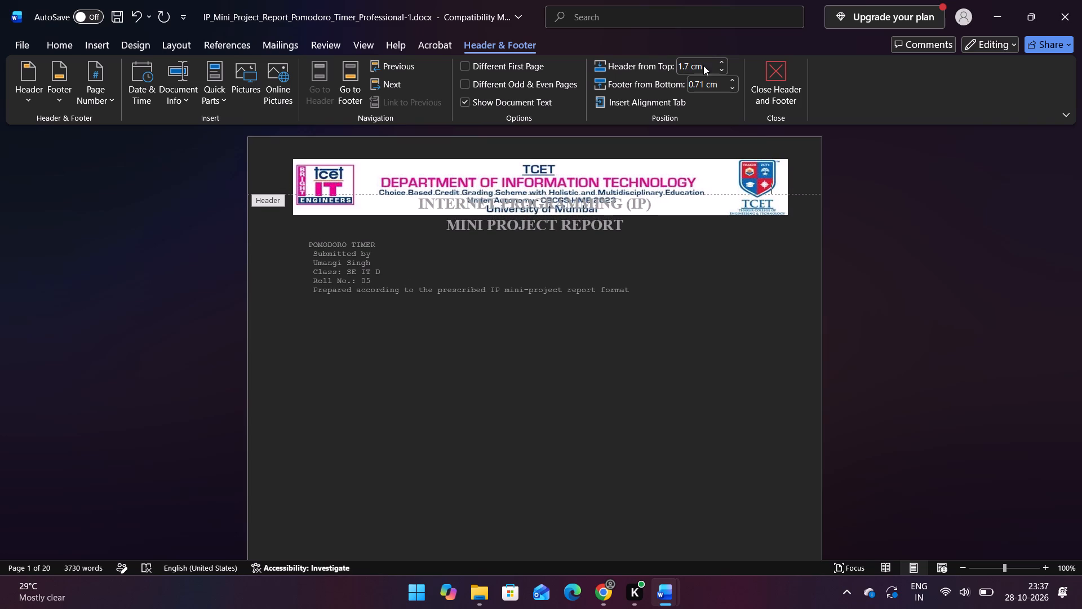
Set the header's distance from the top of the page to 0.42 cm.
{"action": "double_click", "coordinate": [703, 65]}
{"action": "triple_click", "coordinate": [690, 65]}
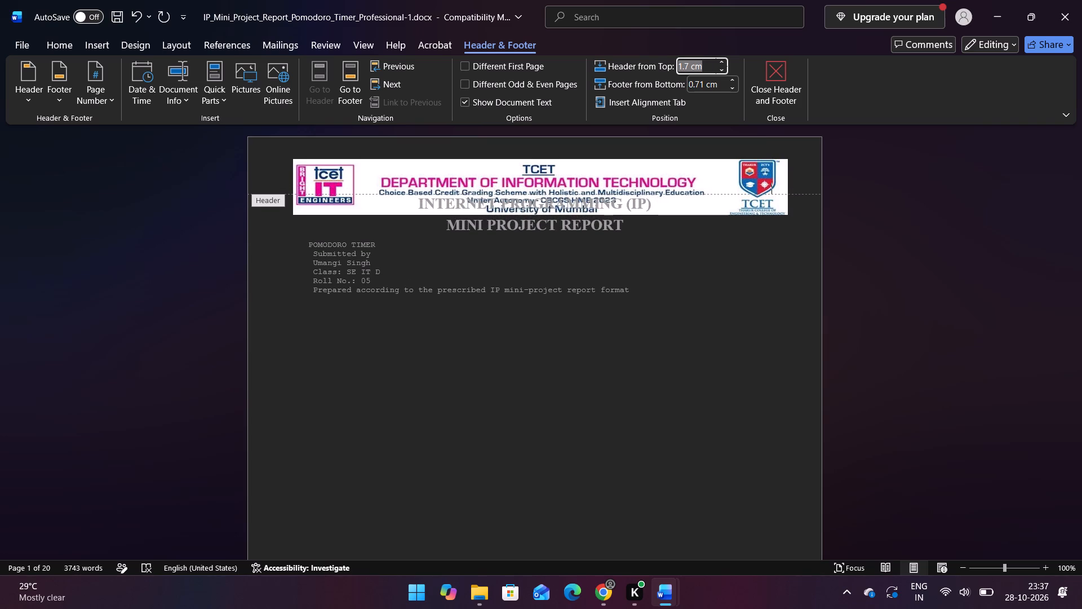
{"action": "left_click", "coordinate": [690, 65]}
{"action": "key", "text": "BackSpace"}
{"action": "key", "text": "BackSpace"}
{"action": "key", "text": "BackSpace"}
{"action": "type", "text": "0.442"}
{"action": "key", "text": "BackSpace"}
{"action": "key", "text": "BackSpace"}
{"action": "key", "text": "2"}
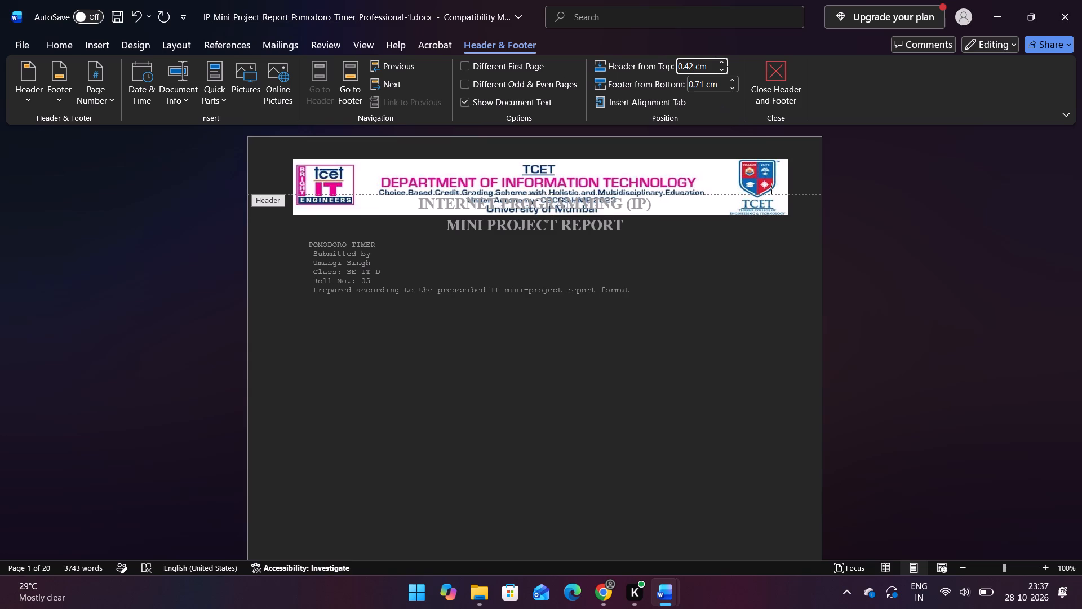
Set the footer's distance from the bottom of the page to 0.64 cm and leave header editing.
{"action": "double_click", "coordinate": [704, 83]}
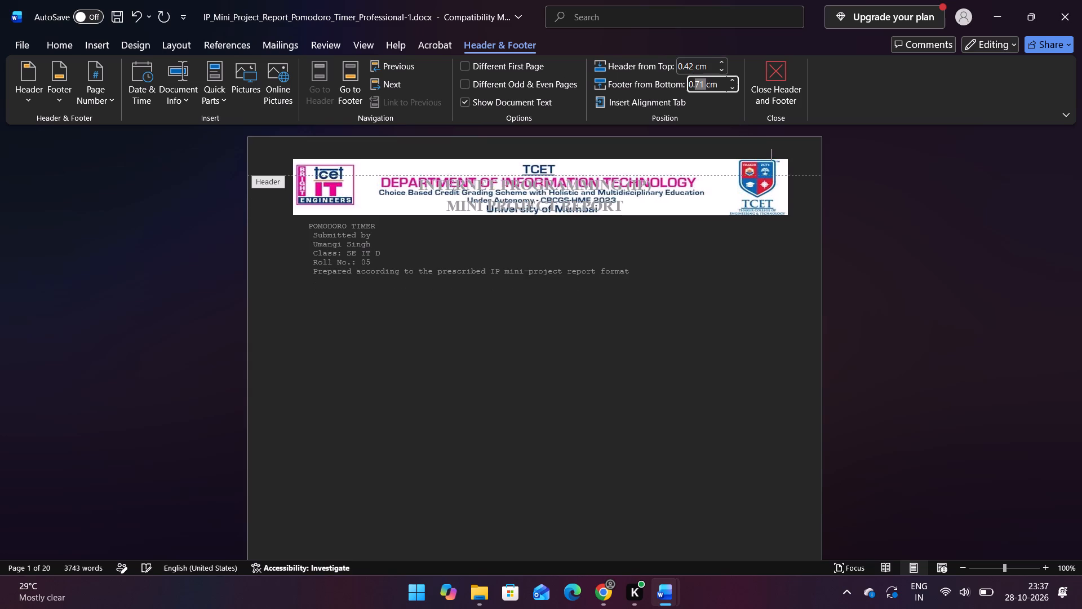
{"action": "left_click", "coordinate": [704, 83]}
{"action": "key", "text": "BackSpace"}
{"action": "key", "text": "BackSpace"}
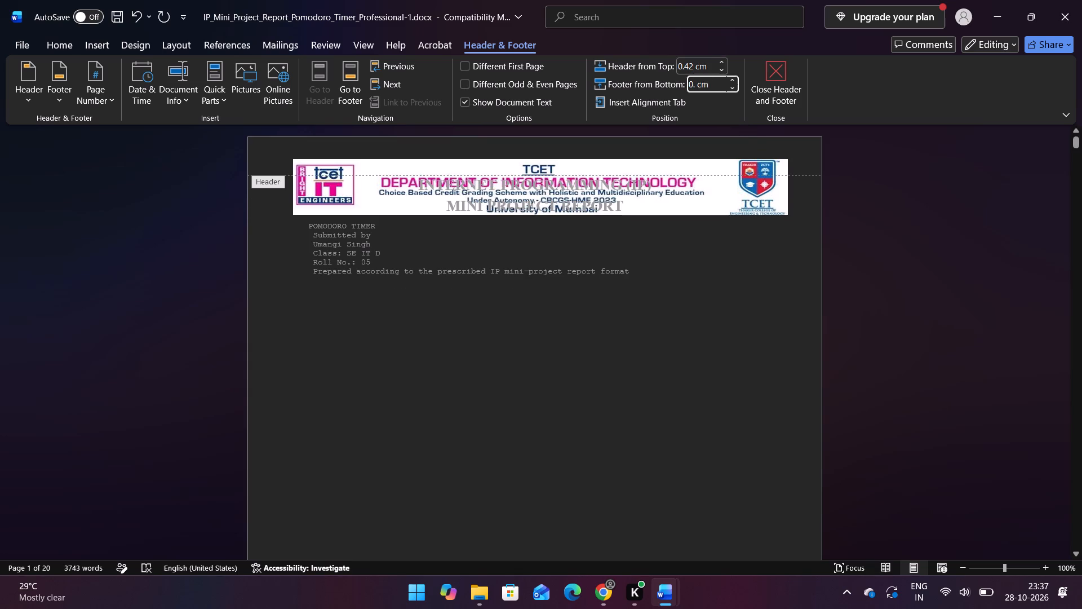
{"action": "type", "text": "64"}
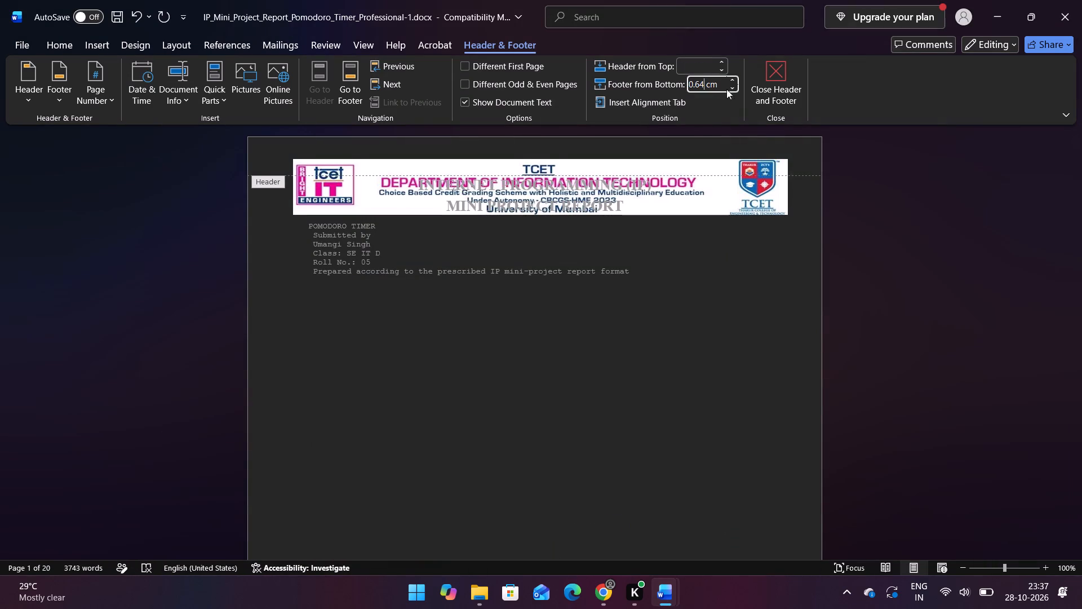
{"action": "left_click", "coordinate": [721, 105]}
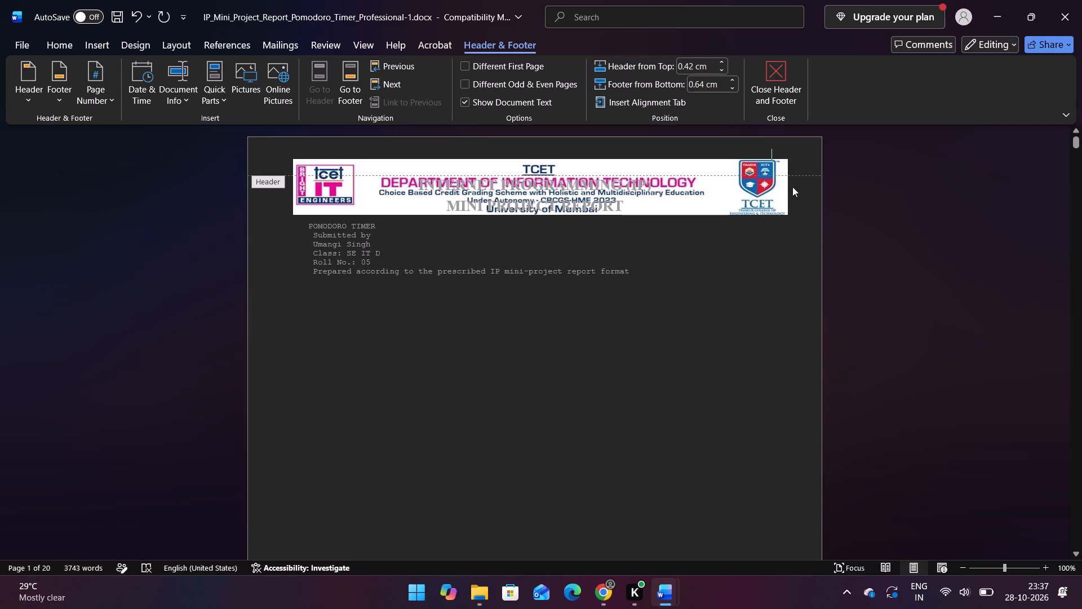
{"action": "left_click", "coordinate": [852, 177]}
{"action": "double_click", "coordinate": [852, 177]}
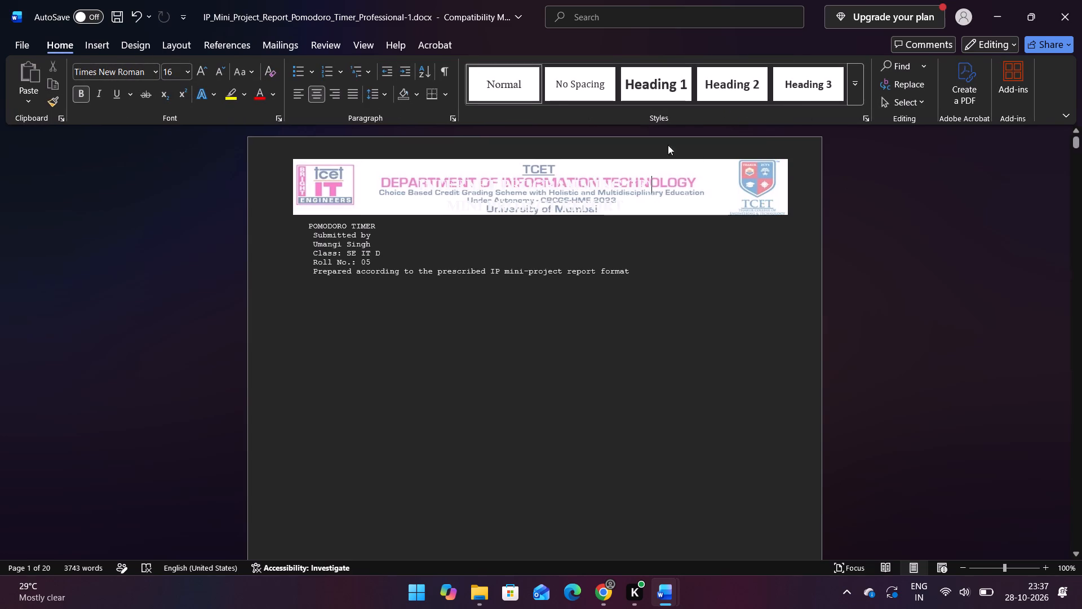
Reopen the header, move the TCET banner picture down the page below the cover text, and return to the document body.
{"action": "double_click", "coordinate": [438, 170]}
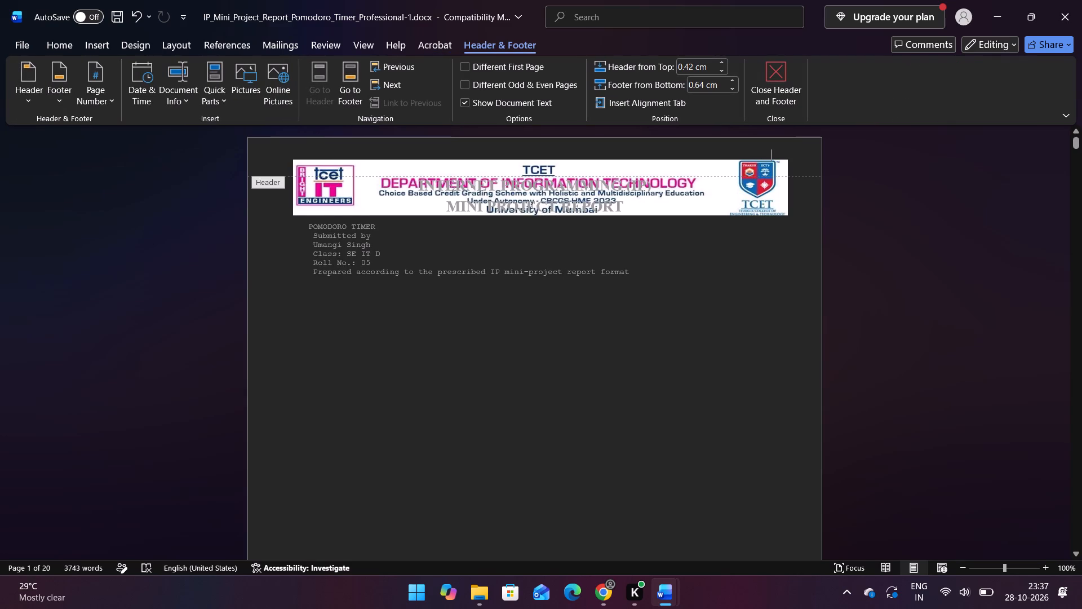
{"action": "left_click", "coordinate": [416, 177]}
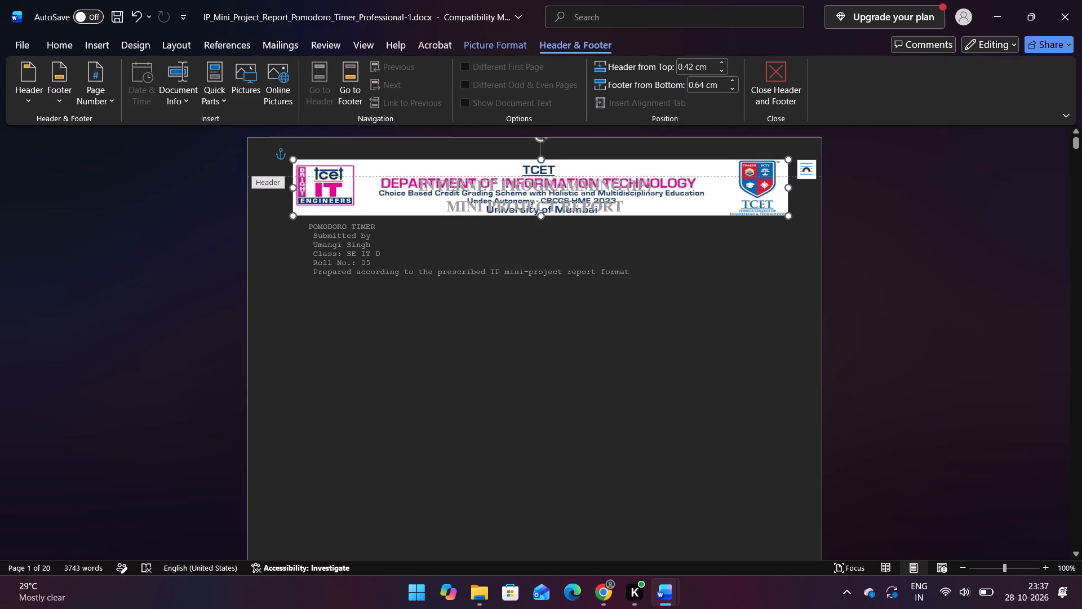
{"action": "left_click", "coordinate": [427, 188]}
{"action": "double_click", "coordinate": [427, 188]}
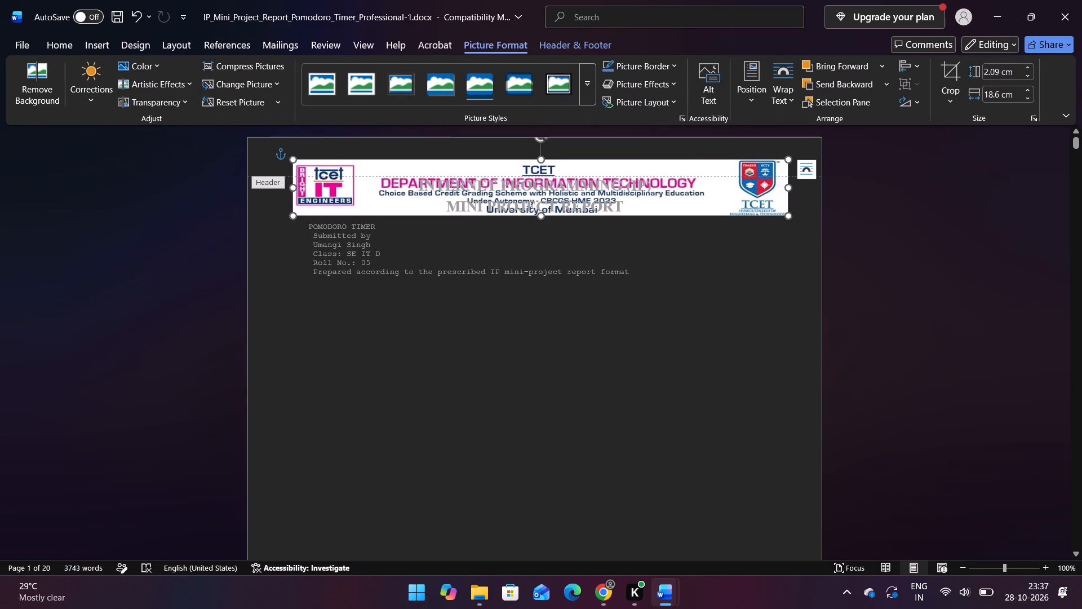
{"action": "left_click_drag", "start_coordinate": [391, 199], "coordinate": [425, 381]}
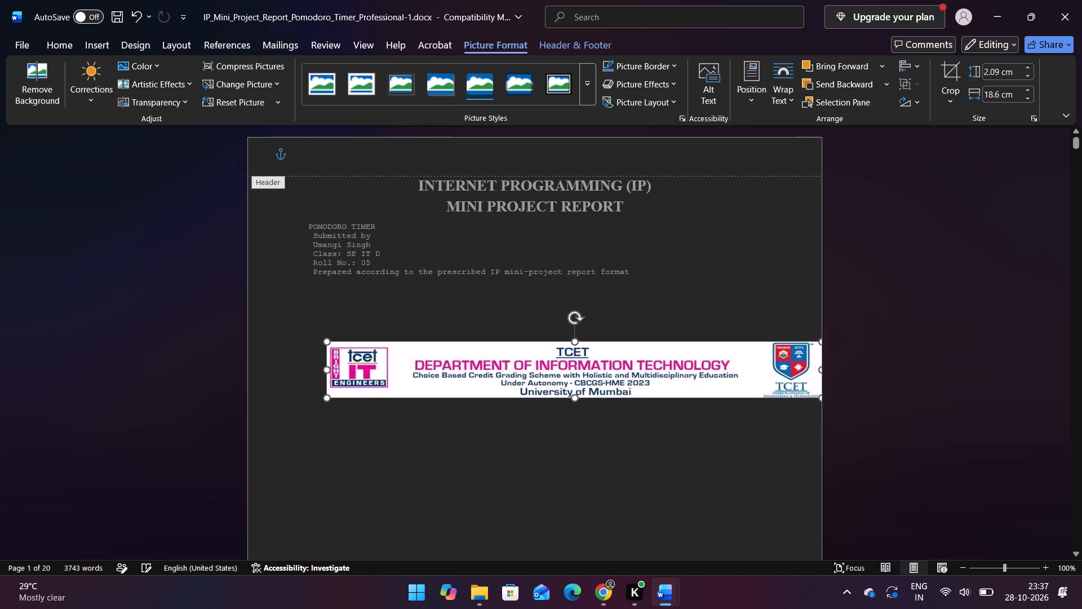
{"action": "double_click", "coordinate": [421, 197]}
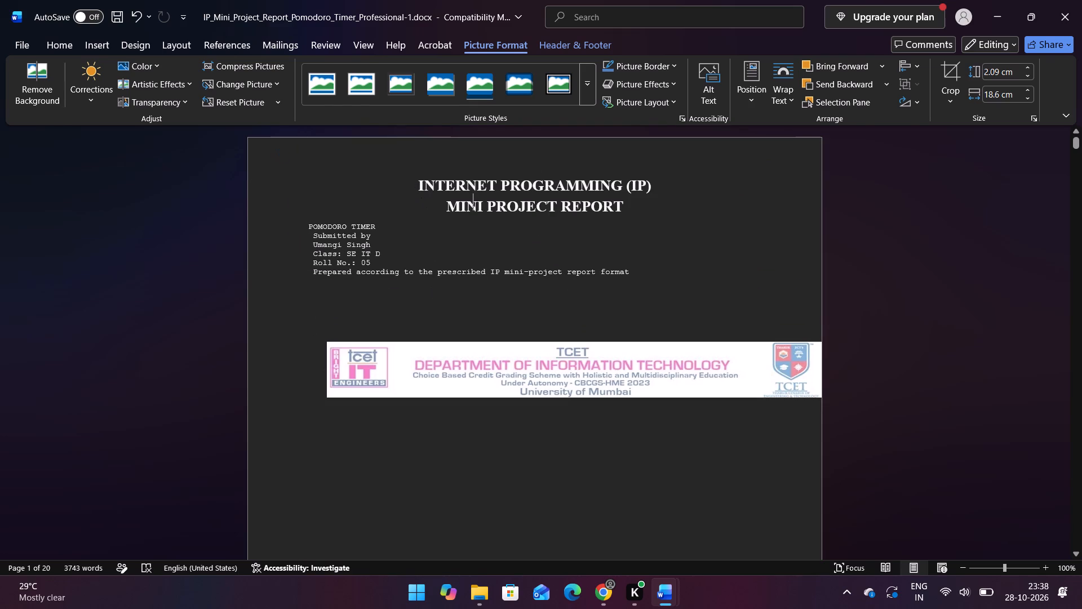
Delete the first page's cover text, from the "INTERNET PROGRAMMING (IP)" title through the "Prepared according to" line.
{"action": "left_click_drag", "start_coordinate": [414, 180], "coordinate": [569, 209]}
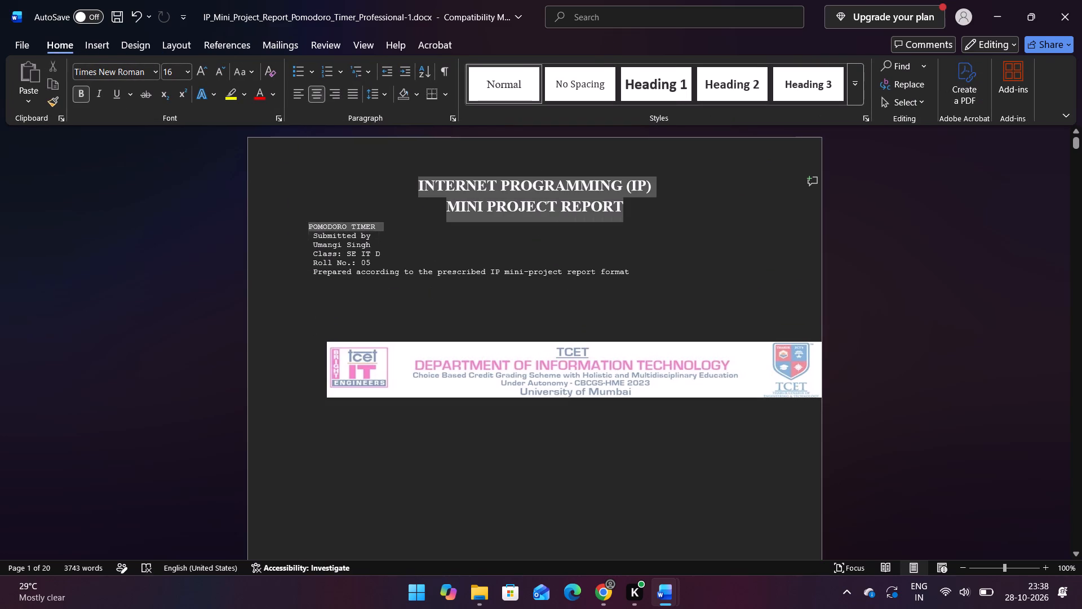
{"action": "left_click_drag", "start_coordinate": [569, 209], "coordinate": [632, 205]}
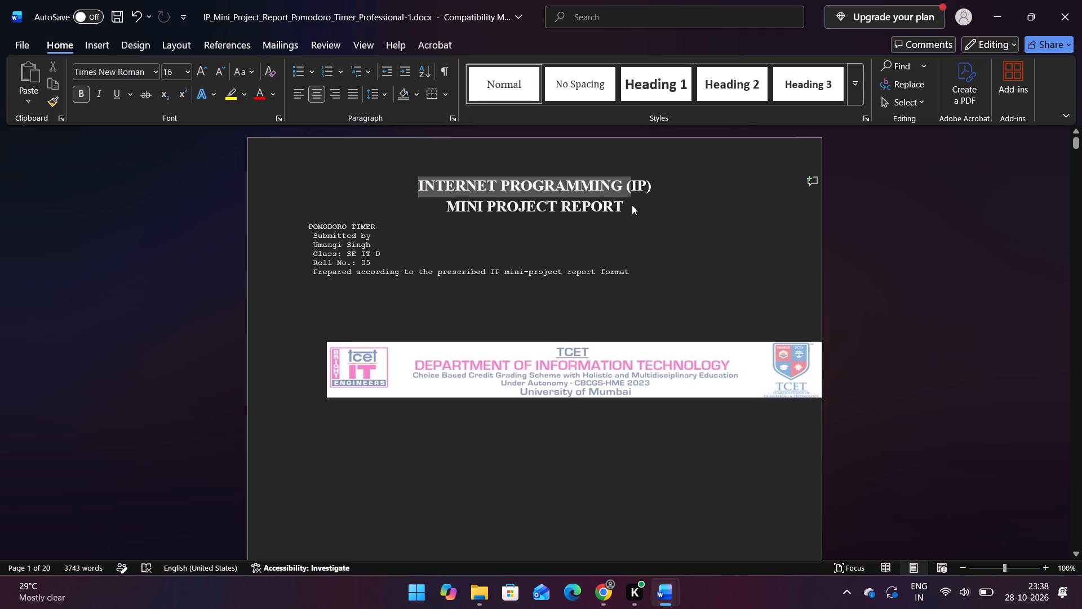
{"action": "key", "text": "BackSpace"}
{"action": "left_click", "coordinate": [632, 205]}
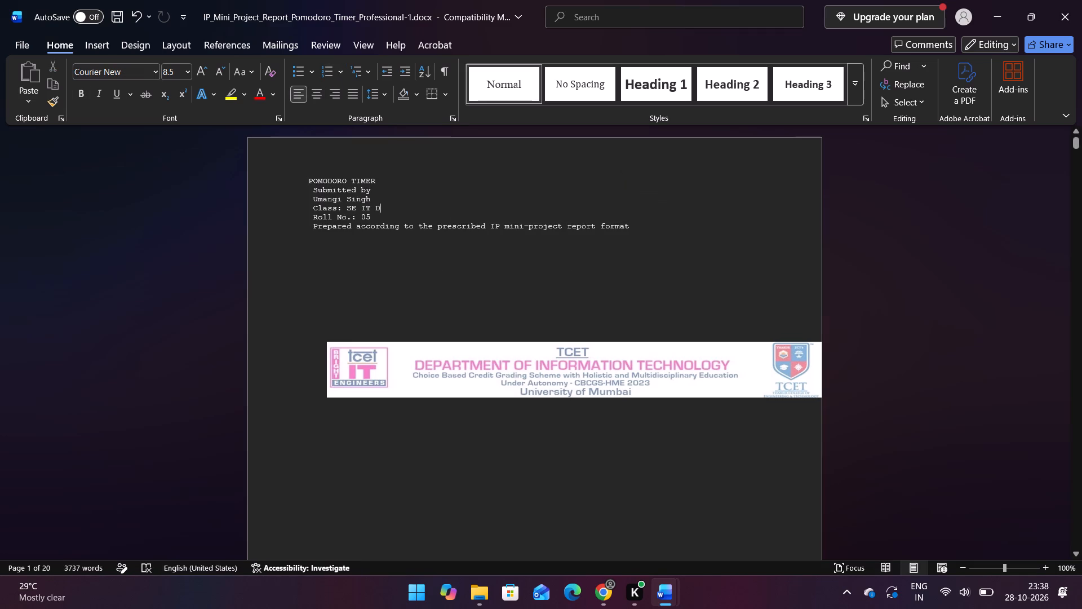
{"action": "left_click_drag", "start_coordinate": [308, 178], "coordinate": [614, 223]}
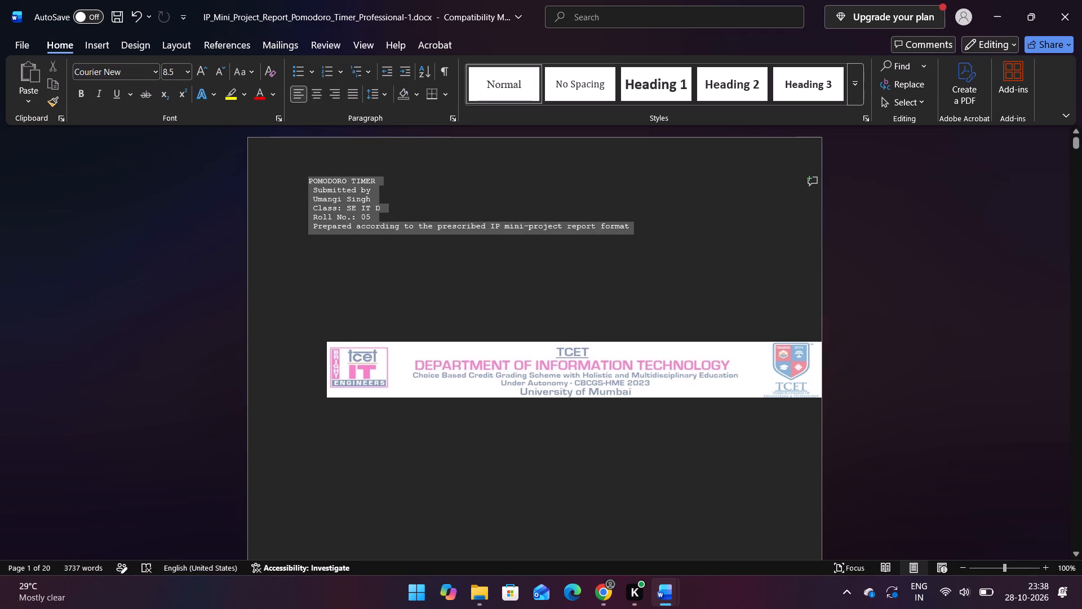
{"action": "left_click_drag", "start_coordinate": [614, 223], "coordinate": [627, 223]}
{"action": "key", "text": "BackSpace"}
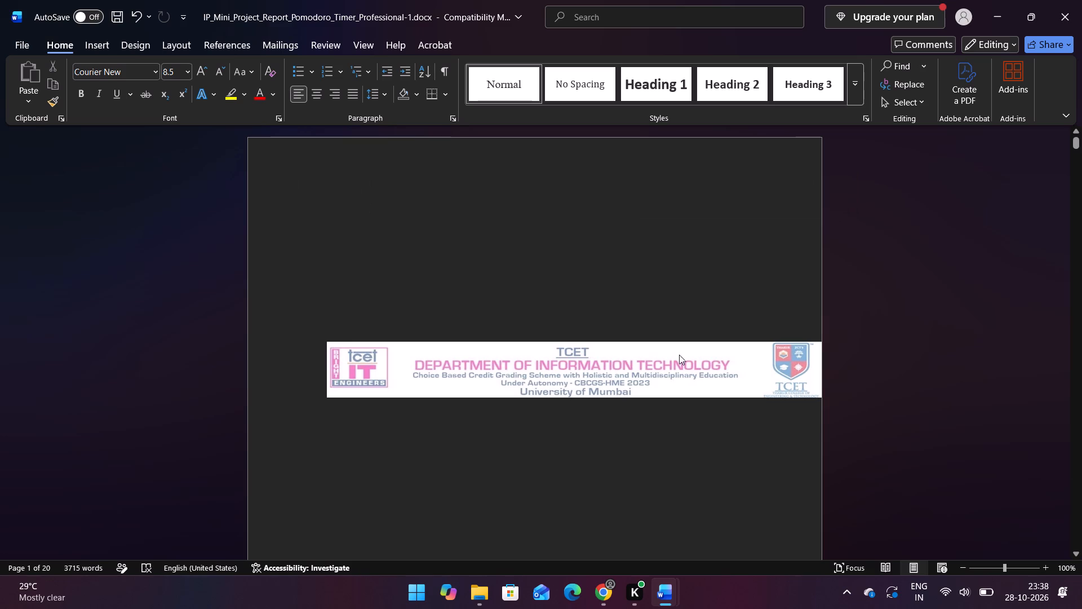
Reopen the header and move the TCET banner picture up to the top of the page, centred between the page edges.
{"action": "left_click", "coordinate": [584, 376]}
{"action": "double_click", "coordinate": [584, 376]}
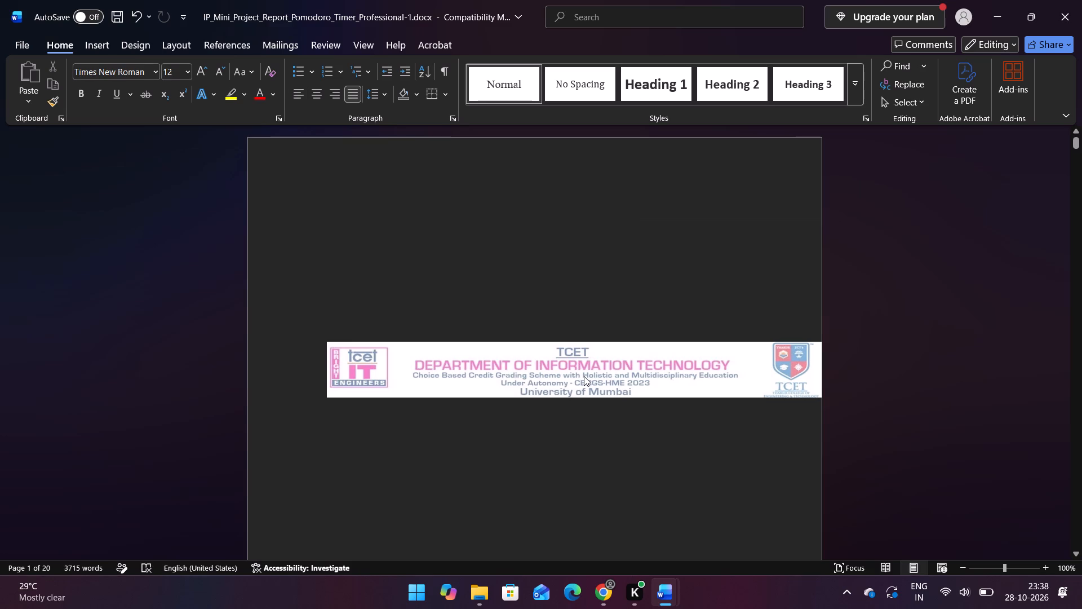
{"action": "double_click", "coordinate": [584, 376]}
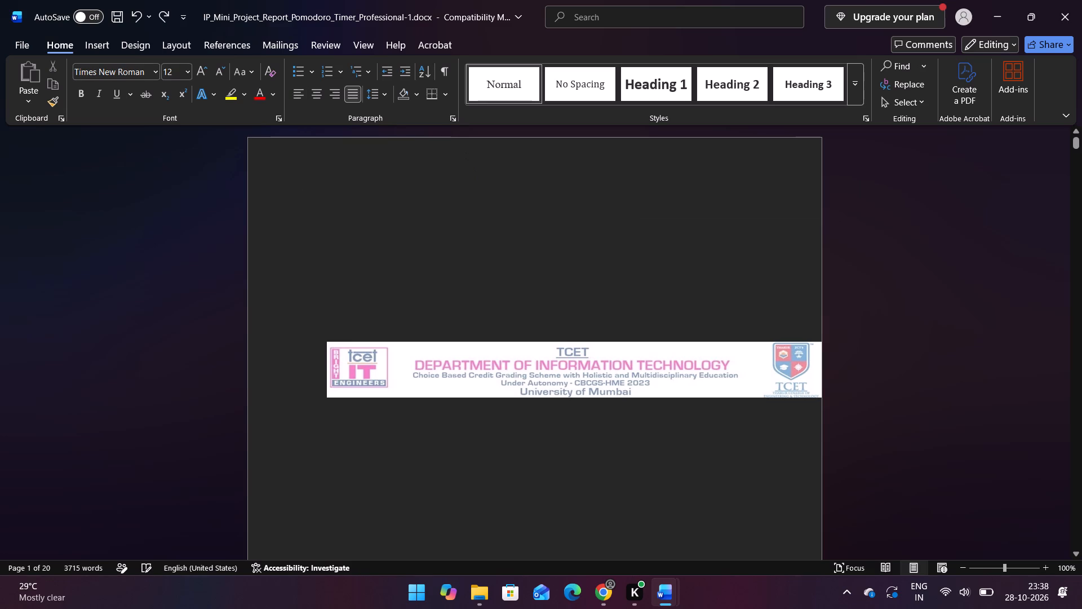
{"action": "double_click", "coordinate": [484, 161]}
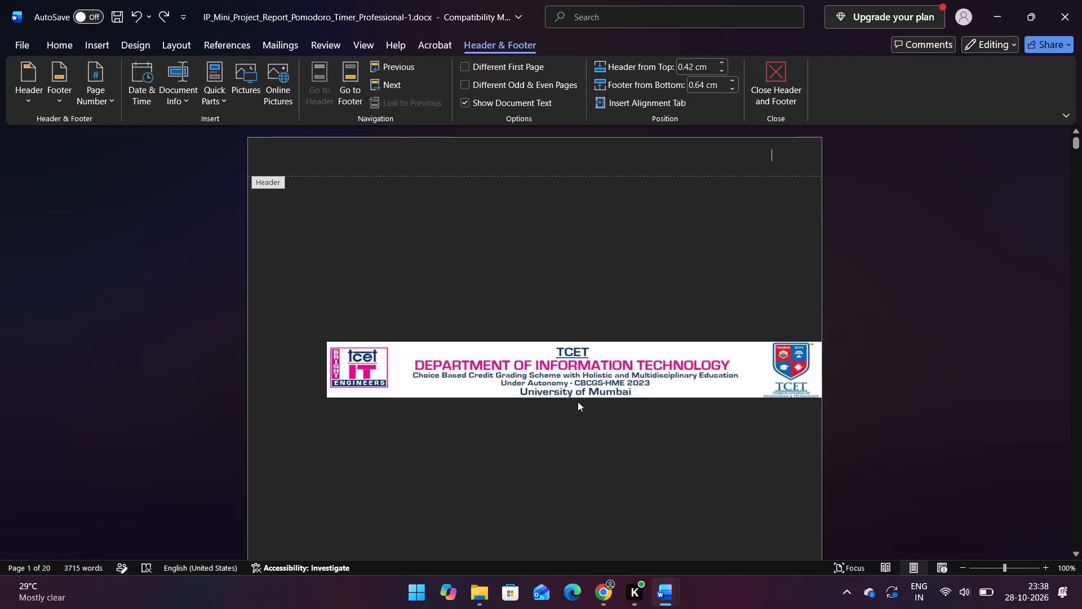
{"action": "triple_click", "coordinate": [571, 373]}
{"action": "left_click_drag", "start_coordinate": [571, 373], "coordinate": [542, 350]}
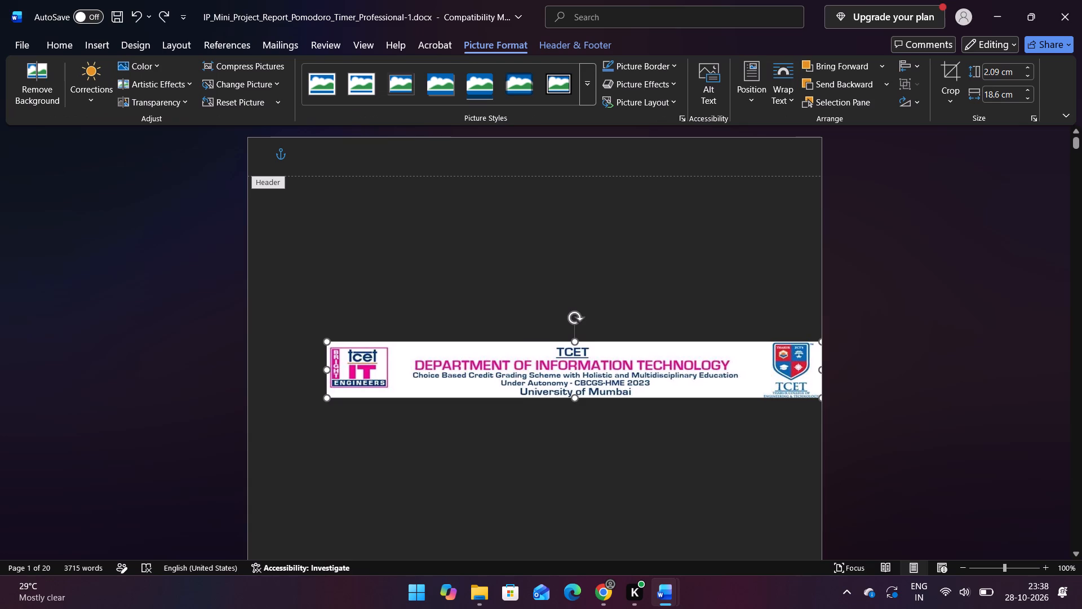
{"action": "left_click_drag", "start_coordinate": [542, 350], "coordinate": [580, 380]}
{"action": "left_click_drag", "start_coordinate": [580, 380], "coordinate": [553, 248]}
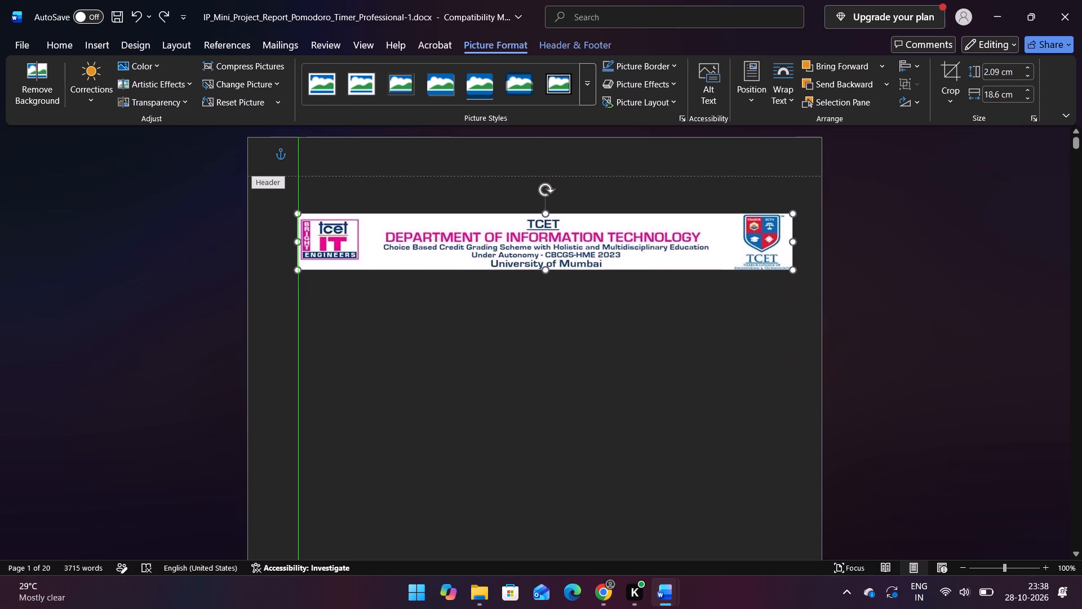
{"action": "left_click_drag", "start_coordinate": [553, 248], "coordinate": [548, 192]}
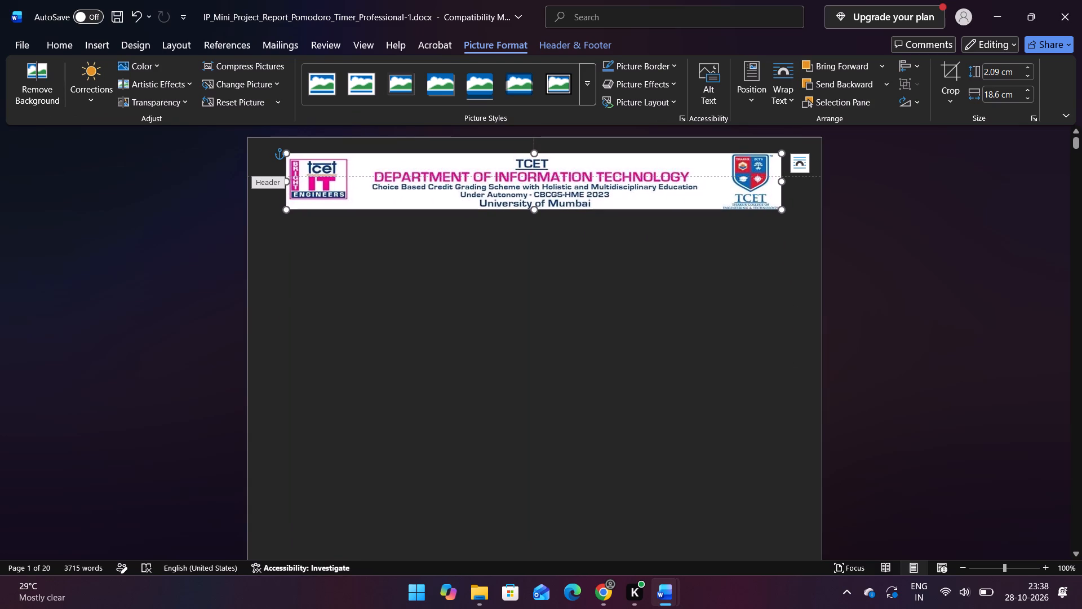
{"action": "left_click_drag", "start_coordinate": [280, 178], "coordinate": [277, 200]}
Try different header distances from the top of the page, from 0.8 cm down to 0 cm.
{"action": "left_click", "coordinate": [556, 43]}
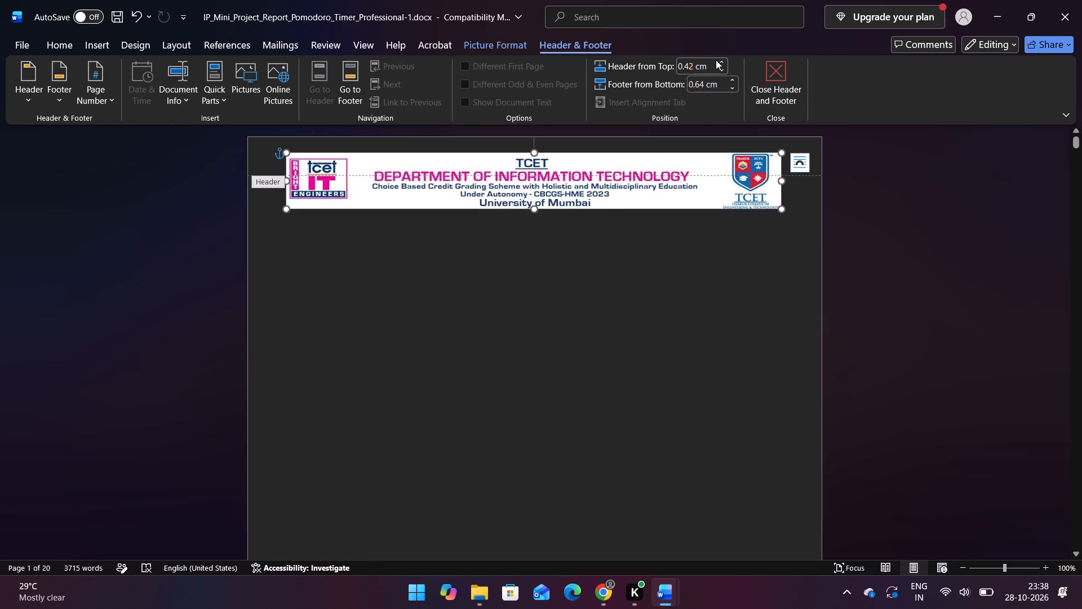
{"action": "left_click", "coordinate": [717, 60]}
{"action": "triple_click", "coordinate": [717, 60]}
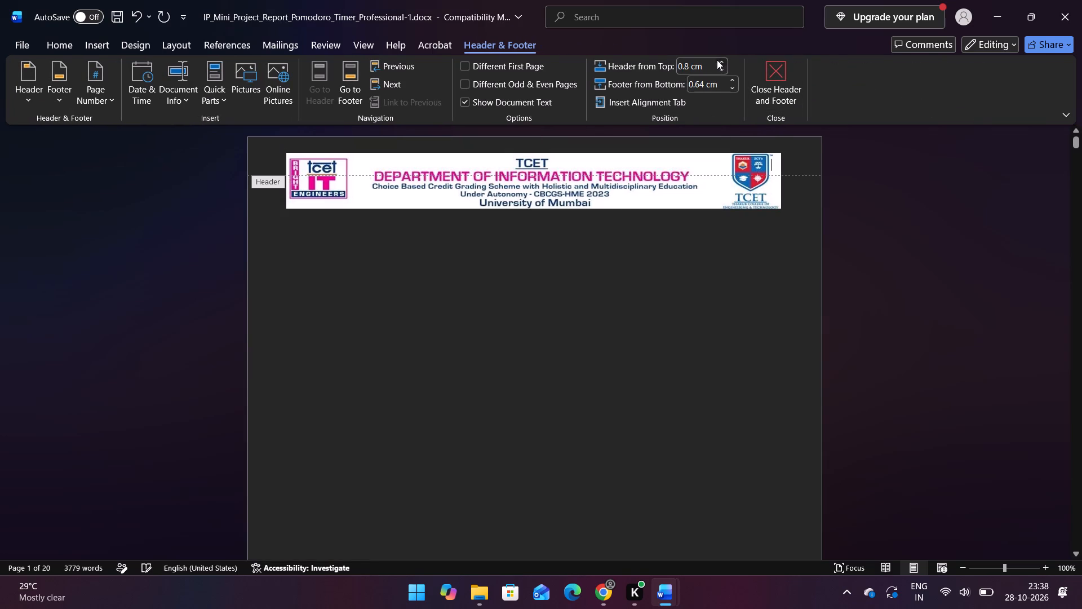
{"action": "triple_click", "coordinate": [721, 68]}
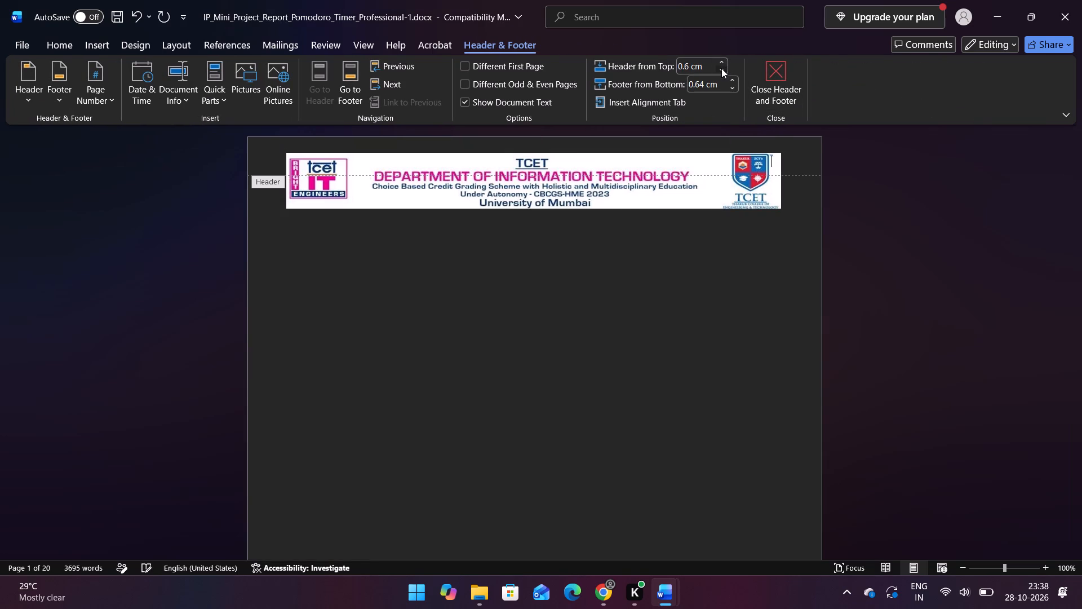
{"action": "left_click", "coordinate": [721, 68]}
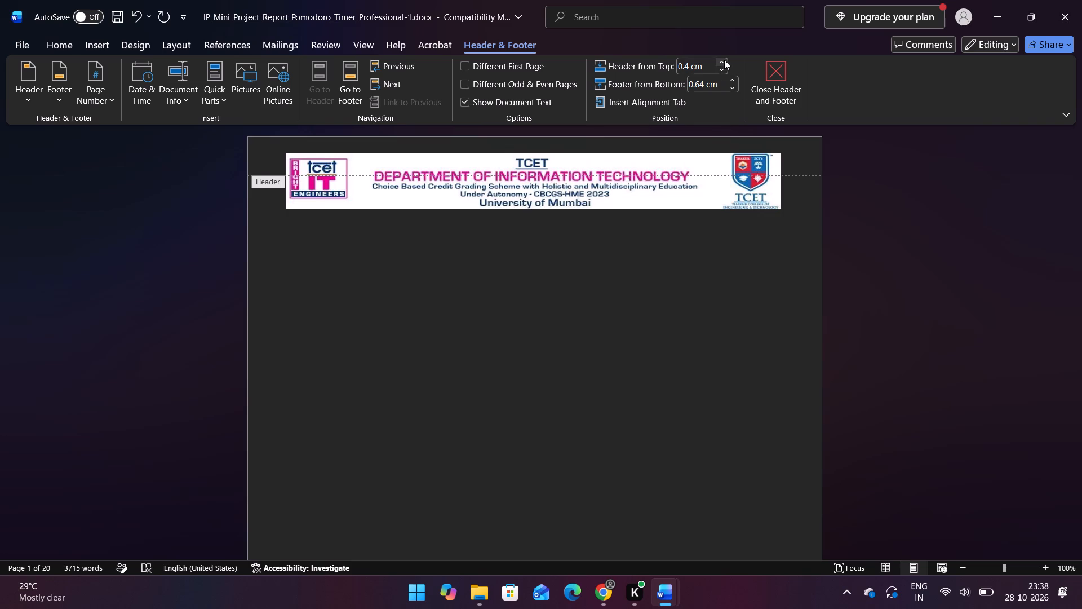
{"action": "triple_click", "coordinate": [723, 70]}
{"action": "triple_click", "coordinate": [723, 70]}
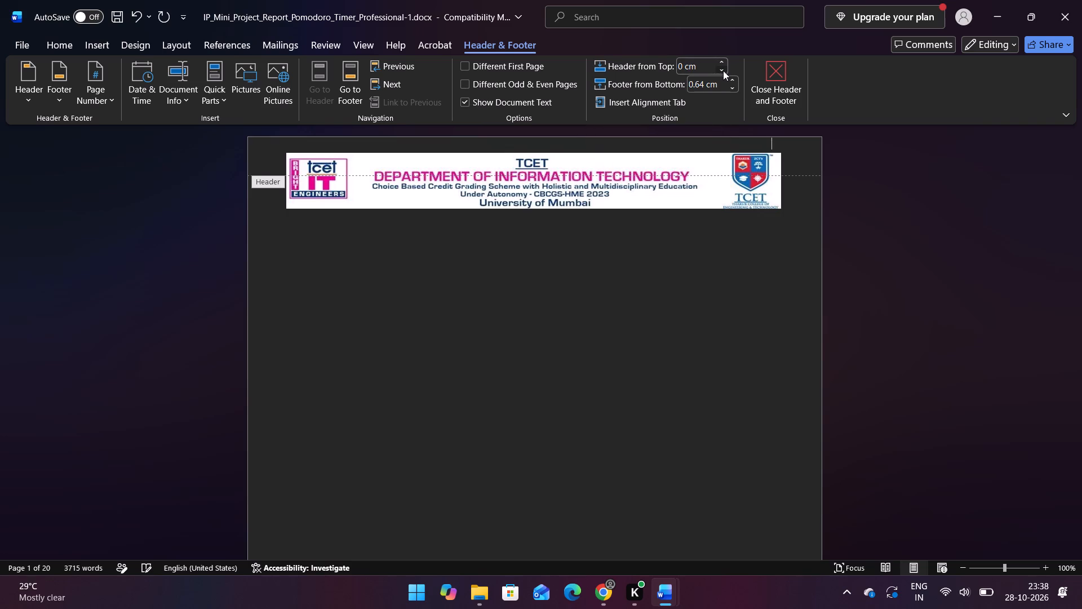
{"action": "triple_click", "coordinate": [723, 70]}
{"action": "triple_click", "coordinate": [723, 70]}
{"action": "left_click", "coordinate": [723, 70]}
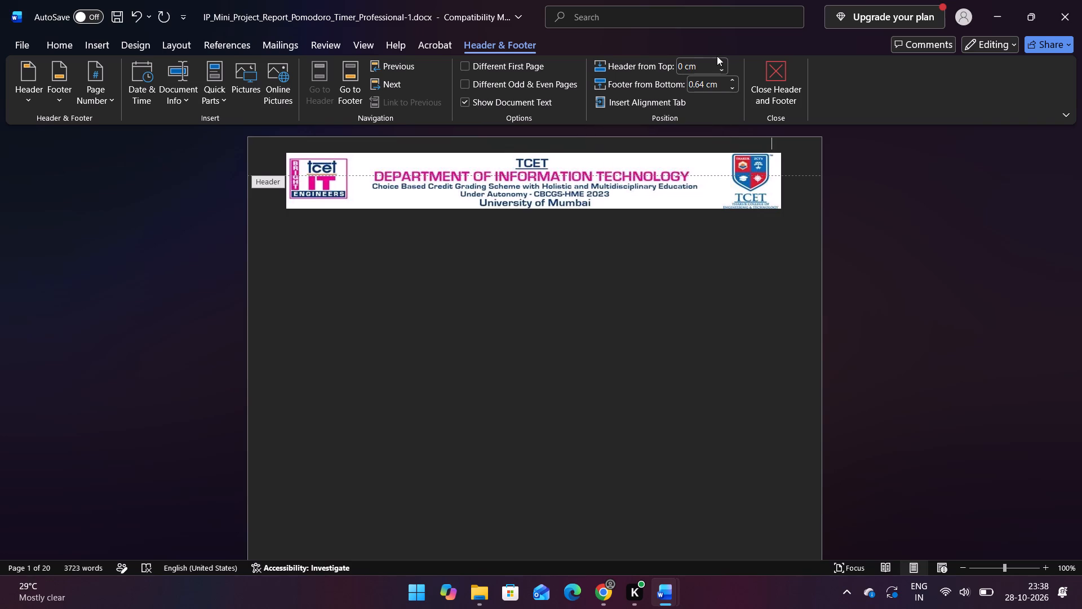
Set the header's distance from the top of the page to 2.6 cm and return to the document body.
{"action": "triple_click", "coordinate": [720, 63]}
{"action": "triple_click", "coordinate": [720, 63]}
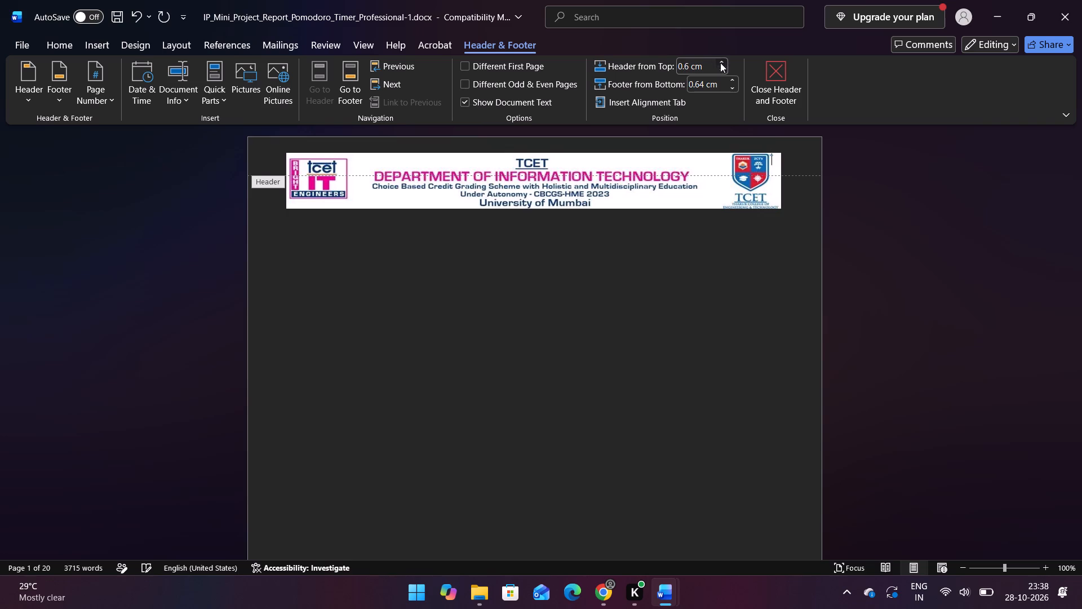
{"action": "triple_click", "coordinate": [720, 63]}
{"action": "triple_click", "coordinate": [720, 63]}
{"action": "triple_click", "coordinate": [720, 63]}
{"action": "triple_click", "coordinate": [720, 63]}
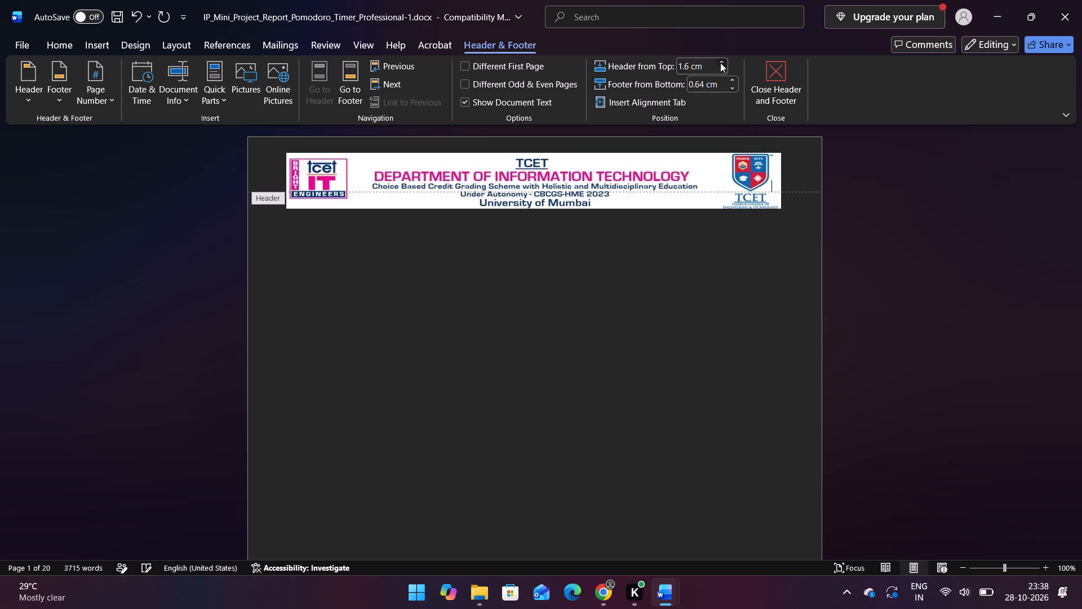
{"action": "triple_click", "coordinate": [720, 63]}
{"action": "triple_click", "coordinate": [720, 63]}
{"action": "double_click", "coordinate": [720, 63]}
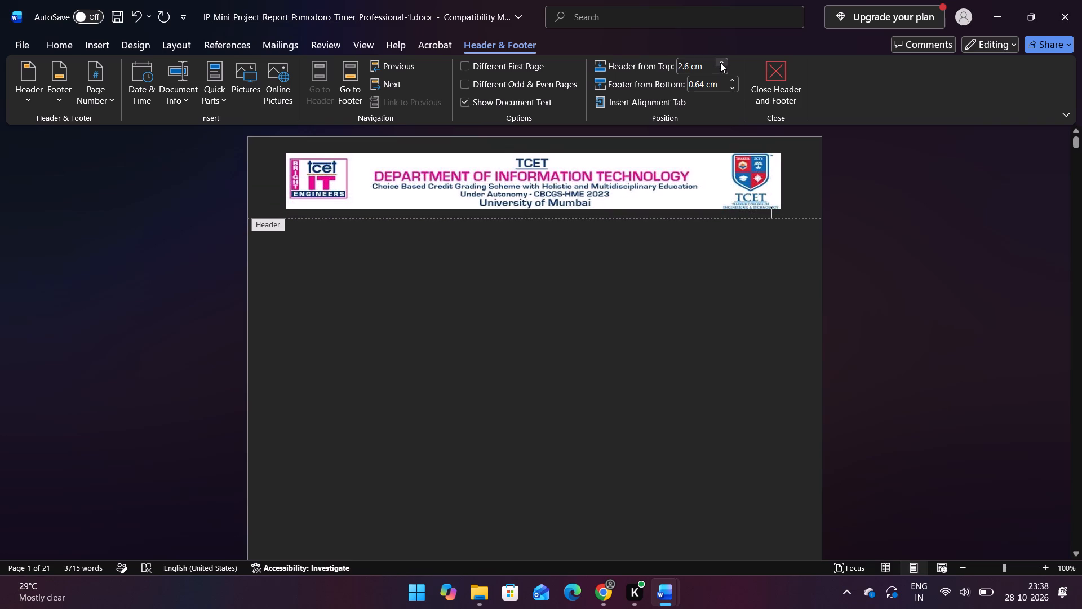
{"action": "left_click", "coordinate": [872, 240]}
{"action": "double_click", "coordinate": [357, 240]}
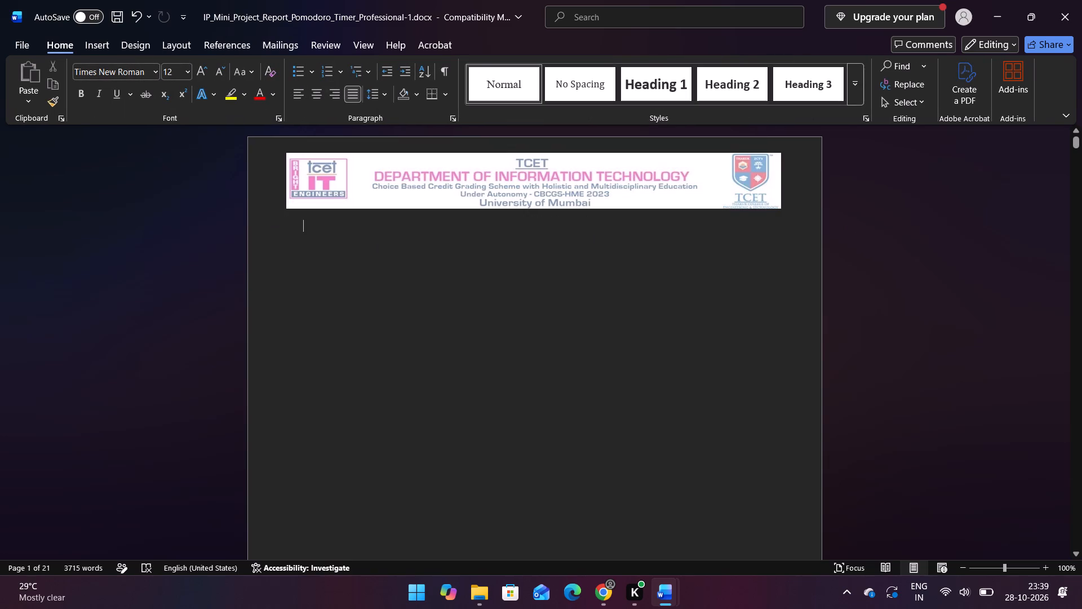
Examine how the banner header sits above the body text on the first page and the Abstract page.
{"action": "scroll", "coordinate": [357, 240], "scroll_direction": "down", "scroll_amount": 4}
{"action": "scroll", "coordinate": [357, 240], "scroll_direction": "up", "scroll_amount": 1}
{"action": "scroll", "coordinate": [357, 240], "scroll_direction": "down", "scroll_amount": 1}
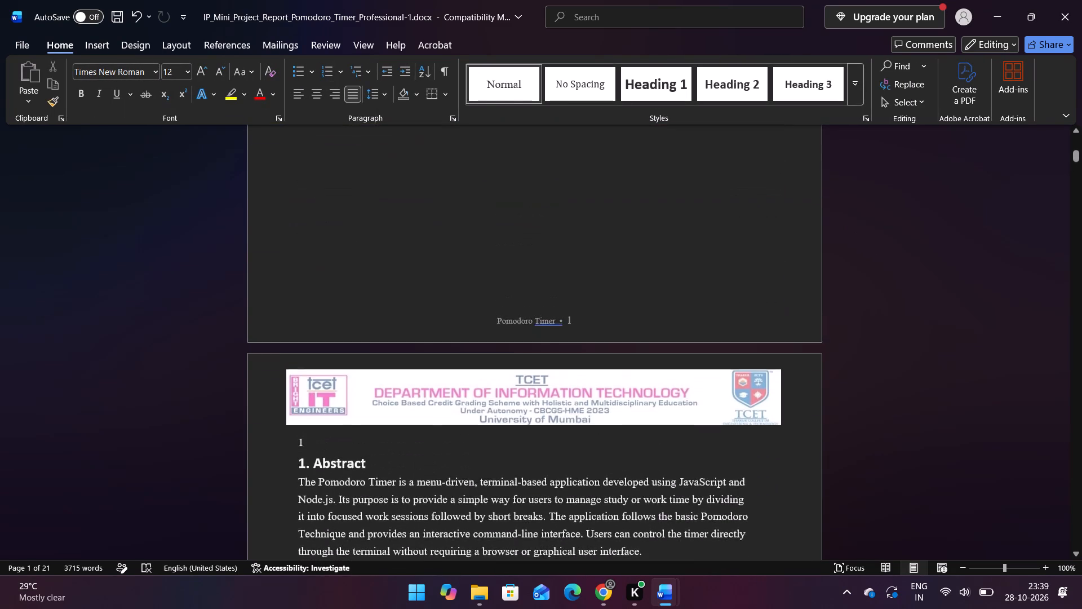
{"action": "scroll", "coordinate": [357, 240], "scroll_direction": "down", "scroll_amount": 1}
{"action": "scroll", "coordinate": [357, 240], "scroll_direction": "up", "scroll_amount": 1}
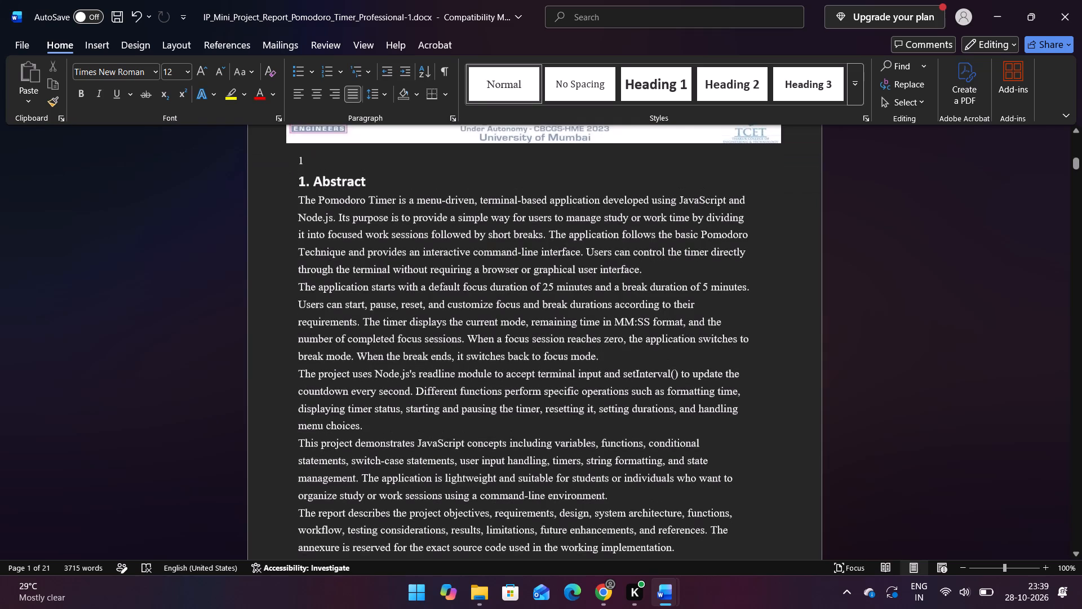
{"action": "scroll", "coordinate": [357, 240], "scroll_direction": "up", "scroll_amount": 1}
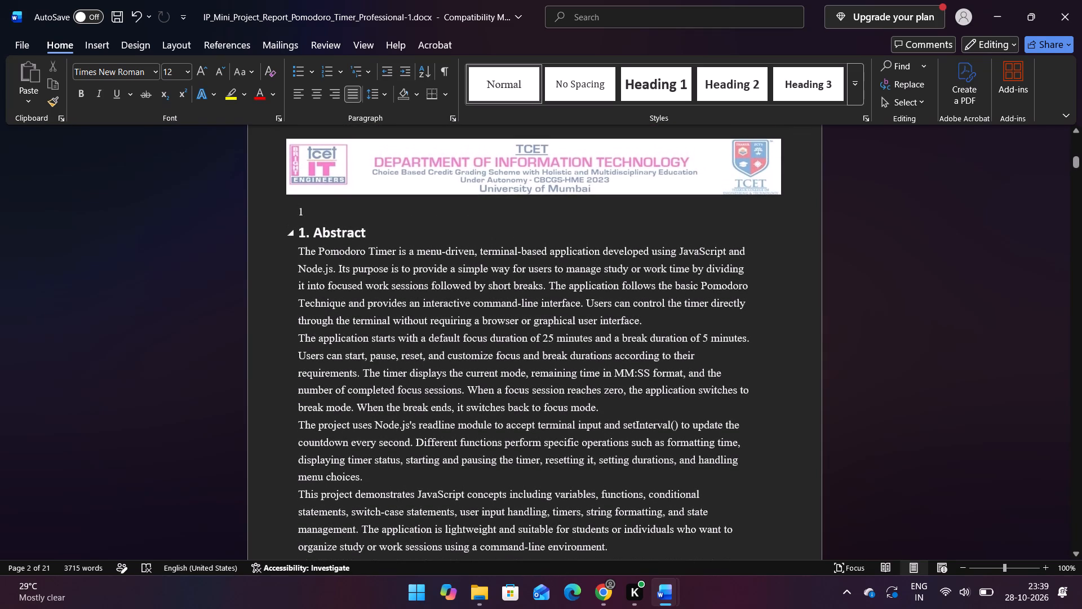
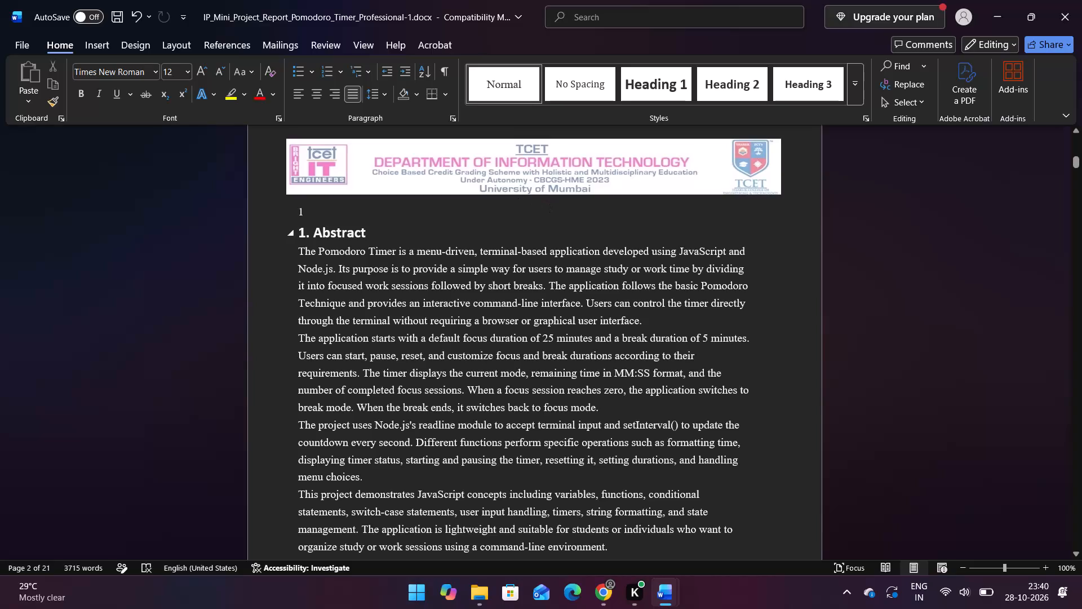
Remove the blank page before the Abstract and delete the typed page number 1 above the Abstract heading.
{"action": "left_click", "coordinate": [300, 219]}
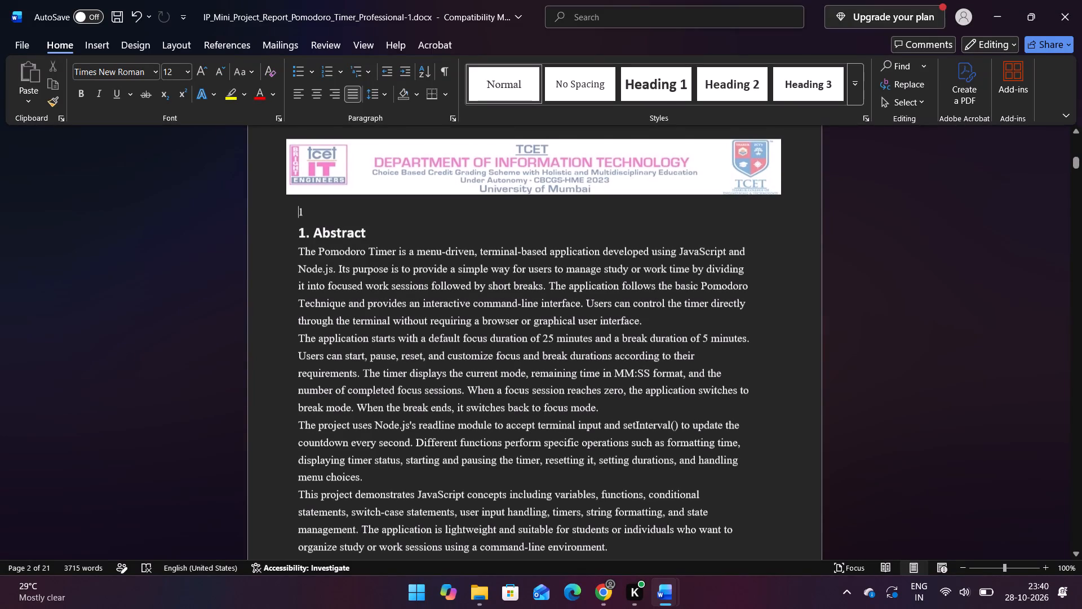
{"action": "key", "text": "BackSpace"}
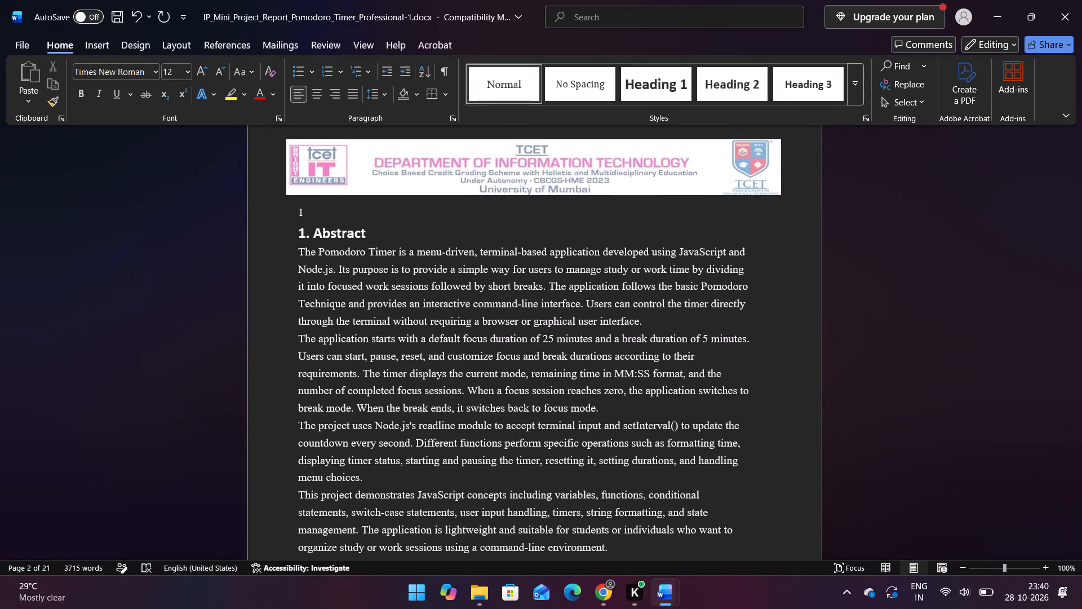
{"action": "key", "text": "BackSpace"}
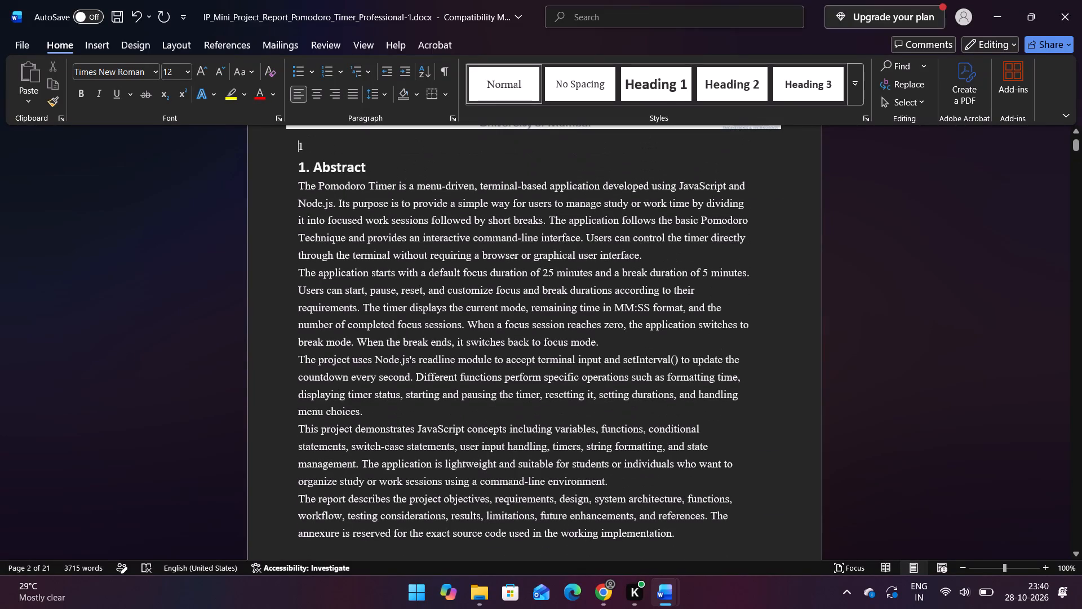
{"action": "scroll", "coordinate": [368, 208], "scroll_direction": "up", "scroll_amount": 4}
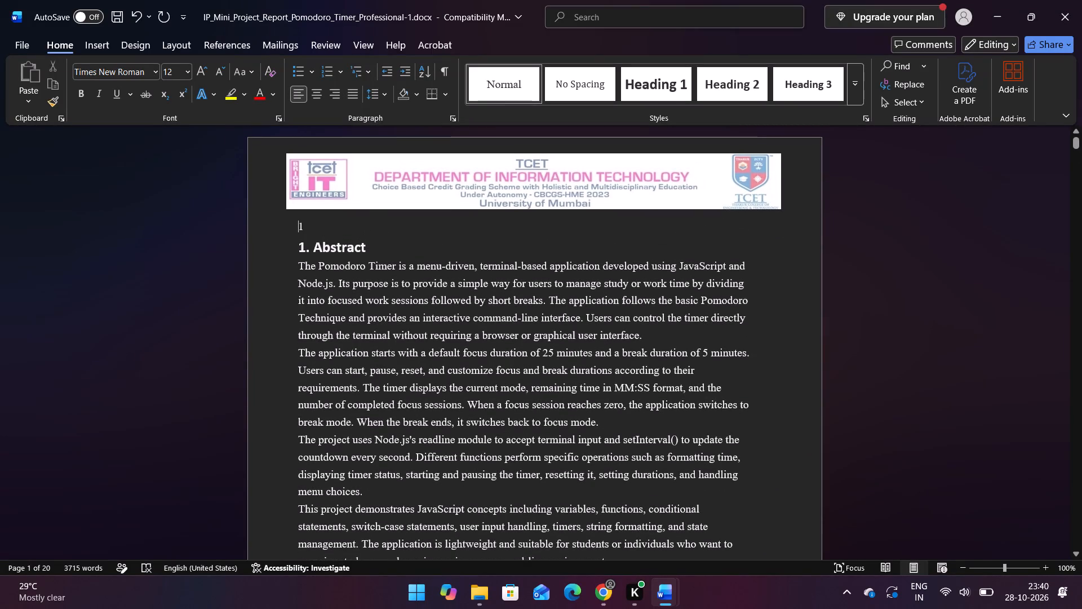
{"action": "left_click_drag", "start_coordinate": [305, 226], "coordinate": [300, 225]}
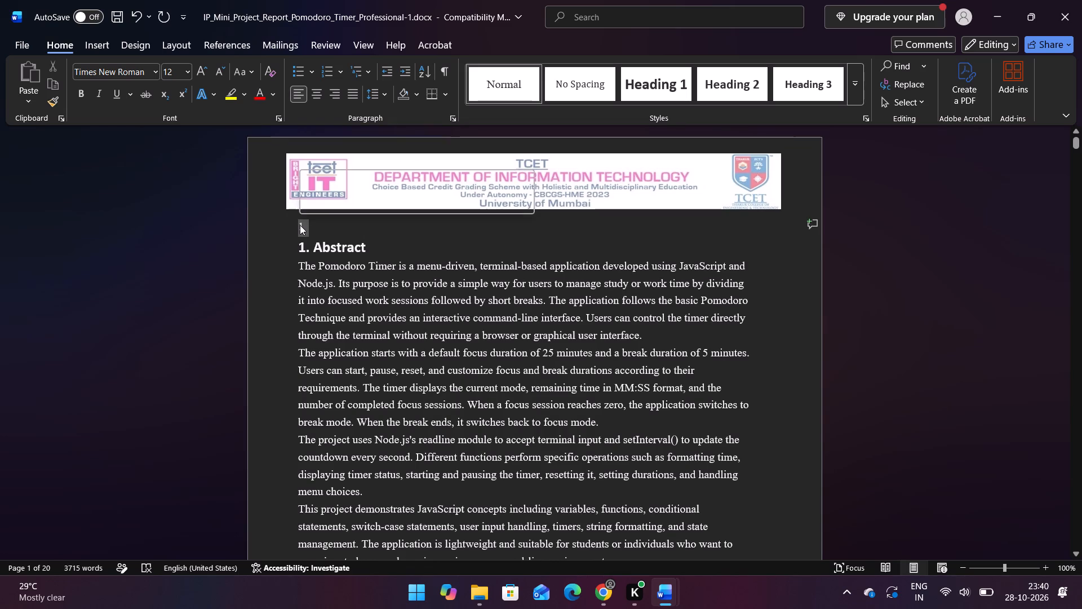
{"action": "key", "text": "BackSpace"}
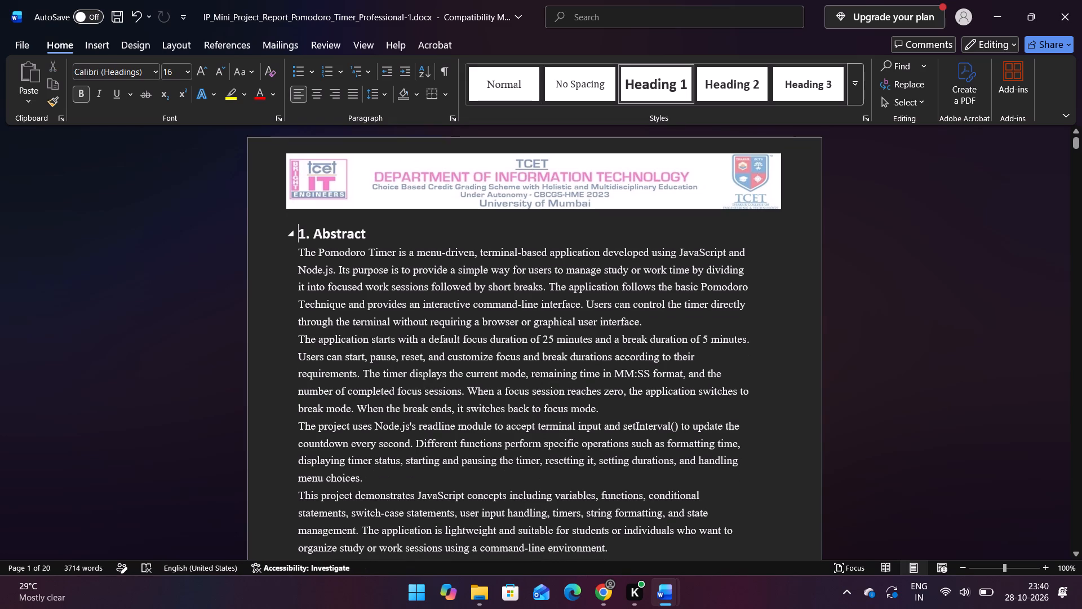
Clear the "Pomodoro Timer" text and page number from the footer, and return to the document body.
{"action": "scroll", "coordinate": [438, 350], "scroll_direction": "down", "scroll_amount": 5}
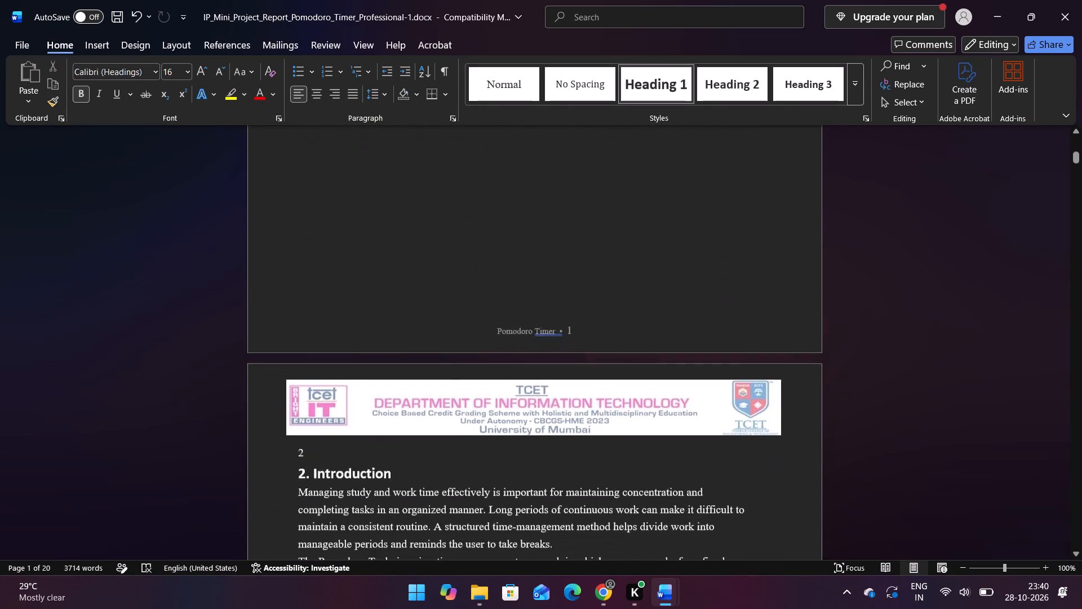
{"action": "scroll", "coordinate": [438, 350], "scroll_direction": "down", "scroll_amount": 1}
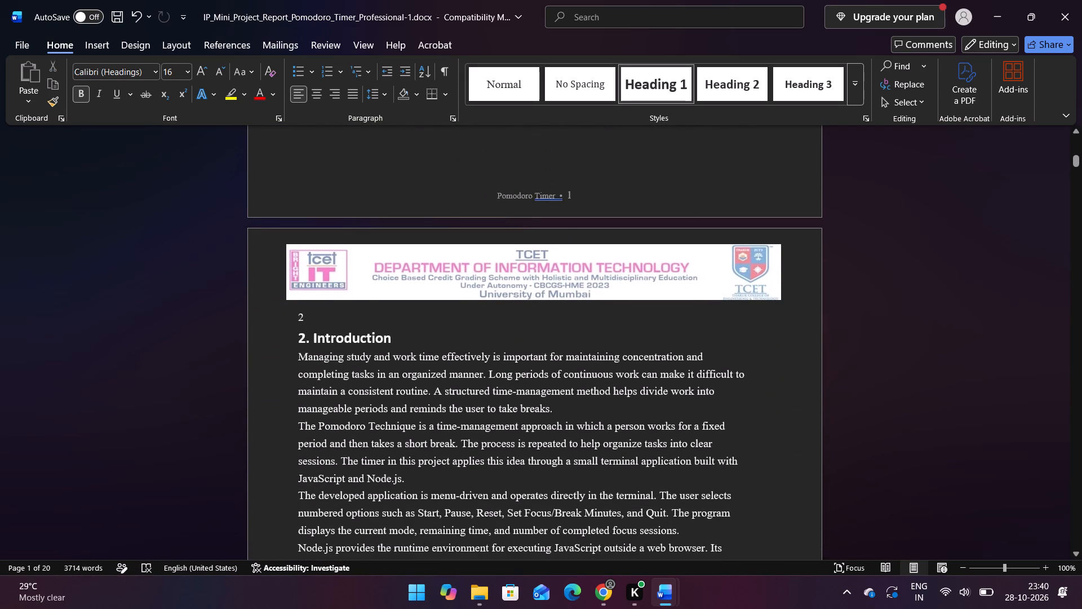
{"action": "double_click", "coordinate": [571, 196]}
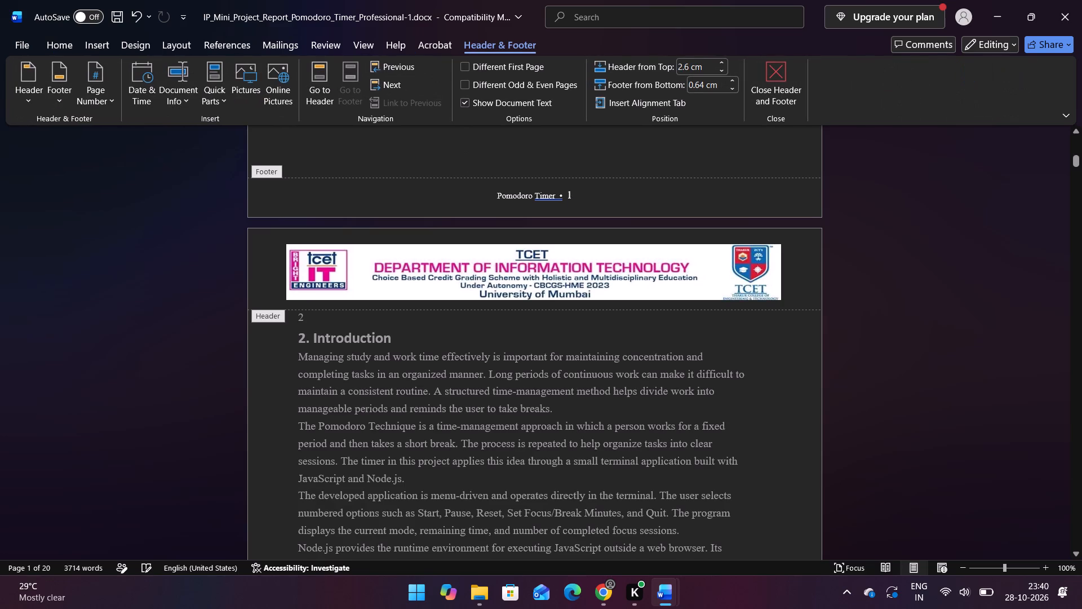
{"action": "left_click_drag", "start_coordinate": [587, 195], "coordinate": [499, 197]}
{"action": "key", "text": "BackSpace"}
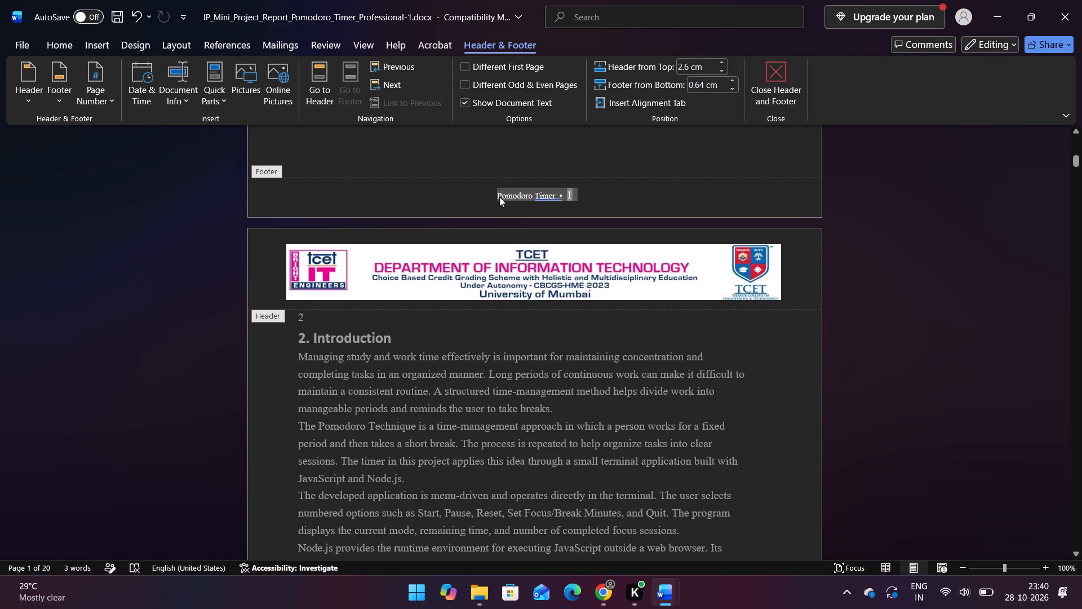
{"action": "left_click", "coordinate": [499, 197]}
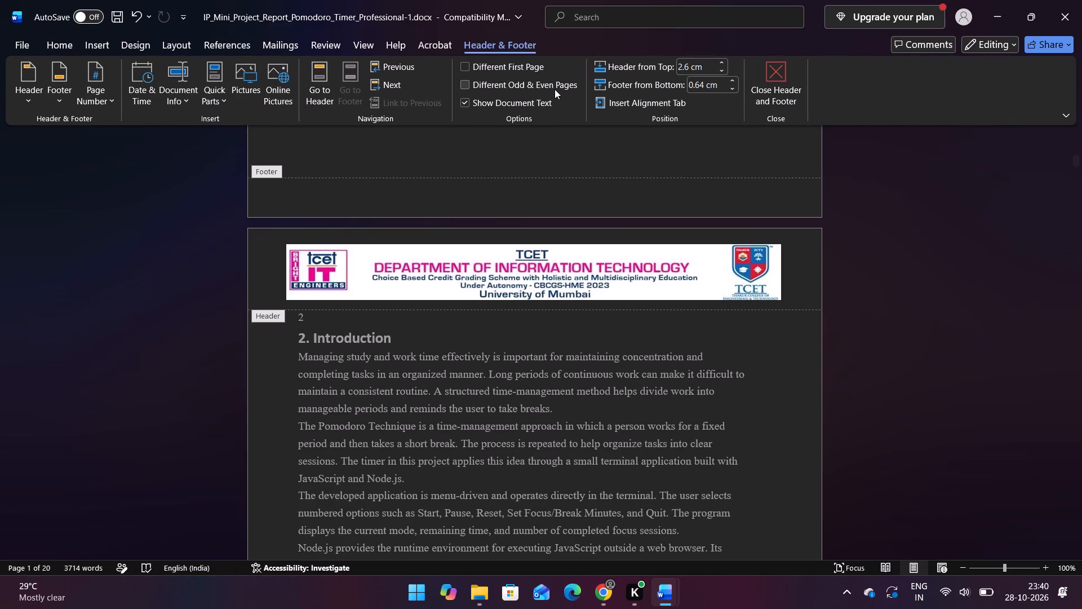
{"action": "double_click", "coordinate": [555, 145]}
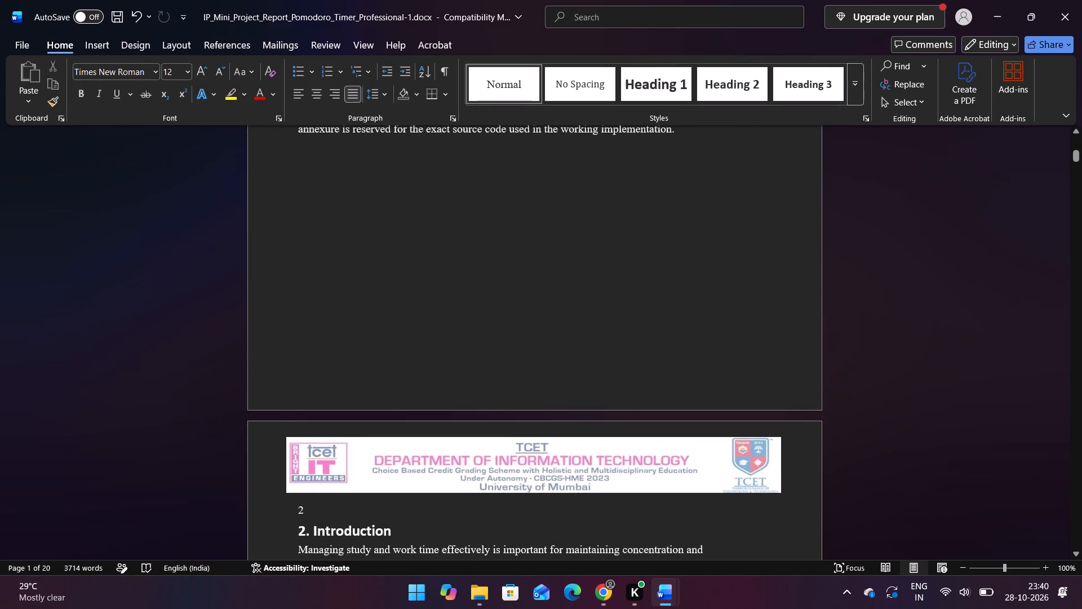
Delete the typed page numbers 2, 3 and 4 above the Introduction, Introduction (continued) and Project Description headings.
{"action": "left_click", "coordinate": [326, 513]}
{"action": "key", "text": "BackSpace"}
{"action": "scroll", "coordinate": [326, 513], "scroll_direction": "down", "scroll_amount": 4}
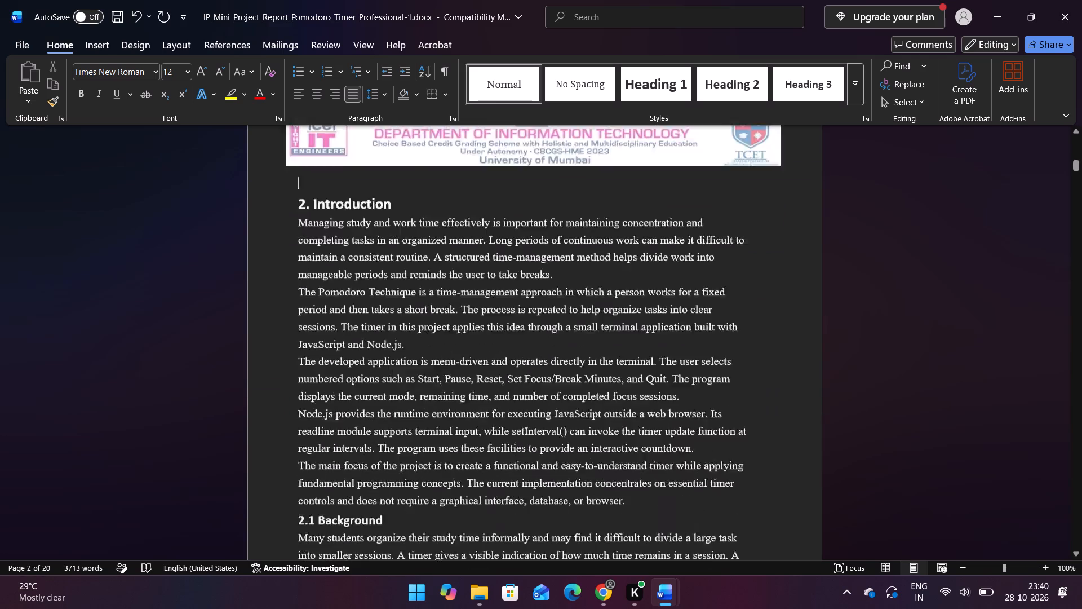
{"action": "scroll", "coordinate": [326, 513], "scroll_direction": "down", "scroll_amount": 2}
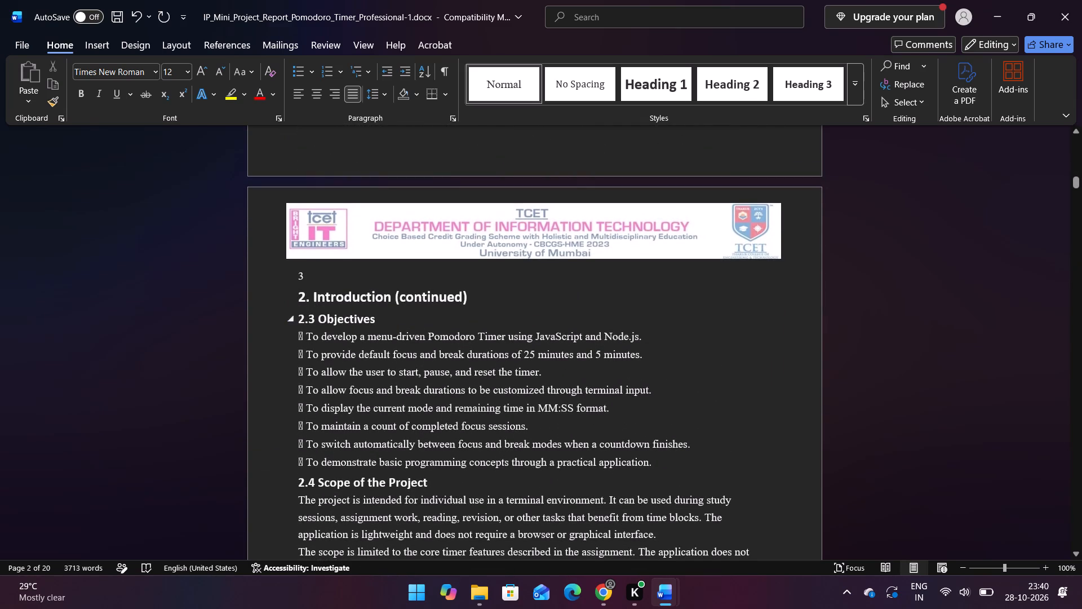
{"action": "left_click", "coordinate": [318, 273]}
{"action": "key", "text": "BackSpace"}
{"action": "scroll", "coordinate": [318, 273], "scroll_direction": "down", "scroll_amount": 6}
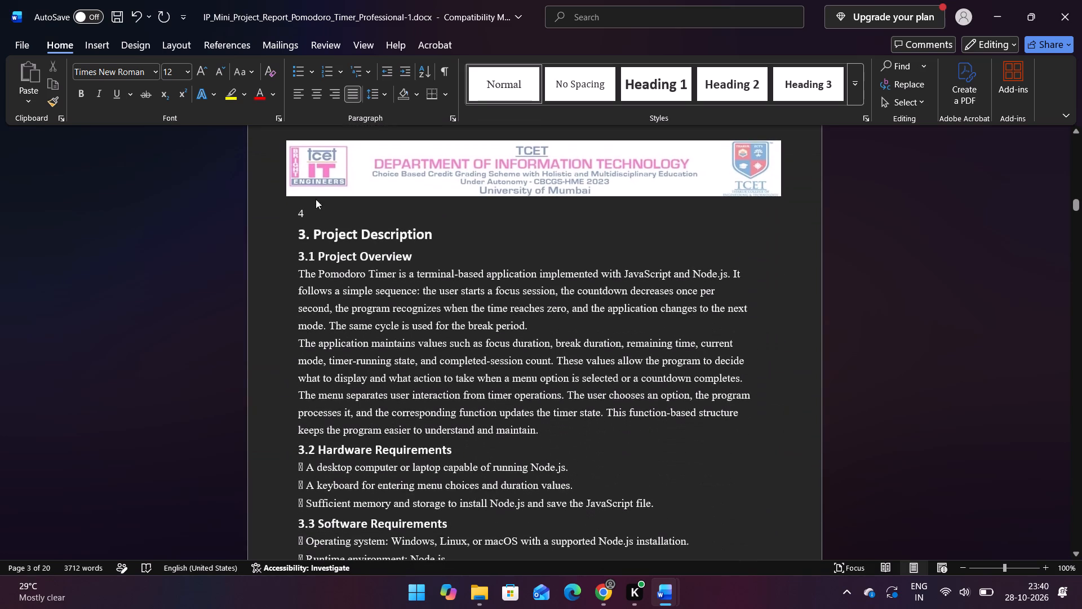
{"action": "left_click", "coordinate": [304, 209]}
{"action": "key", "text": "BackSpace"}
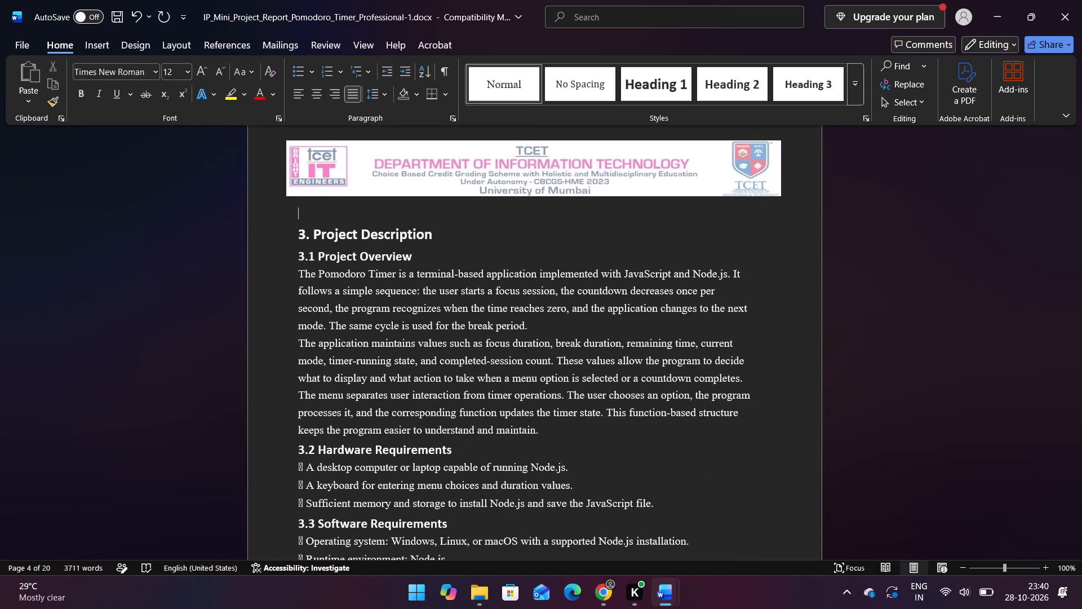
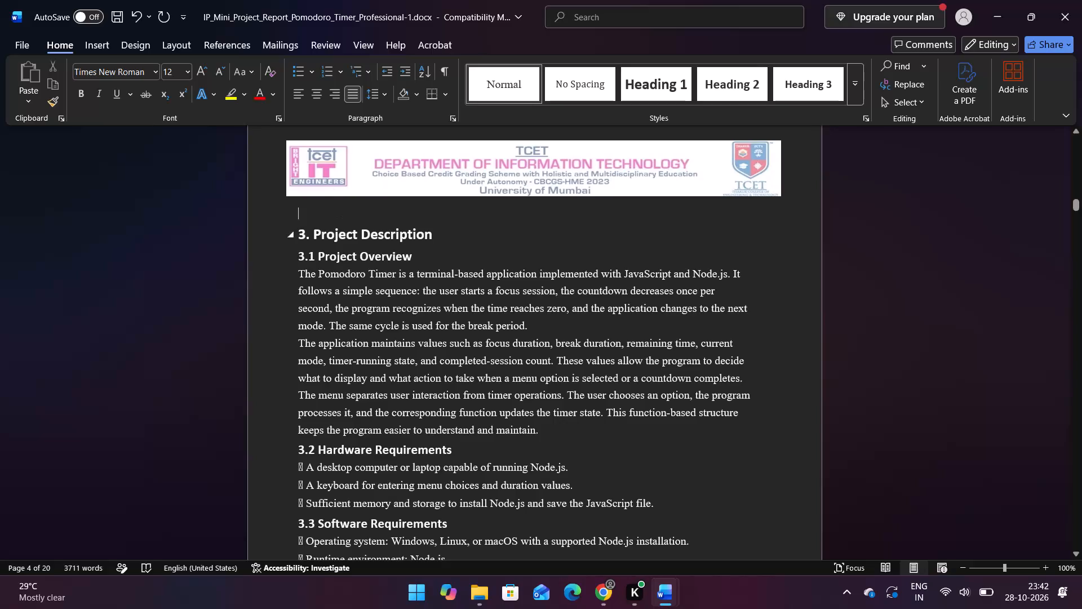
Remove the empty line above the 3. Project Description heading.
{"action": "key", "text": "BackSpace"}
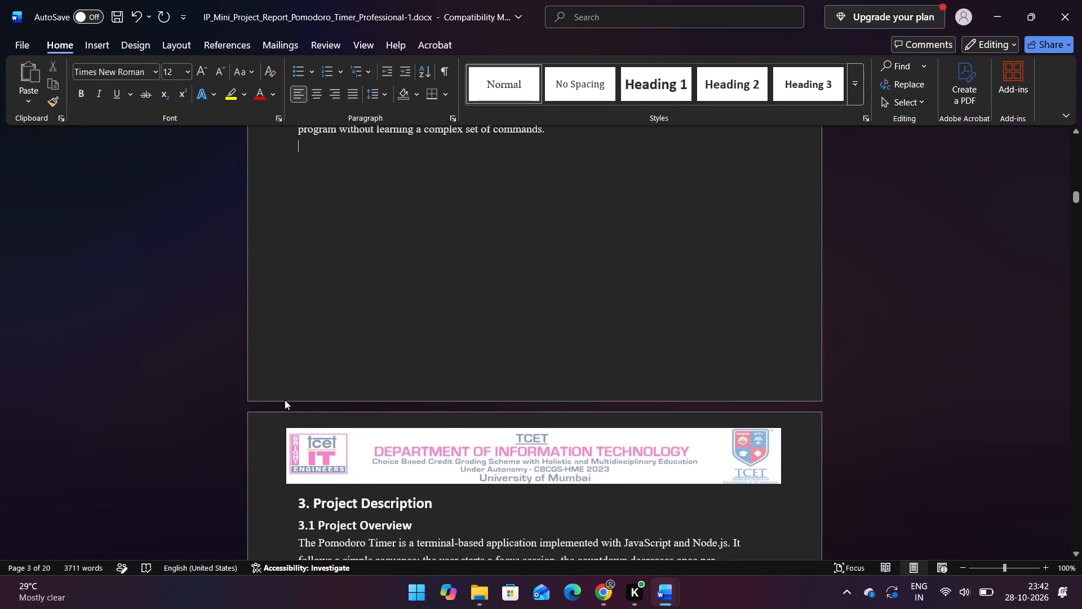
Delete the typed page numbers 5 and 6 above the Project Description (continued) headings preceding sections 3.5 and 3.6.
{"action": "scroll", "coordinate": [285, 400], "scroll_direction": "down", "scroll_amount": 7}
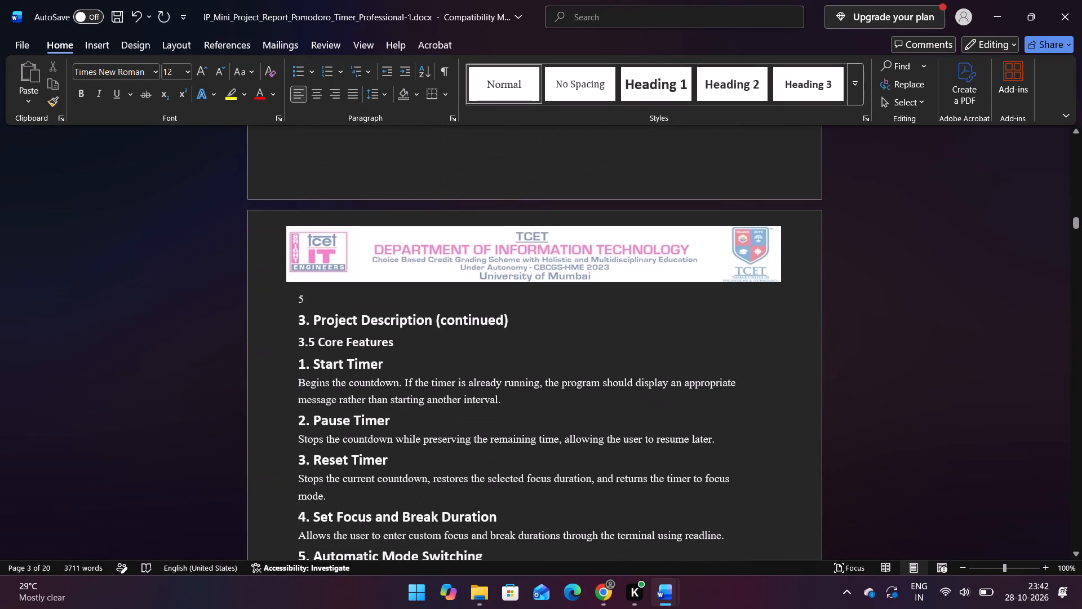
{"action": "left_click", "coordinate": [309, 296]}
{"action": "key", "text": "BackSpace"}
{"action": "scroll", "coordinate": [309, 296], "scroll_direction": "down", "scroll_amount": 7}
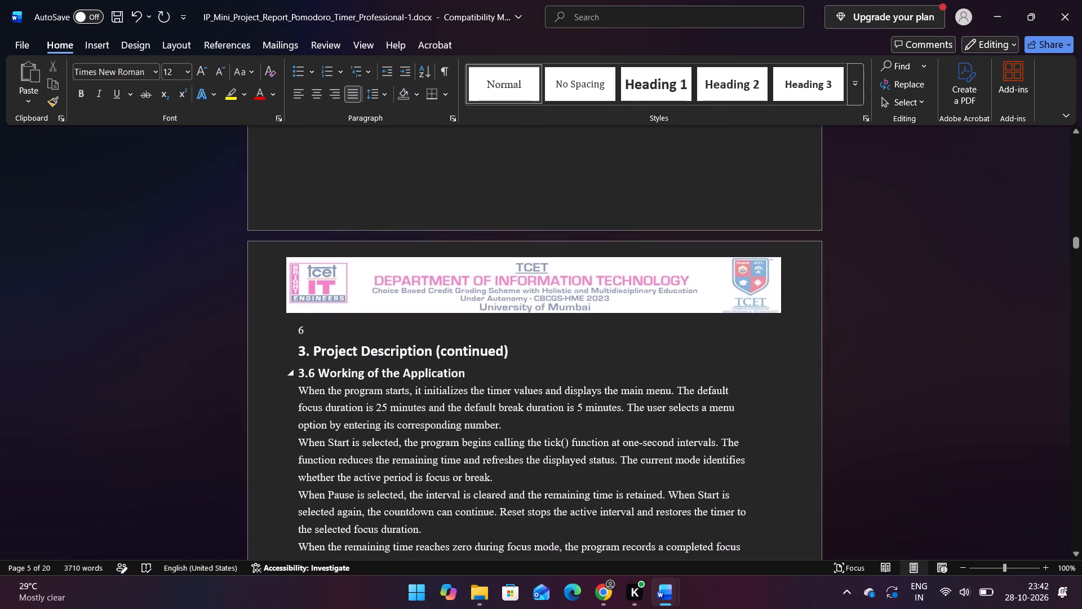
{"action": "left_click", "coordinate": [313, 332]}
{"action": "key", "text": "BackSpace"}
Delete the typed page number 7 above the Project Description (continued) heading preceding section 3.8 System Architecture.
{"action": "scroll", "coordinate": [369, 342], "scroll_direction": "down", "scroll_amount": 5}
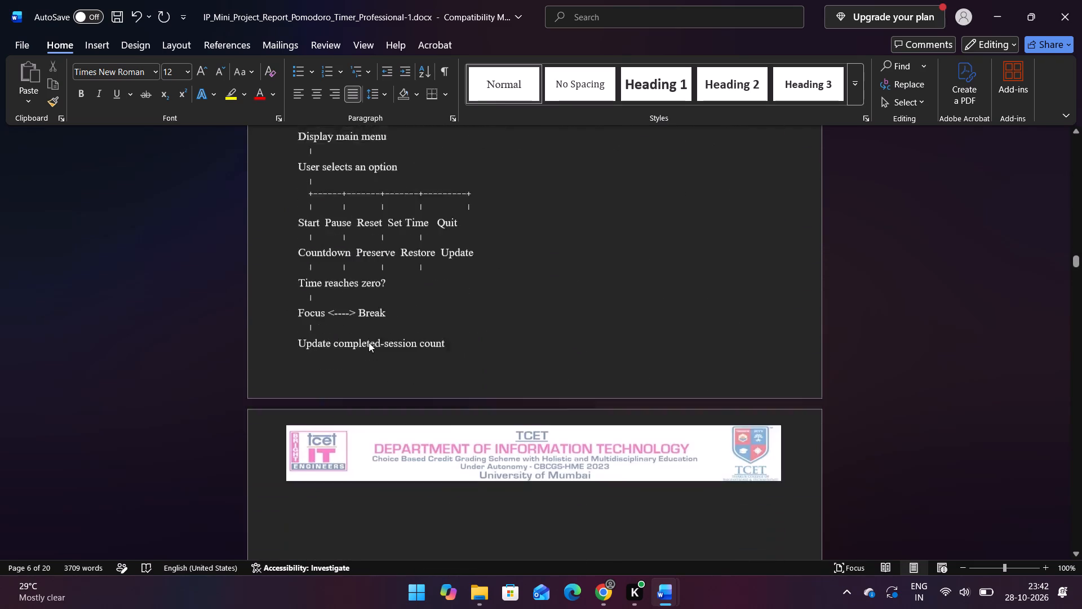
{"action": "scroll", "coordinate": [369, 342], "scroll_direction": "down", "scroll_amount": 7}
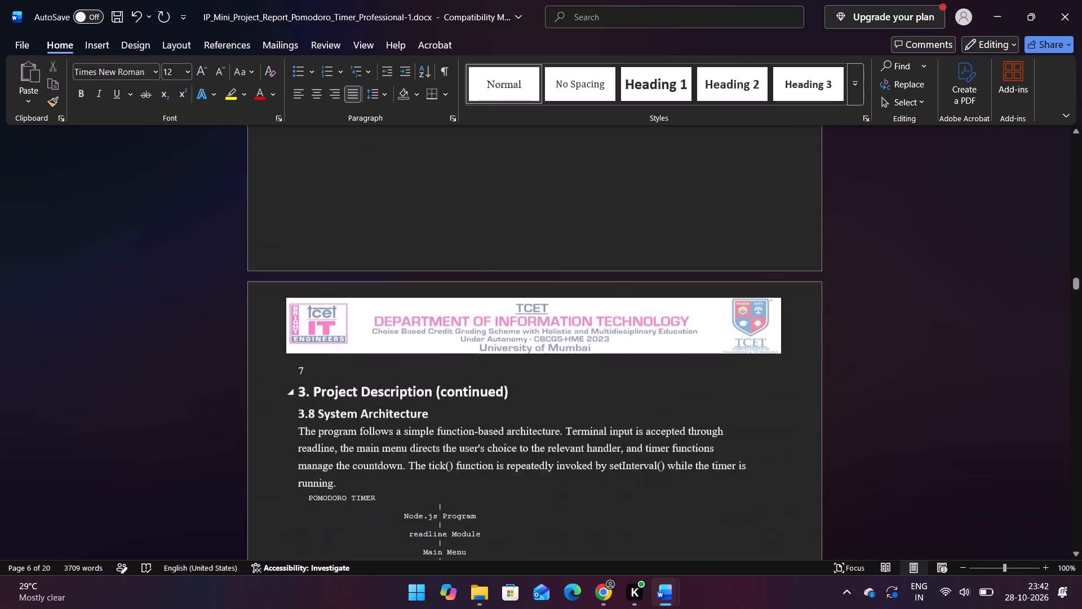
{"action": "scroll", "coordinate": [369, 342], "scroll_direction": "down", "scroll_amount": 1}
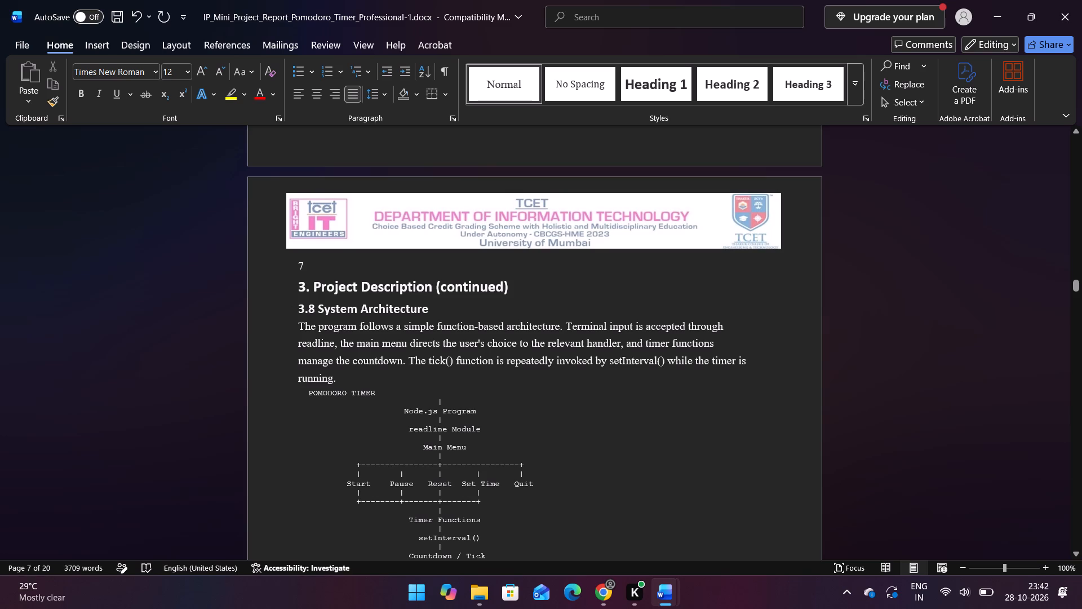
{"action": "left_click", "coordinate": [325, 267]}
{"action": "key", "text": "BackSpace"}
Delete the typed page numbers 8 and 9 above the Project Description (continued) headings preceding sections 3.10 and 3.13.
{"action": "scroll", "coordinate": [325, 267], "scroll_direction": "down", "scroll_amount": 6}
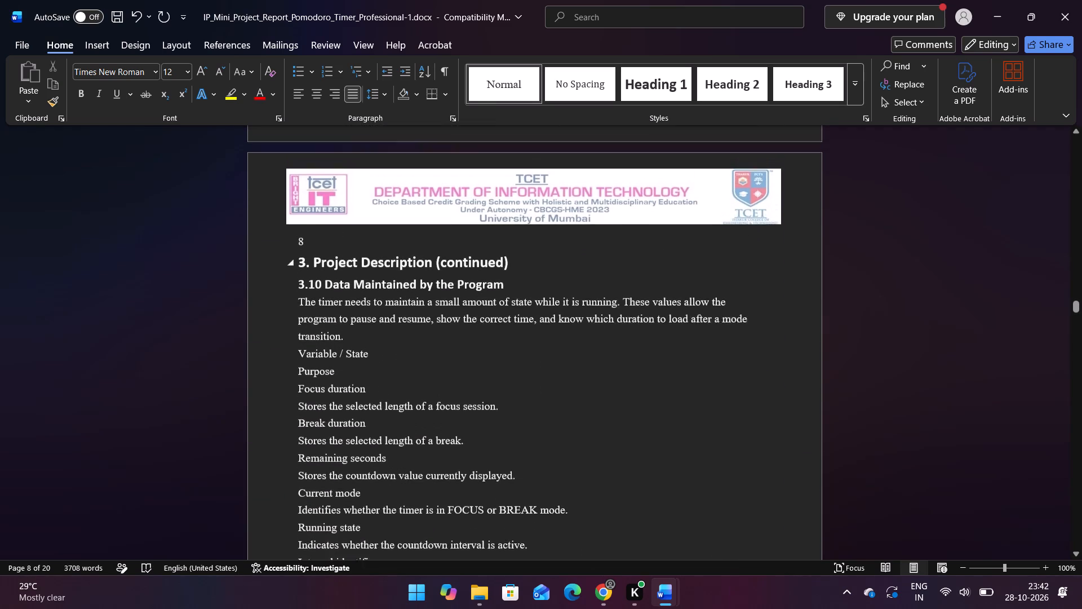
{"action": "scroll", "coordinate": [325, 267], "scroll_direction": "down", "scroll_amount": 1}
{"action": "left_click", "coordinate": [311, 256]}
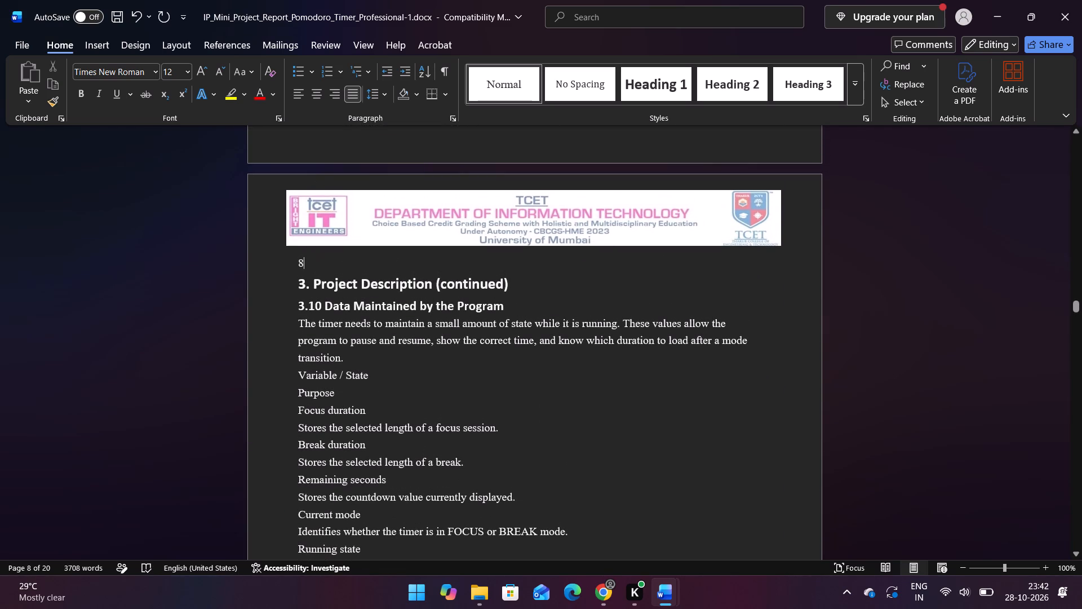
{"action": "key", "text": "BackSpace"}
{"action": "scroll", "coordinate": [407, 469], "scroll_direction": "down", "scroll_amount": 6}
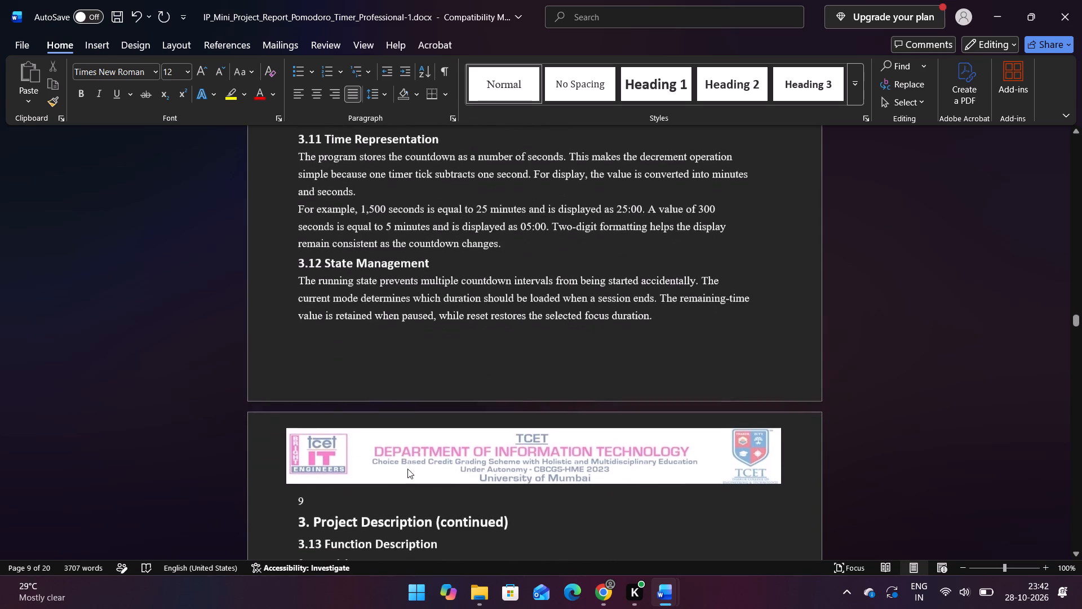
{"action": "scroll", "coordinate": [407, 469], "scroll_direction": "down", "scroll_amount": 1}
{"action": "left_click", "coordinate": [348, 349]}
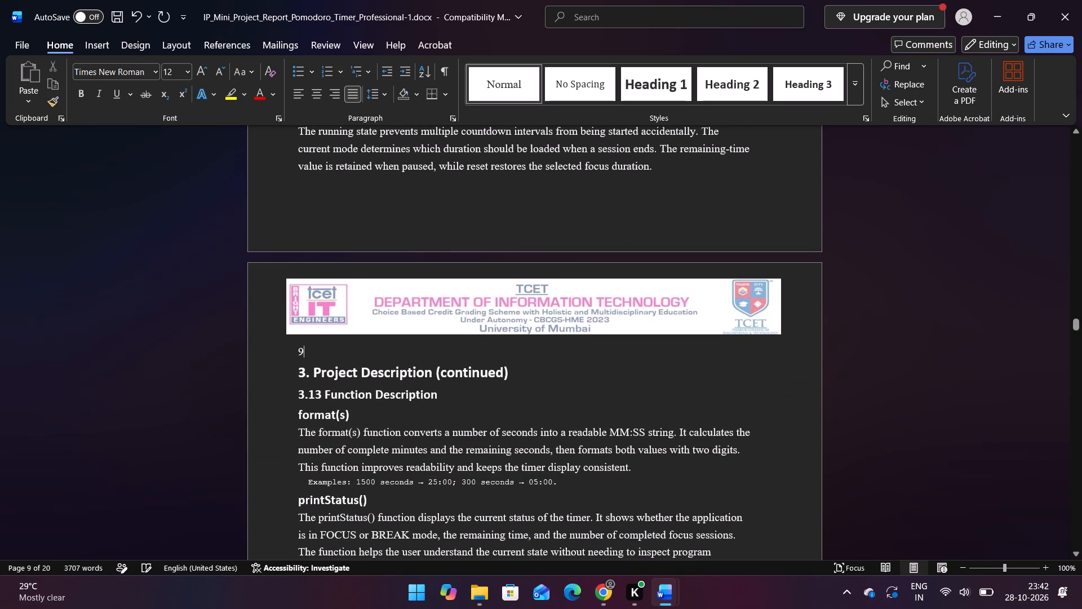
{"action": "key", "text": "BackSpace"}
Delete the typed page numbers 10 and 11 on the pages starting with 3.13 Function Description (continued) and 3.15 Algorithm: Start Timer.
{"action": "scroll", "coordinate": [348, 349], "scroll_direction": "down", "scroll_amount": 5}
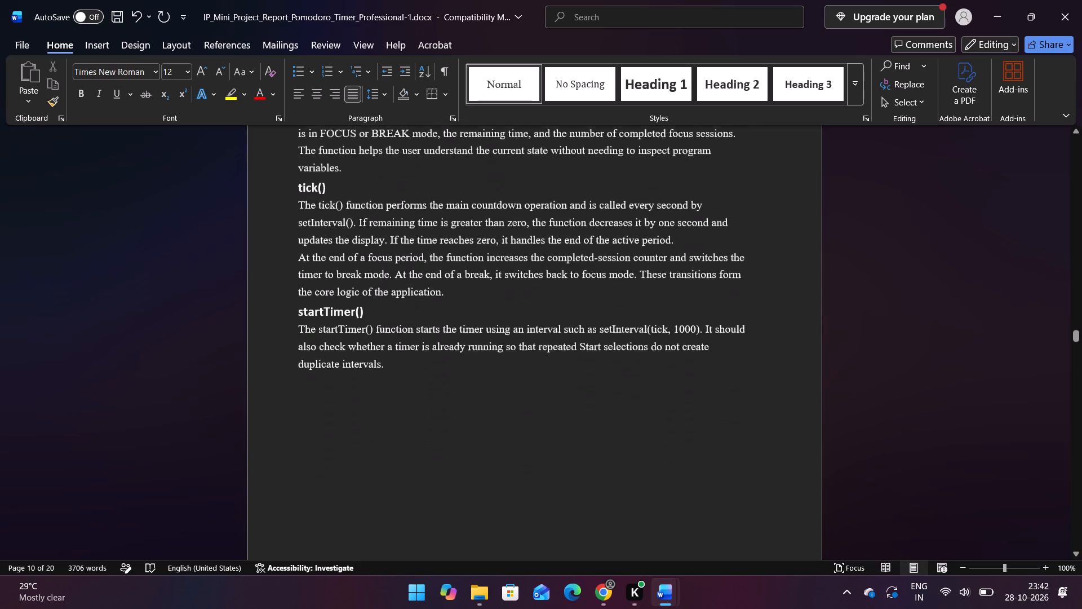
{"action": "scroll", "coordinate": [348, 349], "scroll_direction": "down", "scroll_amount": 3}
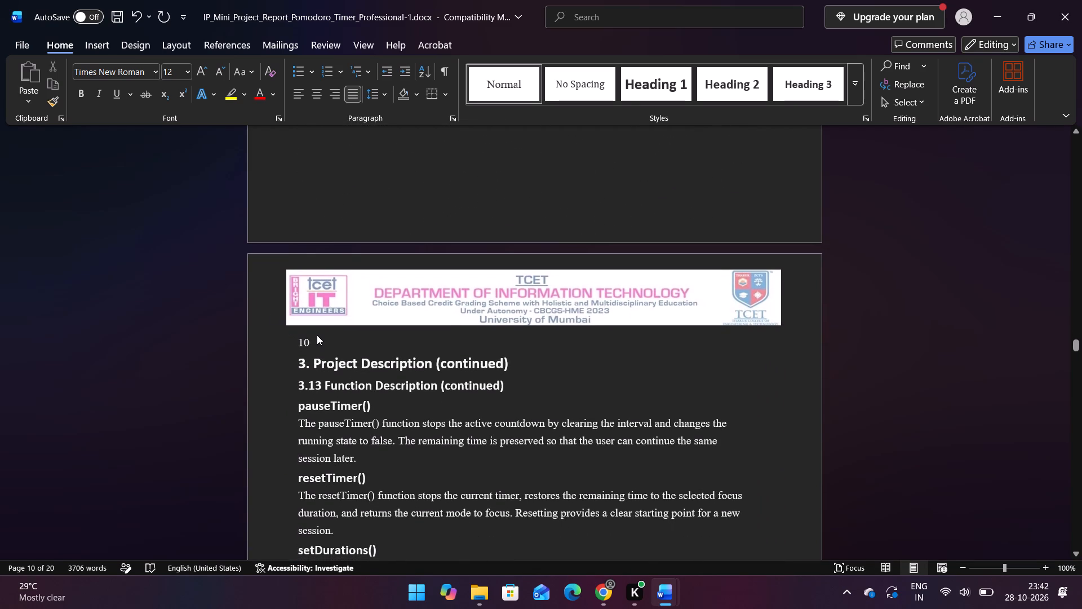
{"action": "left_click", "coordinate": [316, 342]}
{"action": "key", "text": "BackSpace"}
{"action": "key", "text": "BackSpace"}
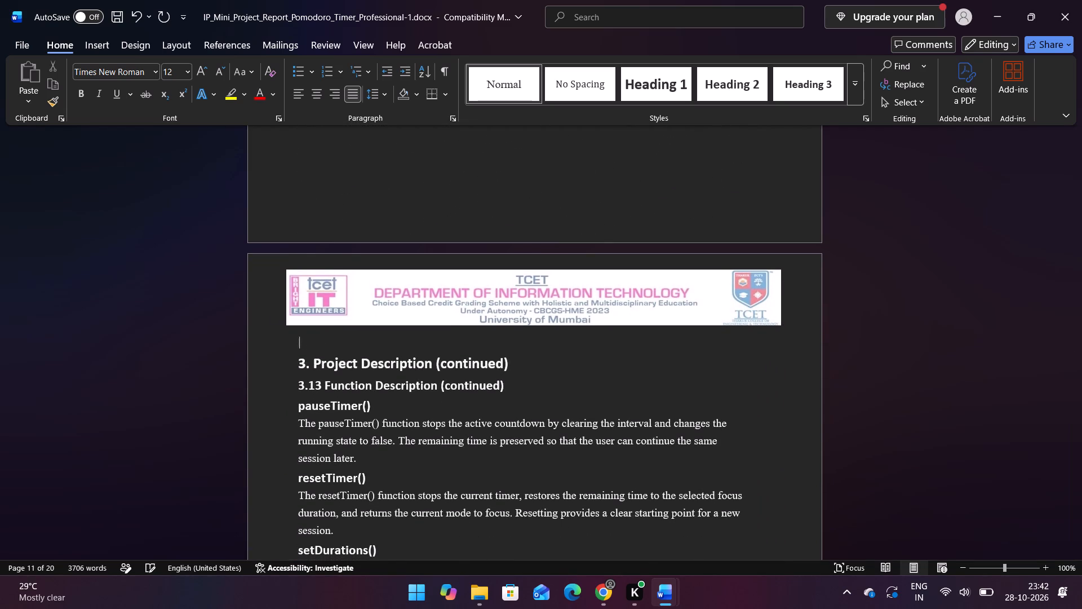
{"action": "scroll", "coordinate": [316, 342], "scroll_direction": "down", "scroll_amount": 7}
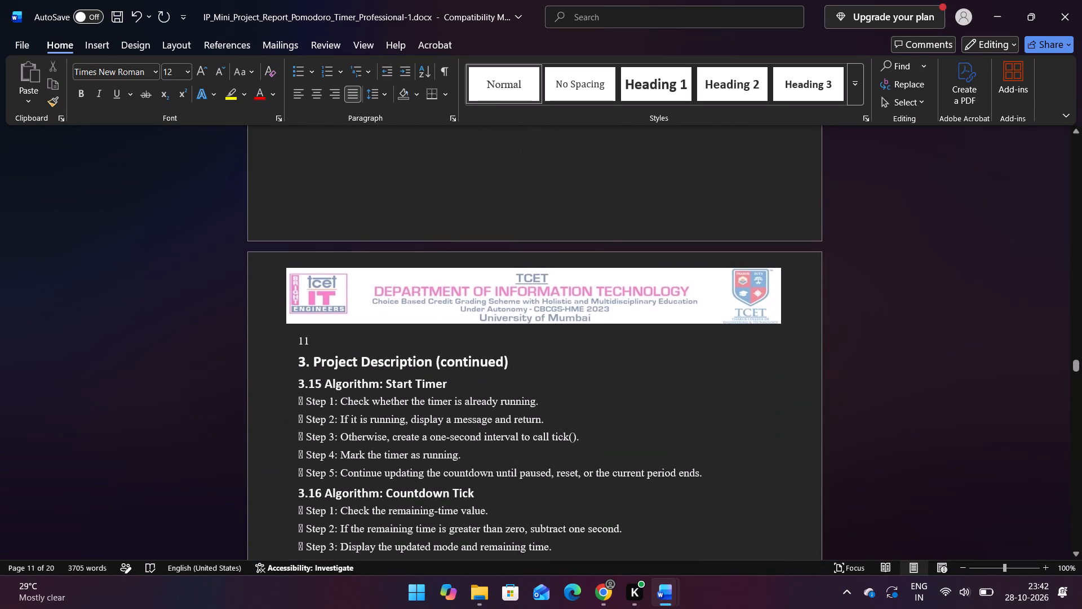
{"action": "left_click", "coordinate": [314, 340]}
{"action": "key", "text": "BackSpace"}
{"action": "key", "text": "BackSpace"}
Delete the typed page number 12 above the Project Description (continued) heading preceding section 3.19 Algorithm: Set Durations.
{"action": "scroll", "coordinate": [314, 340], "scroll_direction": "down", "scroll_amount": 5}
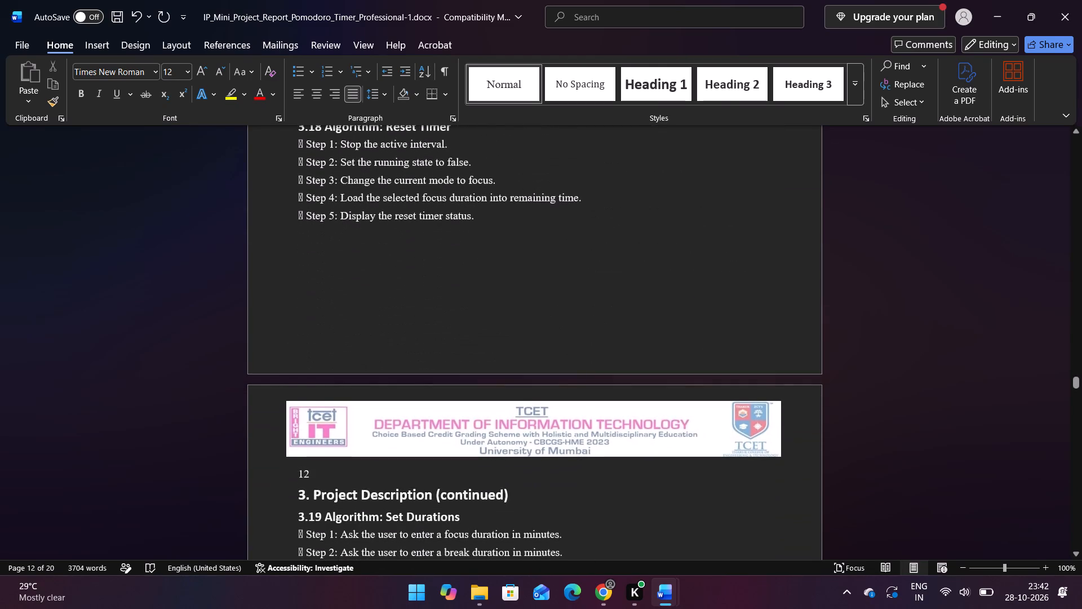
{"action": "scroll", "coordinate": [314, 340], "scroll_direction": "down", "scroll_amount": 1}
{"action": "left_click", "coordinate": [312, 449]}
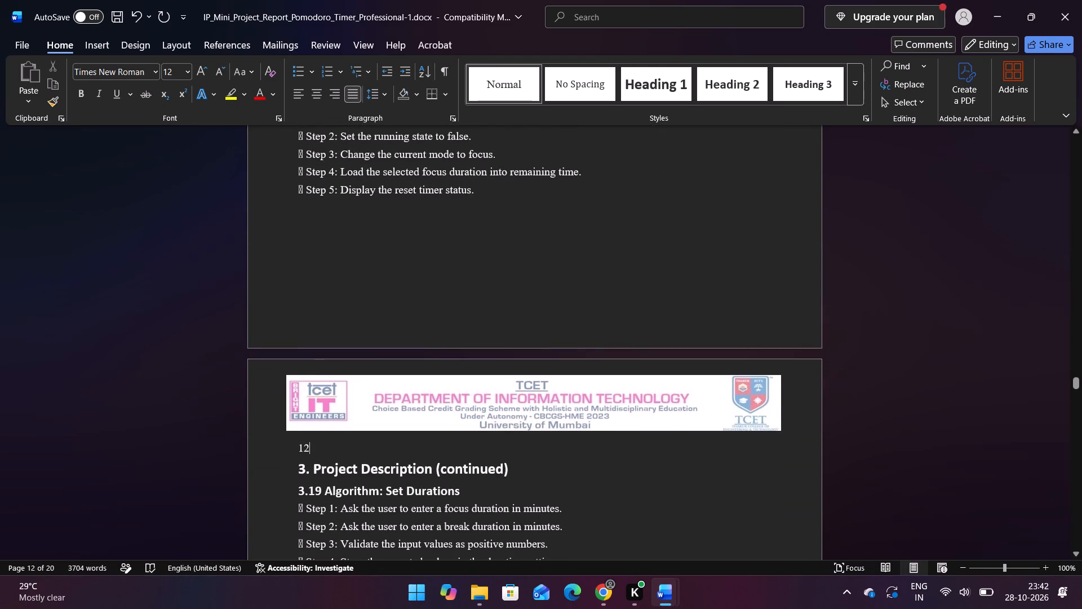
{"action": "key", "text": "BackSpace"}
{"action": "key", "text": "BackSpace"}
Delete the typed page number 13 above the 4. Results and Discussions heading.
{"action": "scroll", "coordinate": [312, 449], "scroll_direction": "down", "scroll_amount": 3}
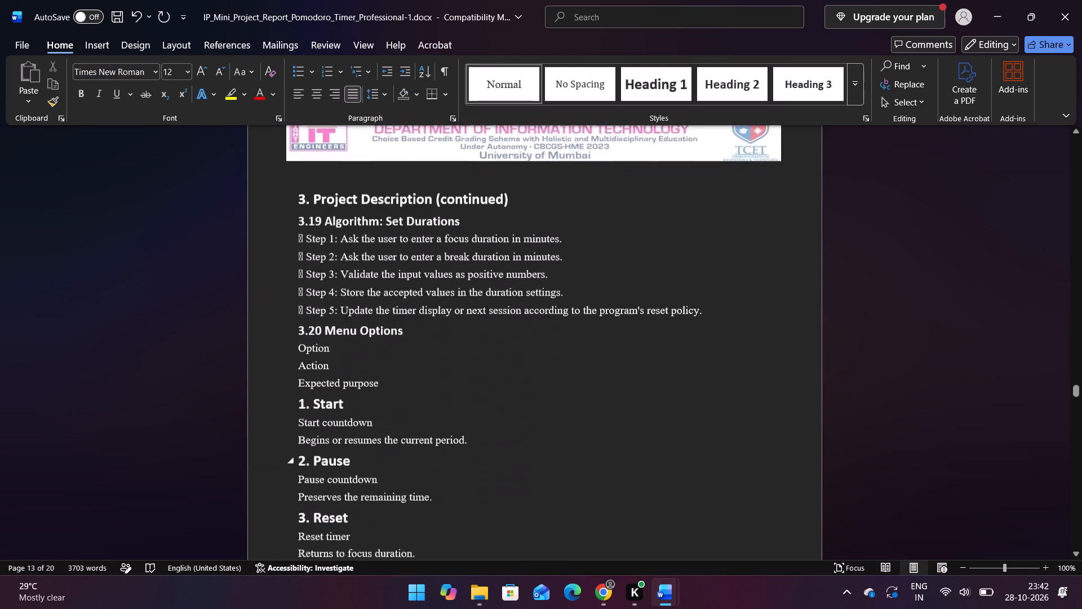
{"action": "scroll", "coordinate": [312, 449], "scroll_direction": "down", "scroll_amount": 5}
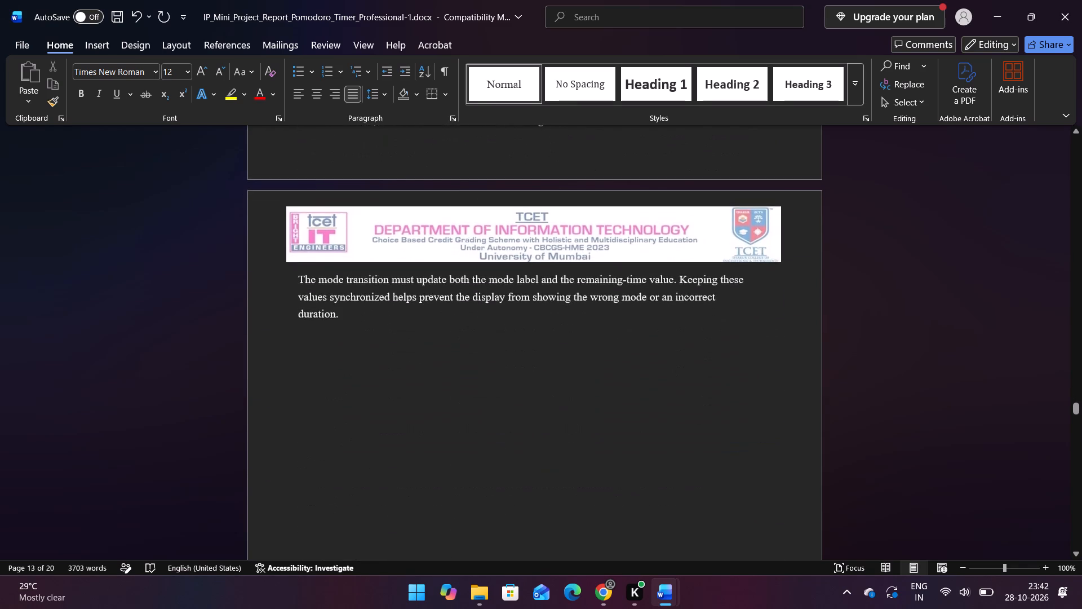
{"action": "scroll", "coordinate": [312, 449], "scroll_direction": "down", "scroll_amount": 6}
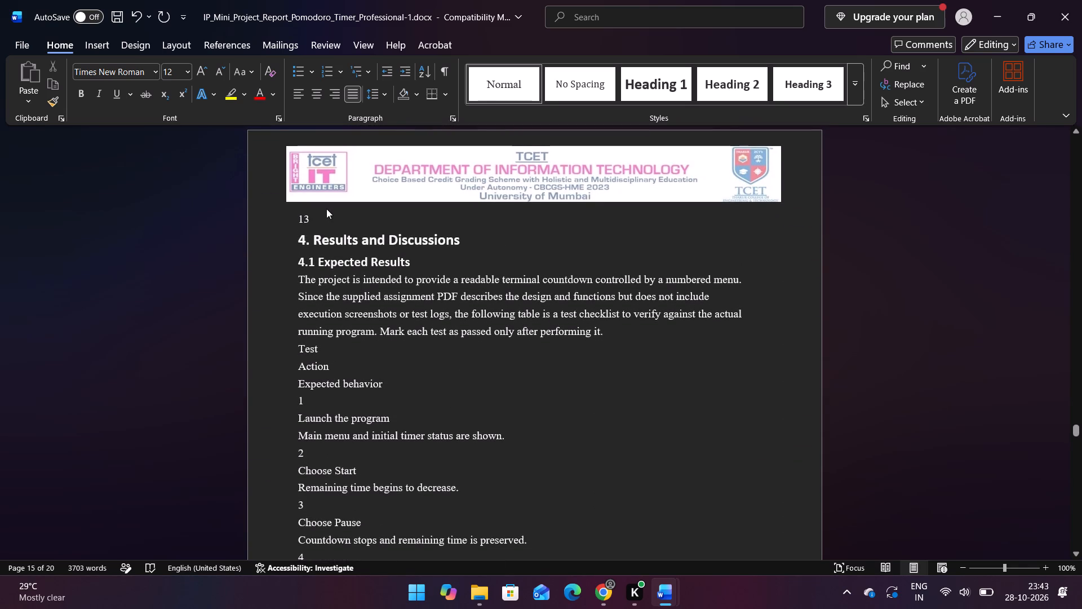
{"action": "left_click", "coordinate": [311, 216]}
{"action": "key", "text": "BackSpace"}
{"action": "key", "text": "BackSpace"}
Delete the typed page numbers 14 and 15 above the two Results and Discussions (continued) headings.
{"action": "scroll", "coordinate": [427, 399], "scroll_direction": "down", "scroll_amount": 2}
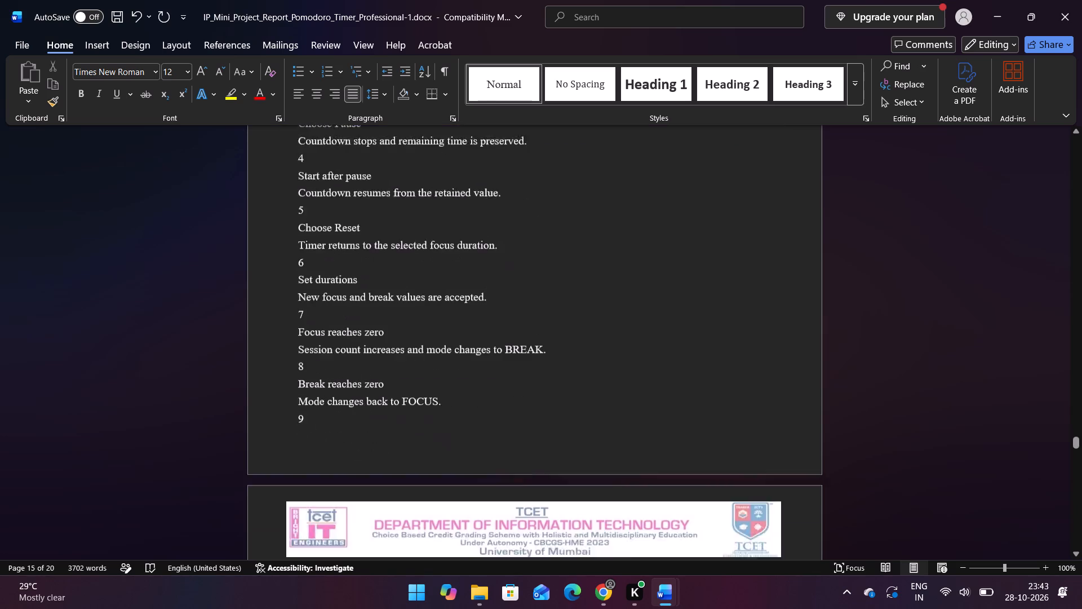
{"action": "scroll", "coordinate": [427, 399], "scroll_direction": "down", "scroll_amount": 2}
{"action": "scroll", "coordinate": [367, 453], "scroll_direction": "down", "scroll_amount": 2}
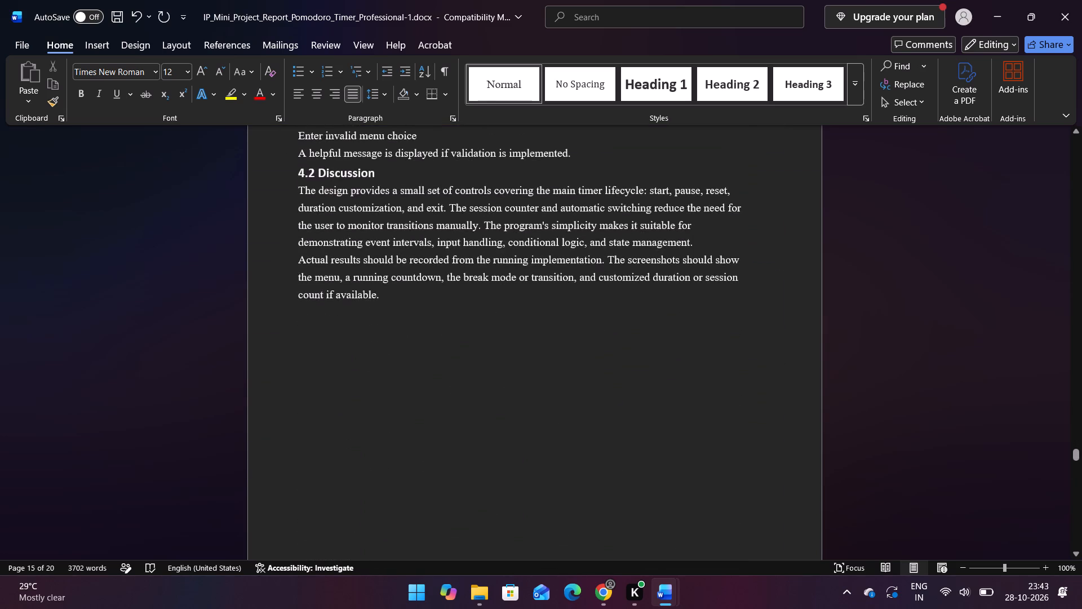
{"action": "scroll", "coordinate": [367, 453], "scroll_direction": "down", "scroll_amount": 4}
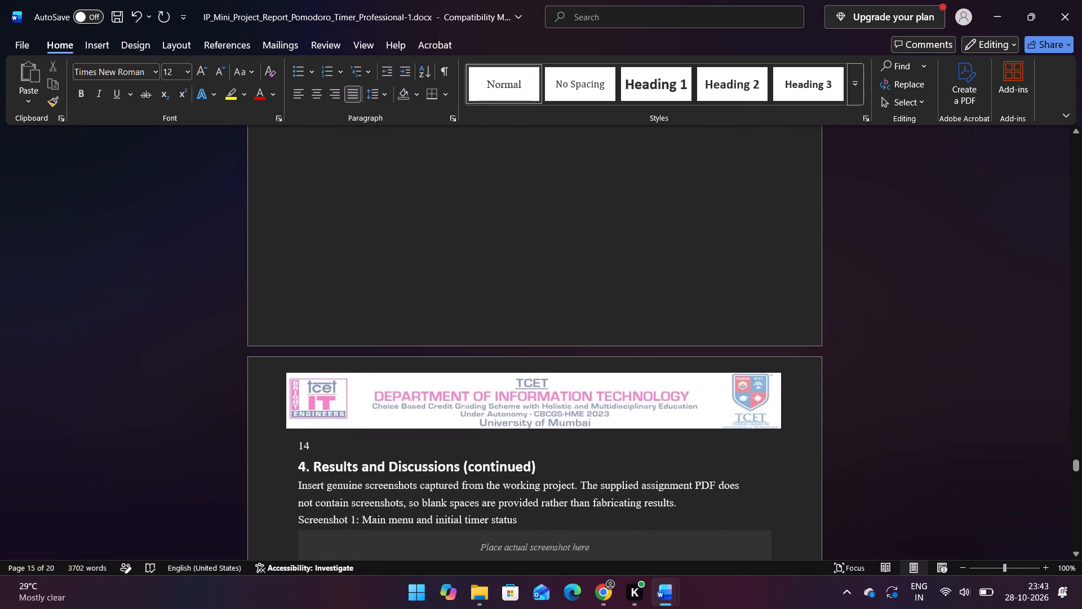
{"action": "left_click", "coordinate": [326, 451]}
{"action": "key", "text": "BackSpace"}
{"action": "key", "text": "BackSpace"}
{"action": "scroll", "coordinate": [339, 462], "scroll_direction": "down", "scroll_amount": 4}
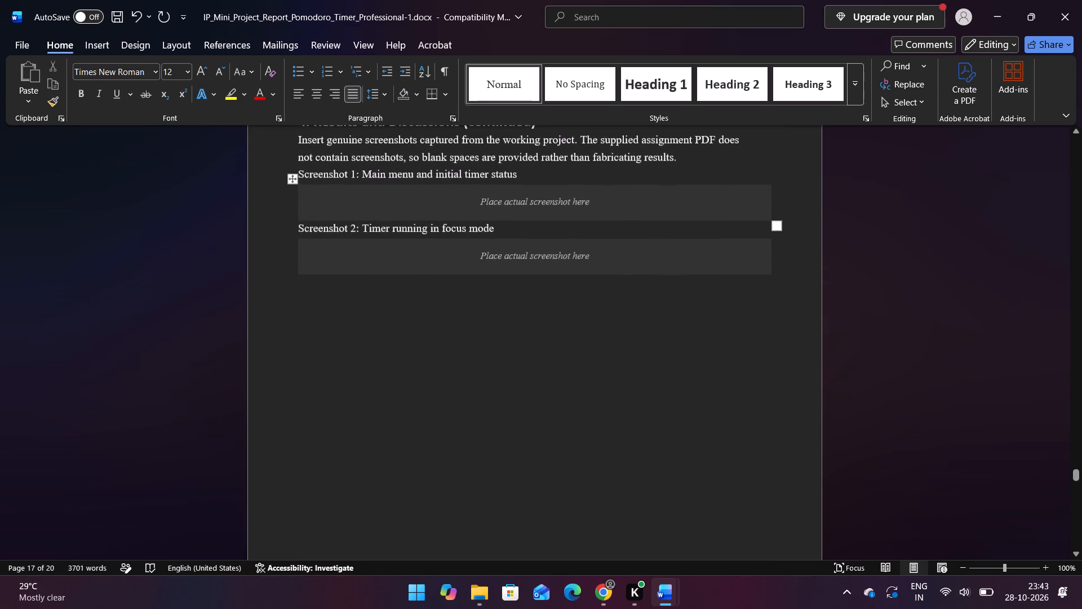
{"action": "scroll", "coordinate": [339, 462], "scroll_direction": "down", "scroll_amount": 3}
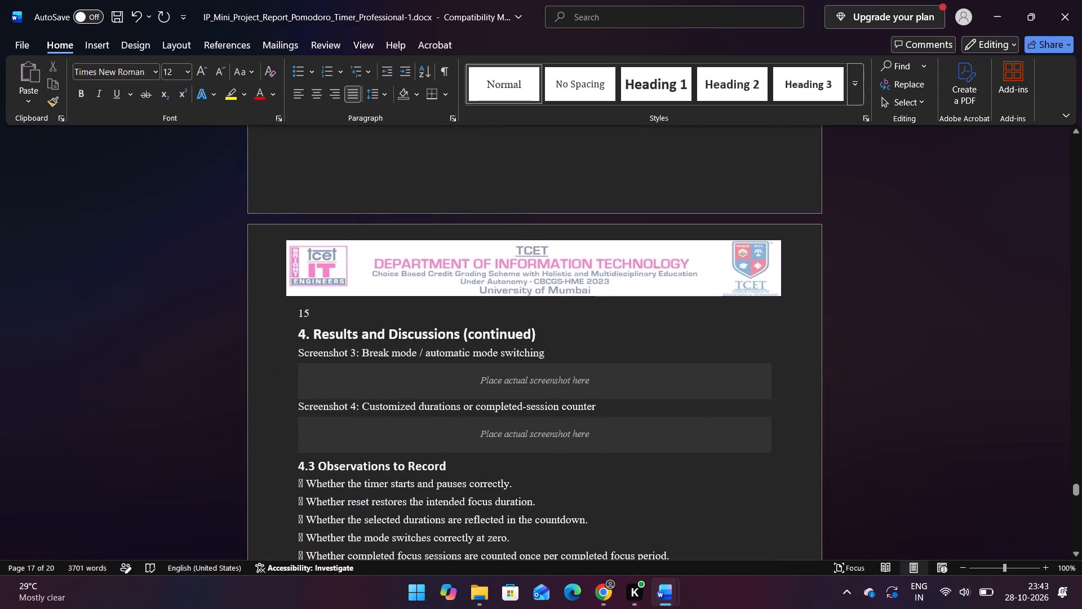
{"action": "left_click", "coordinate": [325, 308]}
{"action": "key", "text": "BackSpace"}
{"action": "key", "text": "BackSpace"}
Delete the typed page number 16 above the 5. Conclusion and Future Scope heading.
{"action": "scroll", "coordinate": [325, 308], "scroll_direction": "down", "scroll_amount": 8}
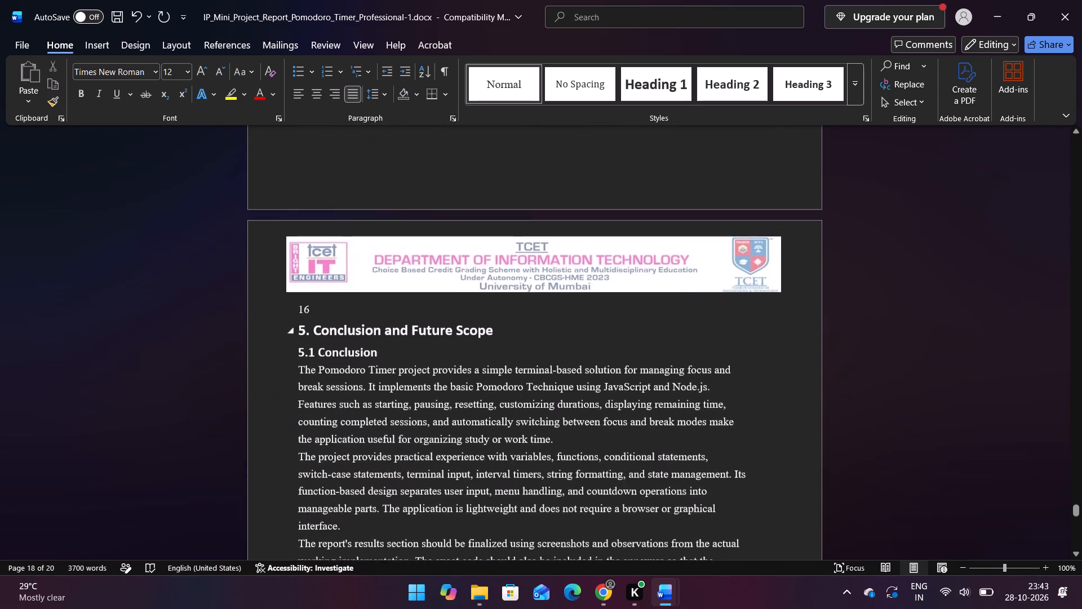
{"action": "scroll", "coordinate": [325, 308], "scroll_direction": "down", "scroll_amount": 1}
{"action": "left_click", "coordinate": [318, 302]}
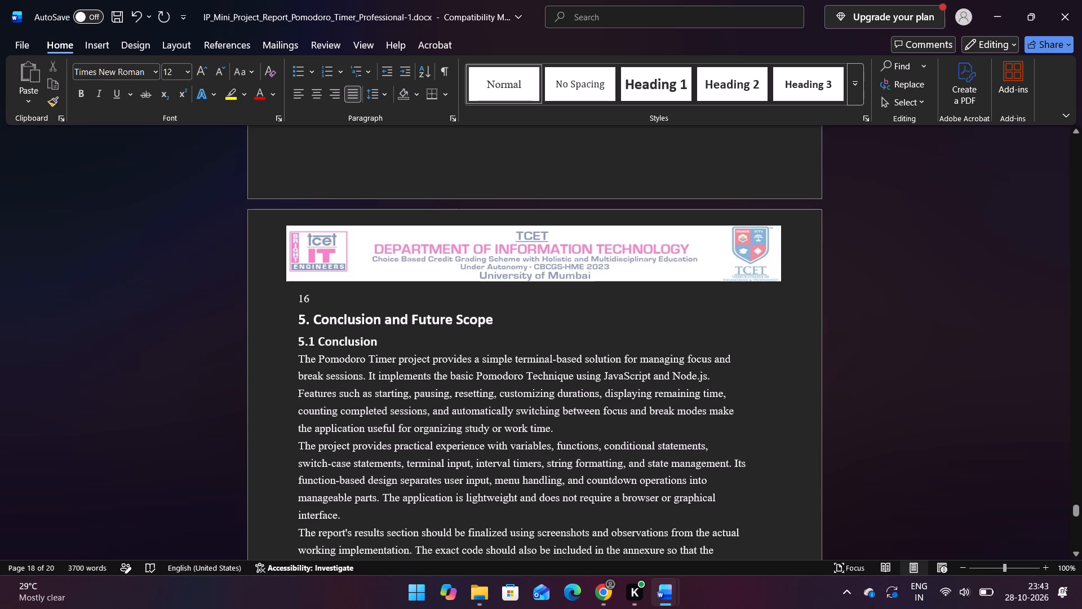
{"action": "key", "text": "BackSpace"}
{"action": "key", "text": "BackSpace"}
Delete the typed page number 17 above the 7. Annexure (Source Code) heading.
{"action": "scroll", "coordinate": [318, 302], "scroll_direction": "down", "scroll_amount": 2}
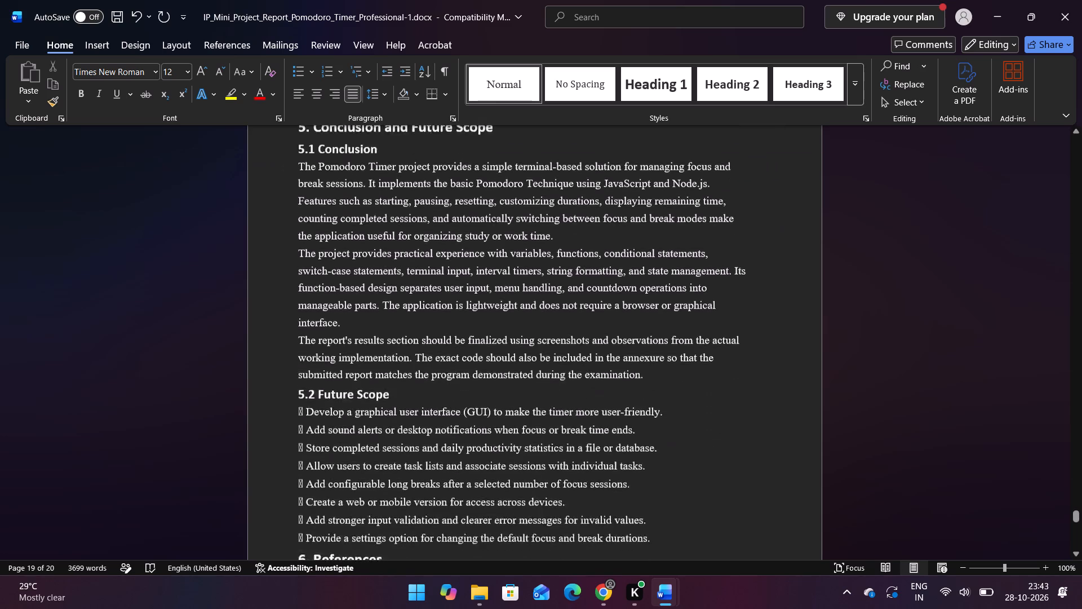
{"action": "scroll", "coordinate": [318, 302], "scroll_direction": "down", "scroll_amount": 4}
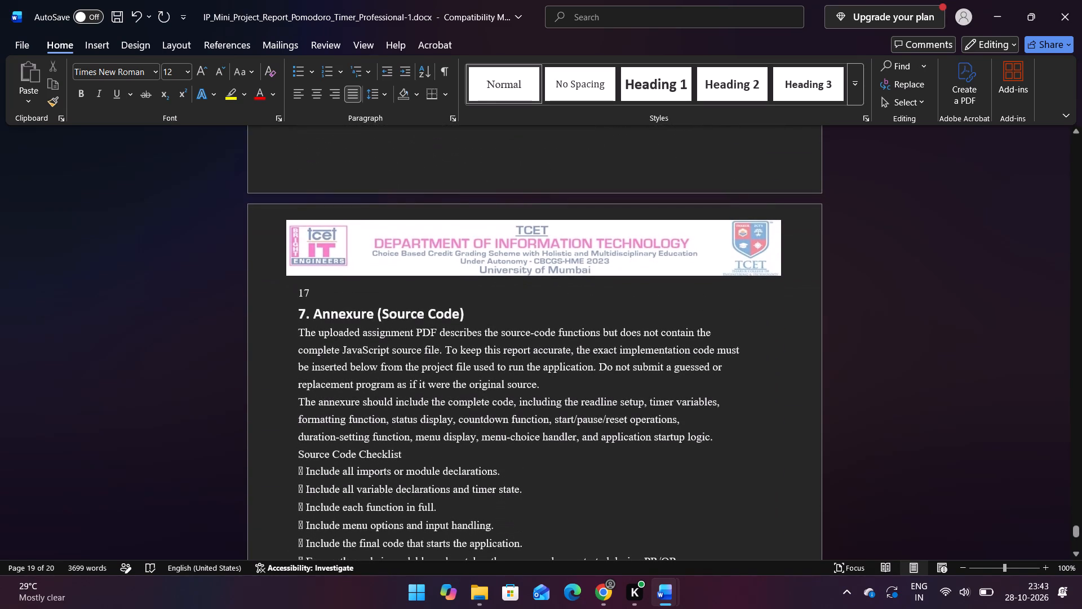
{"action": "left_click", "coordinate": [312, 297]}
{"action": "key", "text": "BackSpace"}
{"action": "key", "text": "BackSpace"}
Look through the report from the end of the annexure back to the 1. Abstract page to check the cleaned-up pages.
{"action": "scroll", "coordinate": [437, 406], "scroll_direction": "down", "scroll_amount": 6}
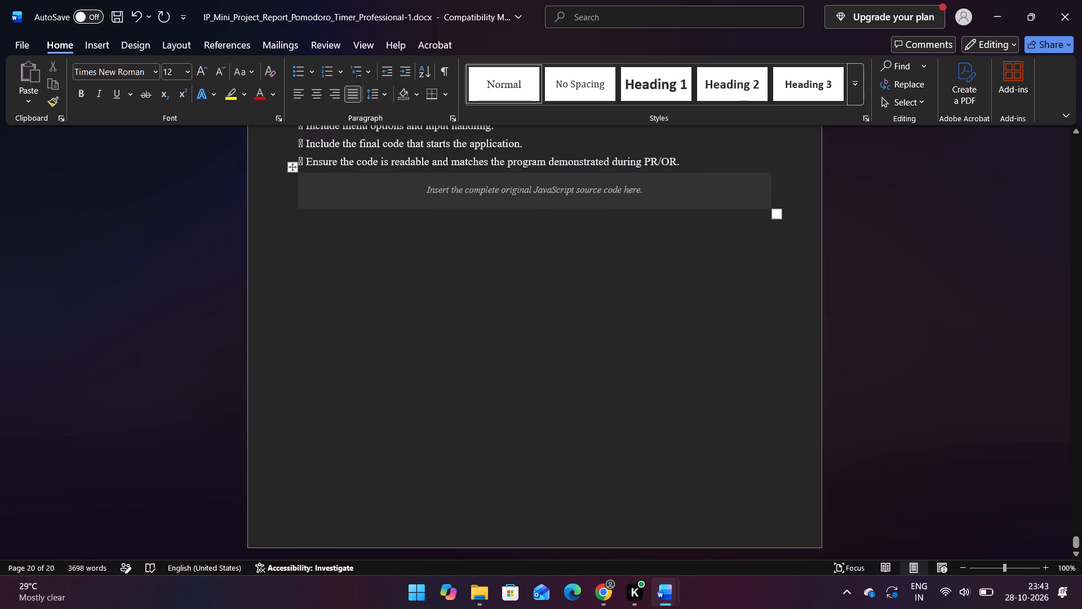
{"action": "scroll", "coordinate": [437, 406], "scroll_direction": "down", "scroll_amount": 2}
{"action": "scroll", "coordinate": [437, 406], "scroll_direction": "up", "scroll_amount": 6}
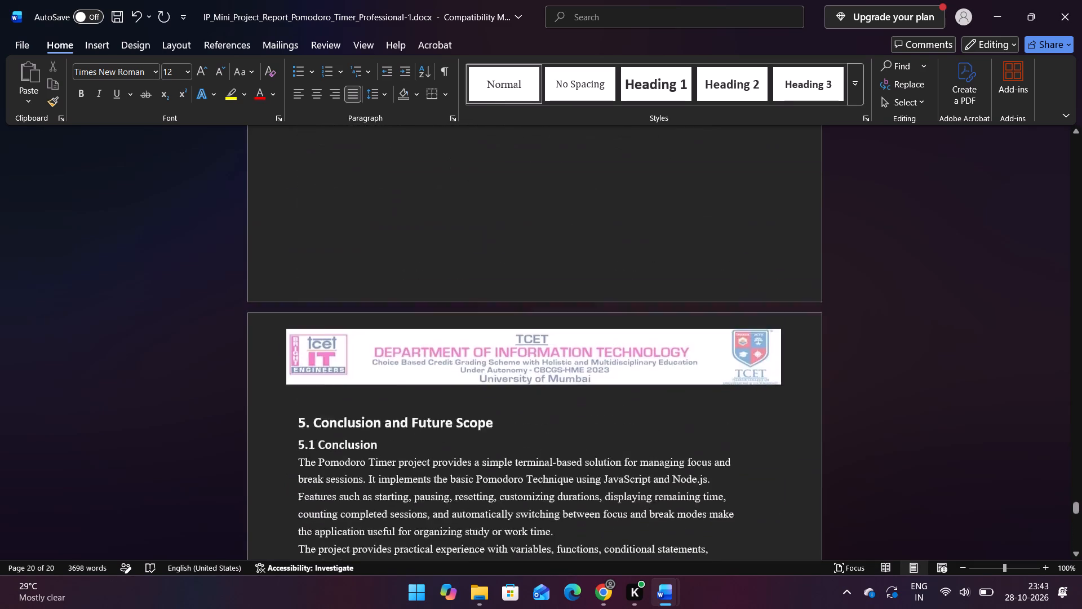
{"action": "scroll", "coordinate": [437, 406], "scroll_direction": "up", "scroll_amount": 13}
{"action": "scroll", "coordinate": [437, 406], "scroll_direction": "down", "scroll_amount": 7}
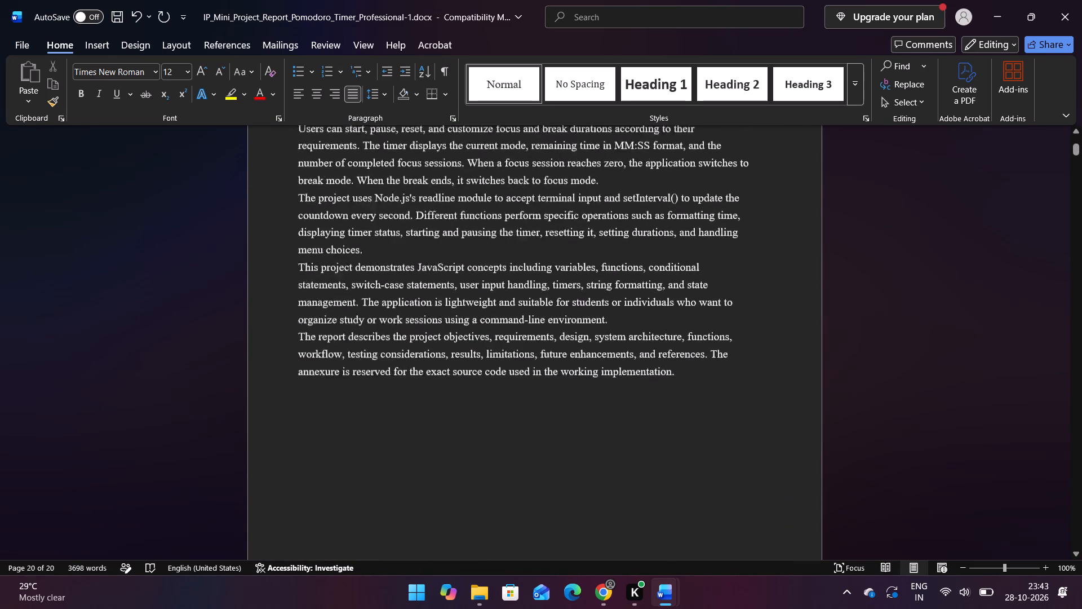
{"action": "scroll", "coordinate": [437, 406], "scroll_direction": "down", "scroll_amount": 3}
{"action": "scroll", "coordinate": [437, 406], "scroll_direction": "up", "scroll_amount": 1}
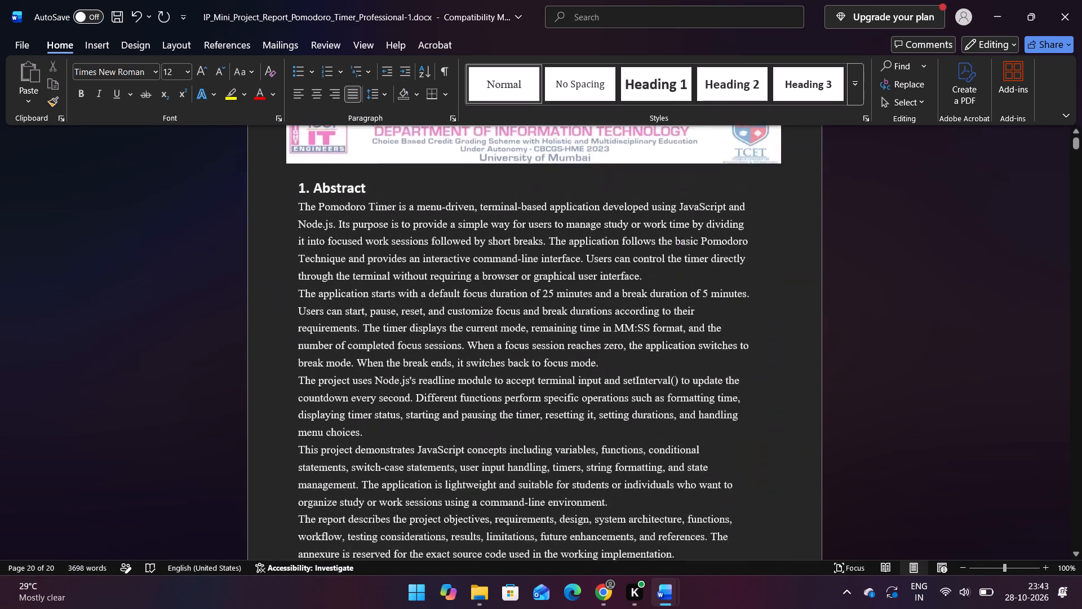
{"action": "scroll", "coordinate": [437, 406], "scroll_direction": "up", "scroll_amount": 1}
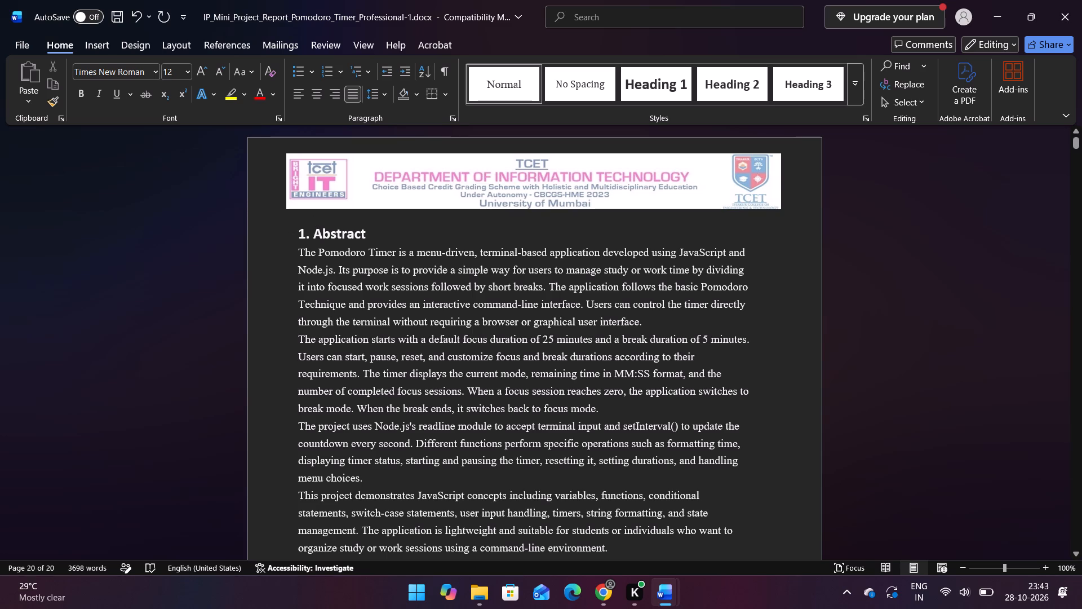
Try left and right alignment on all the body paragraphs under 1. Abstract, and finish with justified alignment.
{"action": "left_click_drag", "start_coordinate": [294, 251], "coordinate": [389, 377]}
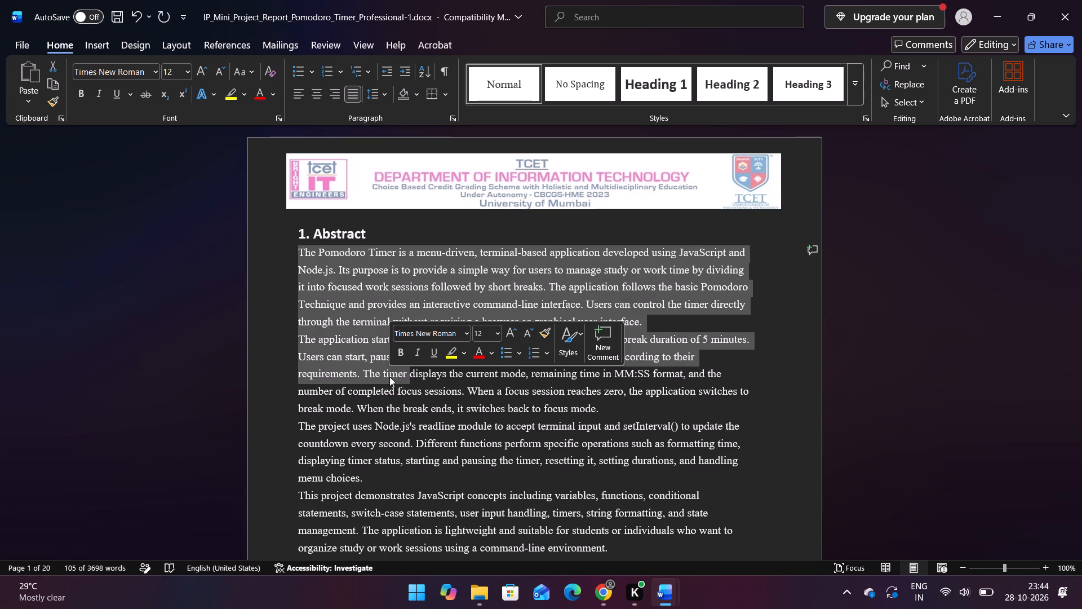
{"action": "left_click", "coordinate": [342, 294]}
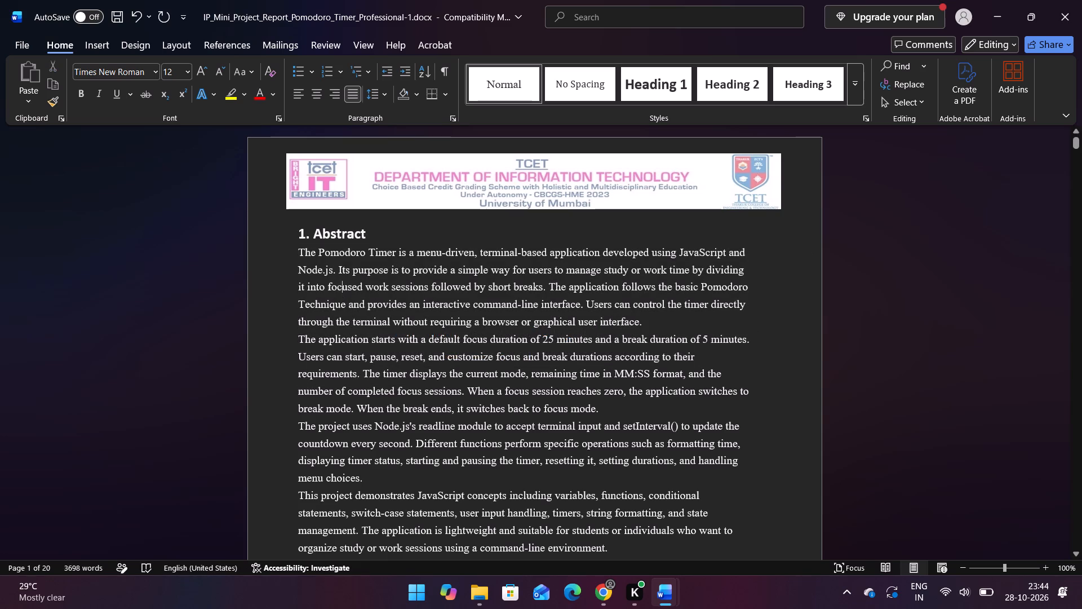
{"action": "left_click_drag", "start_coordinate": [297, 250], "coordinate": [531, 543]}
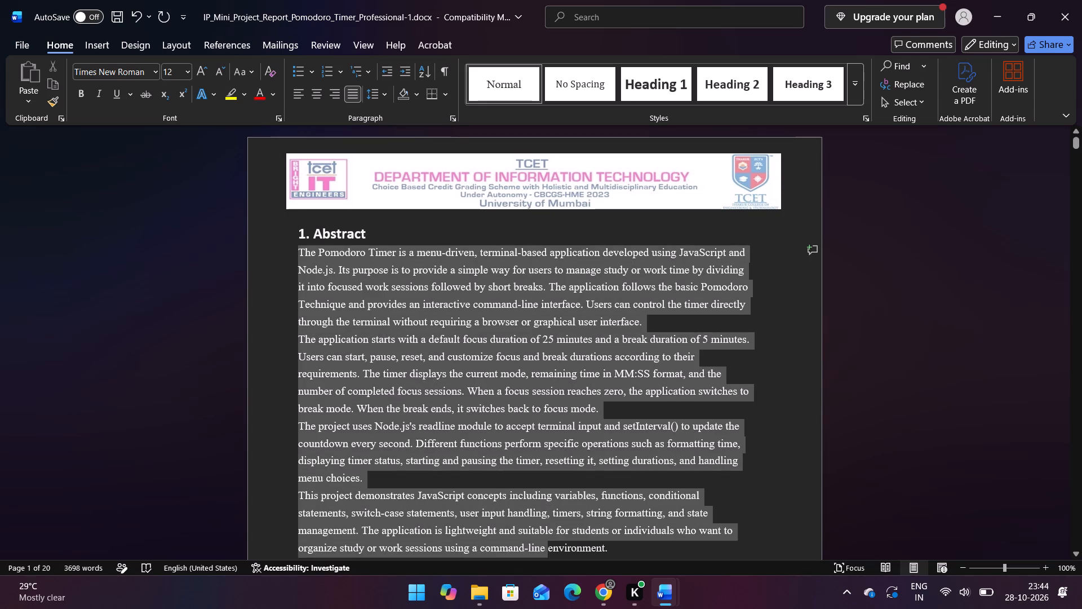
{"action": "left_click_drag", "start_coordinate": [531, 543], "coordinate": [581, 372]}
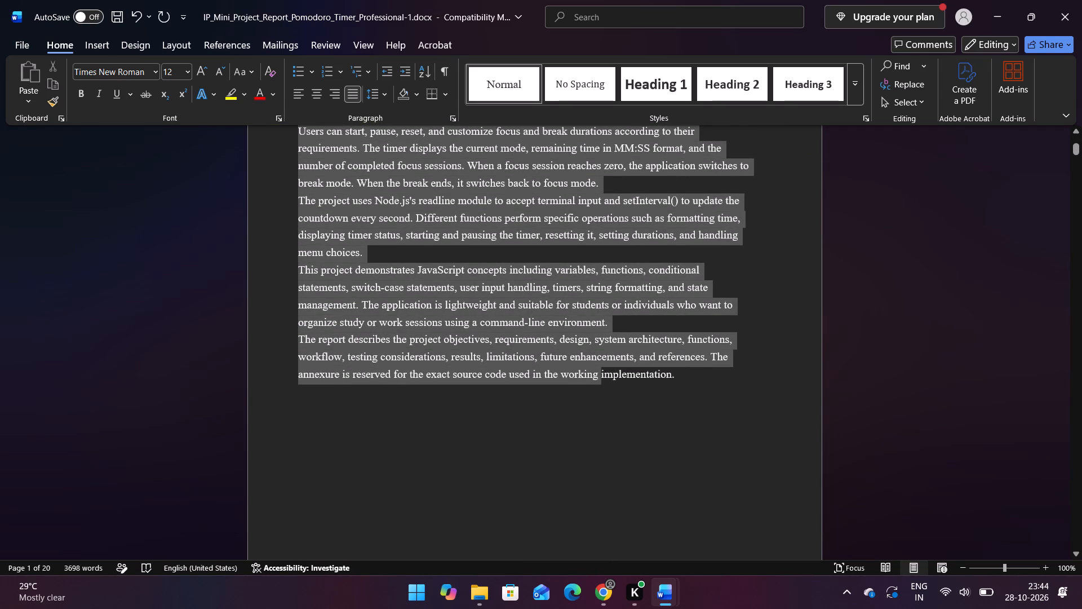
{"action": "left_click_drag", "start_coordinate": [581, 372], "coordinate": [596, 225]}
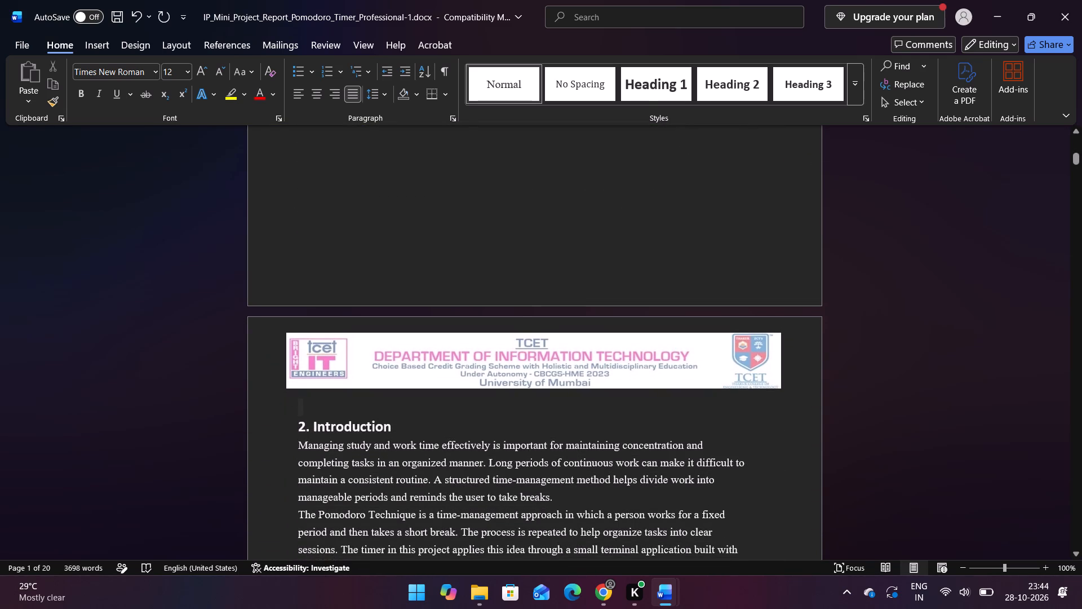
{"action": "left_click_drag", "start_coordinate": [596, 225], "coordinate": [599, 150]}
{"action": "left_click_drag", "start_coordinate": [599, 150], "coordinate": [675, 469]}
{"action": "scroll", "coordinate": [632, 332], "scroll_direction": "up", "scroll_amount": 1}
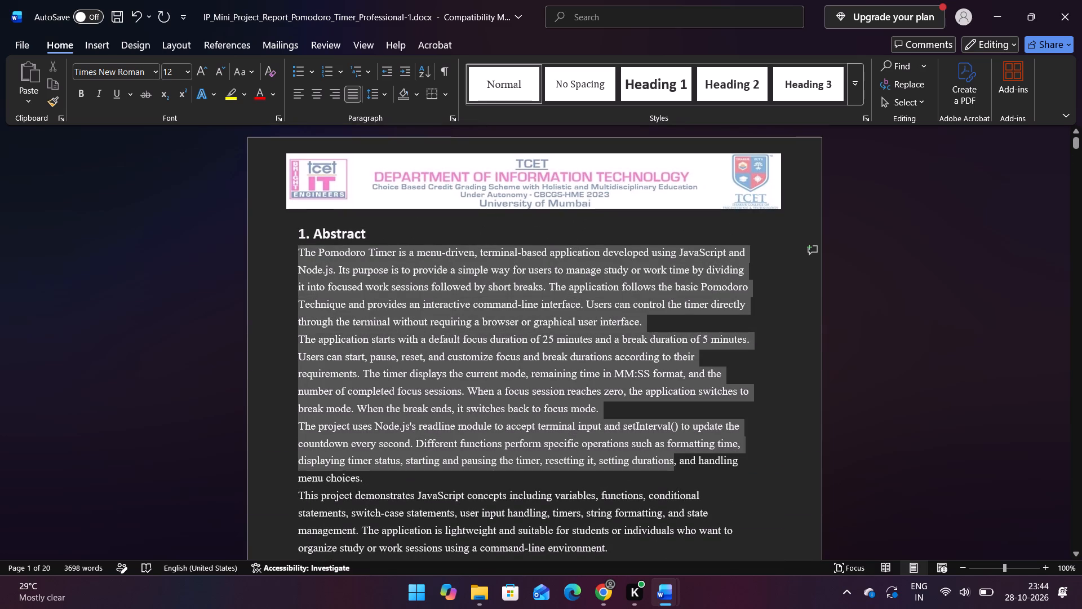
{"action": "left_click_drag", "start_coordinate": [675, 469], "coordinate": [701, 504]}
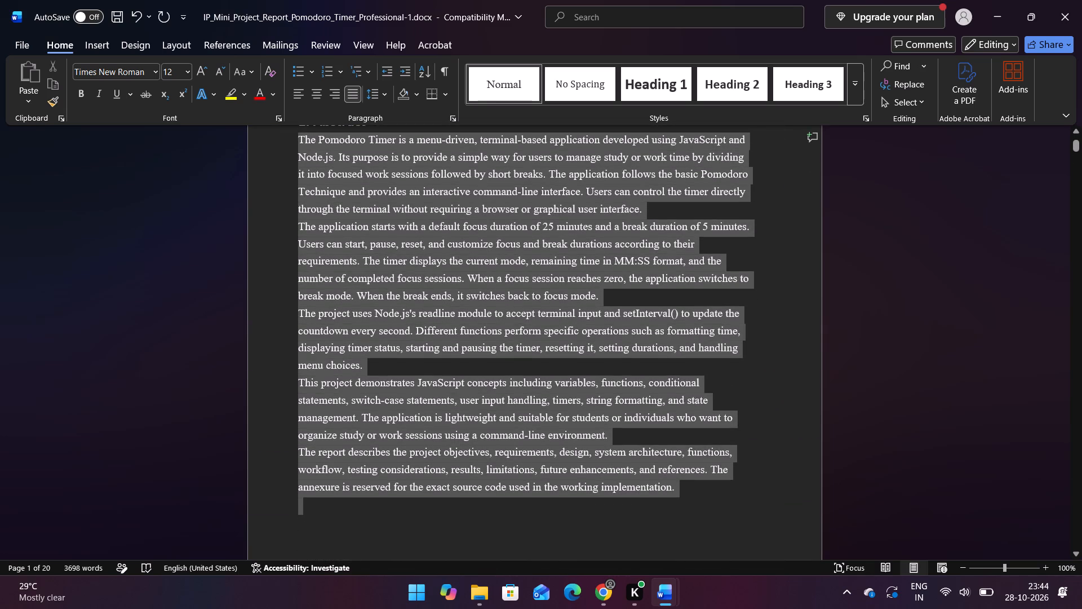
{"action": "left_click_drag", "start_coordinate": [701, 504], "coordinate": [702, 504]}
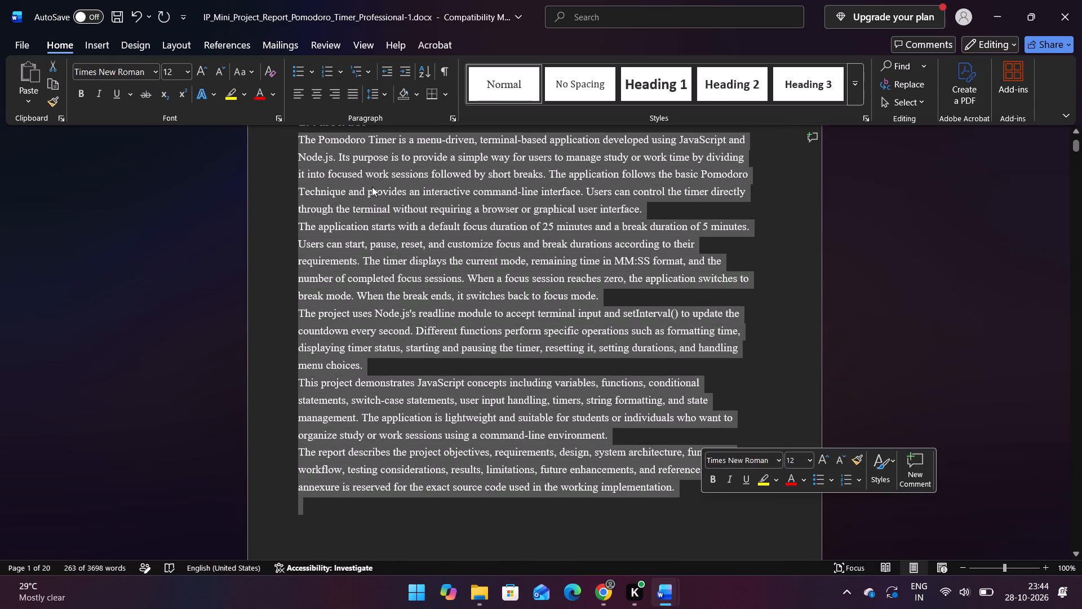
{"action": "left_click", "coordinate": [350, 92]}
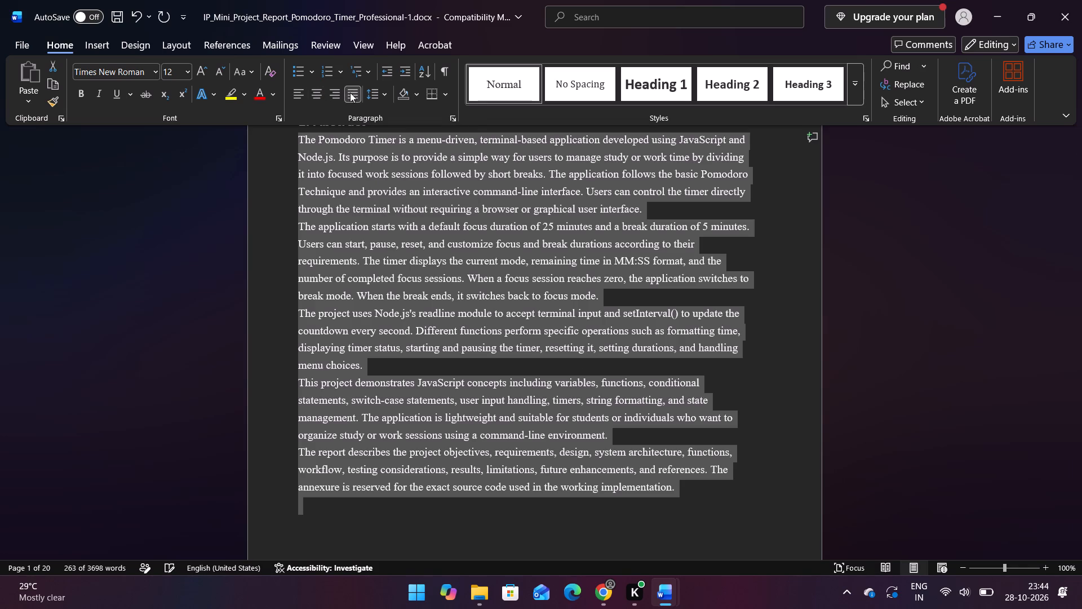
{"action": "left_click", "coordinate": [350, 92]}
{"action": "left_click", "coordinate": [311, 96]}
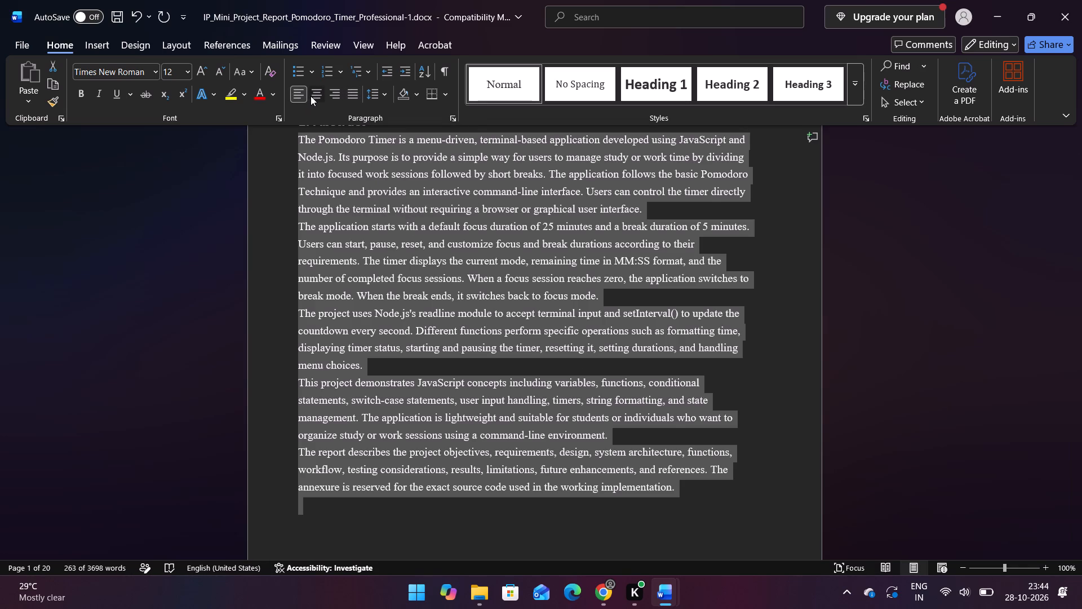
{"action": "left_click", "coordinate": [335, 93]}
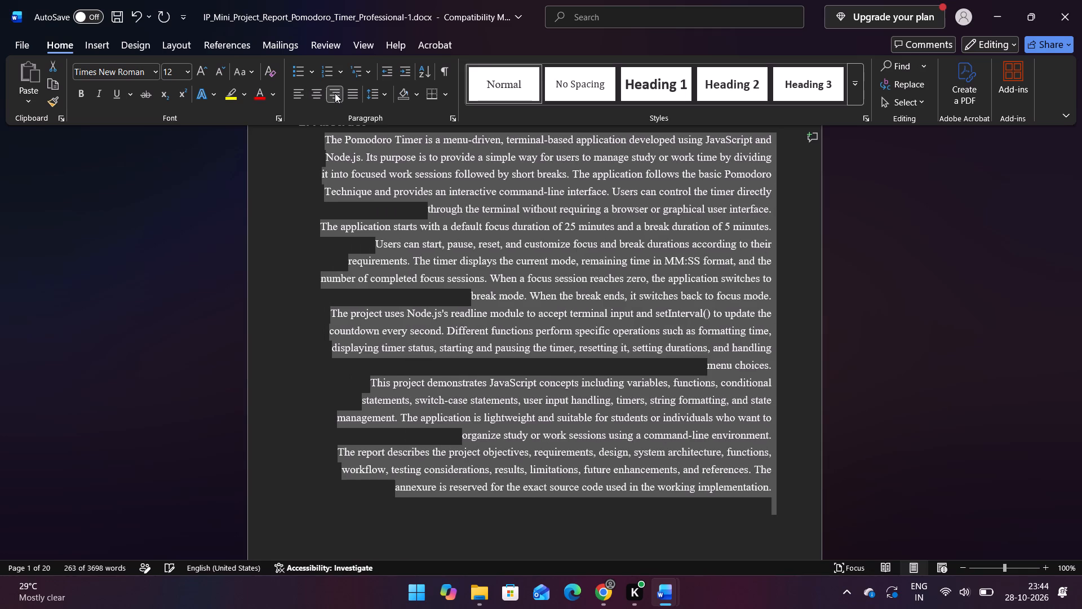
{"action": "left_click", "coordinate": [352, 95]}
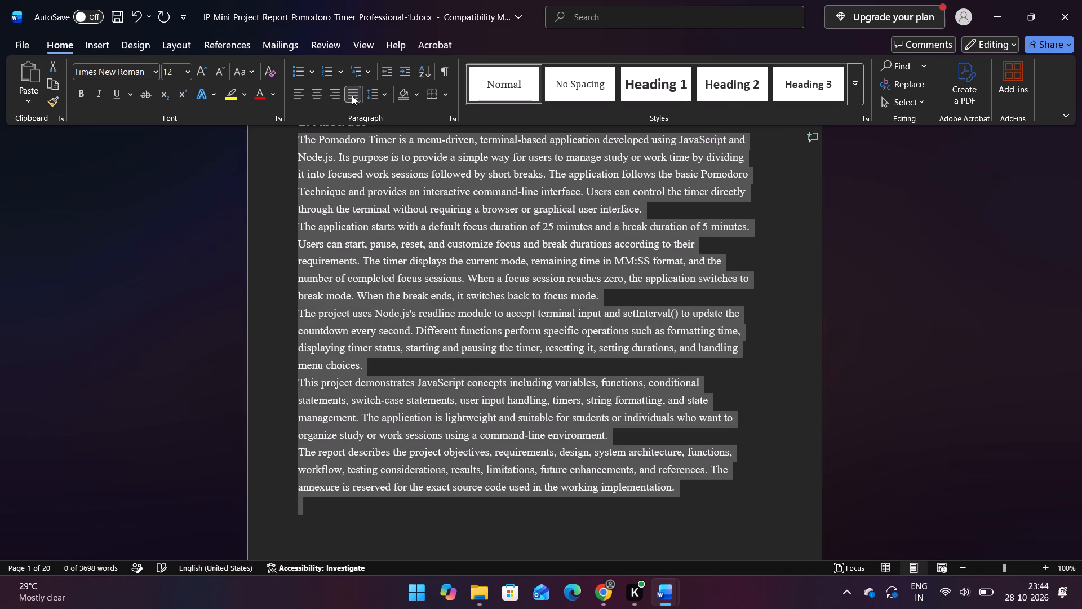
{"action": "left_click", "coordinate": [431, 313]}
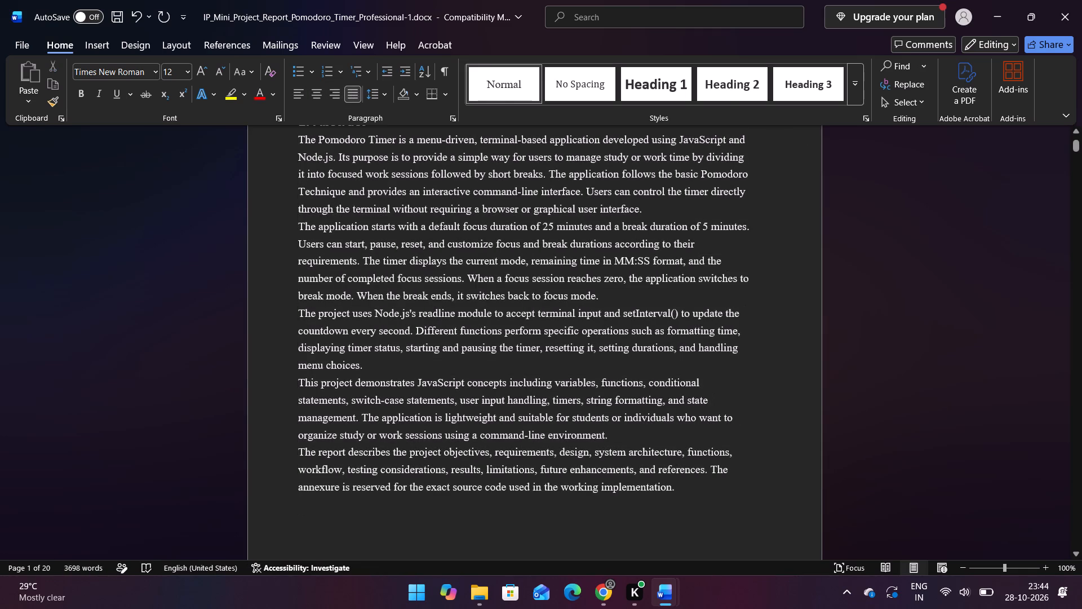
Apply the No Spacing style to all the body paragraphs under 1. Abstract, then switch them to the Normal style.
{"action": "scroll", "coordinate": [473, 284], "scroll_direction": "right", "scroll_amount": 1}
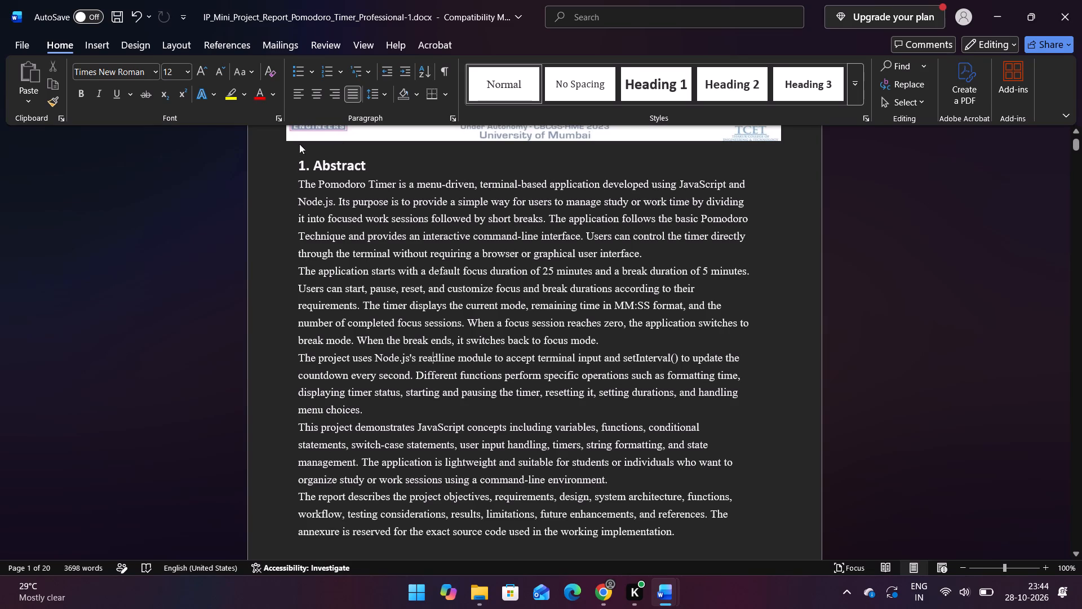
{"action": "left_click_drag", "start_coordinate": [295, 182], "coordinate": [380, 248]}
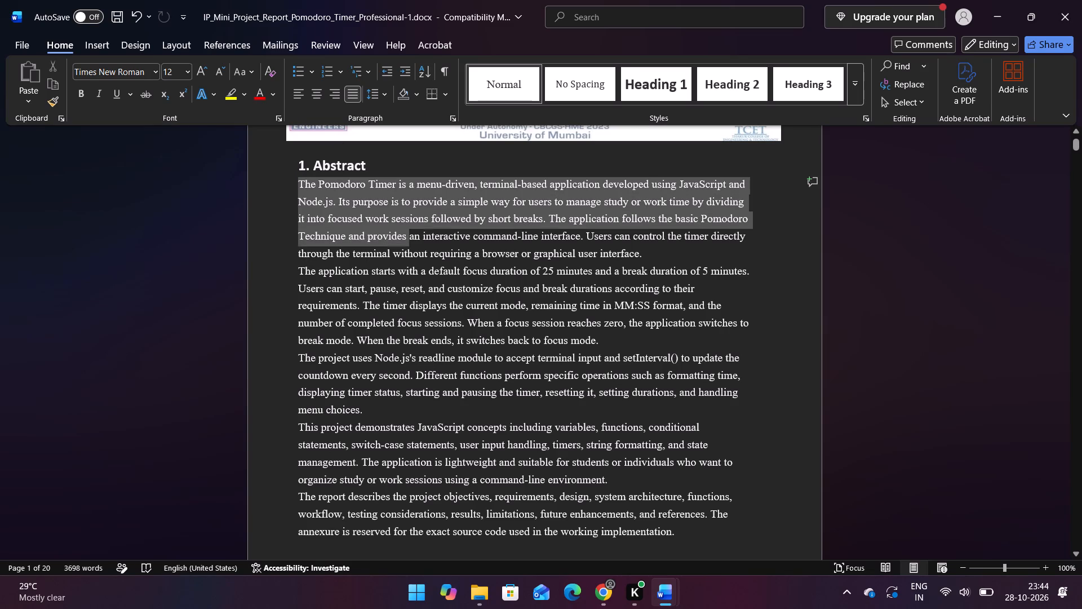
{"action": "left_click_drag", "start_coordinate": [380, 248], "coordinate": [522, 572]}
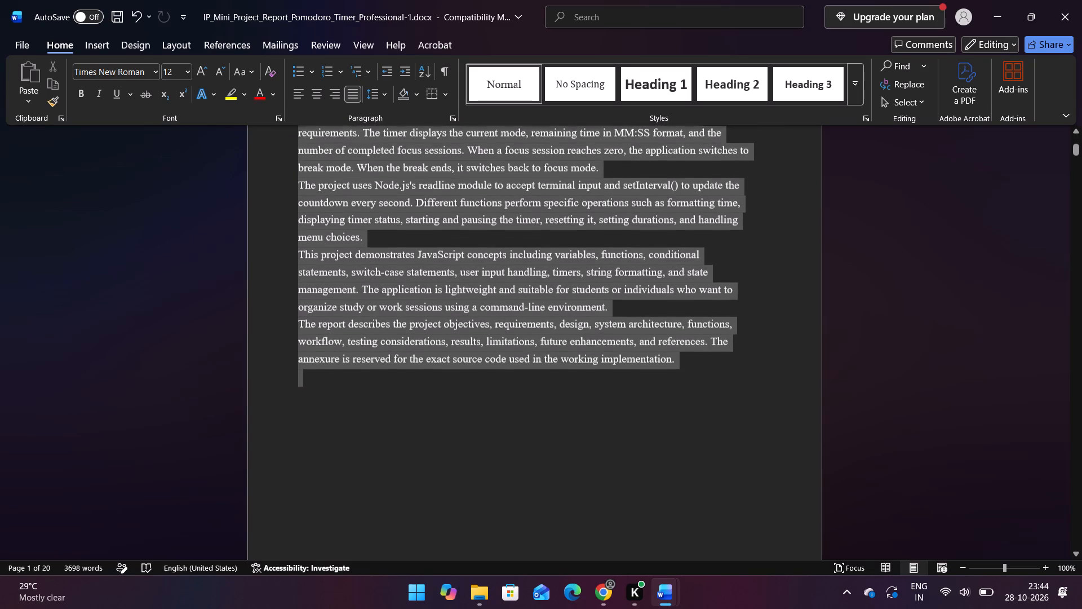
{"action": "left_click_drag", "start_coordinate": [522, 572], "coordinate": [483, 264]}
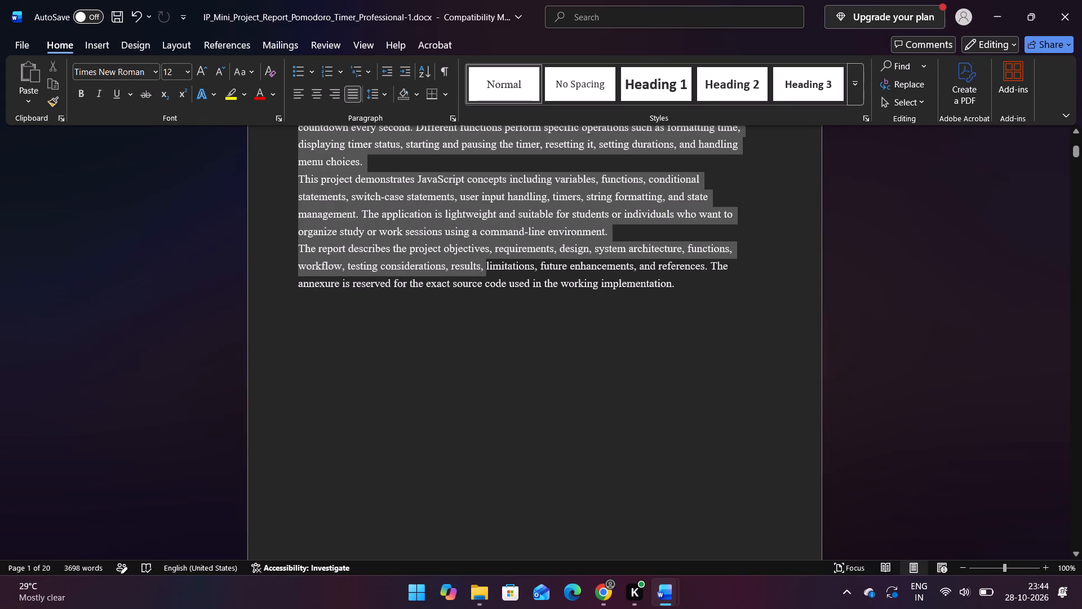
{"action": "left_click_drag", "start_coordinate": [483, 264], "coordinate": [548, 321]}
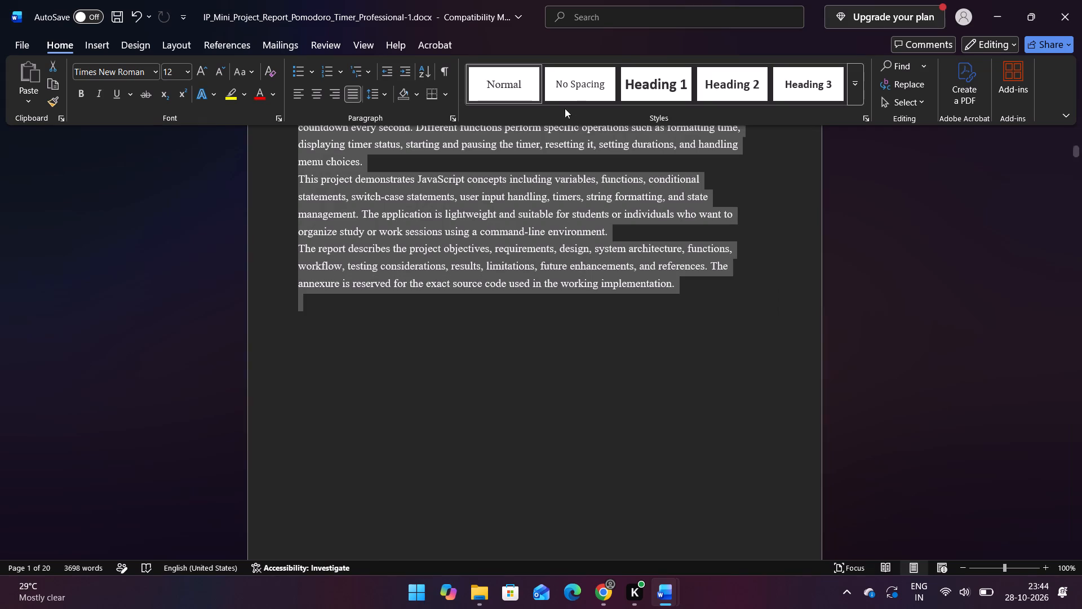
{"action": "left_click", "coordinate": [565, 82]}
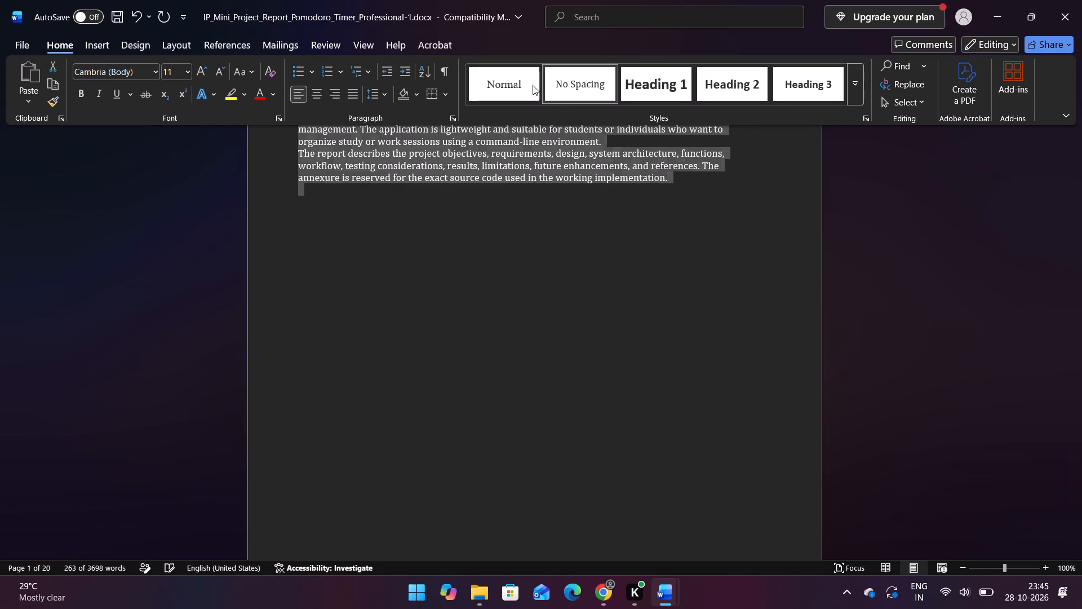
{"action": "left_click", "coordinate": [513, 85]}
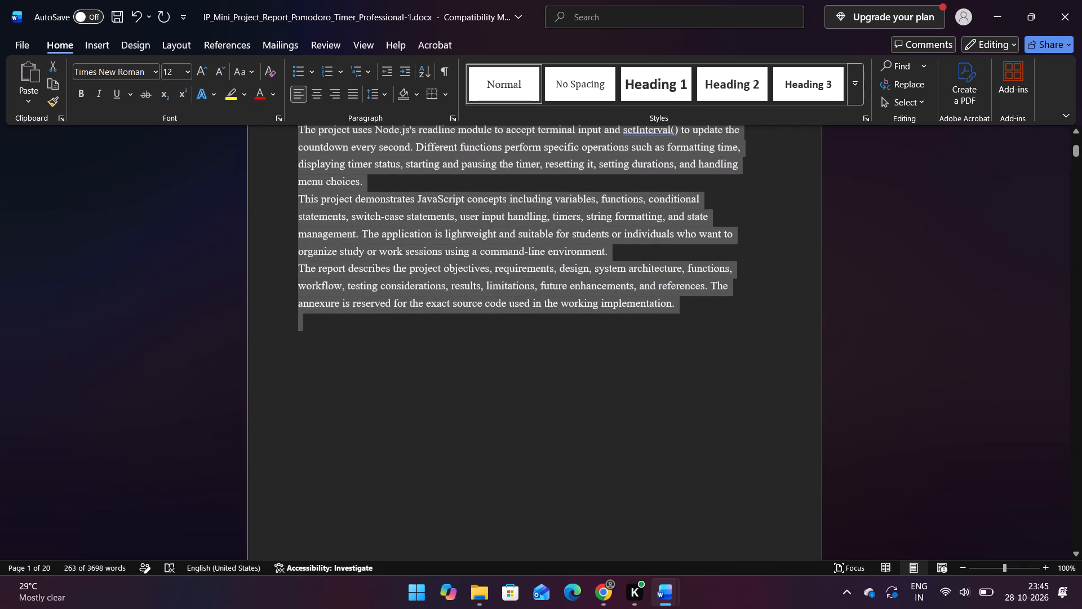
Delete the empty line above the 2. Introduction heading.
{"action": "left_click", "coordinate": [303, 343]}
{"action": "left_click_drag", "start_coordinate": [305, 317], "coordinate": [359, 364]}
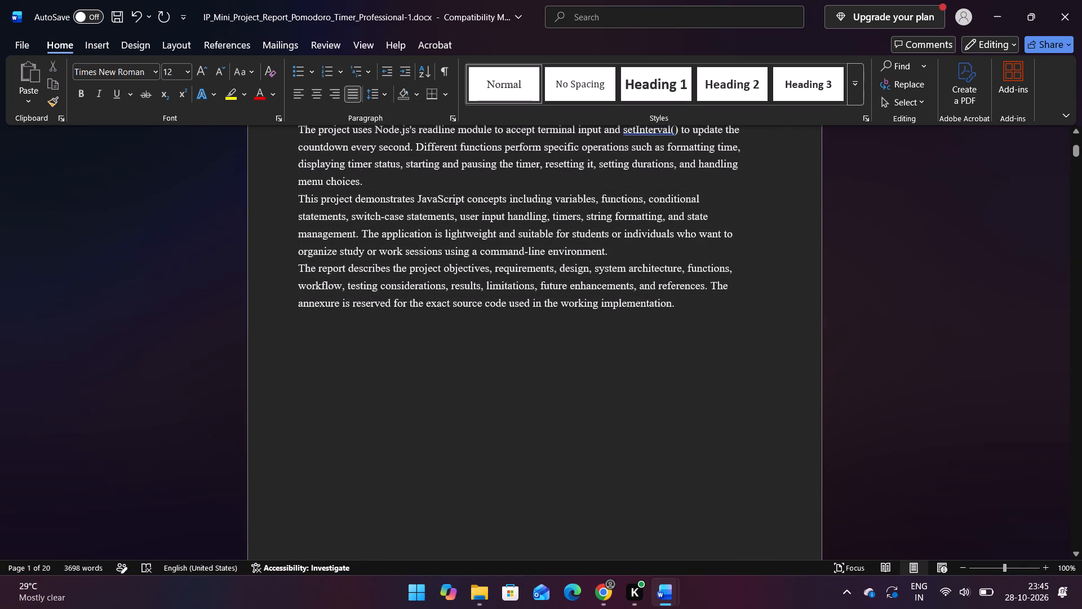
{"action": "left_click_drag", "start_coordinate": [359, 364], "coordinate": [424, 447]}
{"action": "scroll", "coordinate": [424, 447], "scroll_direction": "down", "scroll_amount": 2}
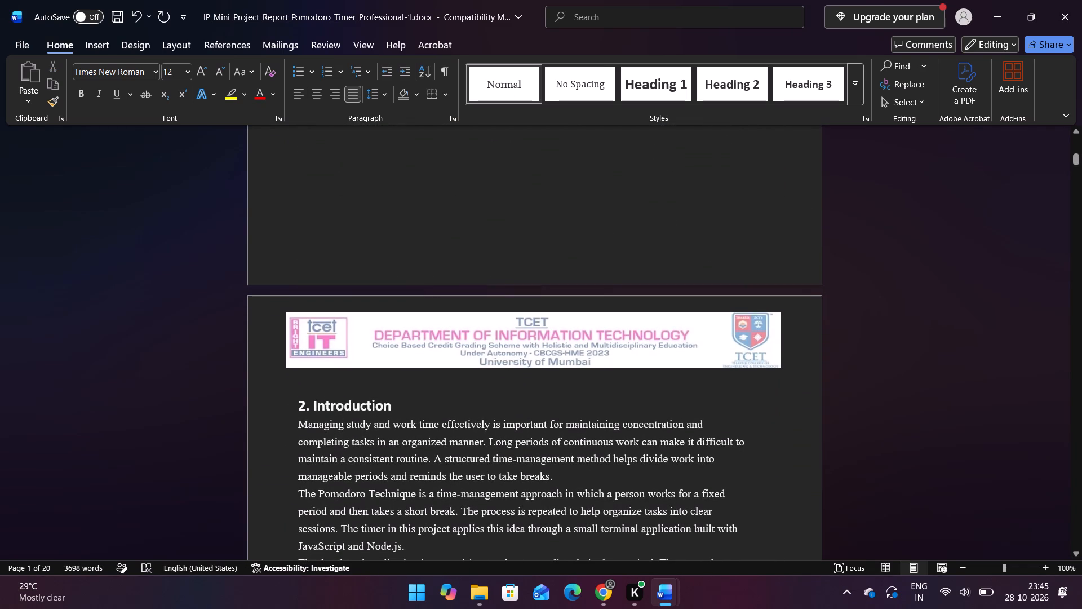
{"action": "left_click", "coordinate": [299, 395]}
{"action": "key", "text": "BackSpace"}
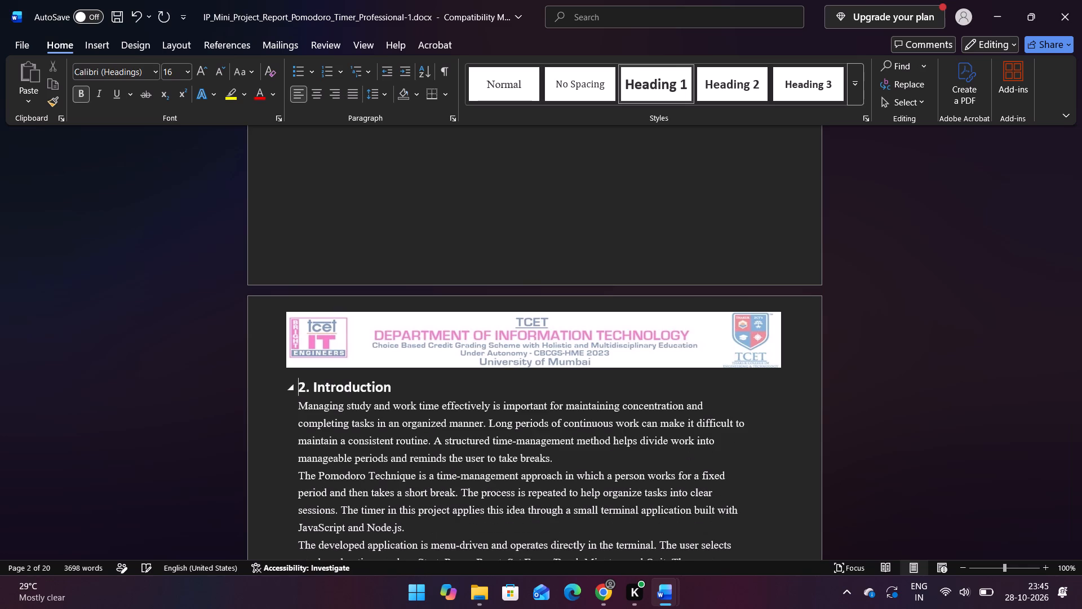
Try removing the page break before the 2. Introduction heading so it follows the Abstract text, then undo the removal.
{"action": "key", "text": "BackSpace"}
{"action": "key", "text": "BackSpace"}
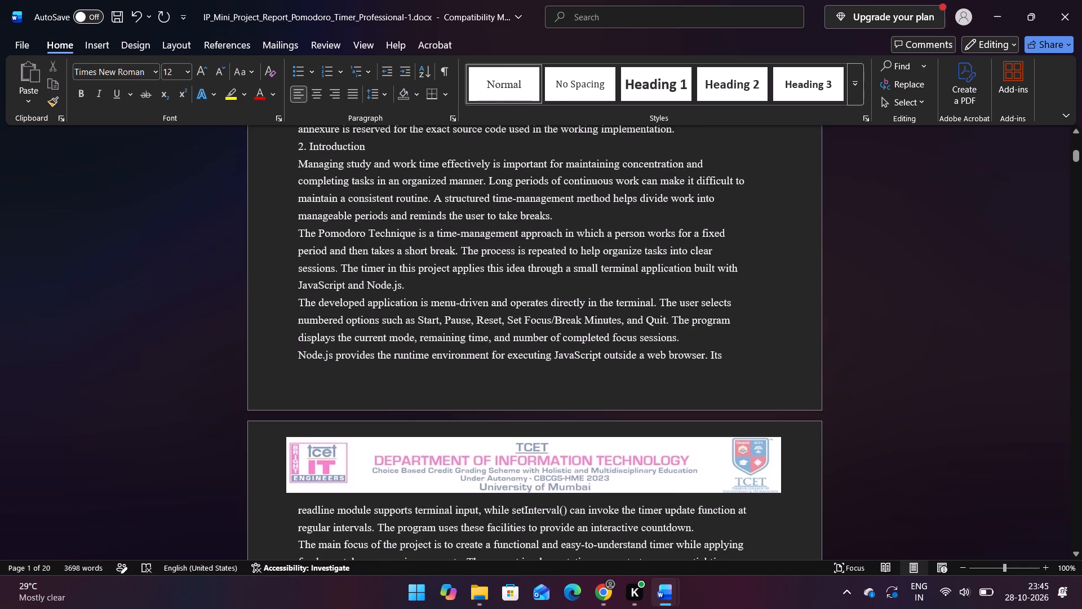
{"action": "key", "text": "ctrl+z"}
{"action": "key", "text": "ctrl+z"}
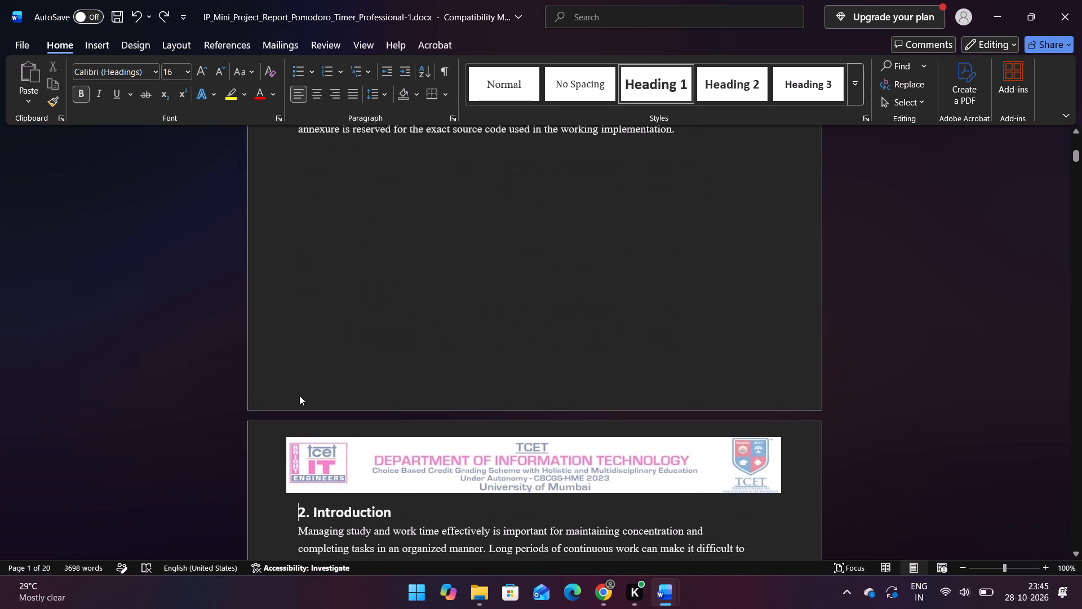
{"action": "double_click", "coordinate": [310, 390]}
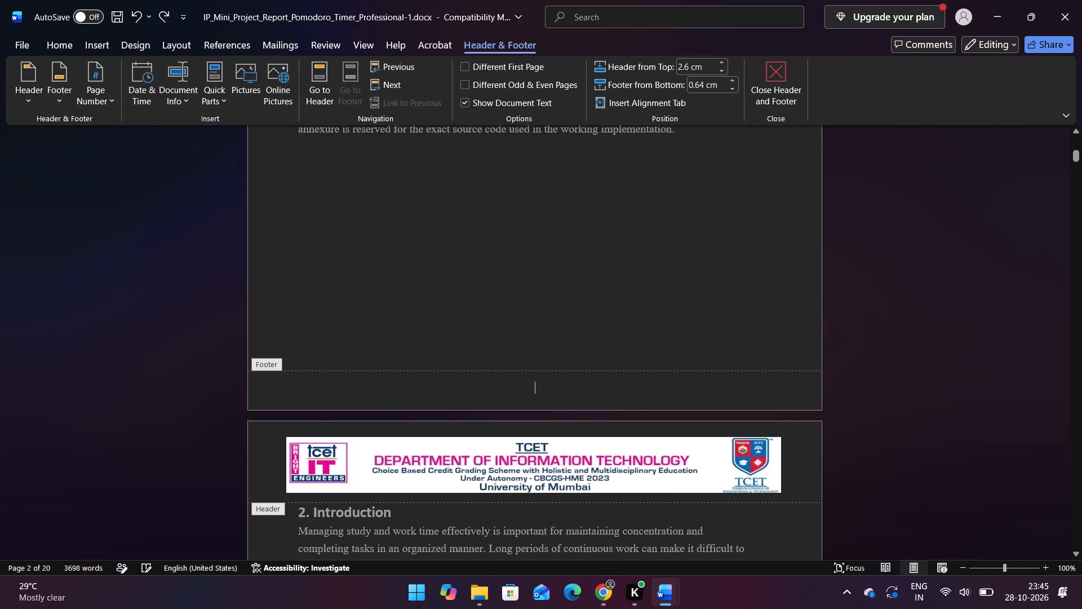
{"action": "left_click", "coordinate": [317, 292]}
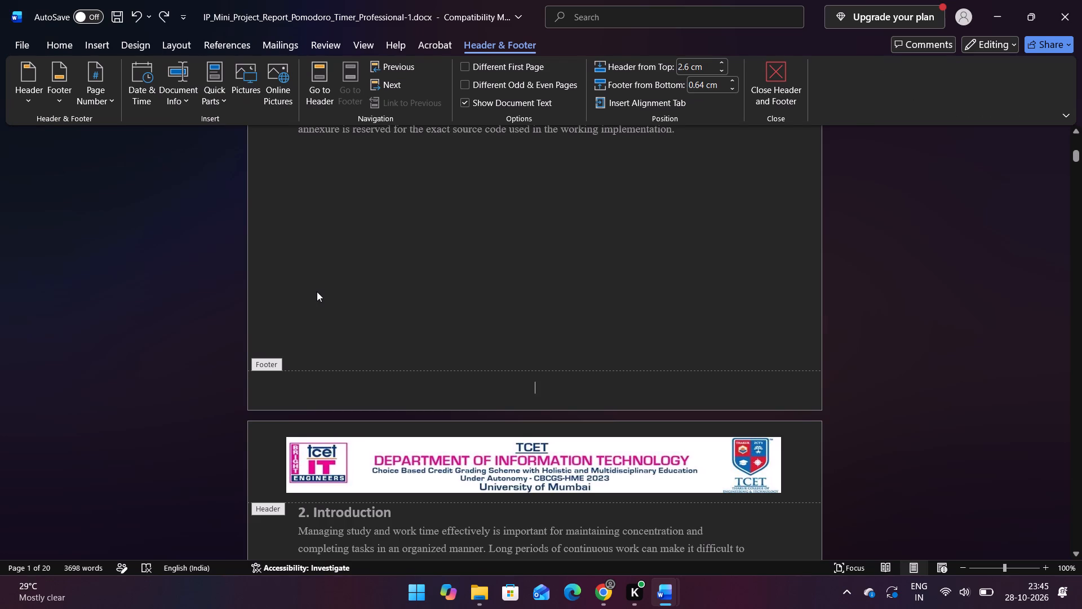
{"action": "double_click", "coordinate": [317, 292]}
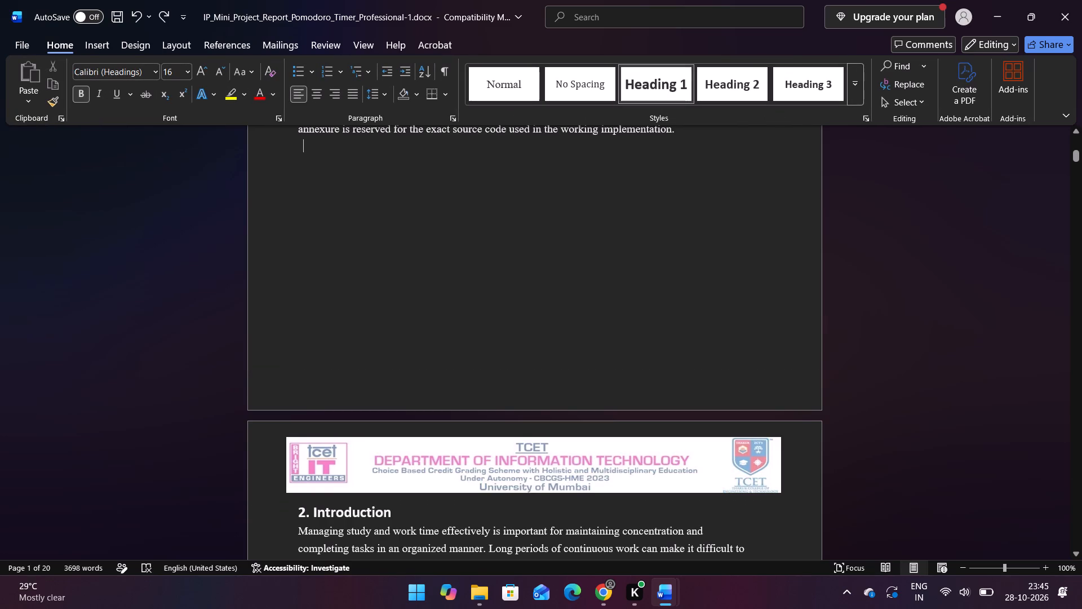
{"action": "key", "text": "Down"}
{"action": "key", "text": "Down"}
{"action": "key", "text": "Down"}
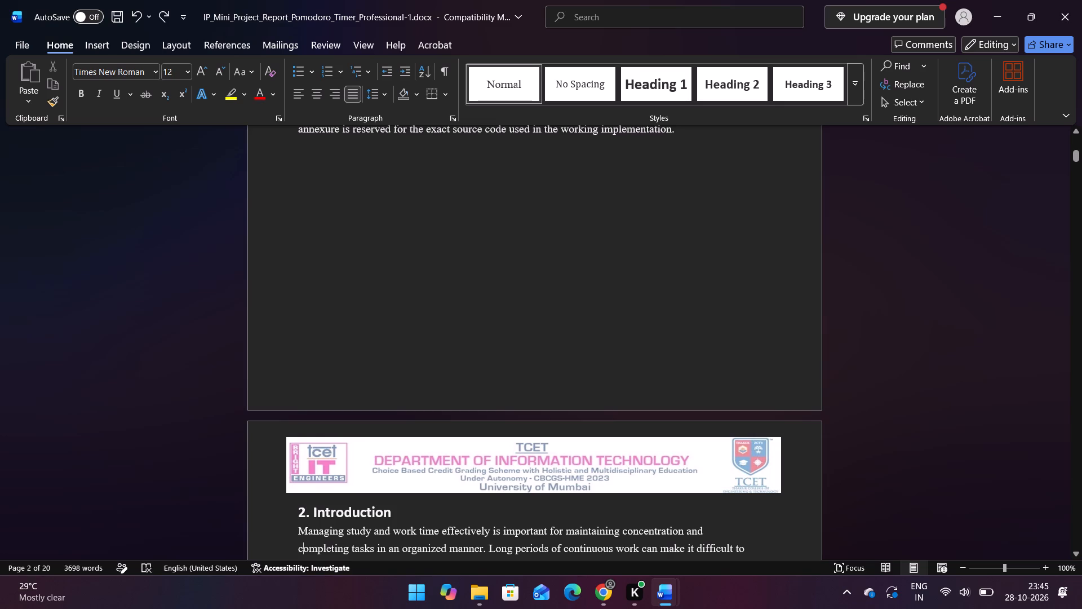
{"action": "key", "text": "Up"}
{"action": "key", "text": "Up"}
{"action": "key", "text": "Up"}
Remove the page break before the 2. Introduction heading so it directly follows the Abstract text.
{"action": "left_click_drag", "start_coordinate": [298, 511], "coordinate": [397, 509]}
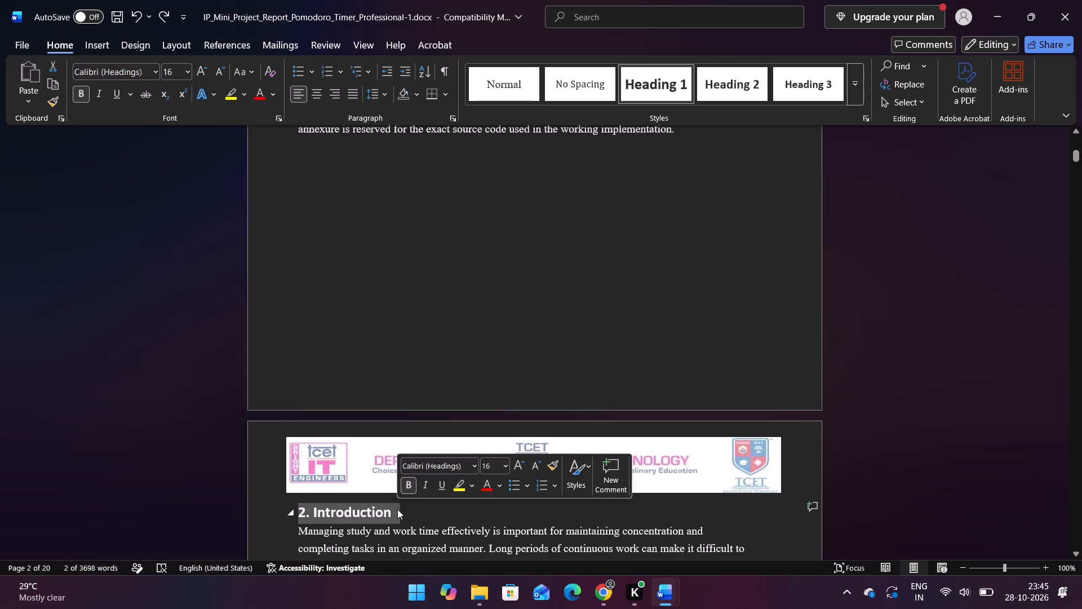
{"action": "left_click", "coordinate": [299, 509]}
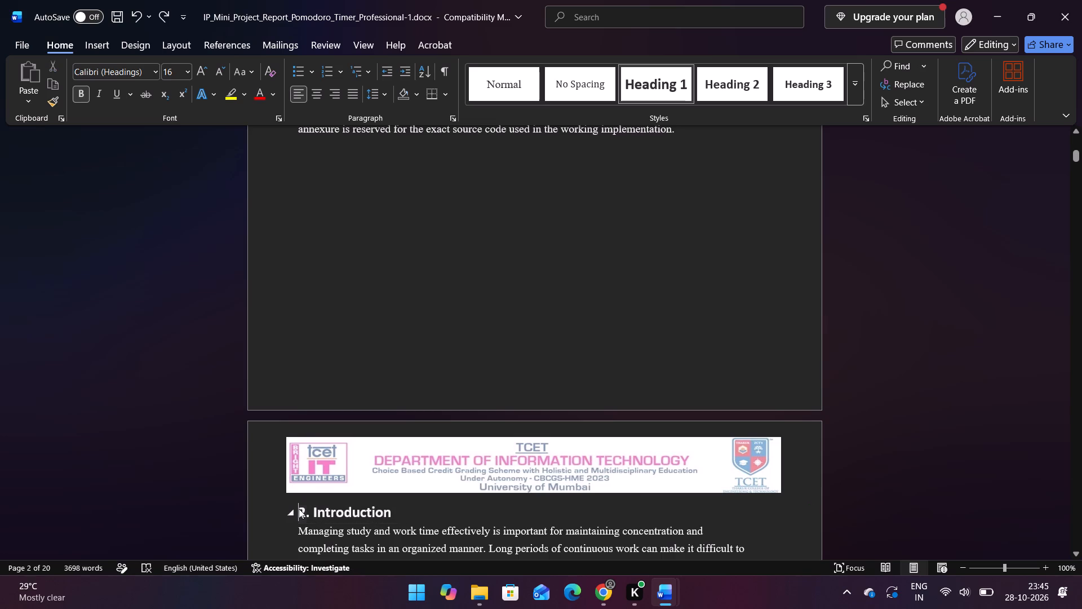
{"action": "key", "text": "BackSpace"}
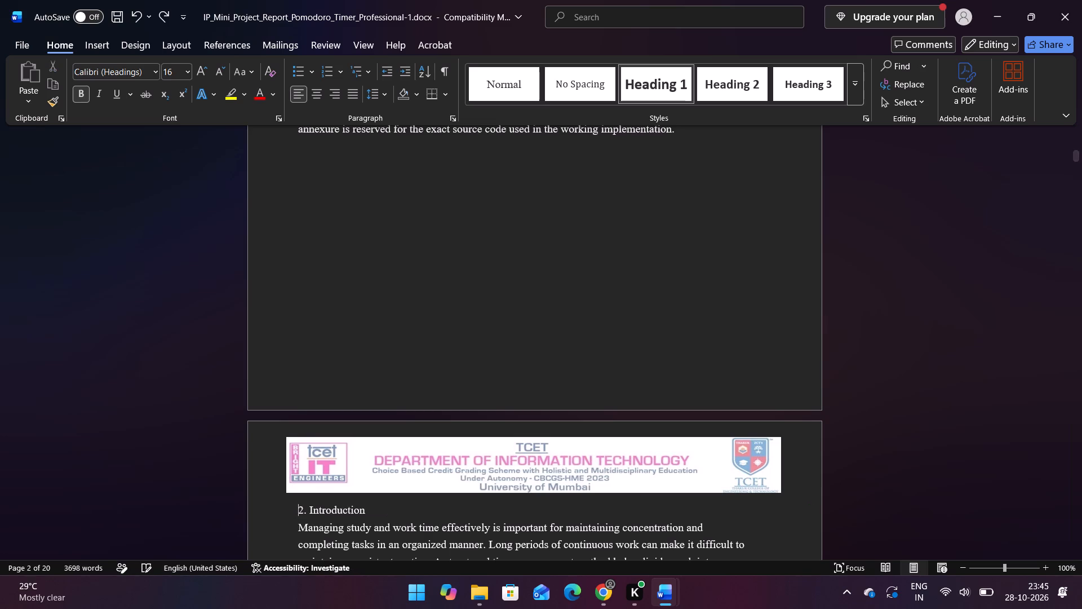
{"action": "key", "text": "BackSpace"}
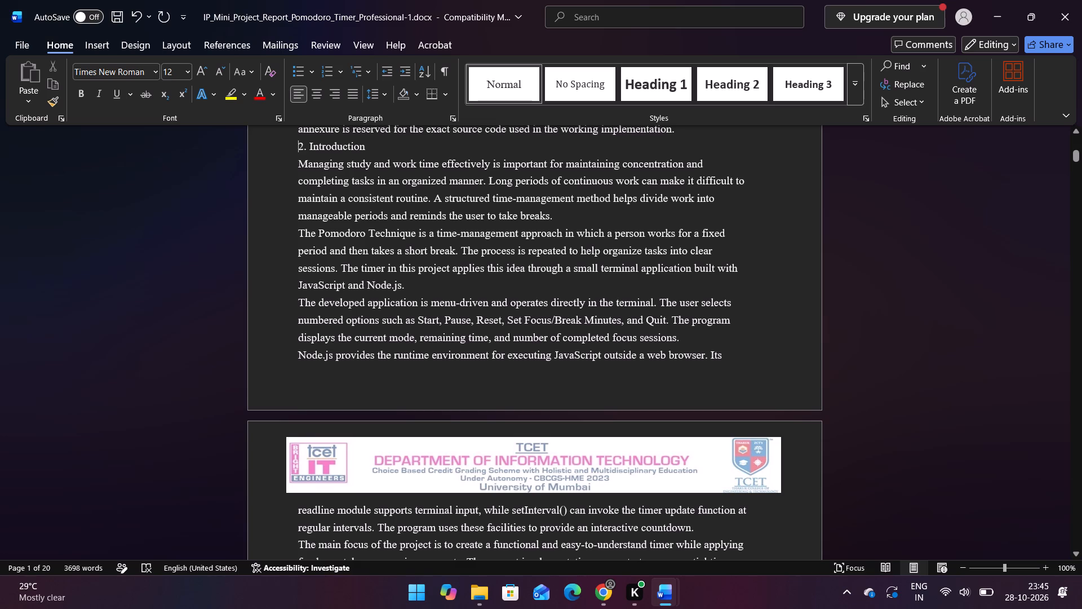
Make the 2. Introduction heading bold and set its font size to 14.
{"action": "left_click_drag", "start_coordinate": [299, 144], "coordinate": [343, 140]}
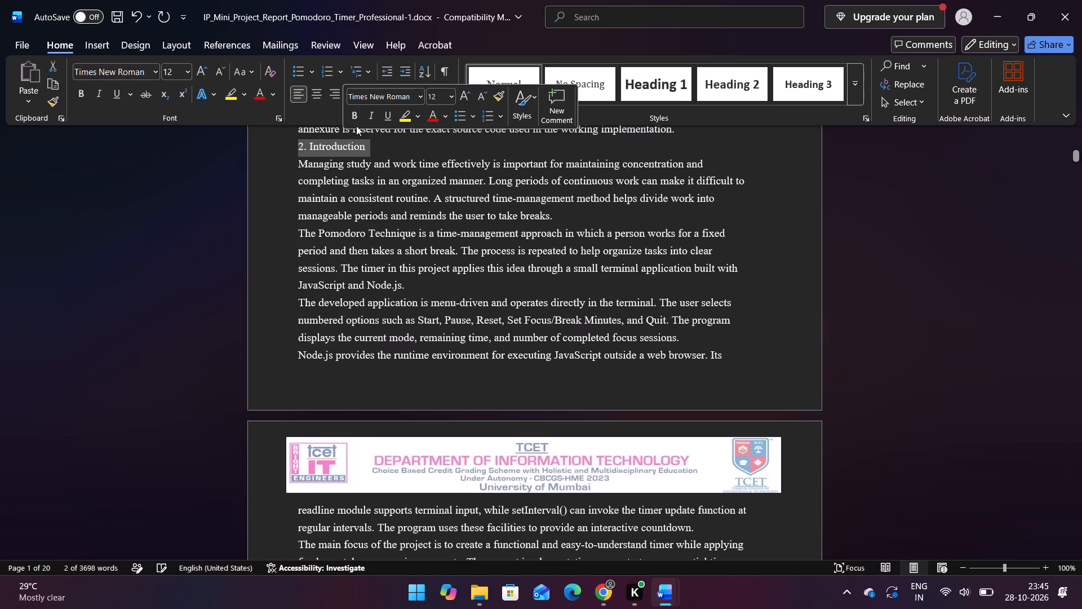
{"action": "left_click", "coordinate": [354, 114]}
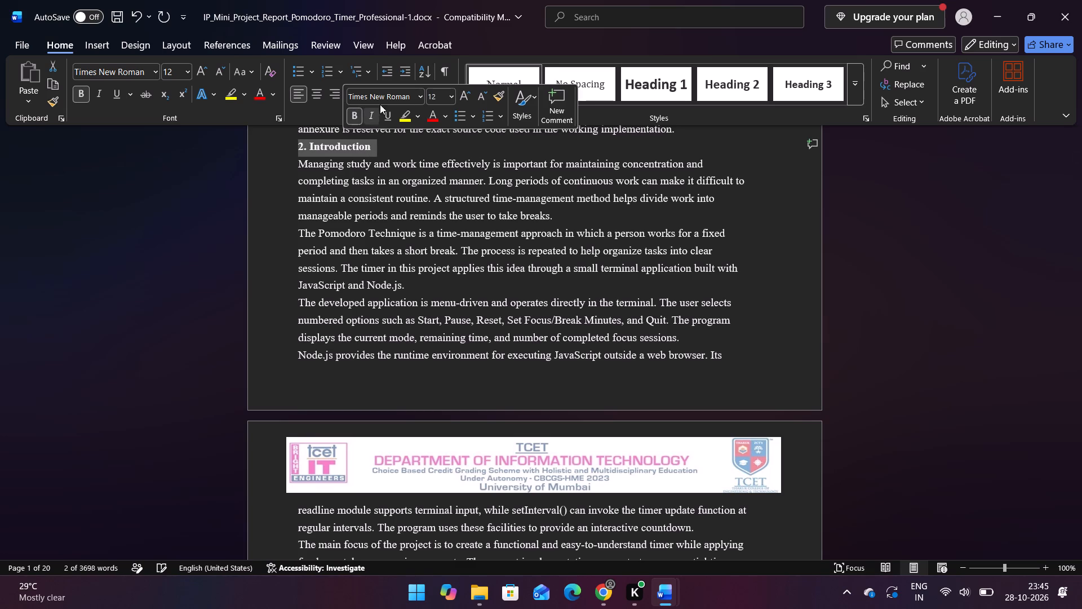
{"action": "left_click", "coordinate": [449, 99]}
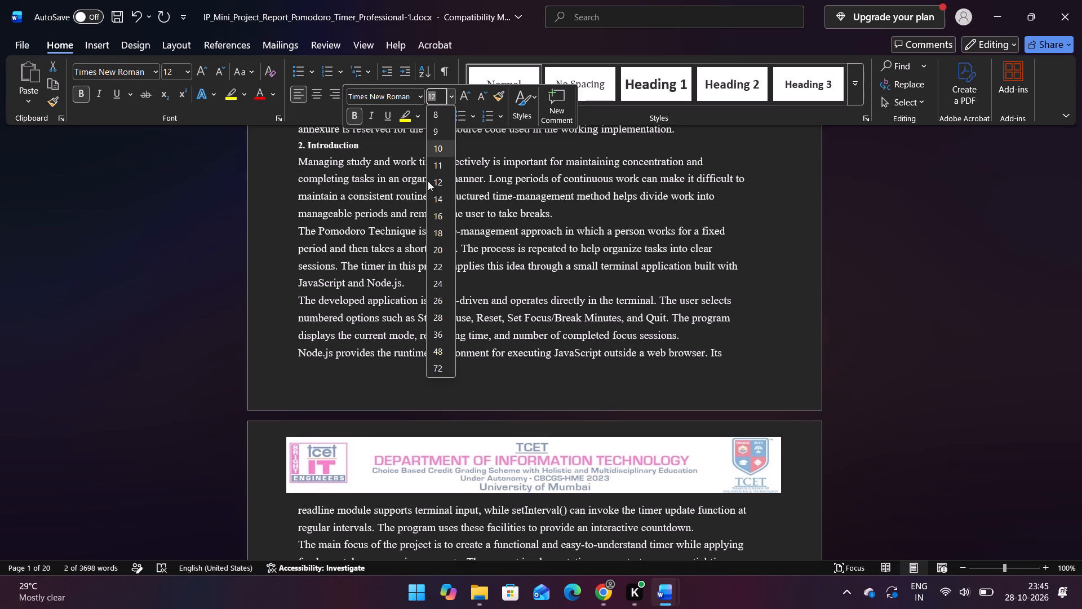
{"action": "left_click", "coordinate": [440, 195]}
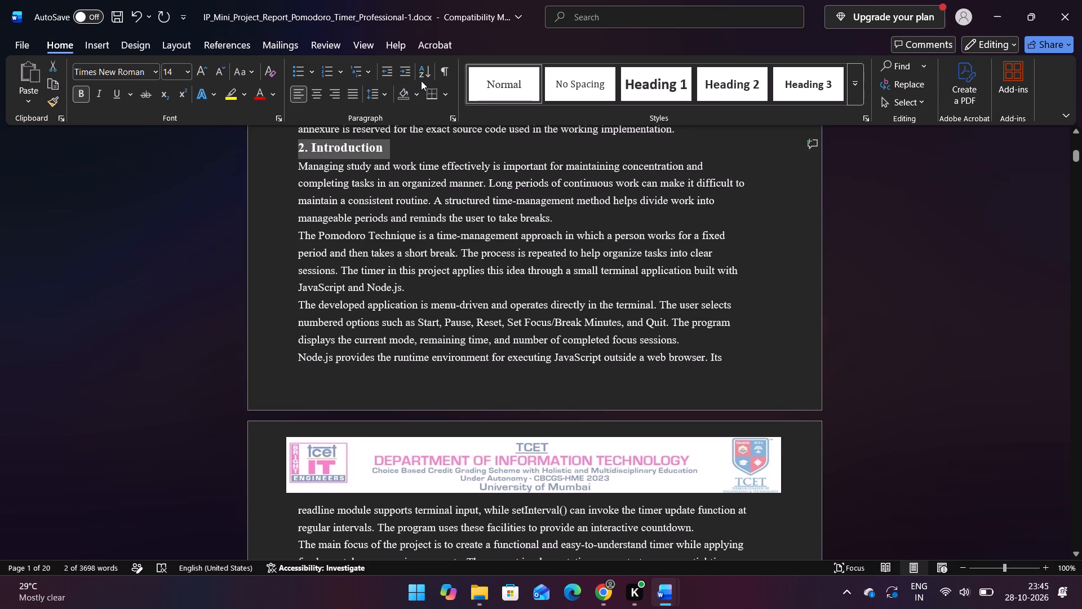
{"action": "left_click", "coordinate": [445, 66]}
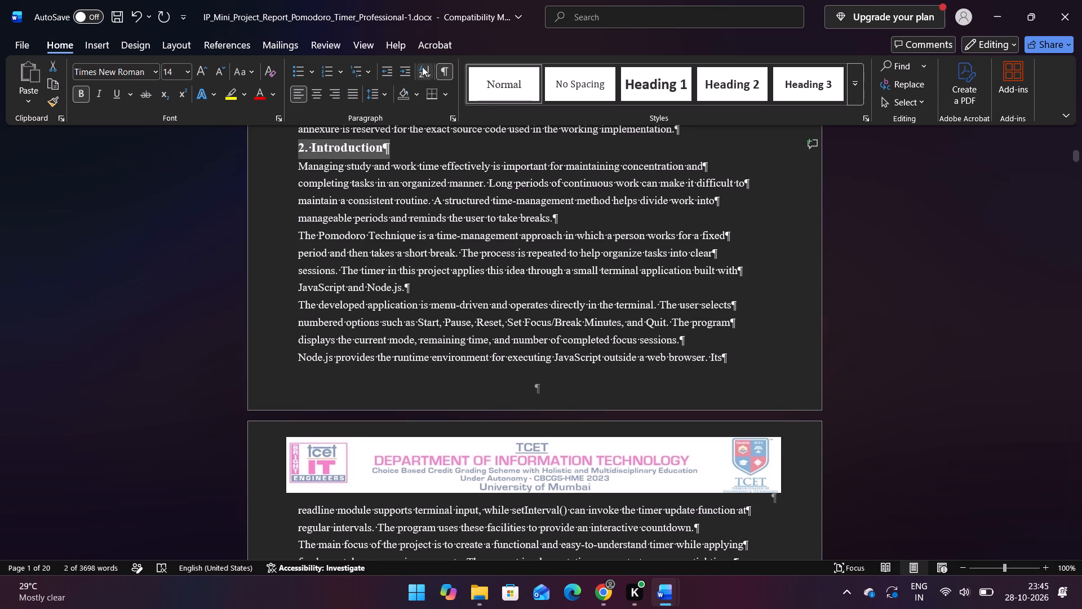
{"action": "left_click", "coordinate": [443, 72]}
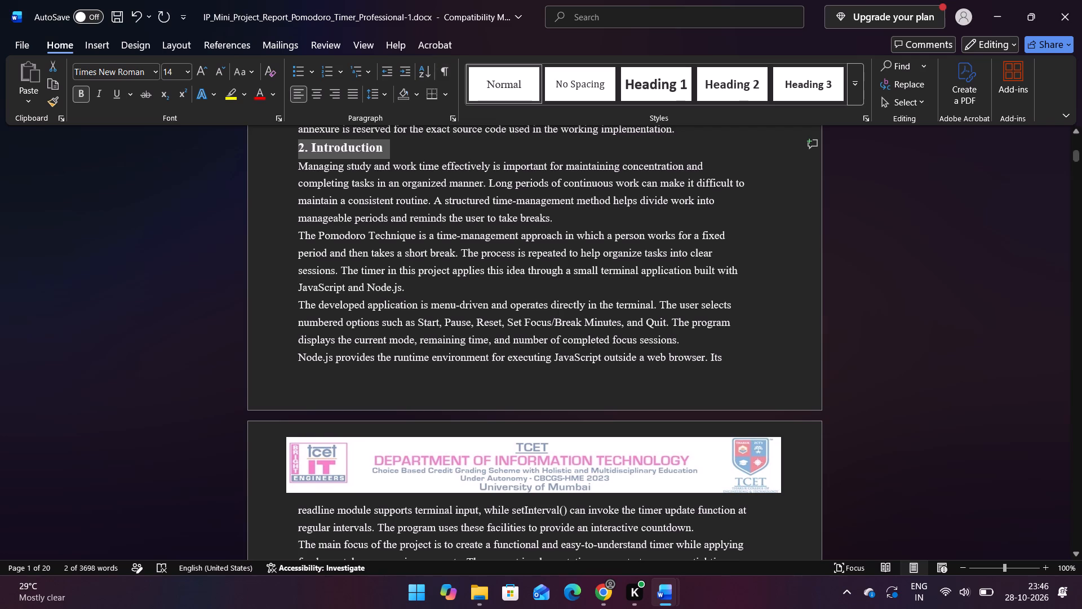
{"action": "left_click", "coordinate": [190, 239]}
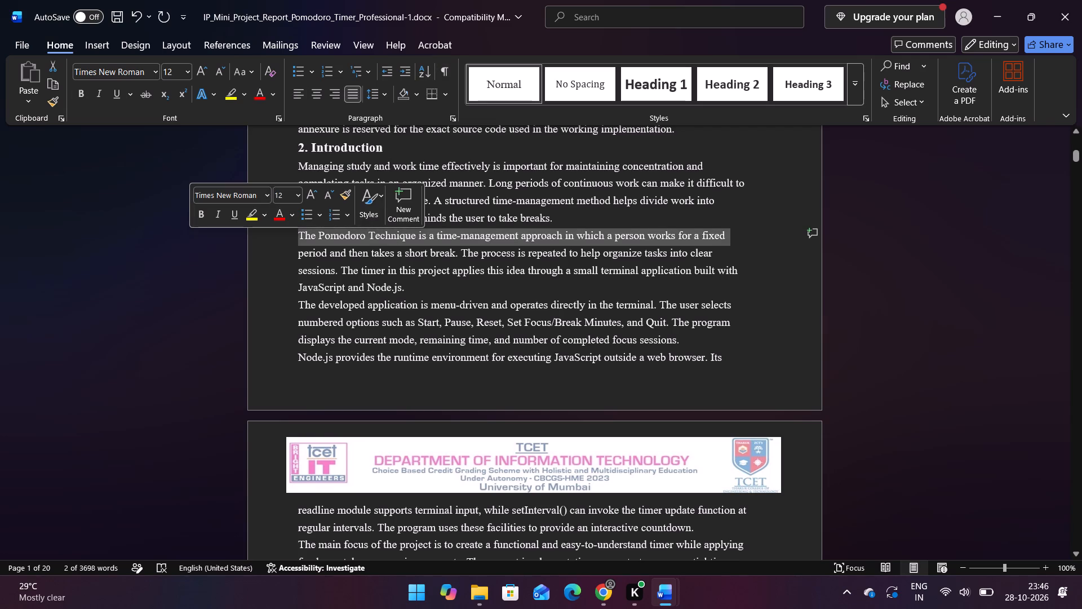
{"action": "left_click", "coordinate": [403, 259]}
Set the font size of the 1. Abstract heading to 14, matching the 2. Introduction heading.
{"action": "scroll", "coordinate": [414, 200], "scroll_direction": "up", "scroll_amount": 2}
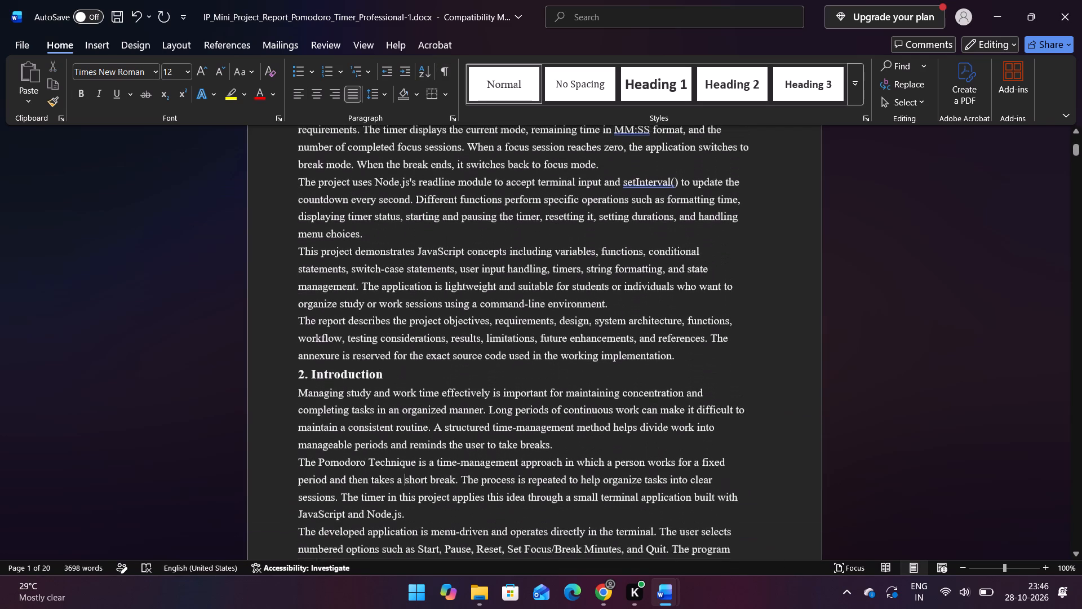
{"action": "scroll", "coordinate": [414, 200], "scroll_direction": "up", "scroll_amount": 2}
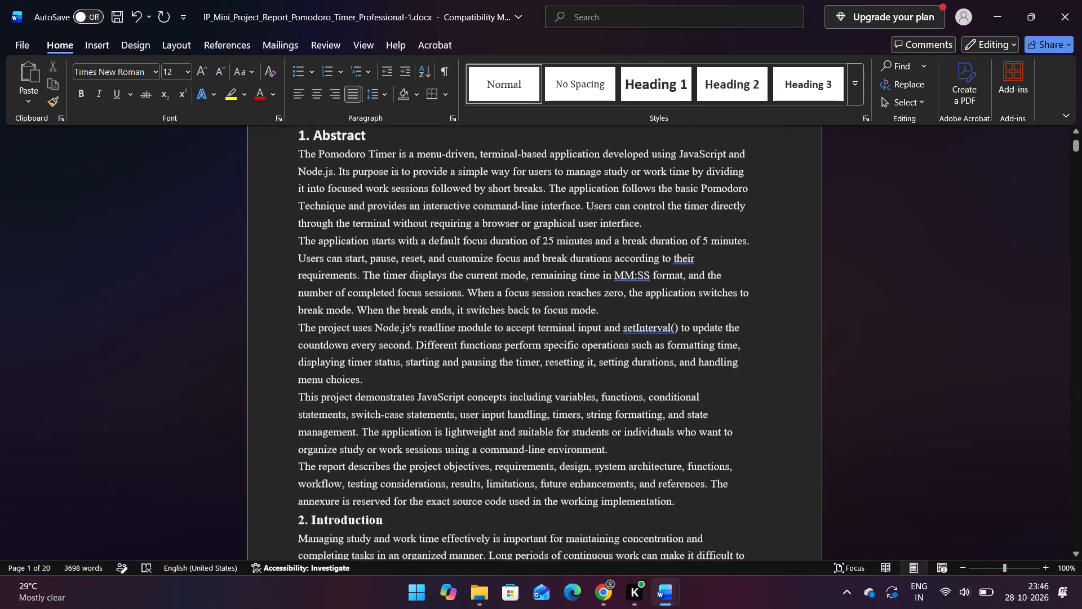
{"action": "scroll", "coordinate": [414, 200], "scroll_direction": "up", "scroll_amount": 1}
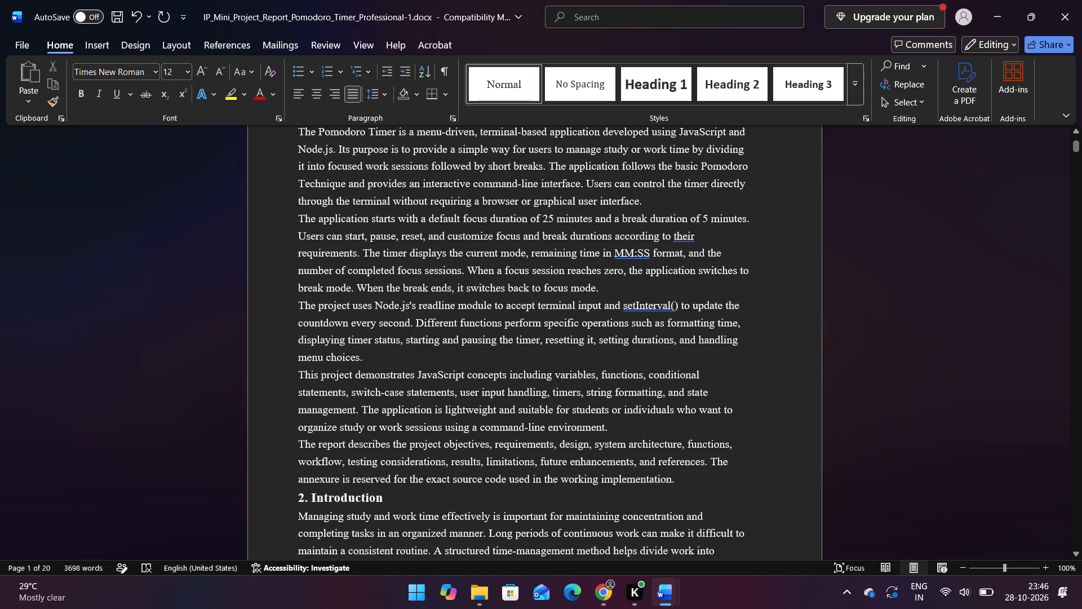
{"action": "left_click_drag", "start_coordinate": [296, 502], "coordinate": [397, 505]}
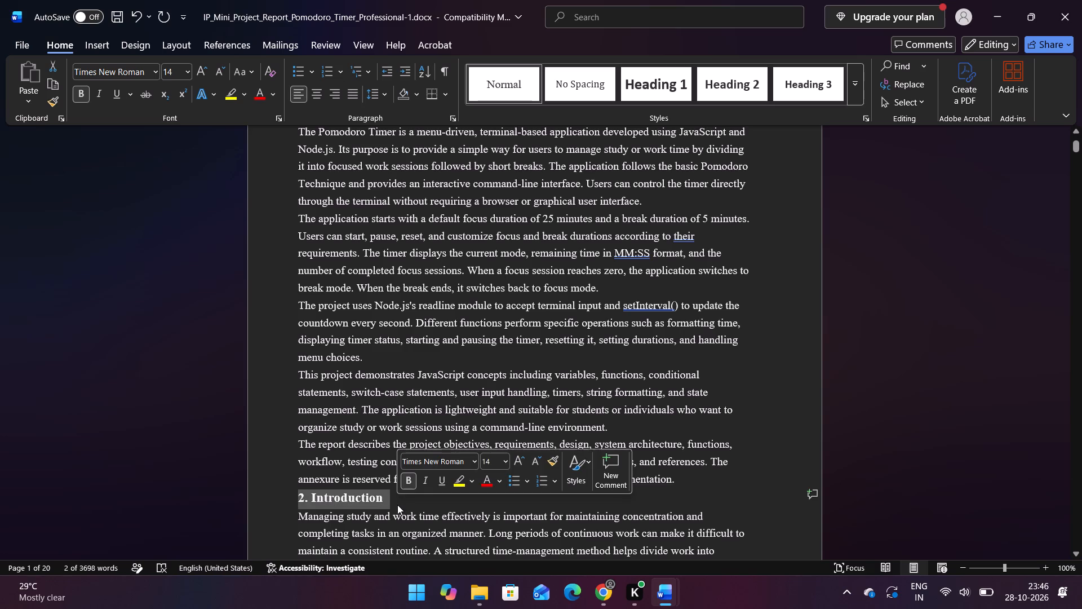
{"action": "left_click", "coordinate": [386, 420]}
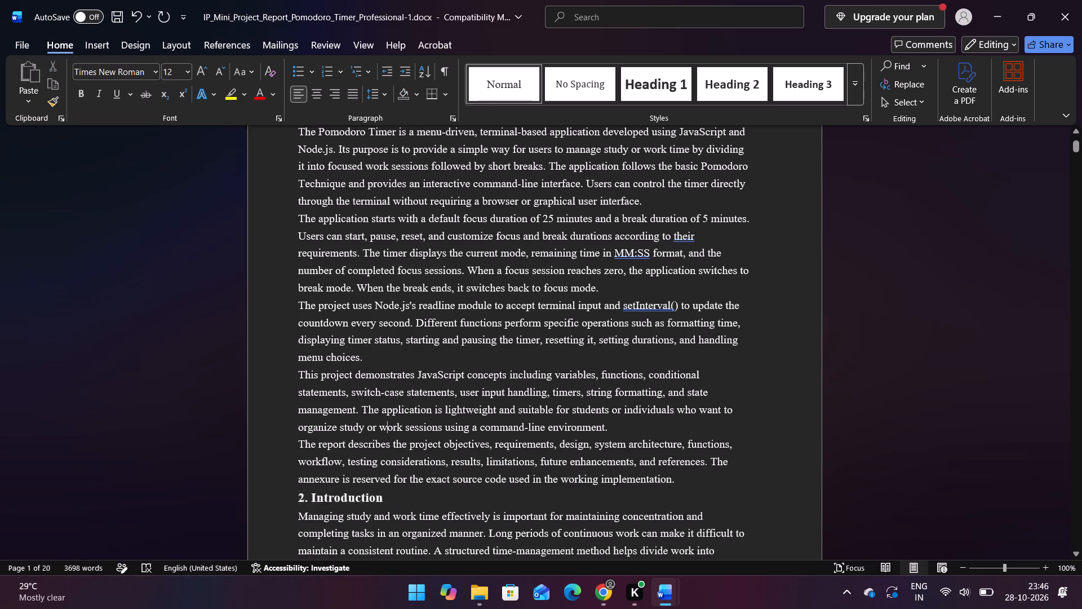
{"action": "scroll", "coordinate": [386, 420], "scroll_direction": "up", "scroll_amount": 3}
{"action": "left_click_drag", "start_coordinate": [370, 236], "coordinate": [319, 228]}
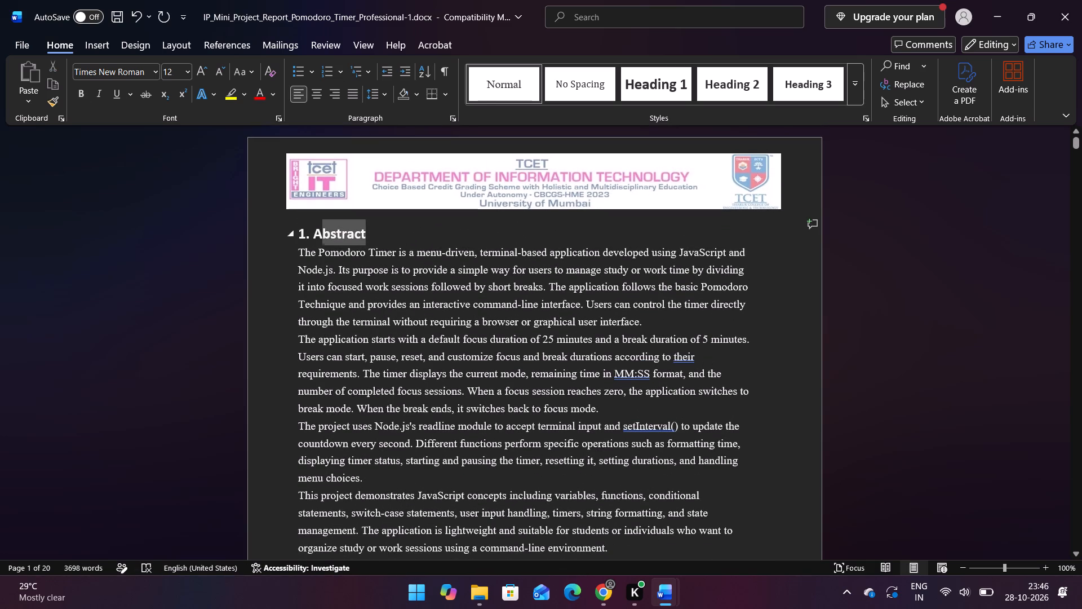
{"action": "left_click_drag", "start_coordinate": [319, 228], "coordinate": [293, 224]}
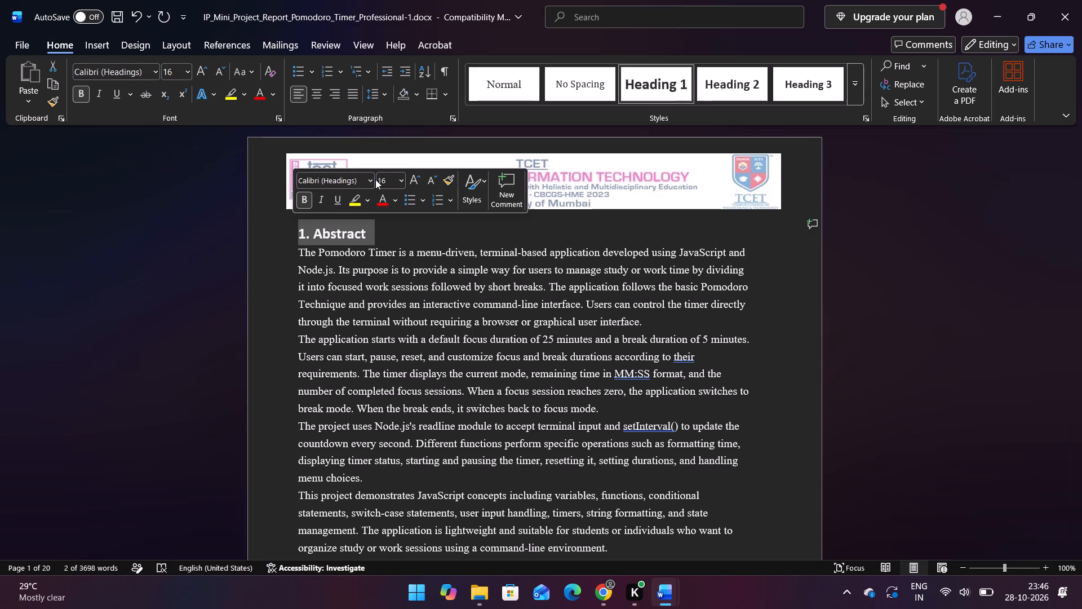
{"action": "left_click", "coordinate": [398, 178]}
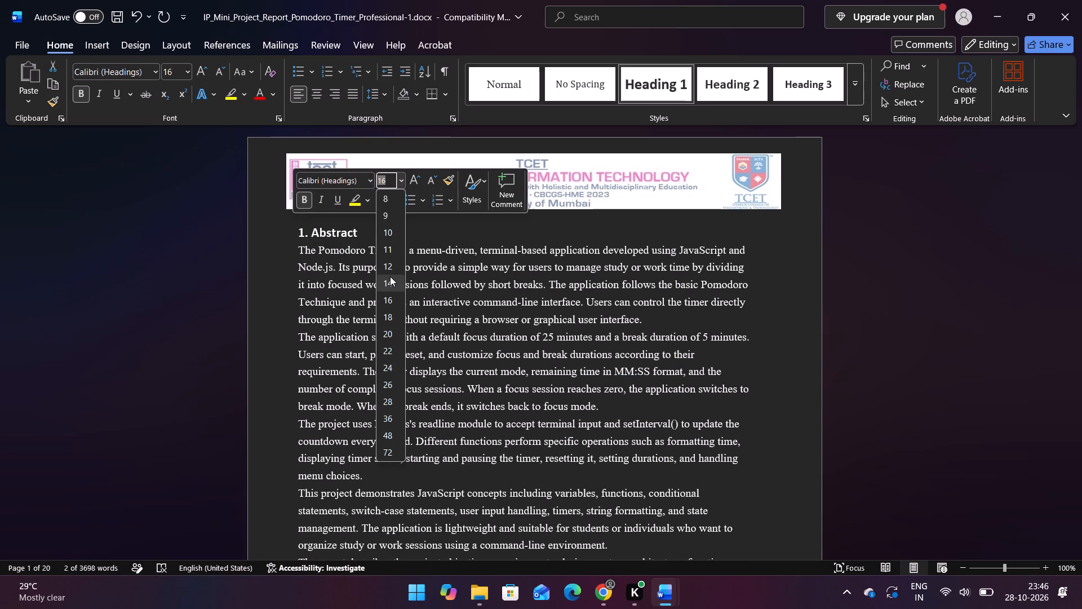
{"action": "left_click", "coordinate": [390, 276]}
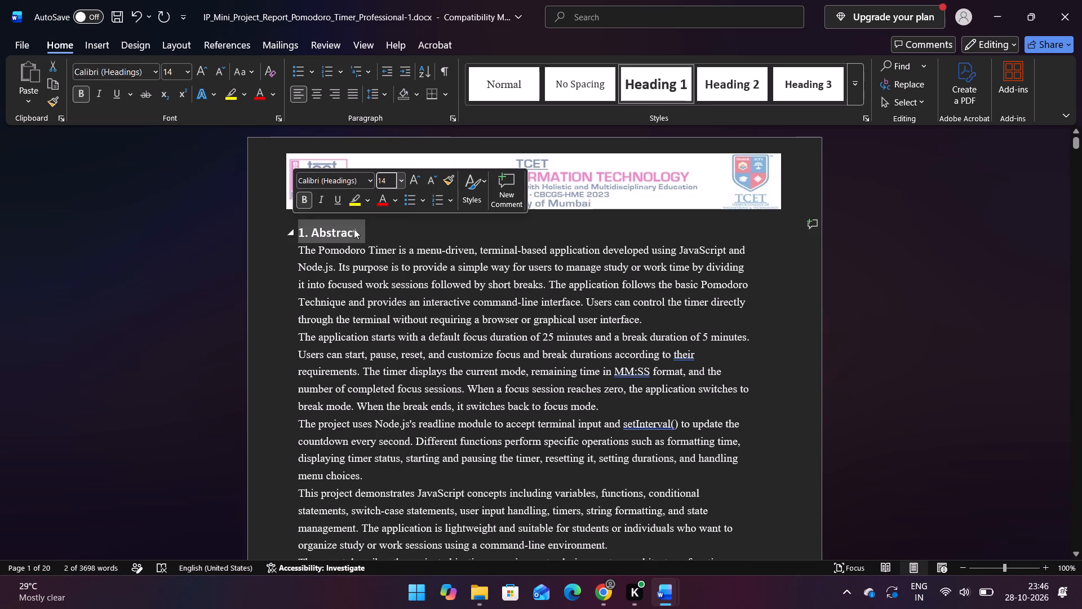
{"action": "left_click", "coordinate": [354, 229]}
Delete the repeated 2. Introduction (continued) heading and the empty line above 2.3 Objectives.
{"action": "scroll", "coordinate": [370, 293], "scroll_direction": "down", "scroll_amount": 2}
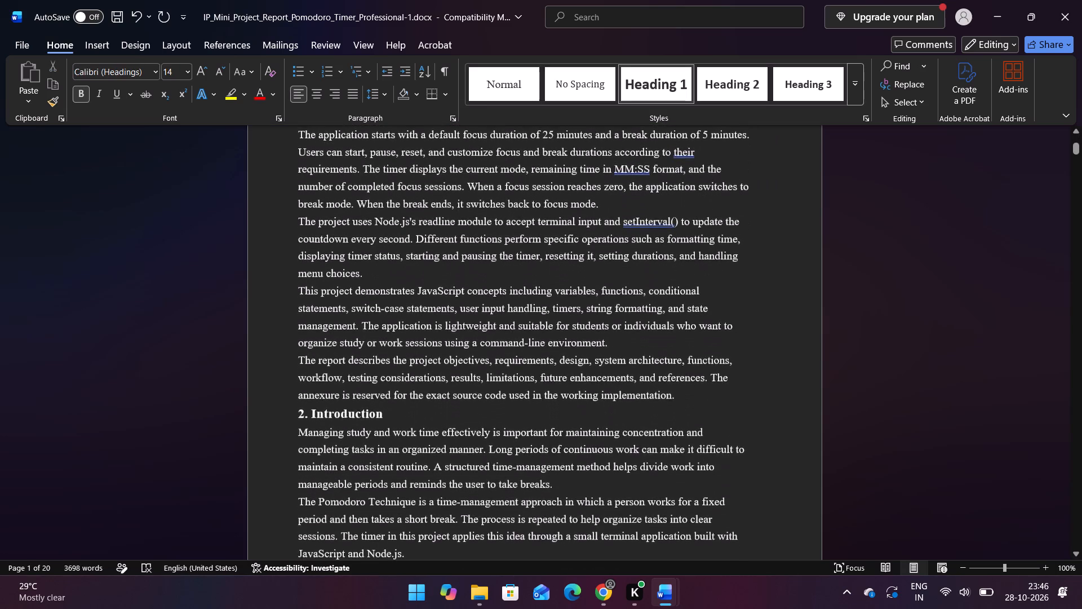
{"action": "scroll", "coordinate": [370, 293], "scroll_direction": "down", "scroll_amount": 4}
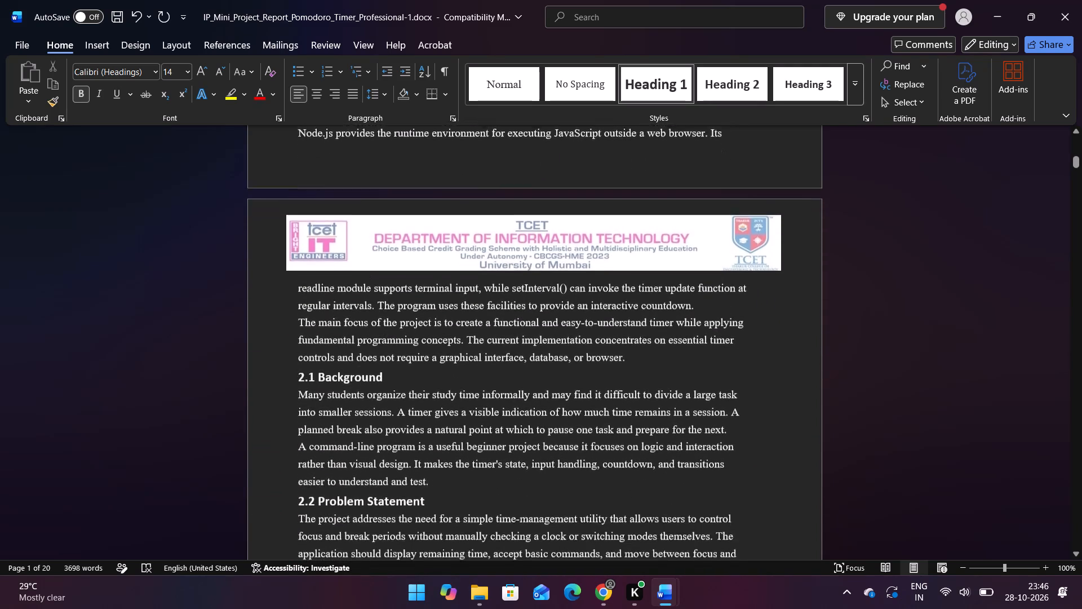
{"action": "scroll", "coordinate": [370, 293], "scroll_direction": "down", "scroll_amount": 2}
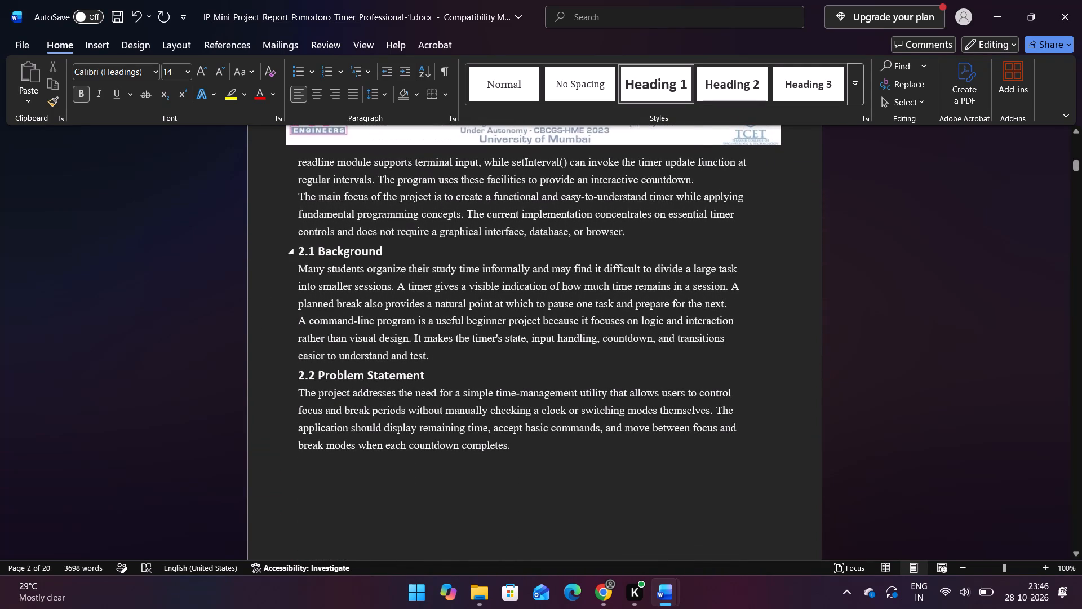
{"action": "scroll", "coordinate": [362, 394], "scroll_direction": "down", "scroll_amount": 1}
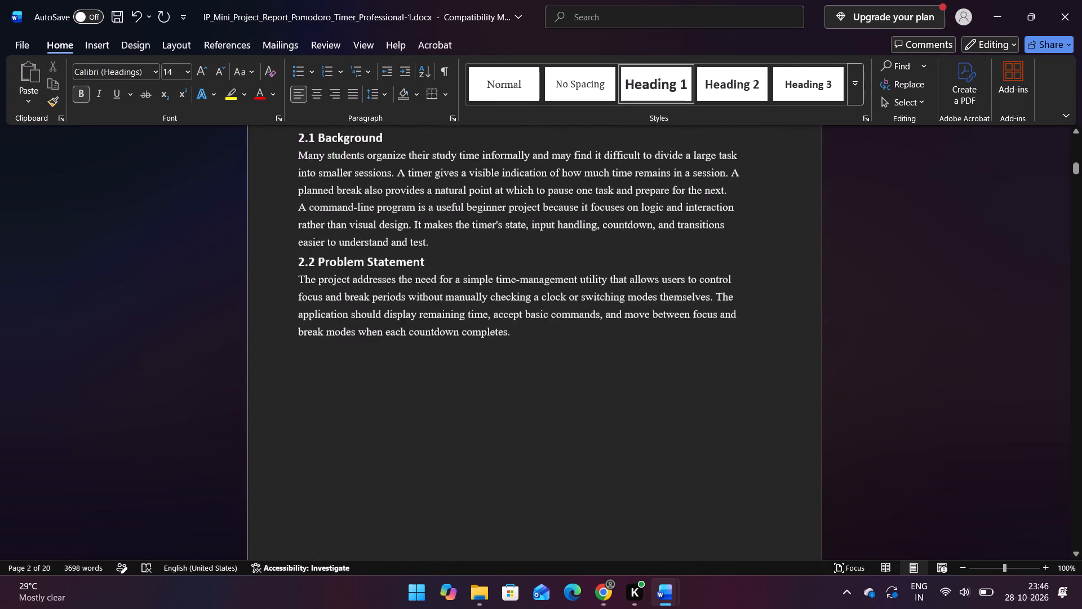
{"action": "scroll", "coordinate": [362, 394], "scroll_direction": "down", "scroll_amount": 1}
{"action": "left_click_drag", "start_coordinate": [425, 270], "coordinate": [412, 271]}
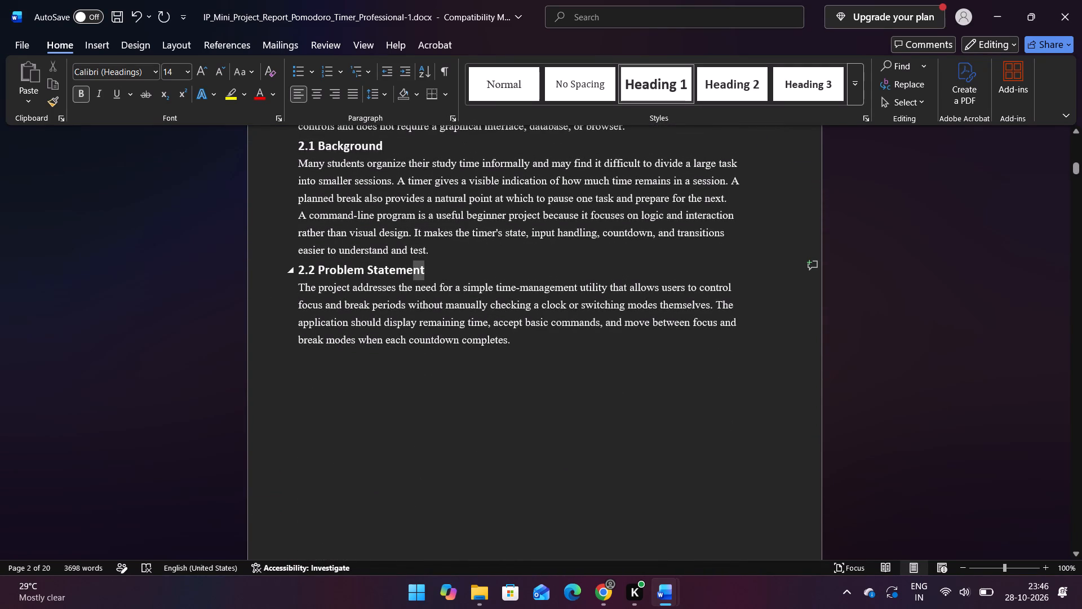
{"action": "left_click_drag", "start_coordinate": [412, 271], "coordinate": [410, 271]}
{"action": "left_click", "coordinate": [437, 318]}
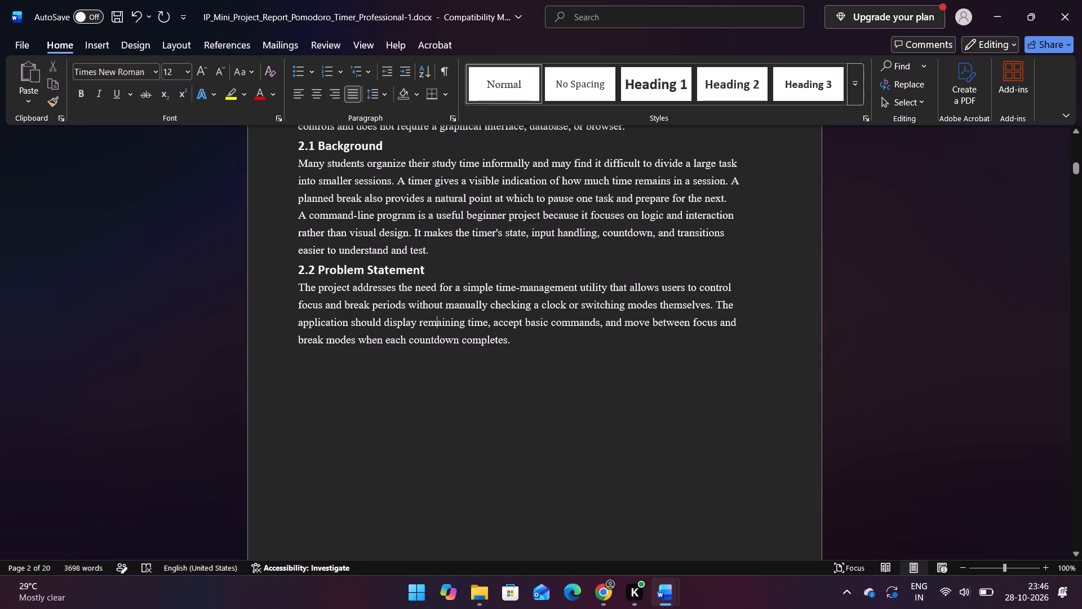
{"action": "scroll", "coordinate": [437, 417], "scroll_direction": "down", "scroll_amount": 2}
{"action": "left_click", "coordinate": [297, 445]}
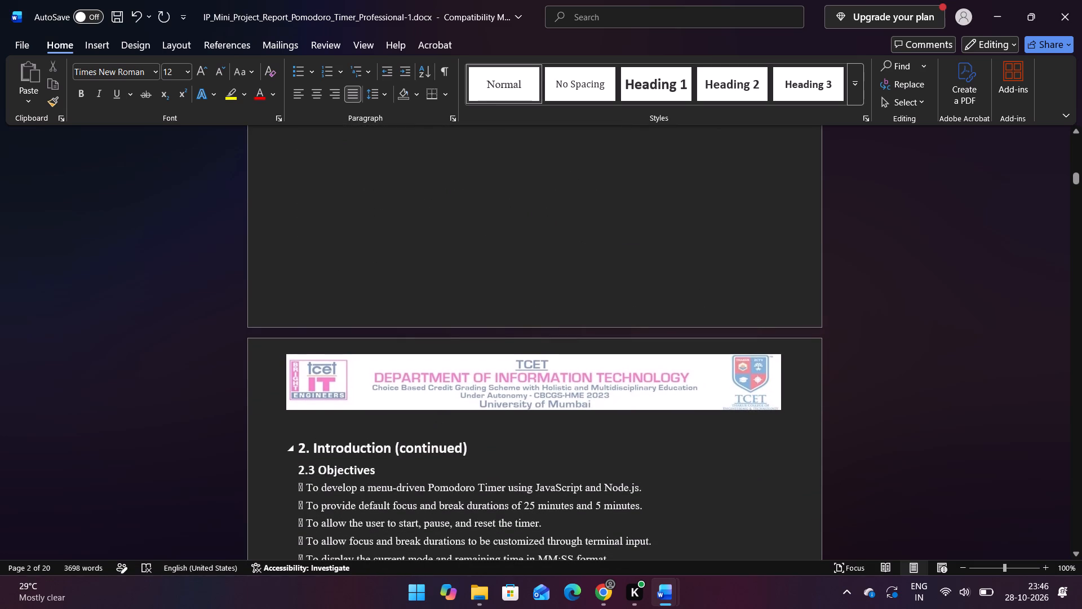
{"action": "triple_click", "coordinate": [297, 445]}
{"action": "left_click_drag", "start_coordinate": [297, 445], "coordinate": [308, 445]}
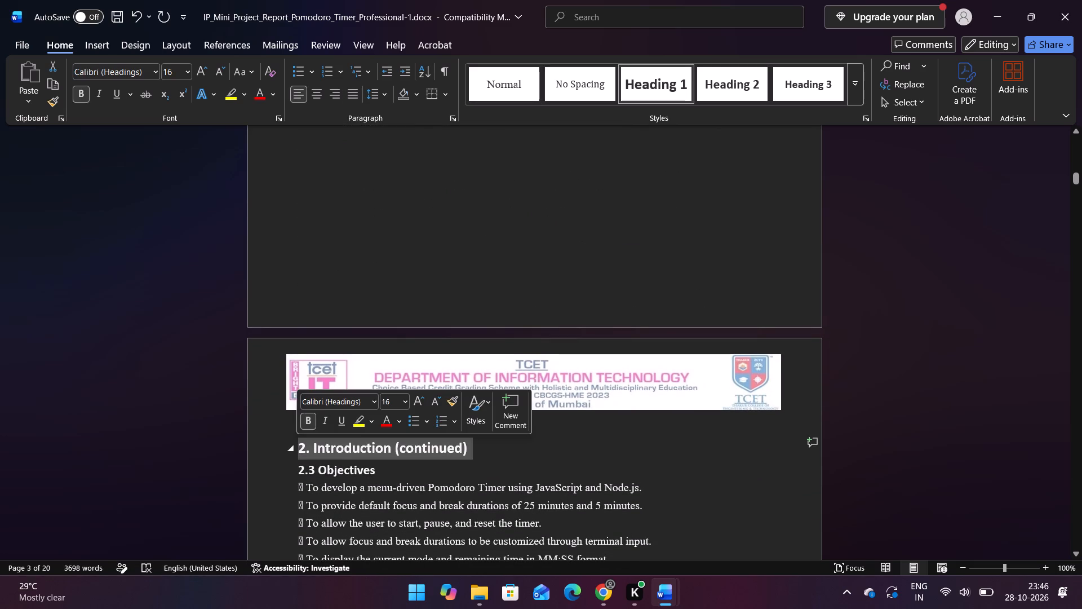
{"action": "left_click_drag", "start_coordinate": [308, 445], "coordinate": [476, 452]}
{"action": "key", "text": "BackSpace"}
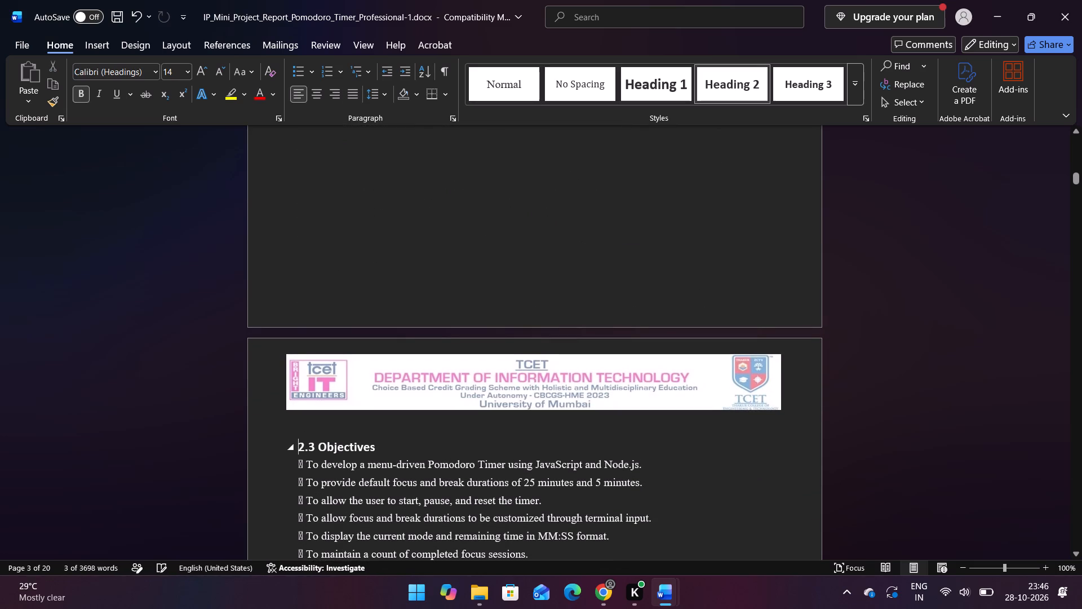
{"action": "key", "text": "BackSpace"}
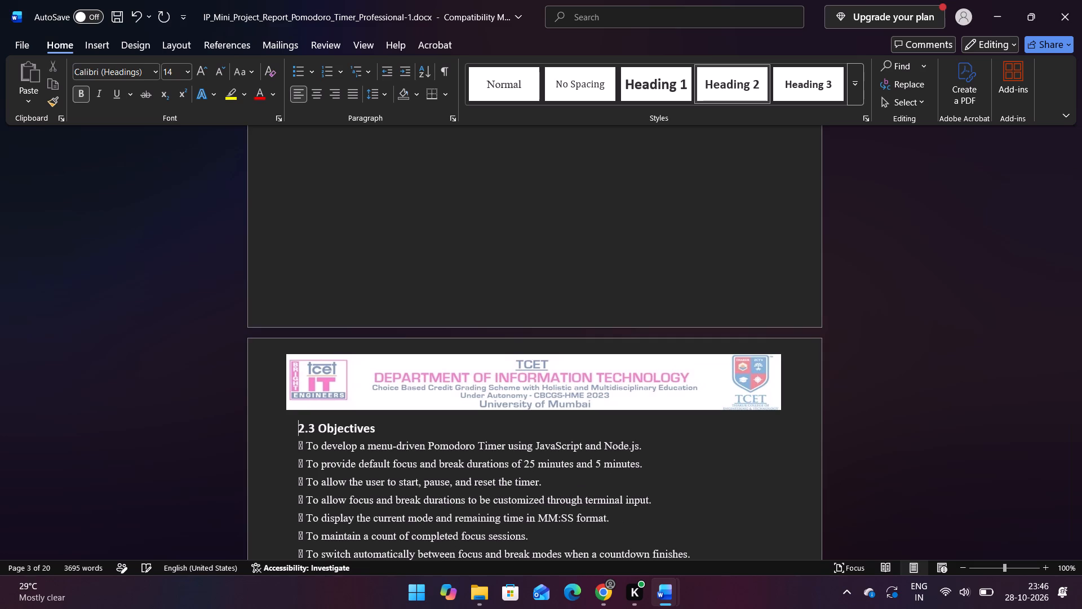
Remove the page break before 2.3 Objectives so it directly follows the 2.2 Problem Statement text.
{"action": "key", "text": "BackSpace"}
{"action": "key", "text": "BackSpace"}
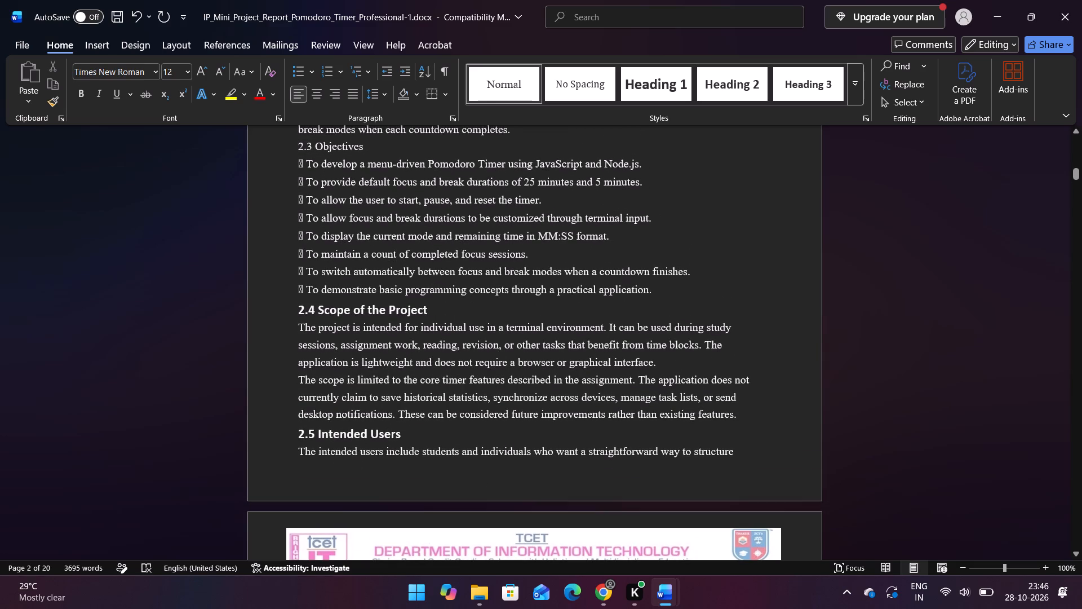
Set the font size of the 2.3 Objectives heading to 14 and make it bold.
{"action": "scroll", "coordinate": [503, 417], "scroll_direction": "up", "scroll_amount": 1}
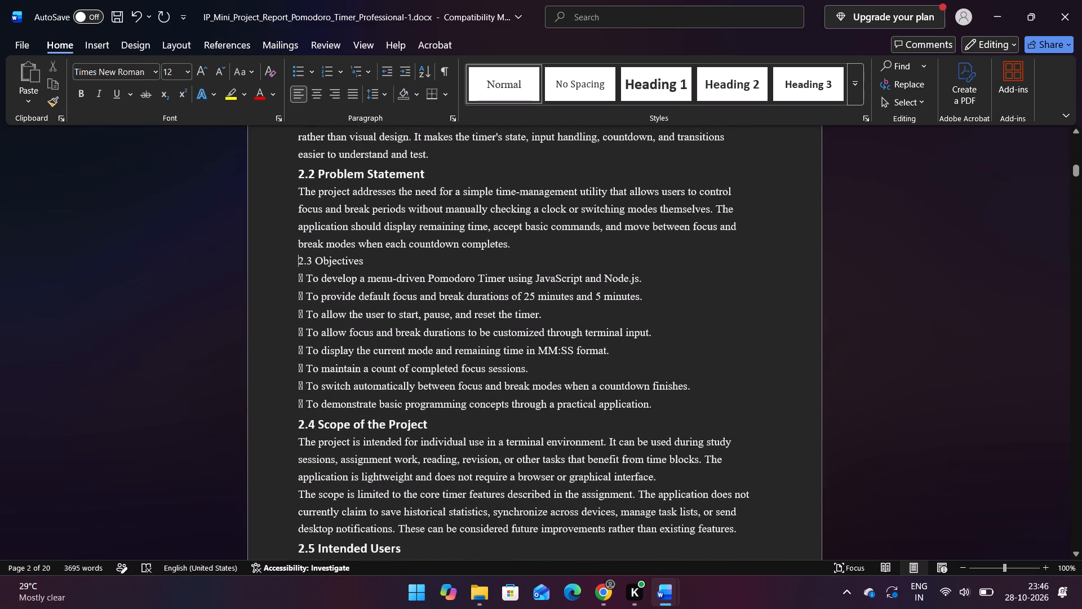
{"action": "left_click_drag", "start_coordinate": [368, 259], "coordinate": [294, 258]}
{"action": "left_click_drag", "start_coordinate": [399, 205], "coordinate": [403, 216]}
{"action": "left_click", "coordinate": [403, 216]}
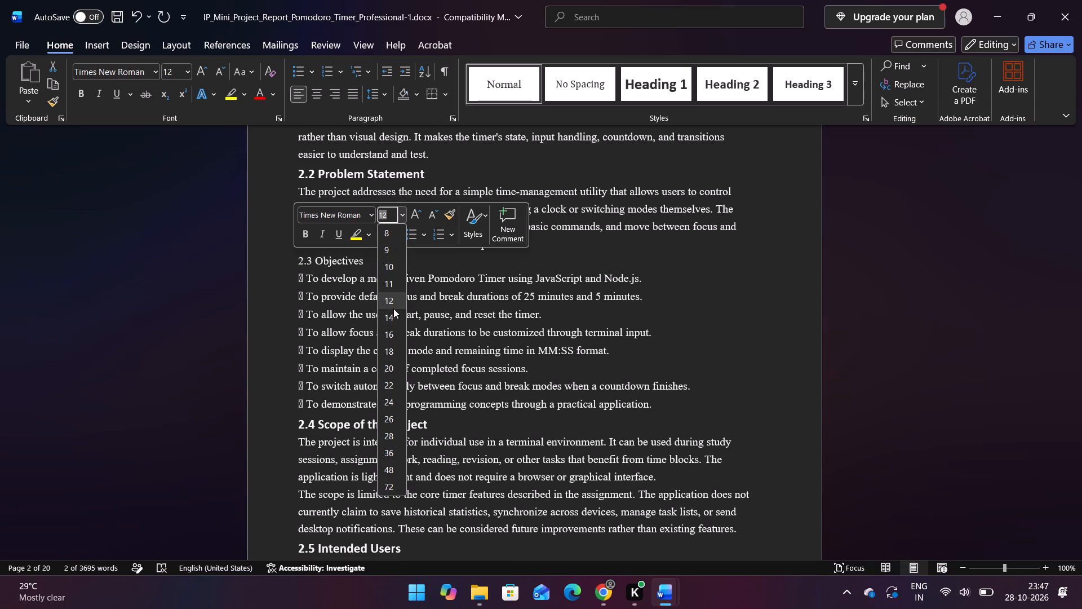
{"action": "left_click", "coordinate": [393, 314]}
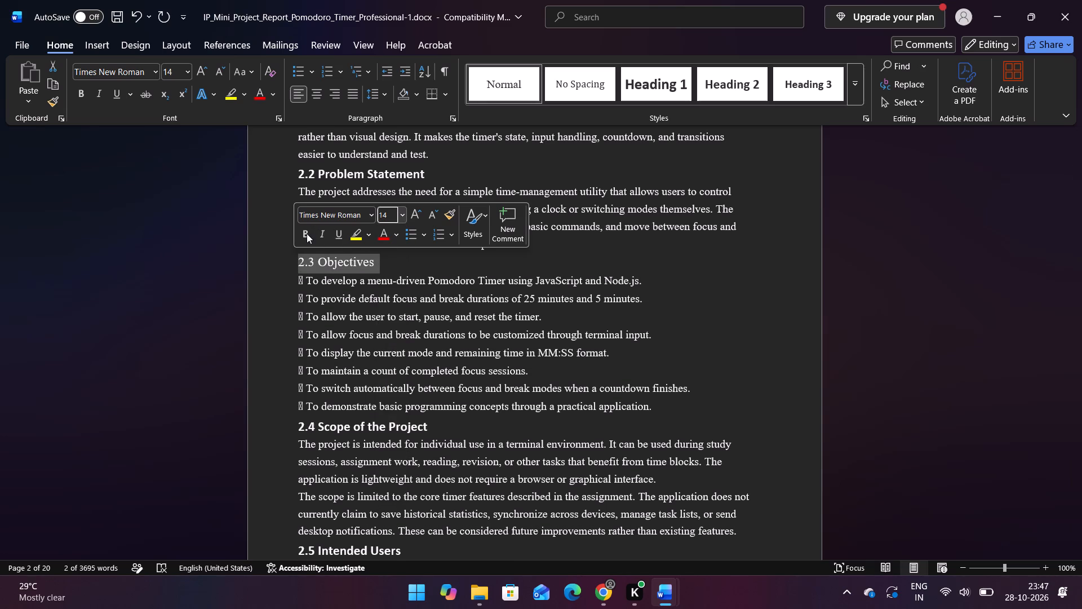
{"action": "left_click", "coordinate": [305, 233]}
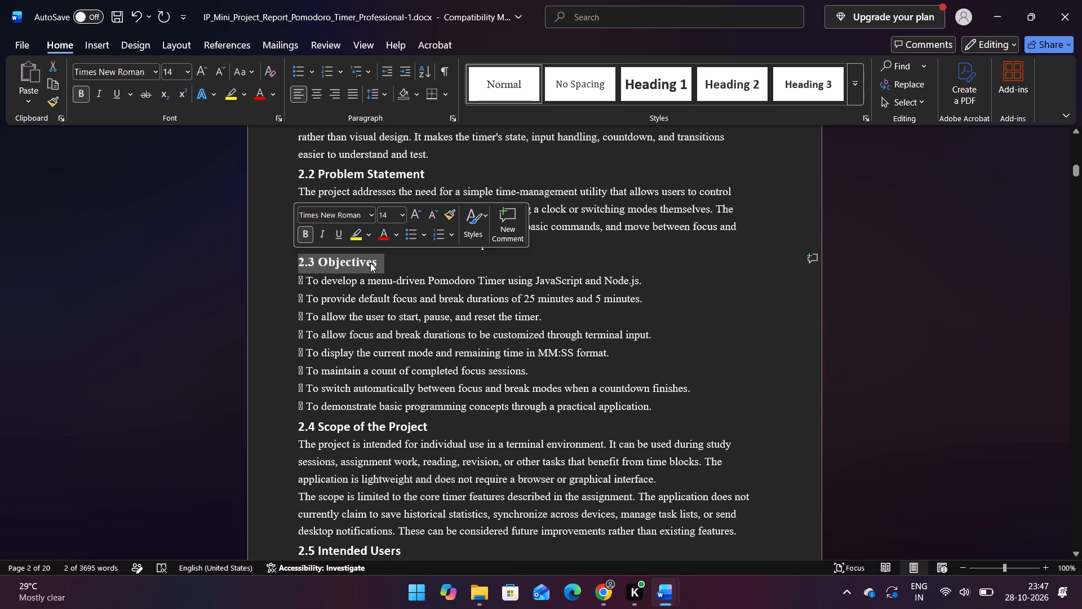
{"action": "left_click", "coordinate": [370, 263]}
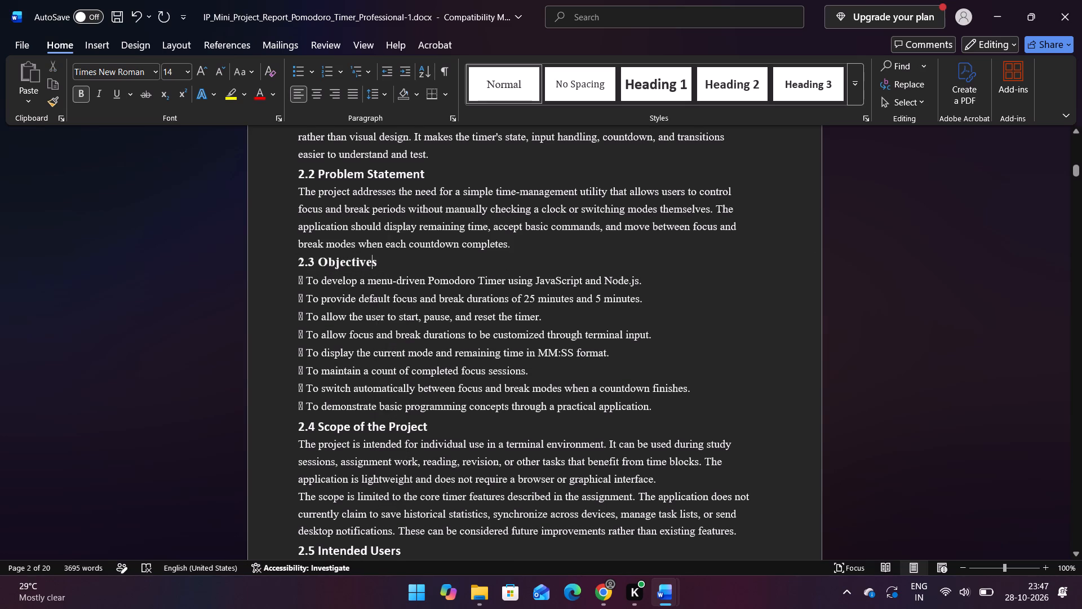
Format all the objectives under 2.3 Objectives as a bulleted list, trying numbering before returning to bullets.
{"action": "left_click_drag", "start_coordinate": [305, 280], "coordinate": [613, 404]}
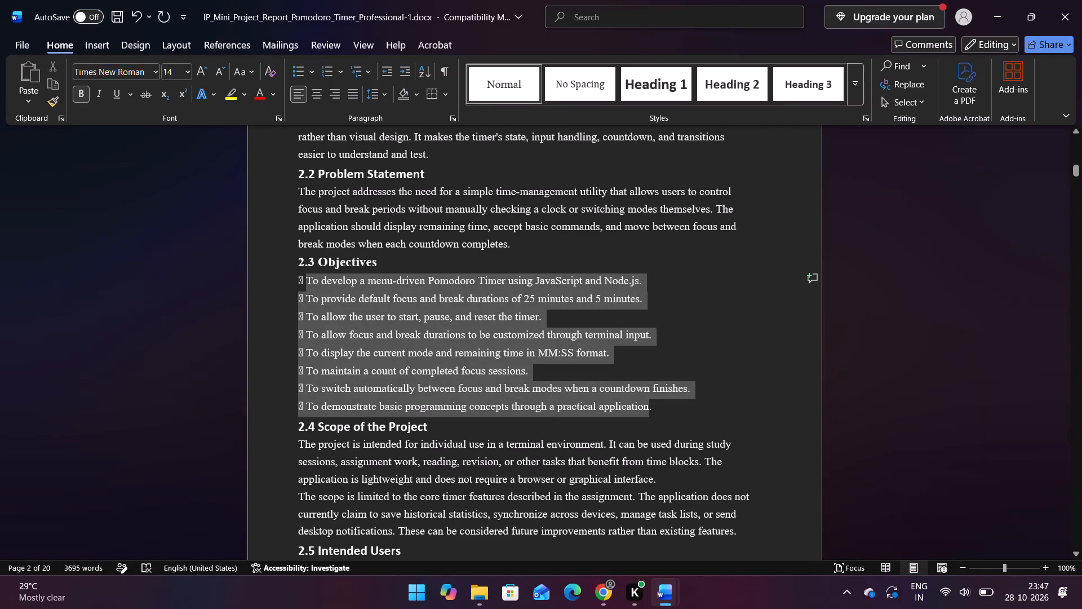
{"action": "left_click_drag", "start_coordinate": [613, 404], "coordinate": [651, 407]}
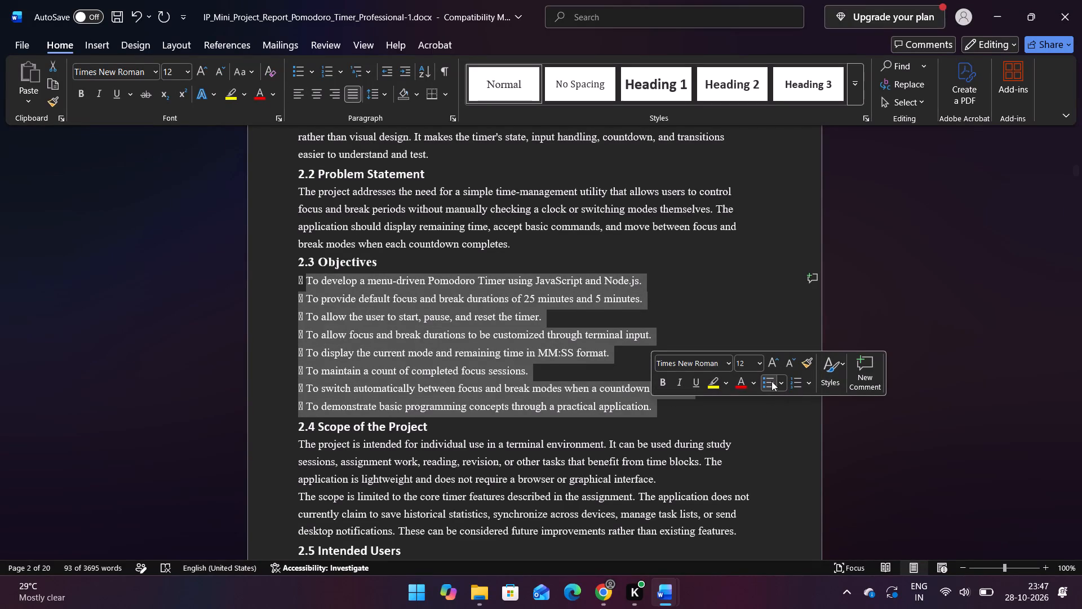
{"action": "left_click", "coordinate": [771, 381]}
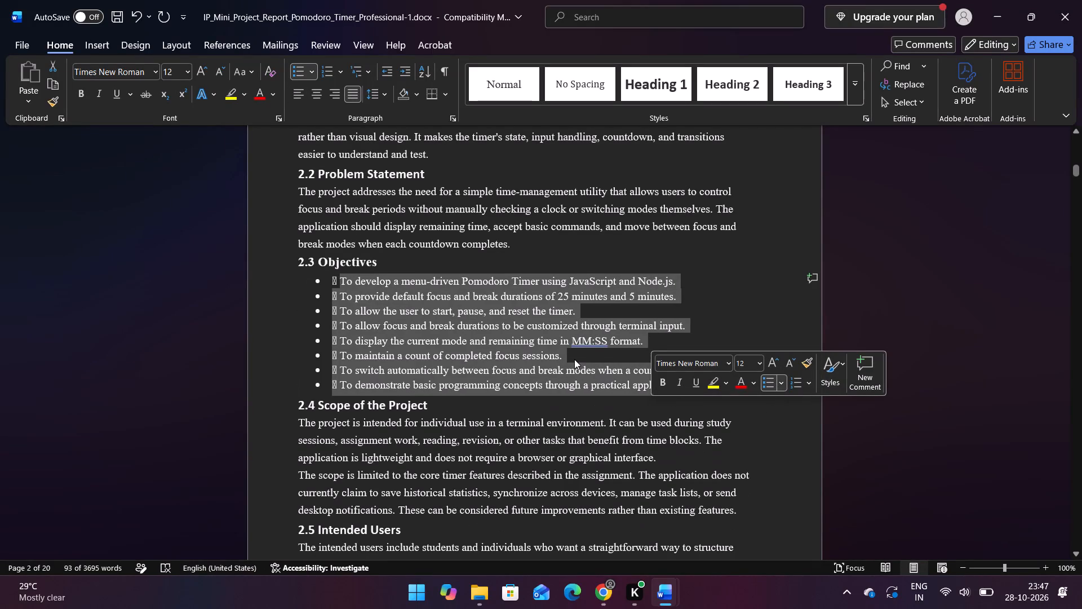
{"action": "left_click", "coordinate": [798, 383]}
{"action": "left_click", "coordinate": [769, 384]}
{"action": "left_click", "coordinate": [333, 301]}
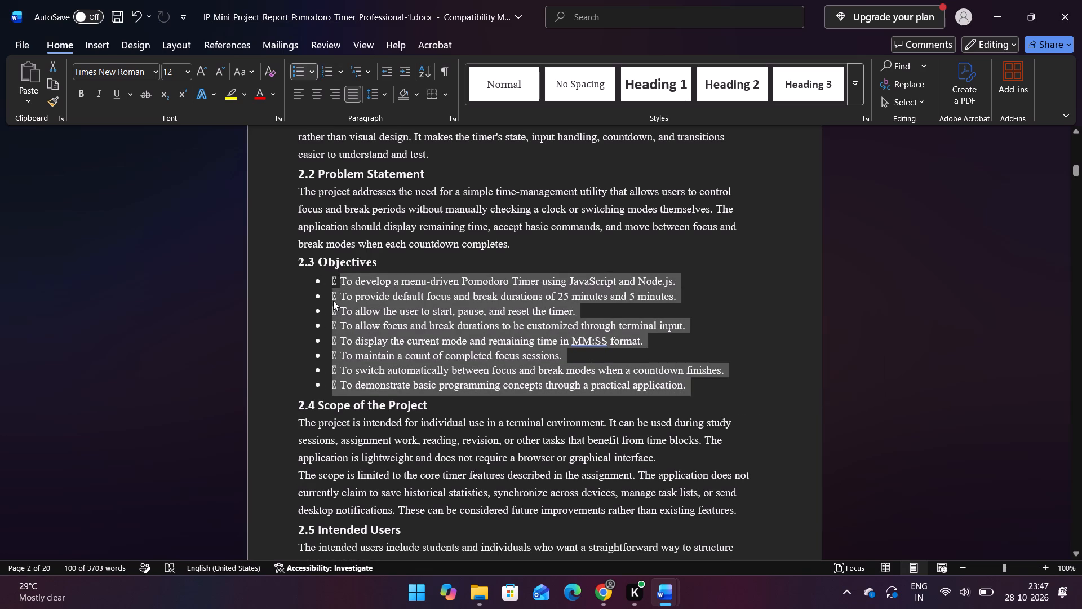
Move the box symbol from the start of the first objective to before "break" in the fourth objective.
{"action": "double_click", "coordinate": [314, 281]}
{"action": "left_click_drag", "start_coordinate": [314, 281], "coordinate": [323, 283]}
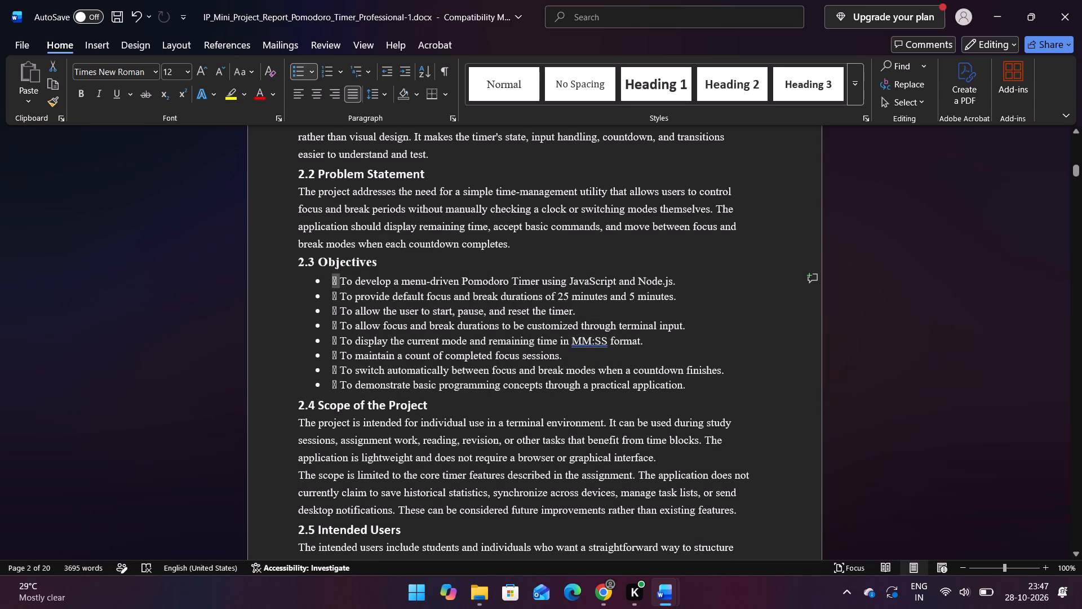
{"action": "left_click_drag", "start_coordinate": [323, 283], "coordinate": [429, 319]}
{"action": "left_click", "coordinate": [325, 296]}
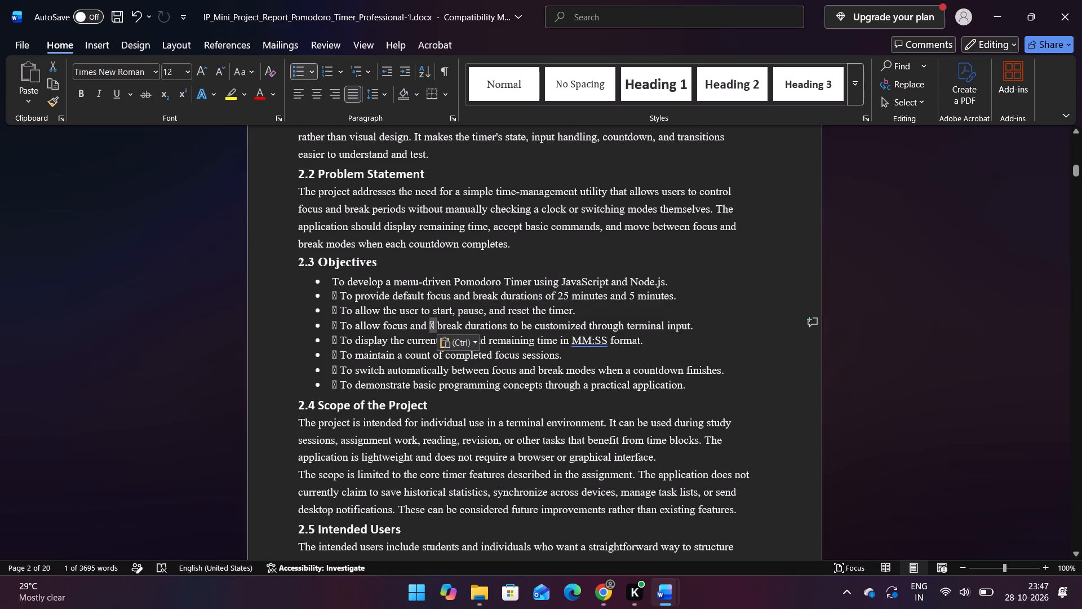
Reduce the indent of the objectives list so its bullets align with the left text margin.
{"action": "left_click_drag", "start_coordinate": [330, 280], "coordinate": [667, 394]}
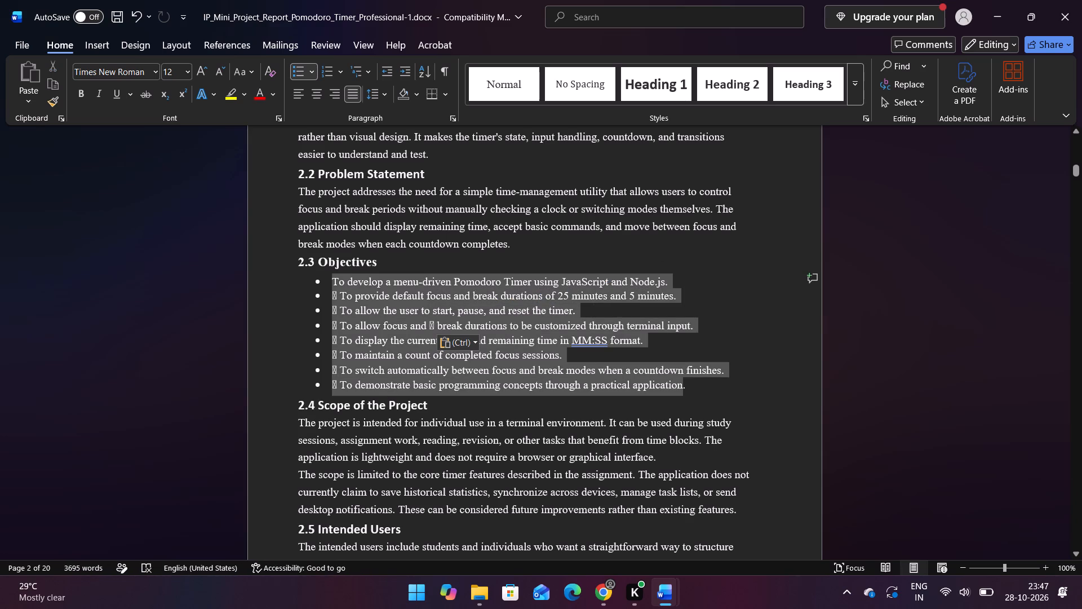
{"action": "left_click_drag", "start_coordinate": [667, 394], "coordinate": [681, 390]}
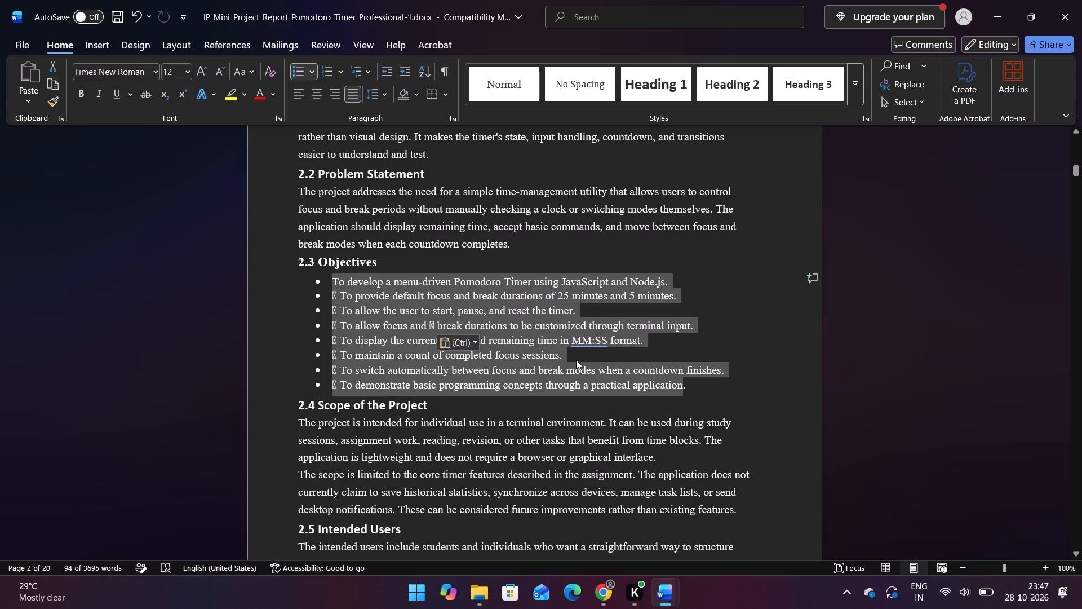
{"action": "key", "text": "Left"}
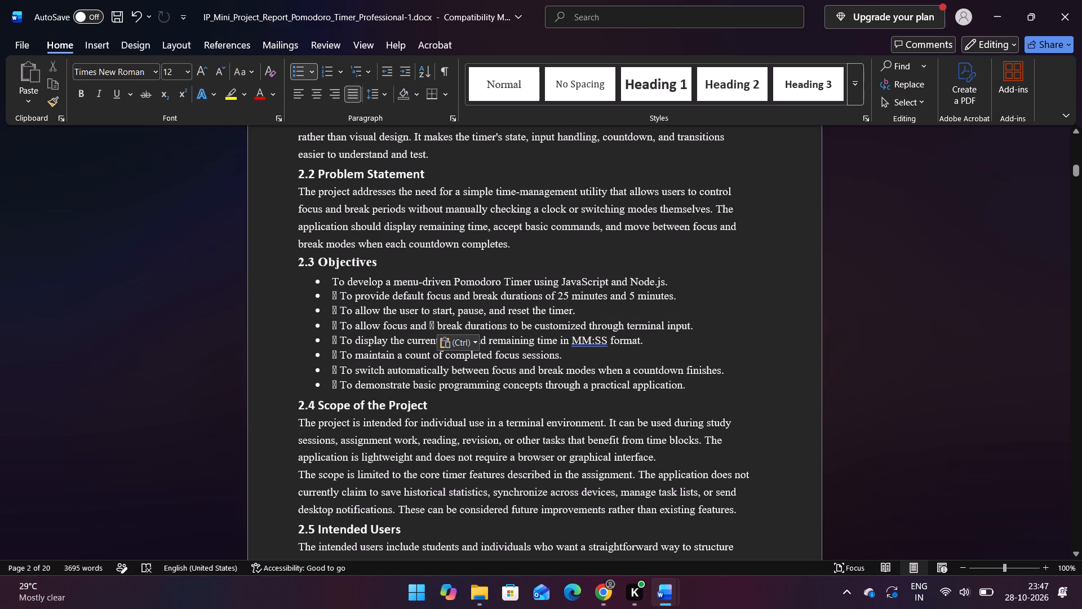
{"action": "double_click", "coordinate": [316, 280]}
{"action": "left_click_drag", "start_coordinate": [316, 280], "coordinate": [303, 280]}
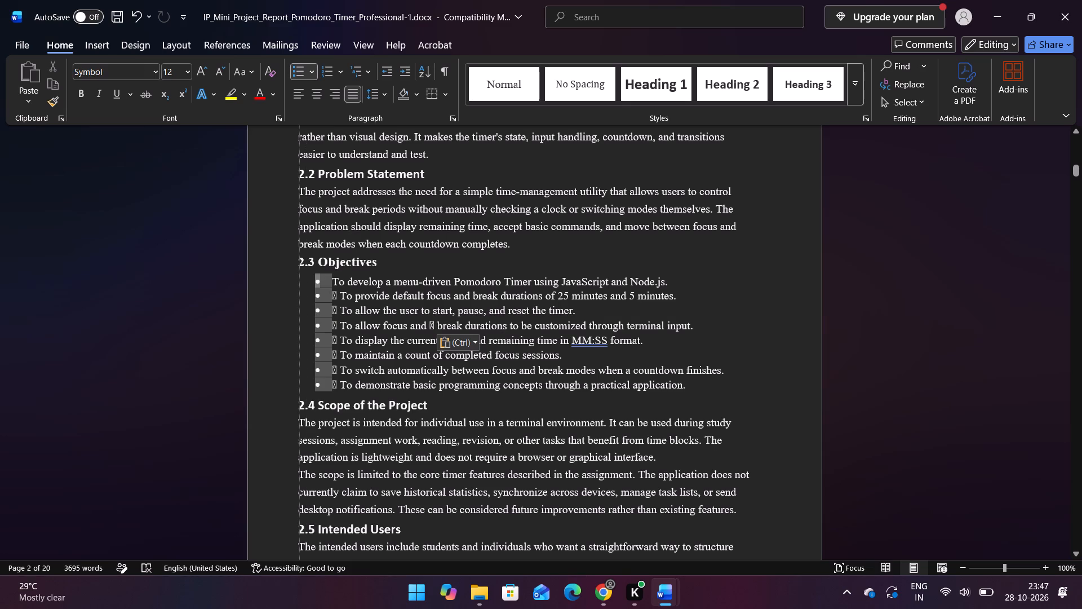
{"action": "left_click_drag", "start_coordinate": [303, 280], "coordinate": [300, 280]}
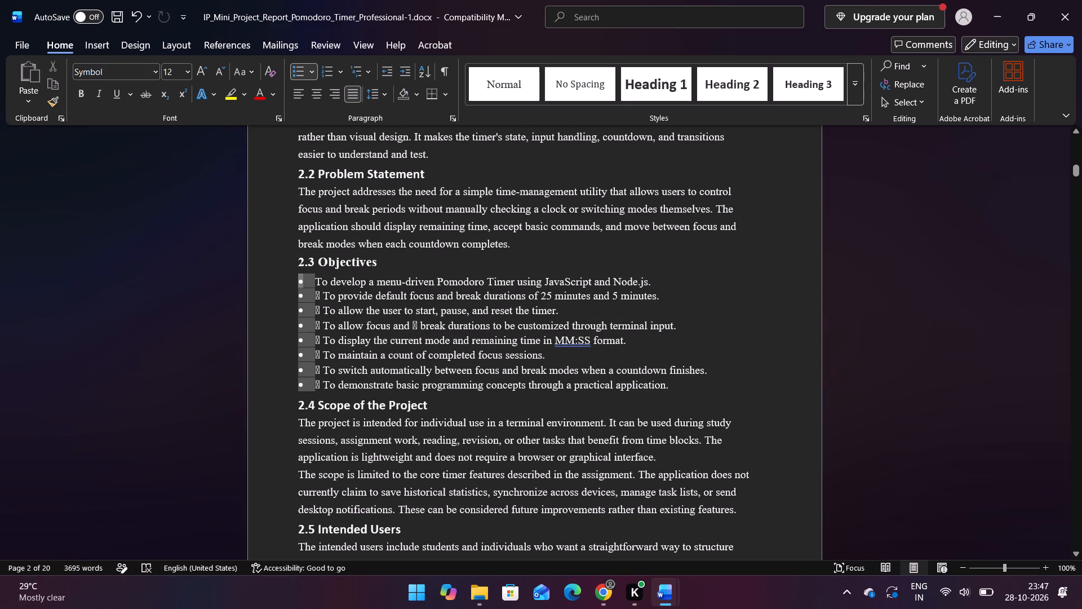
{"action": "left_click", "coordinate": [417, 310]}
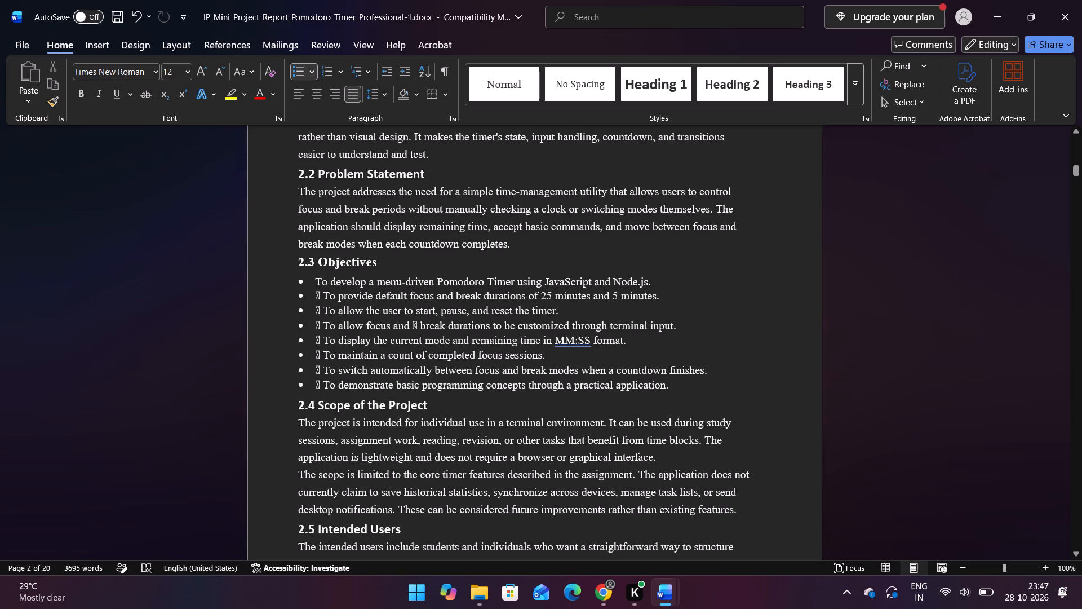
Delete the leading box symbol and space from the second, third and fourth objectives.
{"action": "left_click", "coordinate": [324, 297]}
{"action": "key", "text": "BackSpace"}
{"action": "key", "text": "BackSpace"}
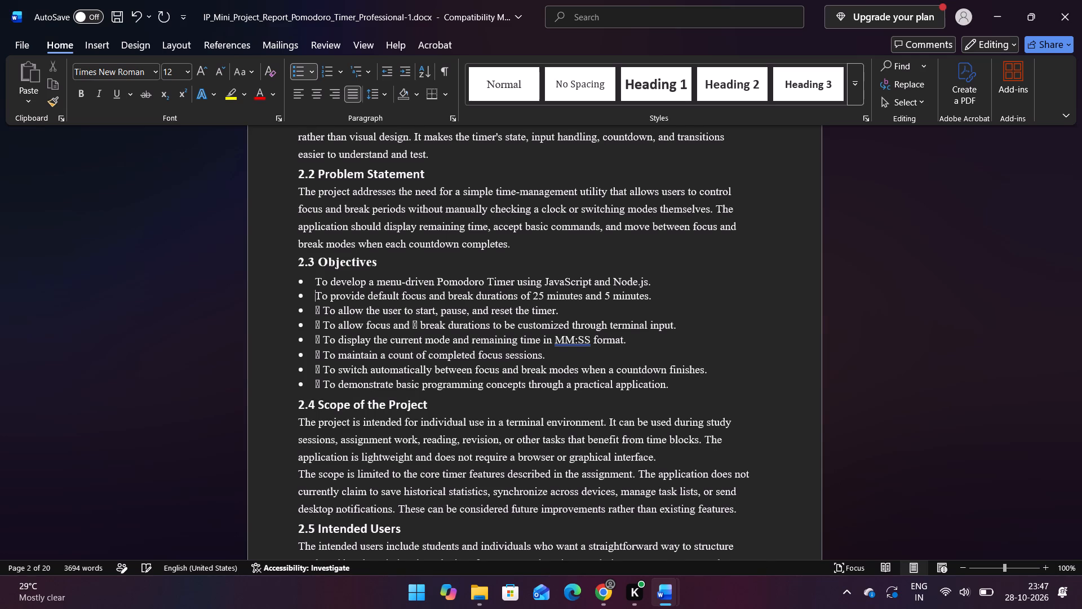
{"action": "key", "text": "Down"}
{"action": "key", "text": "Right"}
{"action": "key", "text": "BackSpace"}
{"action": "key", "text": "Right"}
{"action": "key", "text": "BackSpace"}
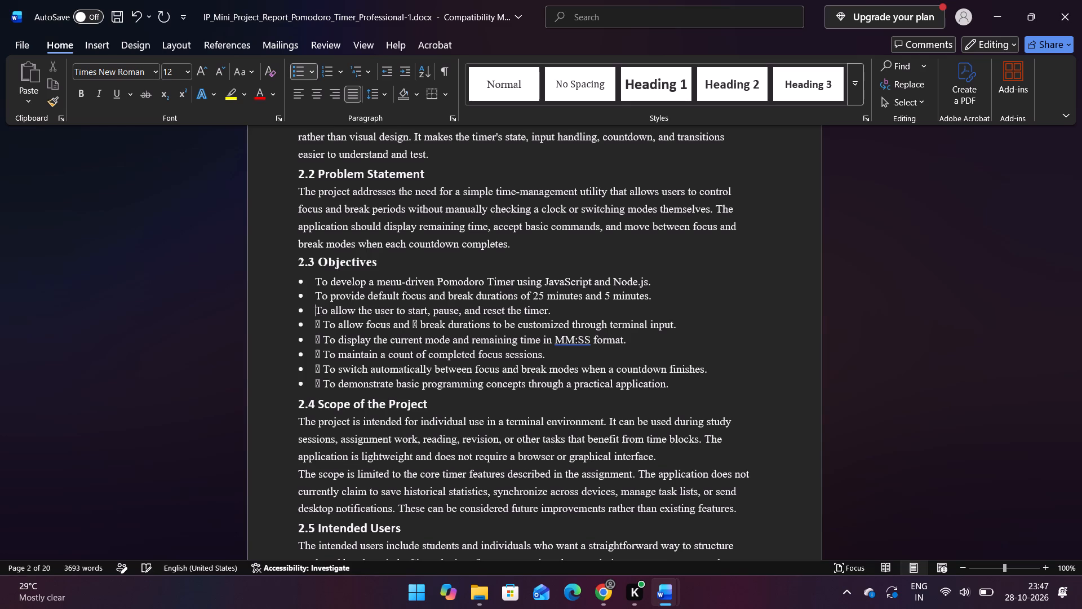
{"action": "key", "text": "Down"}
{"action": "key", "text": "Right"}
{"action": "key", "text": "Right"}
{"action": "key", "text": "BackSpace"}
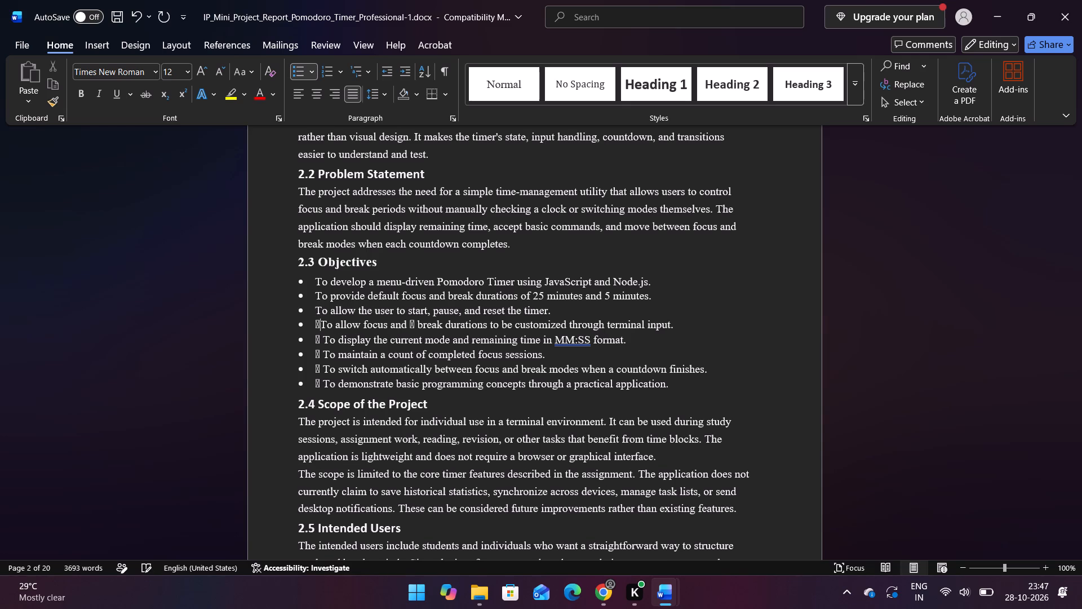
{"action": "key", "text": "BackSpace"}
Delete the leading box symbol and space from the fifth and sixth objectives, keeping both items bulleted.
{"action": "key", "text": "Down"}
{"action": "key", "text": "Right"}
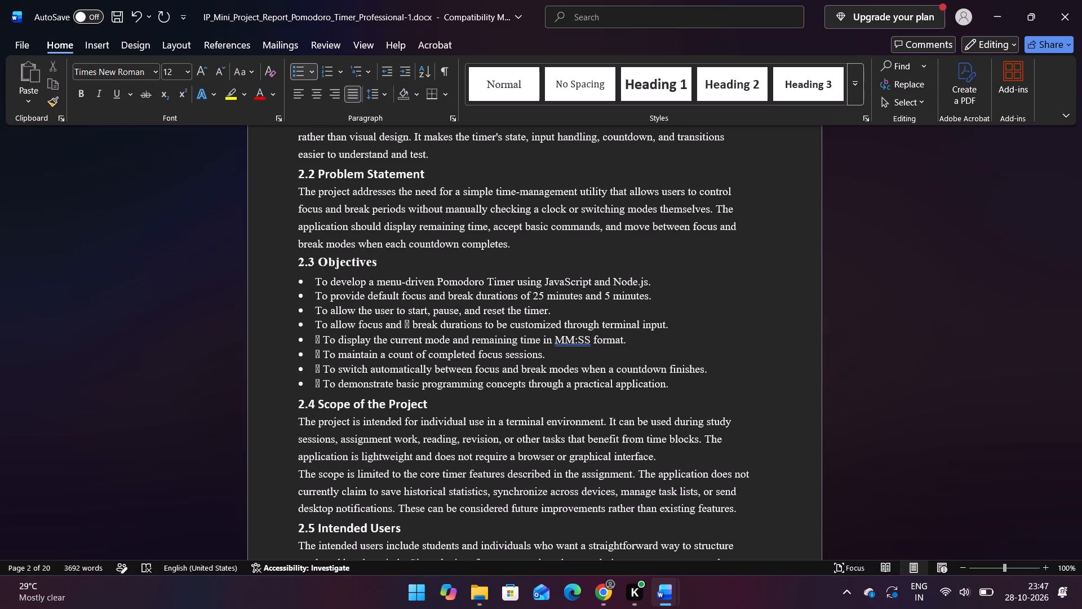
{"action": "key", "text": "BackSpace"}
{"action": "key", "text": "BackSpace"}
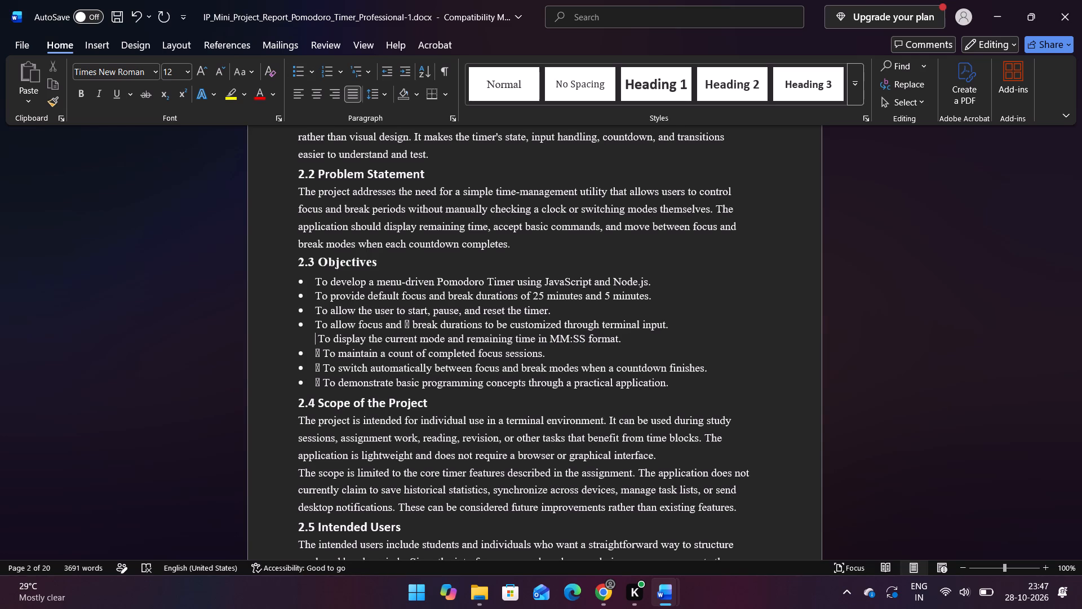
{"action": "scroll", "coordinate": [760, 562], "scroll_direction": "left", "scroll_amount": 20}
{"action": "scroll", "coordinate": [760, 562], "scroll_direction": "left", "scroll_amount": 20}
{"action": "scroll", "coordinate": [760, 562], "scroll_direction": "left", "scroll_amount": 20}
{"action": "key", "text": "ctrl+z"}
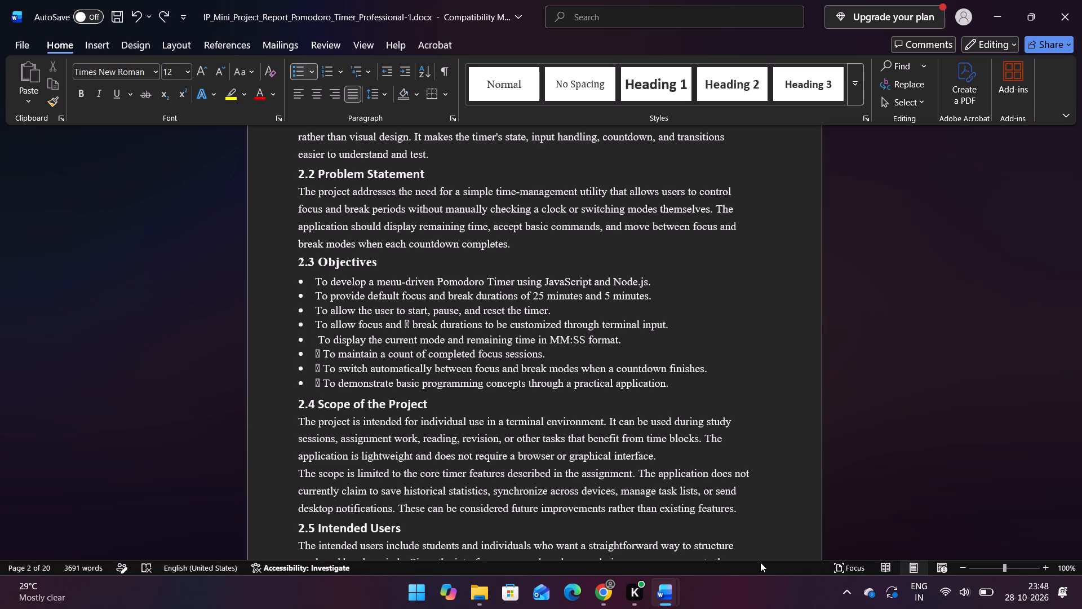
{"action": "key", "text": "Right"}
{"action": "key", "text": "BackSpace"}
{"action": "key", "text": "Down"}
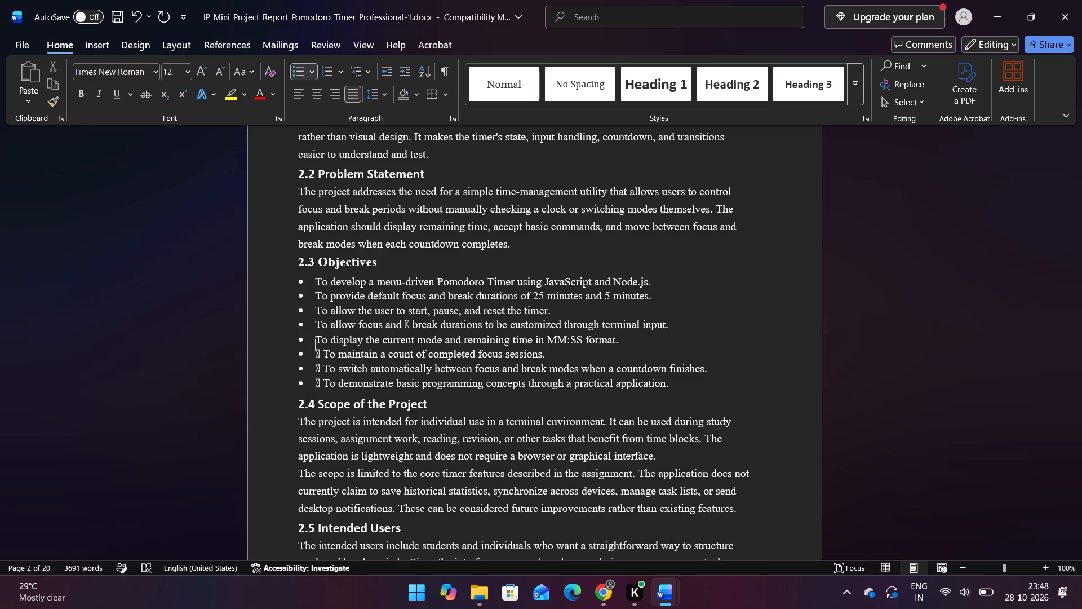
{"action": "key", "text": "Right"}
{"action": "key", "text": "Right"}
{"action": "key", "text": "BackSpace"}
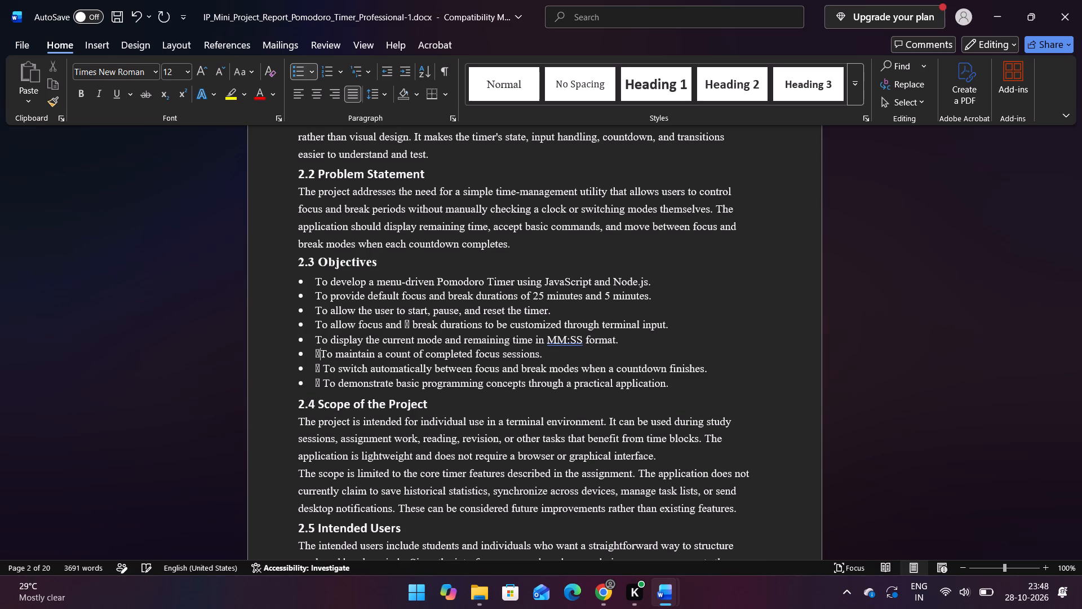
{"action": "key", "text": "BackSpace"}
{"action": "key", "text": "BackSpace"}
{"action": "scroll", "coordinate": [760, 562], "scroll_direction": "left", "scroll_amount": 14}
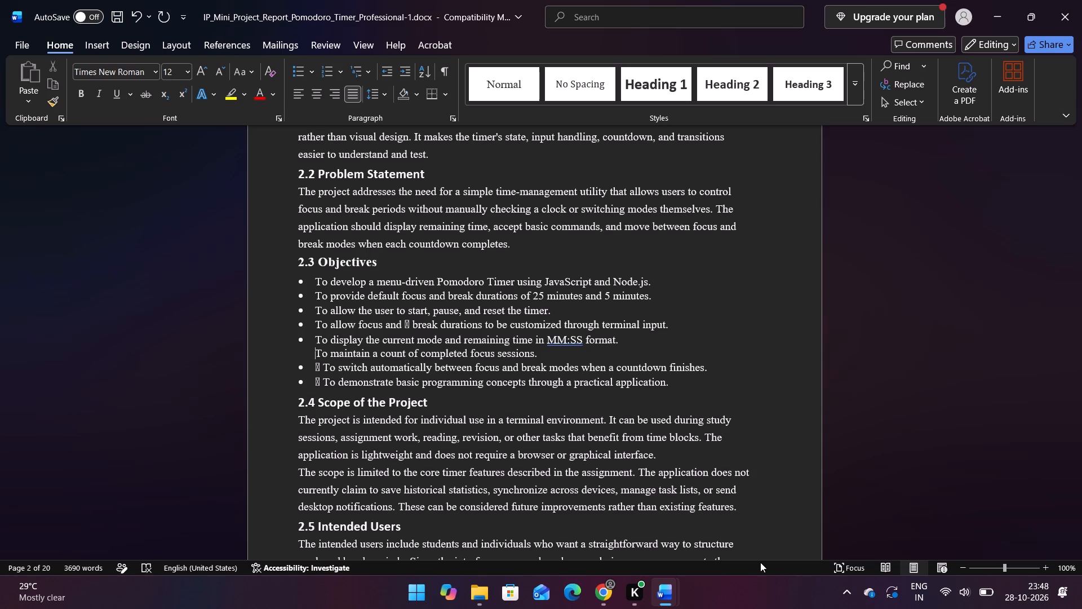
{"action": "key", "text": "ctrl+z"}
Delete the leading box symbol and space from the last two objectives, on automatic switching and basic programming concepts.
{"action": "key", "text": "Down"}
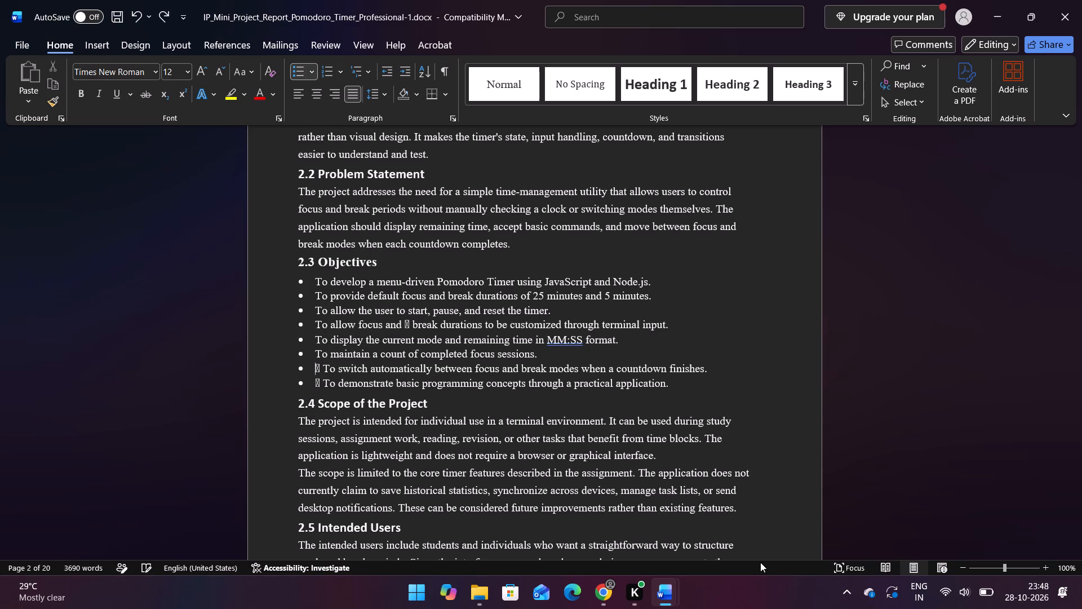
{"action": "key", "text": "Right"}
{"action": "key", "text": "Right"}
{"action": "key", "text": "BackSpace"}
{"action": "key", "text": "BackSpace"}
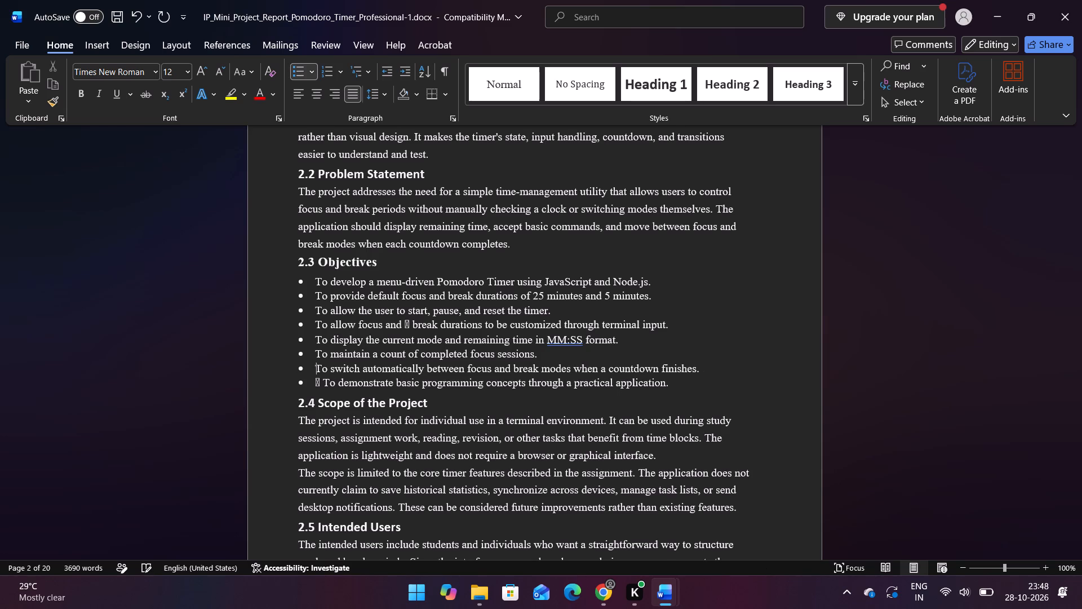
{"action": "key", "text": "Down"}
{"action": "key", "text": "Right"}
{"action": "key", "text": "Right"}
{"action": "key", "text": "BackSpace"}
{"action": "key", "text": "BackSpace"}
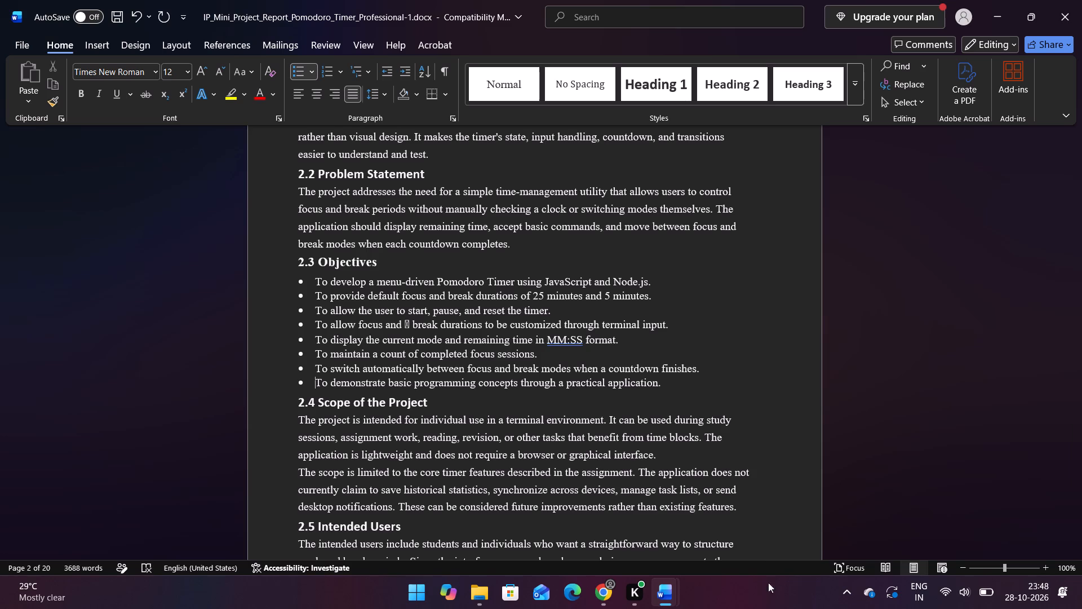
Insert a blank line between the end of the abstract text and the 2. Introduction heading.
{"action": "scroll", "coordinate": [607, 448], "scroll_direction": "down", "scroll_amount": 3}
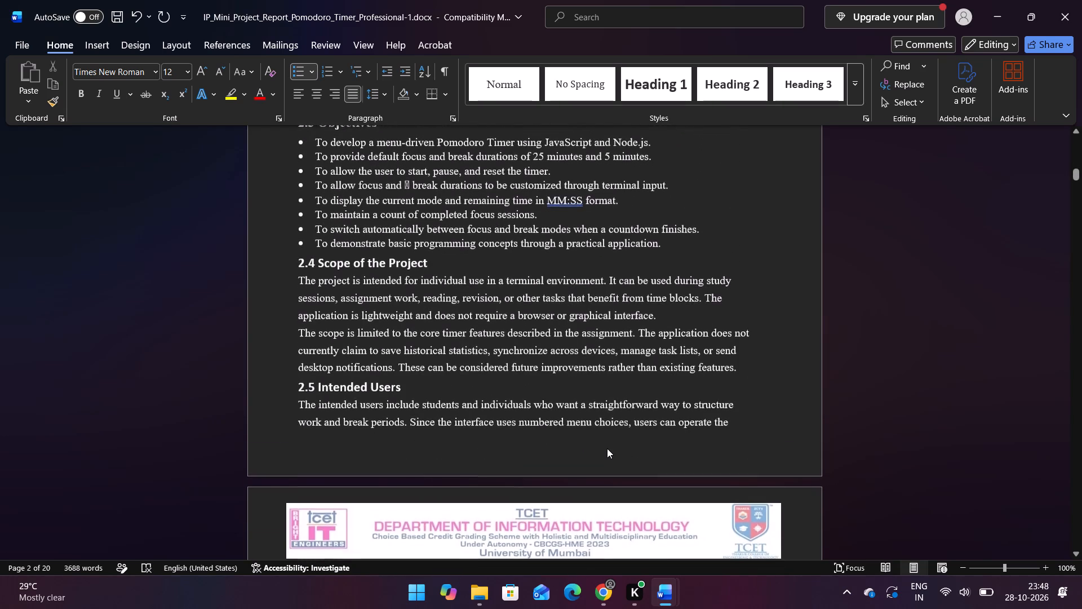
{"action": "scroll", "coordinate": [607, 448], "scroll_direction": "down", "scroll_amount": 8}
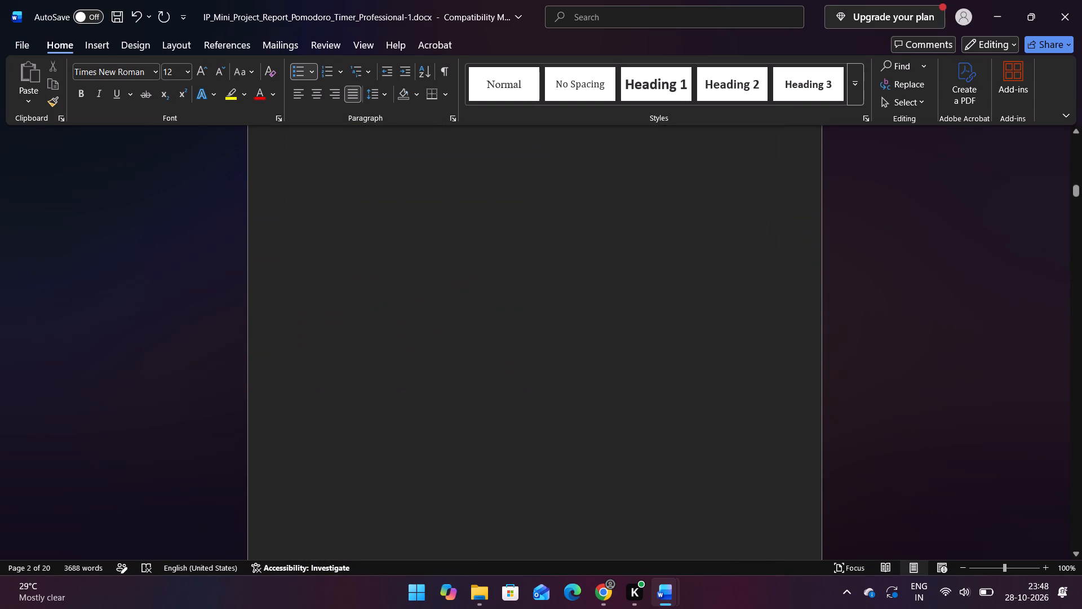
{"action": "scroll", "coordinate": [607, 448], "scroll_direction": "down", "scroll_amount": 1}
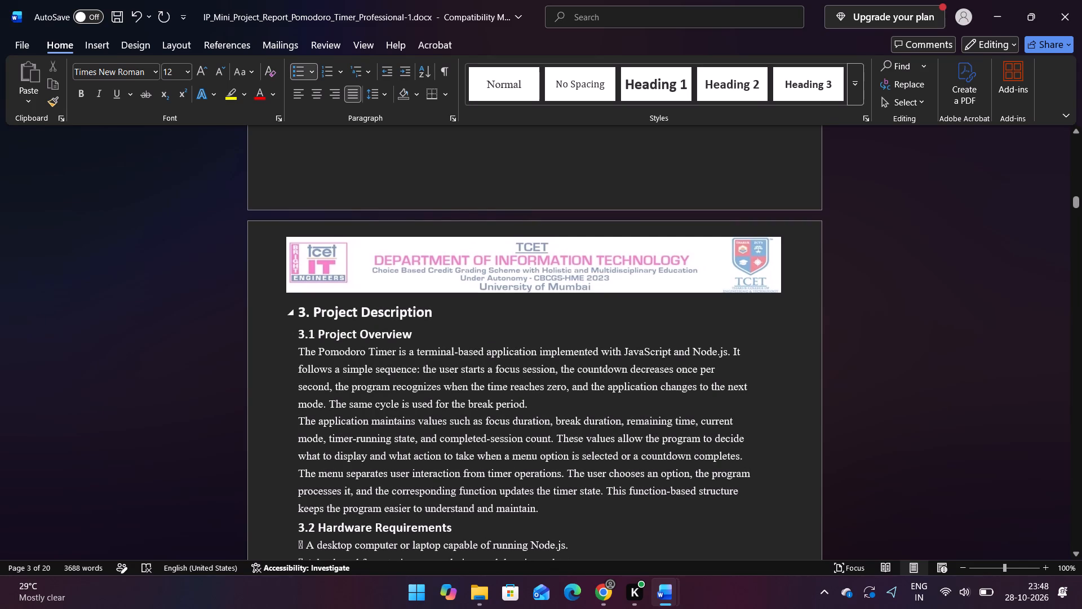
{"action": "scroll", "coordinate": [482, 208], "scroll_direction": "up", "scroll_amount": 13}
{"action": "scroll", "coordinate": [482, 208], "scroll_direction": "down", "scroll_amount": 1}
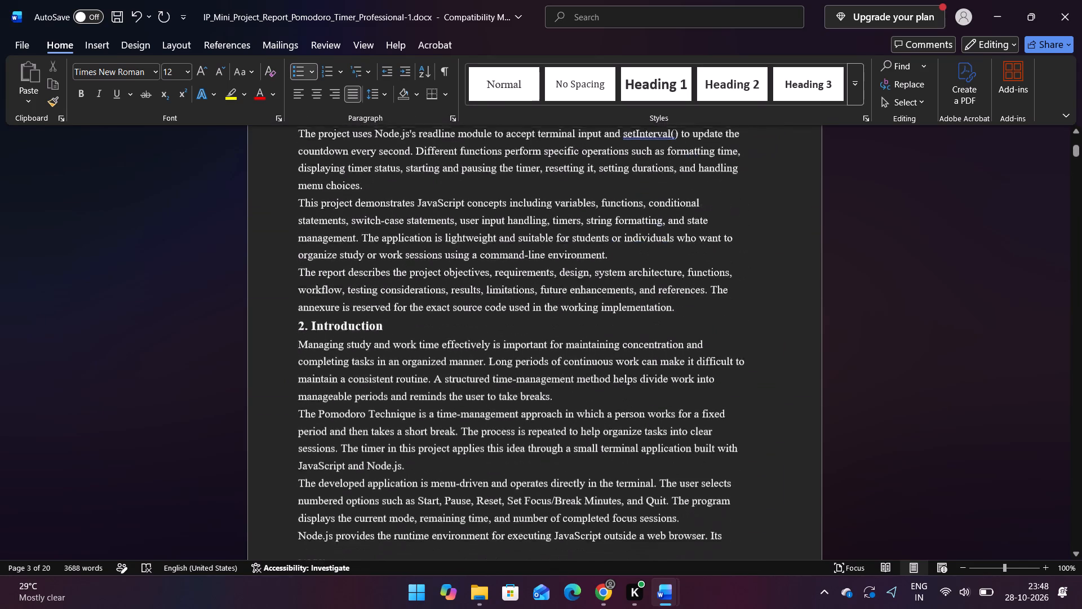
{"action": "scroll", "coordinate": [482, 208], "scroll_direction": "down", "scroll_amount": 1}
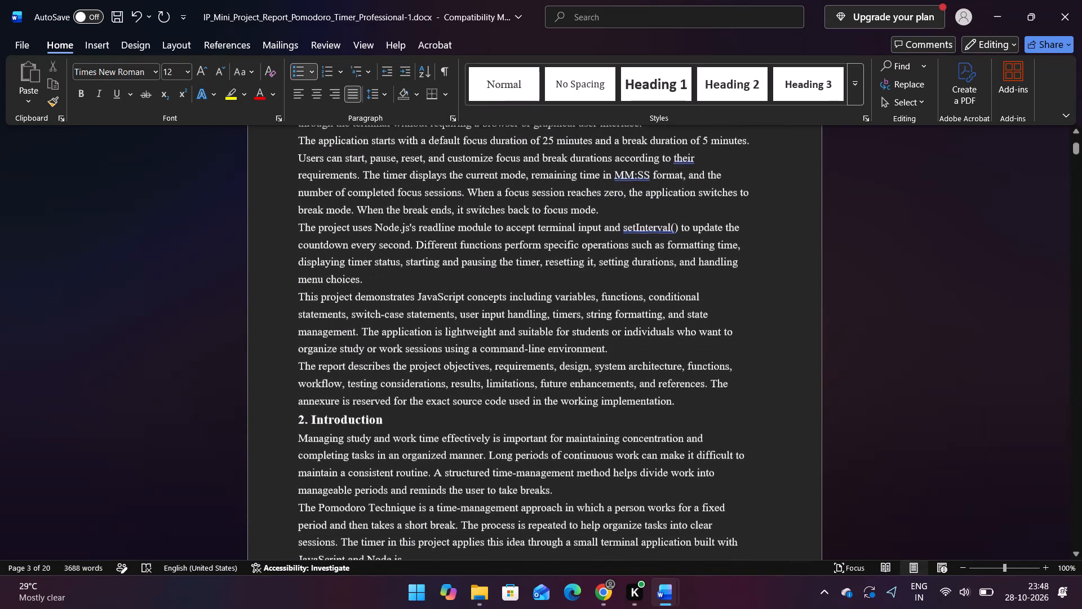
{"action": "scroll", "coordinate": [482, 208], "scroll_direction": "down", "scroll_amount": 1}
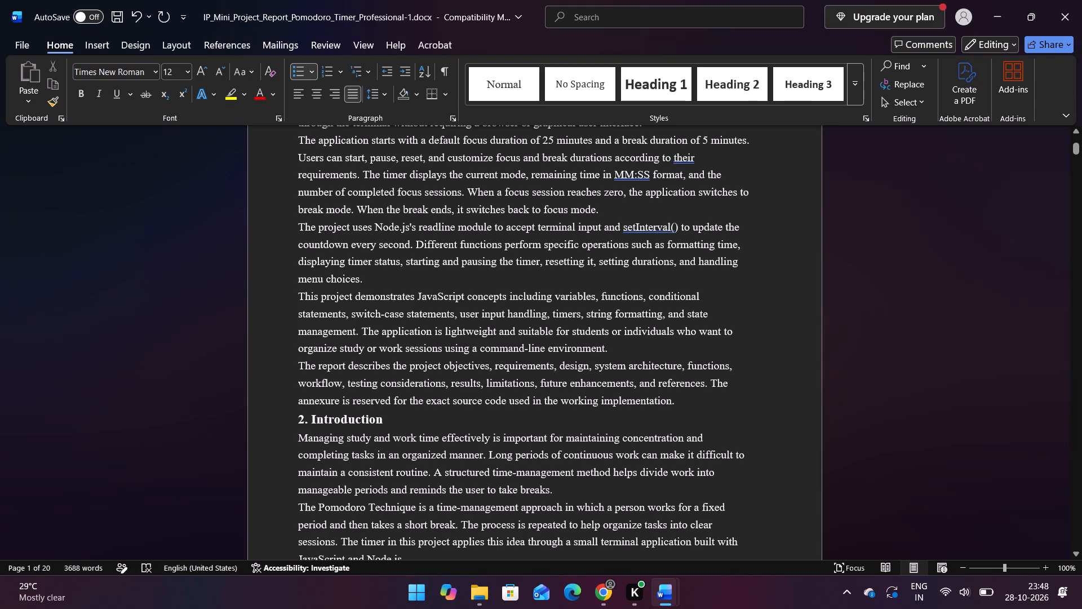
{"action": "left_click", "coordinate": [679, 400]}
{"action": "key", "text": "Return"}
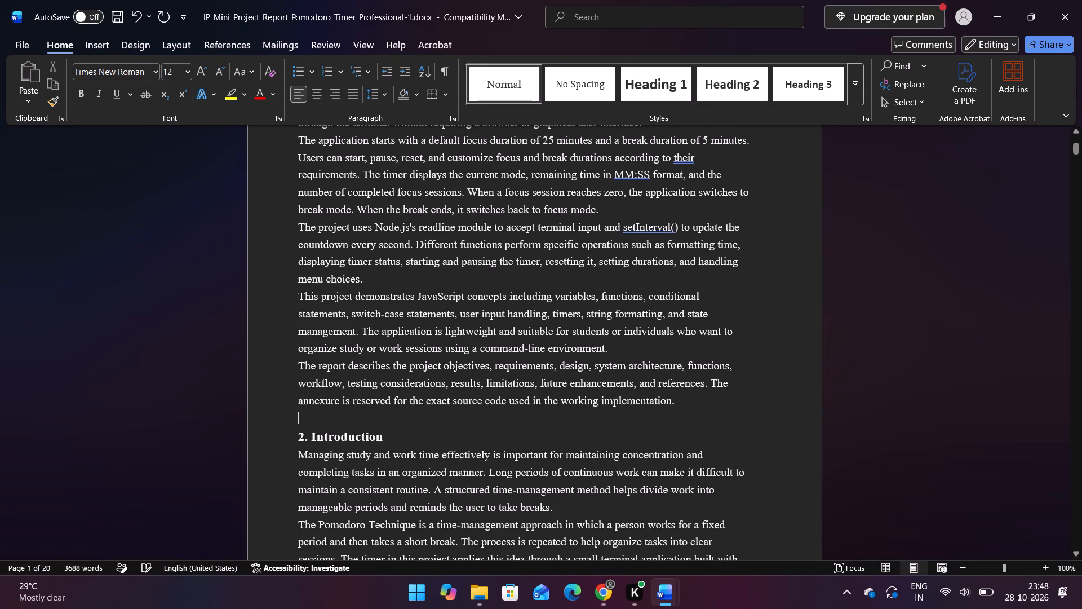
Insert a blank line above the 2.1 Background heading and another above the 2.3 Objectives heading.
{"action": "scroll", "coordinate": [666, 325], "scroll_direction": "down", "scroll_amount": 2}
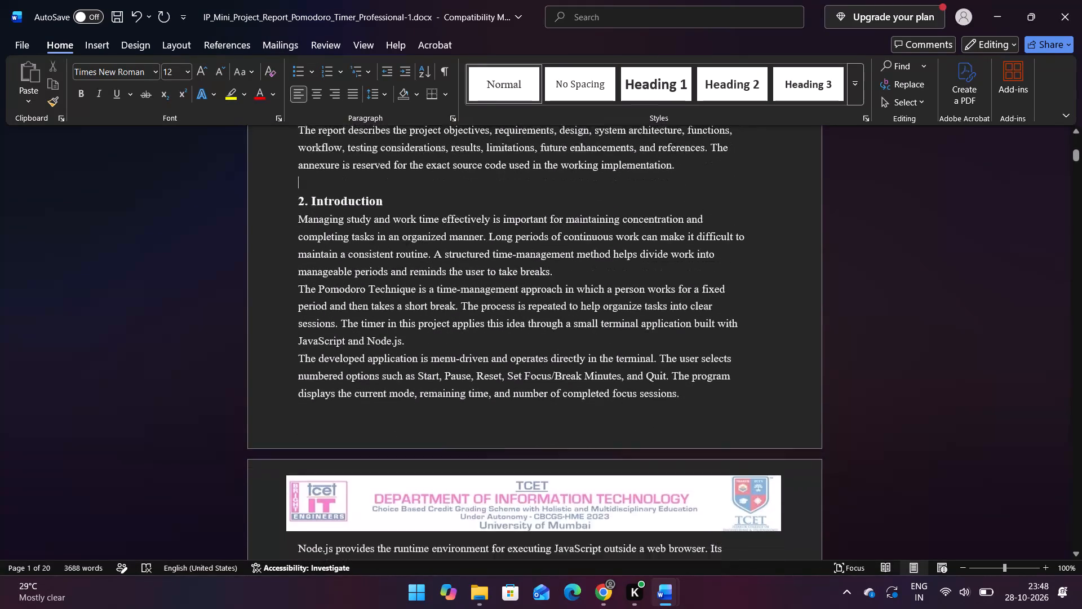
{"action": "scroll", "coordinate": [666, 325], "scroll_direction": "down", "scroll_amount": 3}
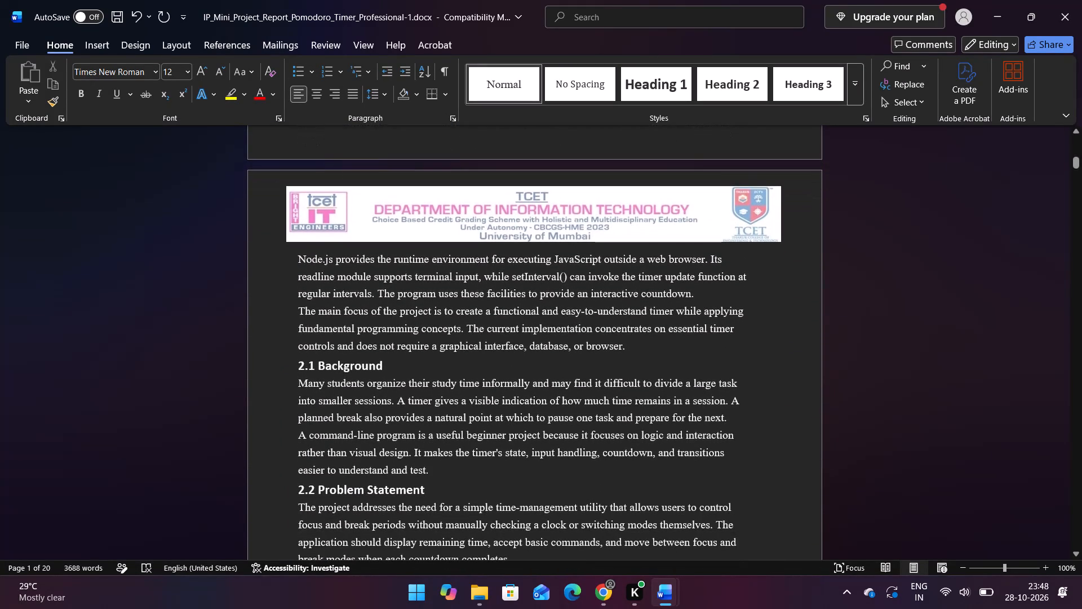
{"action": "left_click", "coordinate": [644, 347]}
{"action": "key", "text": "Return"}
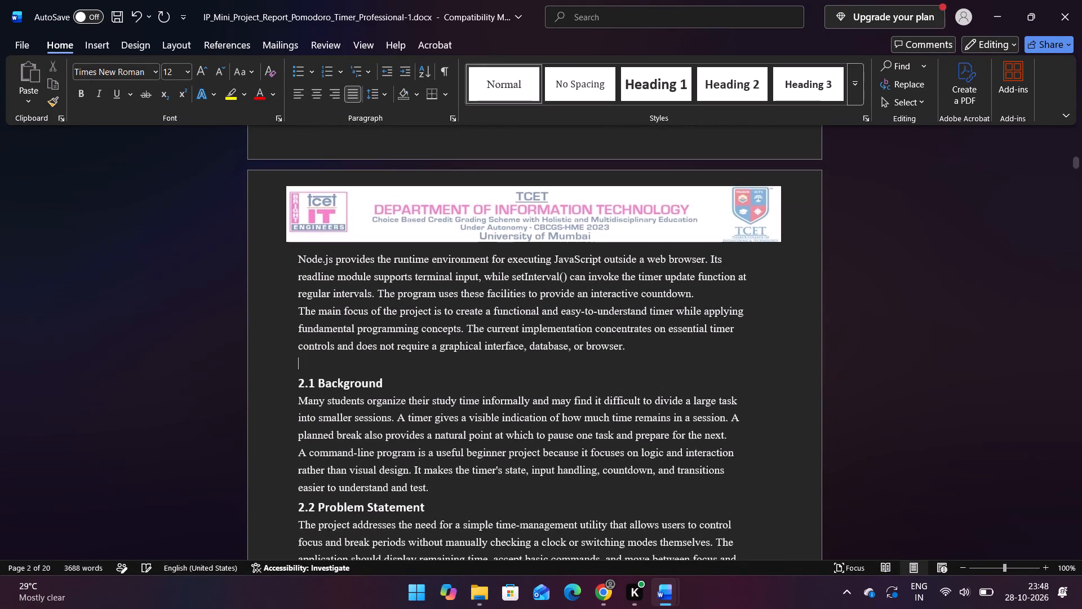
{"action": "scroll", "coordinate": [625, 364], "scroll_direction": "down", "scroll_amount": 3}
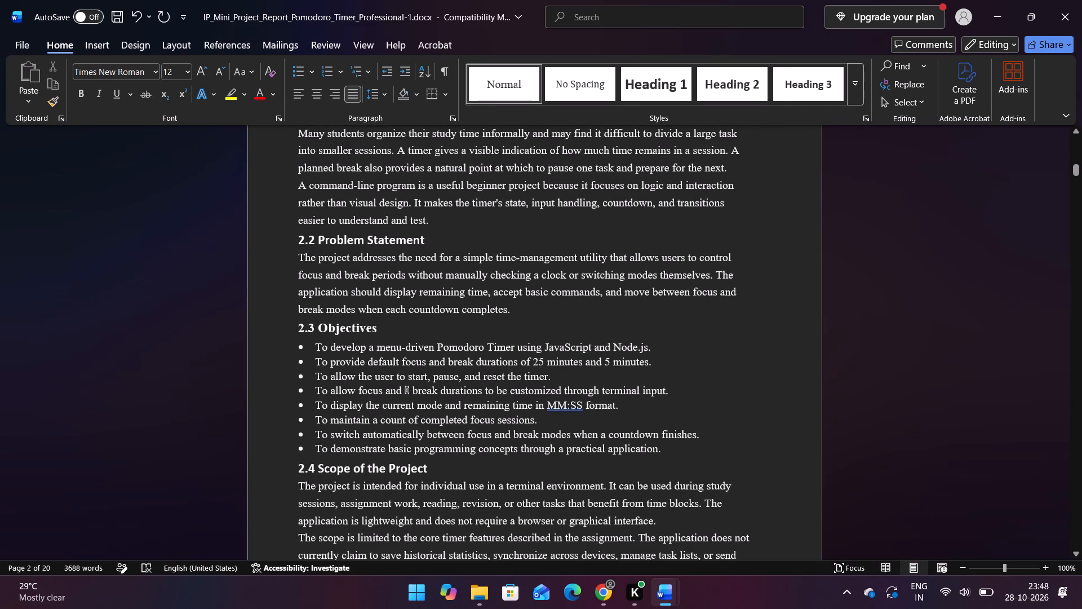
{"action": "left_click", "coordinate": [540, 296]}
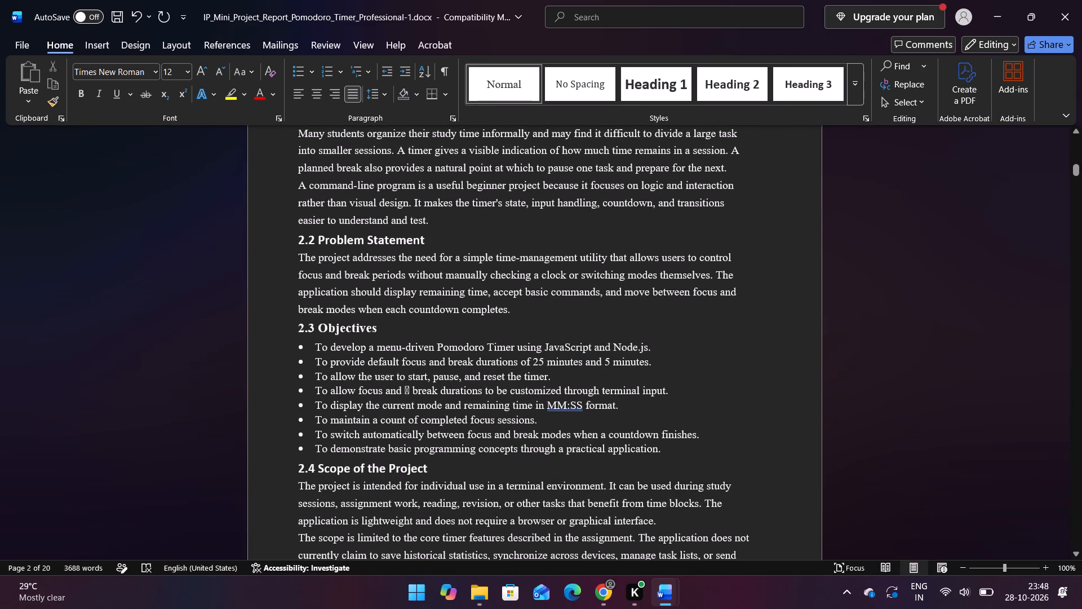
{"action": "left_click", "coordinate": [513, 311]}
{"action": "key", "text": "Return"}
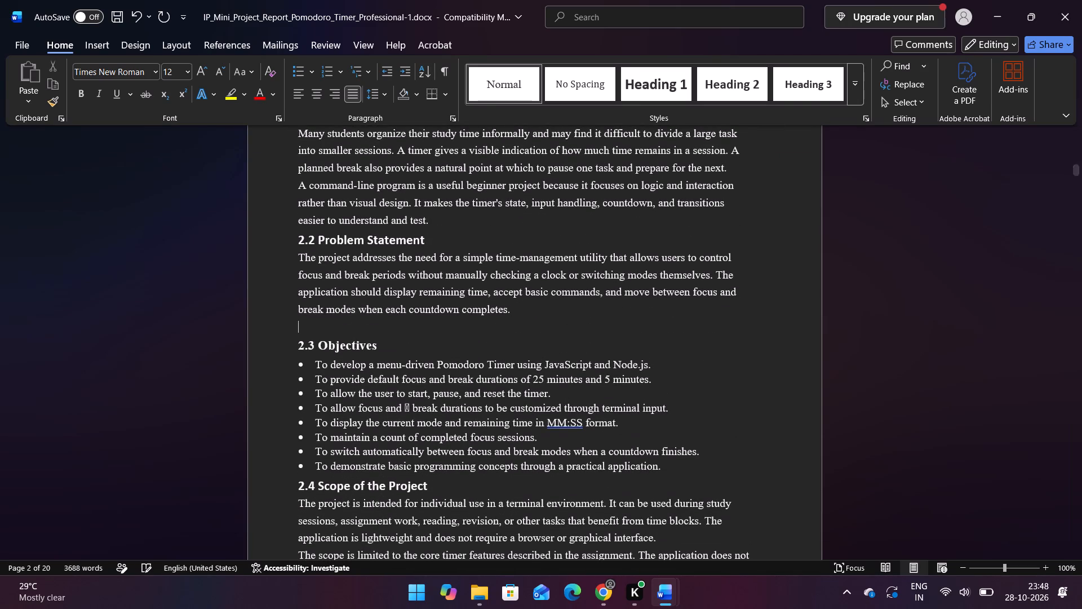
Insert an unbulleted blank line above the 2.4 Scope of the Project heading and a blank line above 2.5 Intended Users.
{"action": "scroll", "coordinate": [494, 383], "scroll_direction": "down", "scroll_amount": 2}
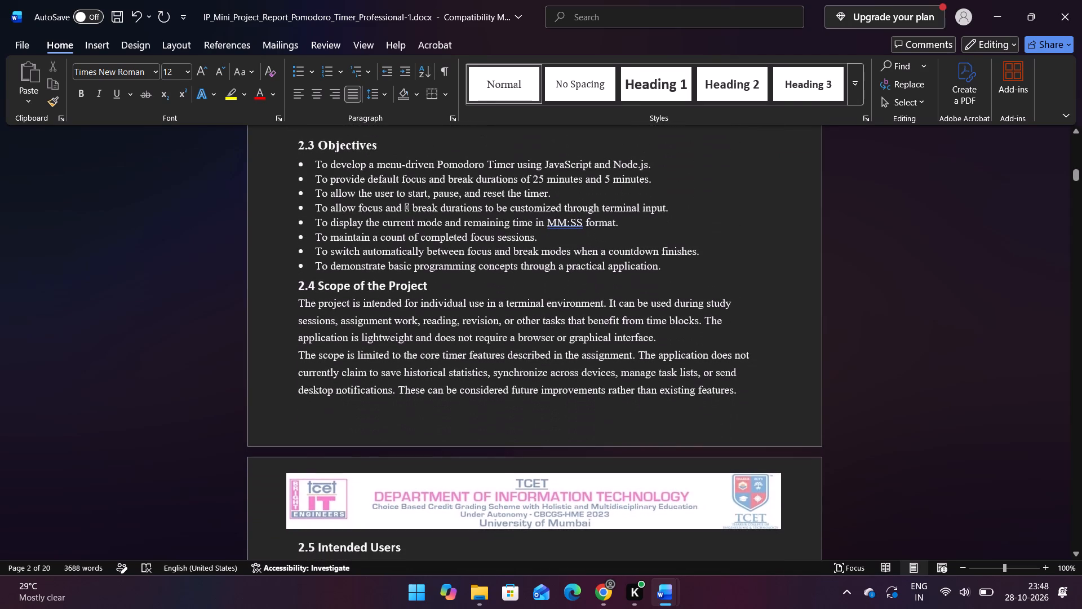
{"action": "left_click", "coordinate": [672, 264]}
{"action": "key", "text": "Return"}
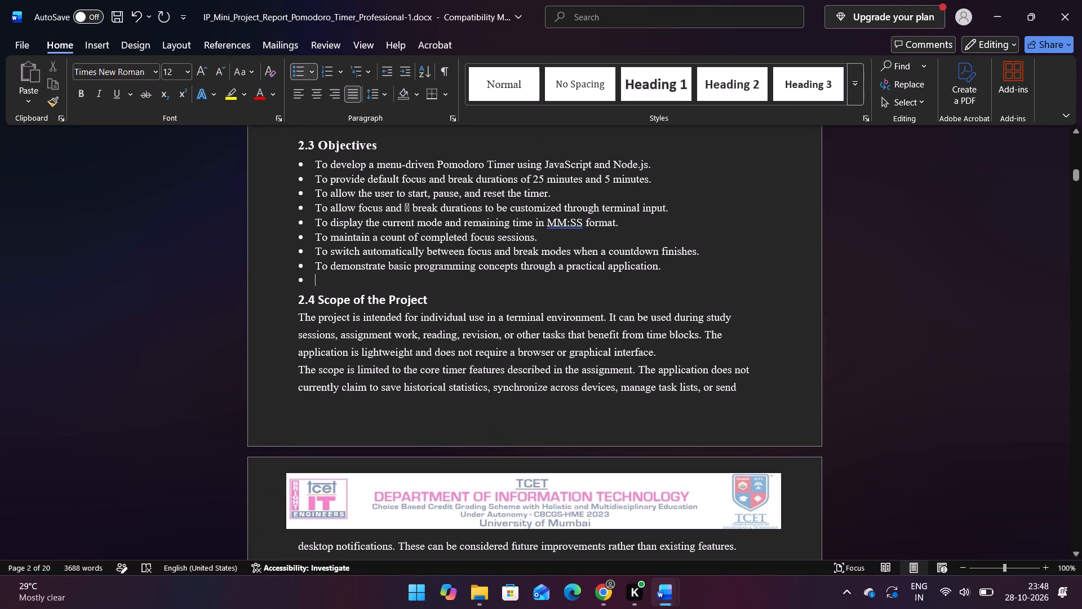
{"action": "key", "text": "BackSpace"}
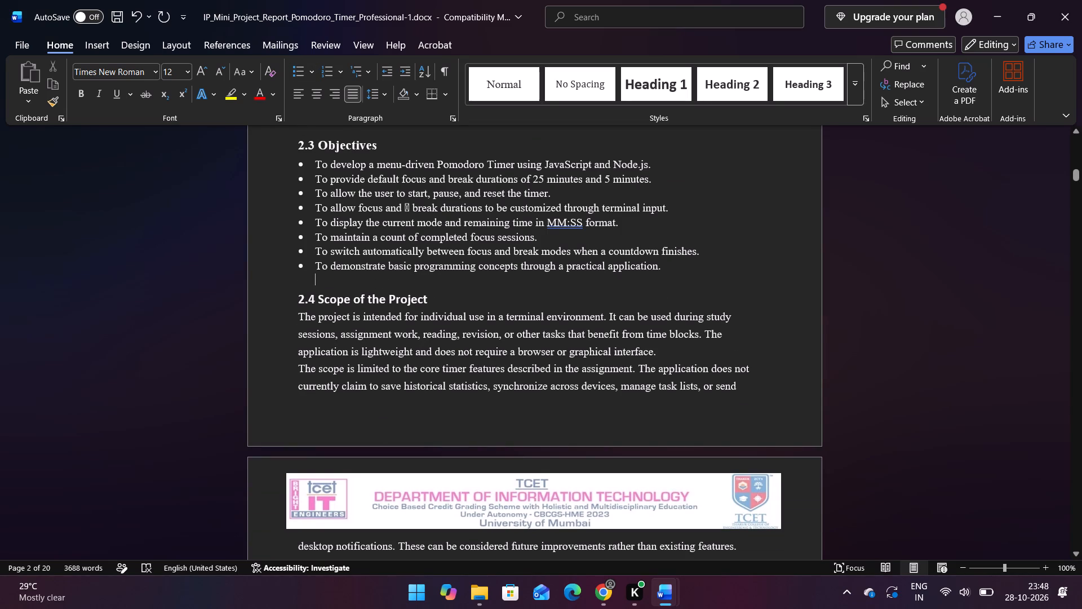
{"action": "scroll", "coordinate": [467, 356], "scroll_direction": "down", "scroll_amount": 3}
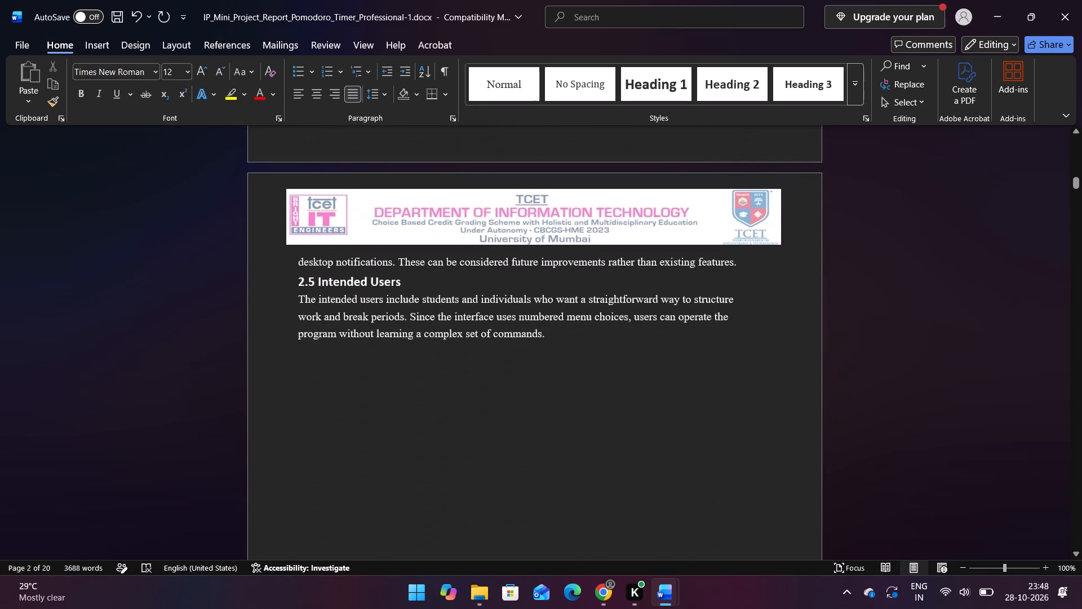
{"action": "scroll", "coordinate": [467, 356], "scroll_direction": "up", "scroll_amount": 1}
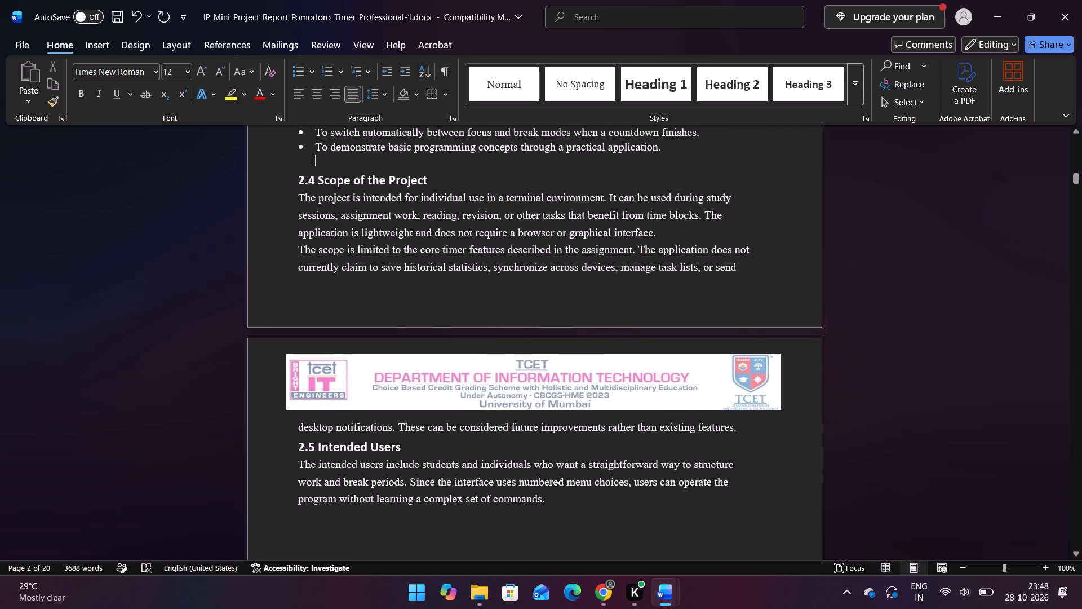
{"action": "left_click", "coordinate": [746, 424]}
{"action": "key", "text": "Return"}
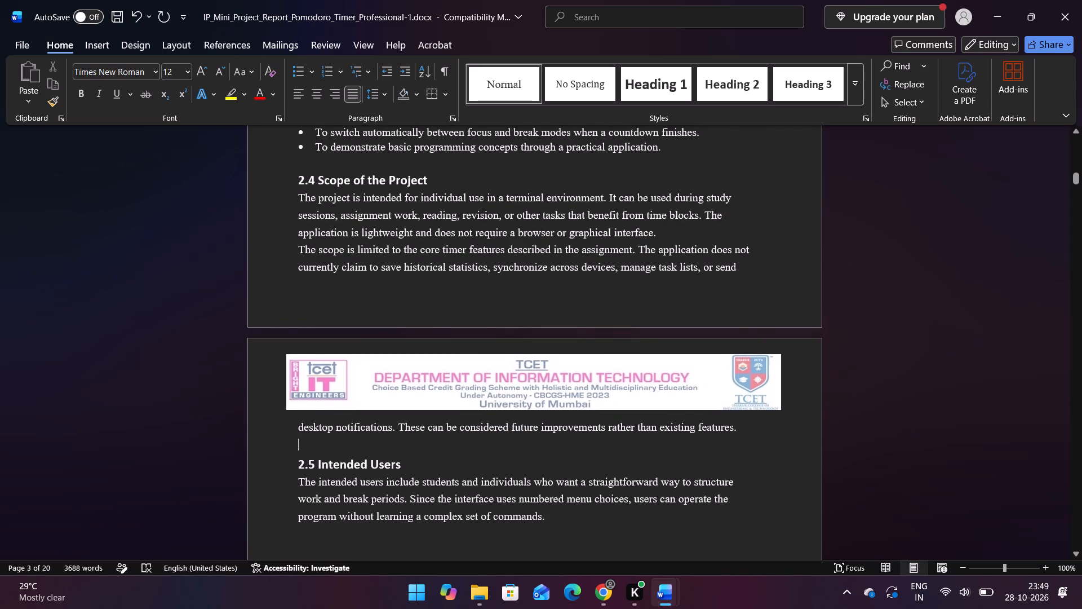
Delete the last objective, on demonstrating basic programming concepts, from the 2.3 Objectives list.
{"action": "scroll", "coordinate": [637, 530], "scroll_direction": "up", "scroll_amount": 1}
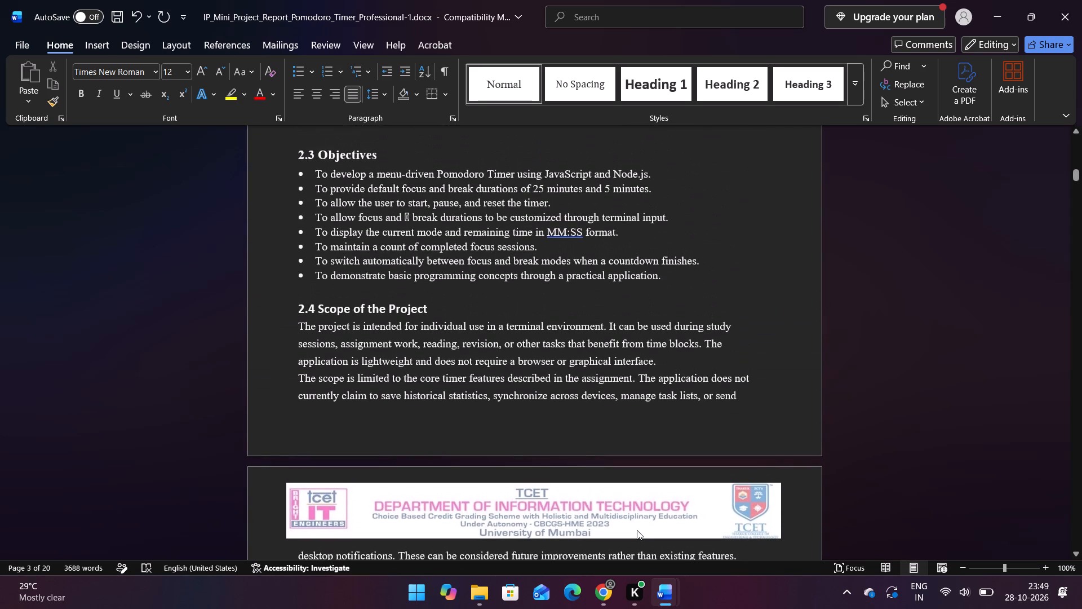
{"action": "scroll", "coordinate": [637, 530], "scroll_direction": "up", "scroll_amount": 2}
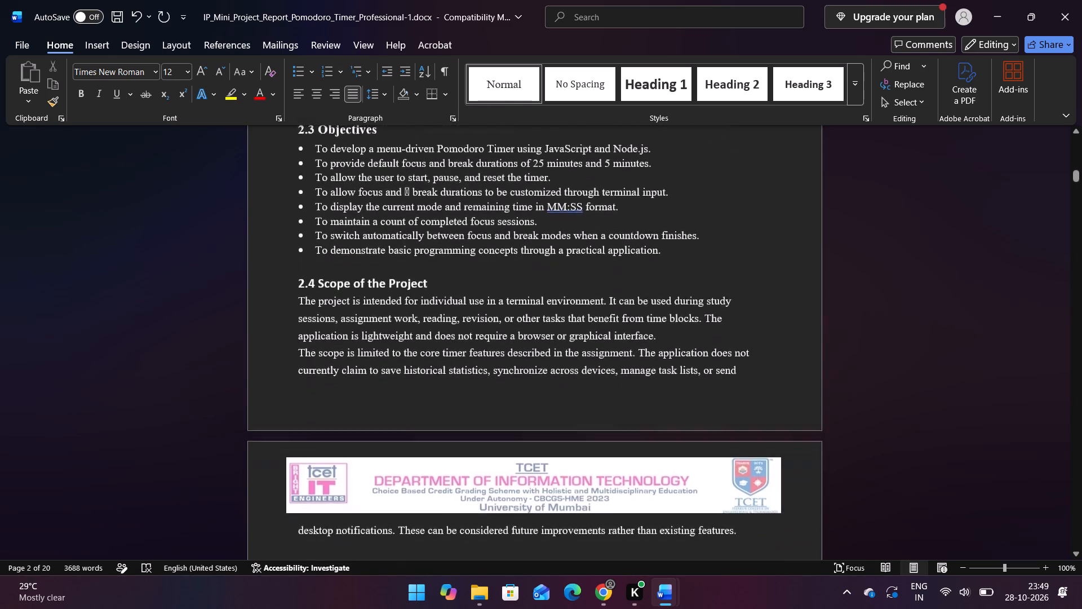
{"action": "scroll", "coordinate": [637, 530], "scroll_direction": "up", "scroll_amount": 2}
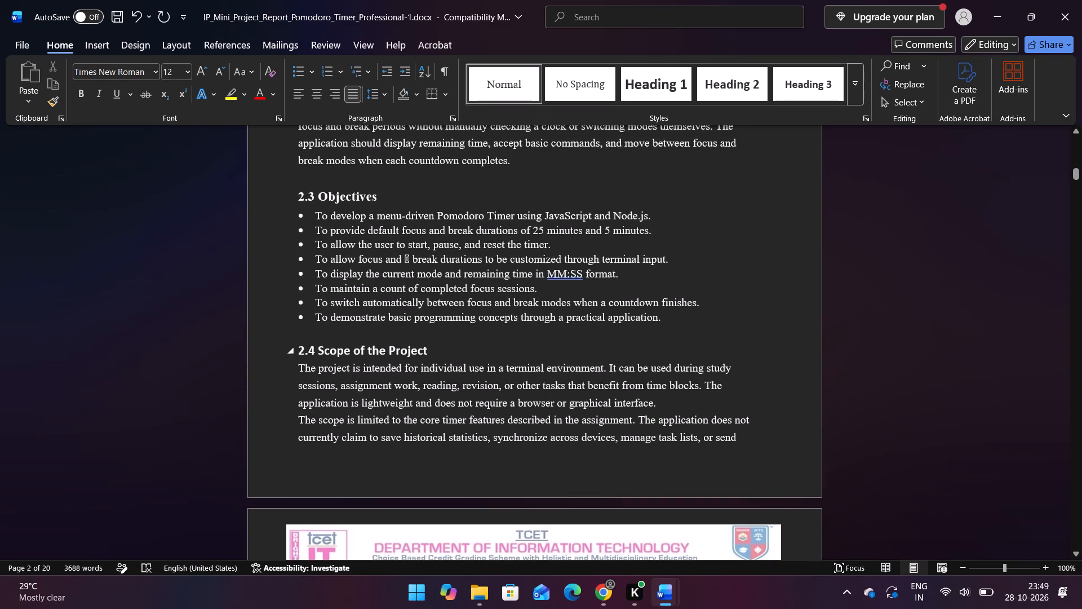
{"action": "left_click_drag", "start_coordinate": [670, 322], "coordinate": [480, 348]}
{"action": "left_click_drag", "start_coordinate": [480, 348], "coordinate": [300, 316]}
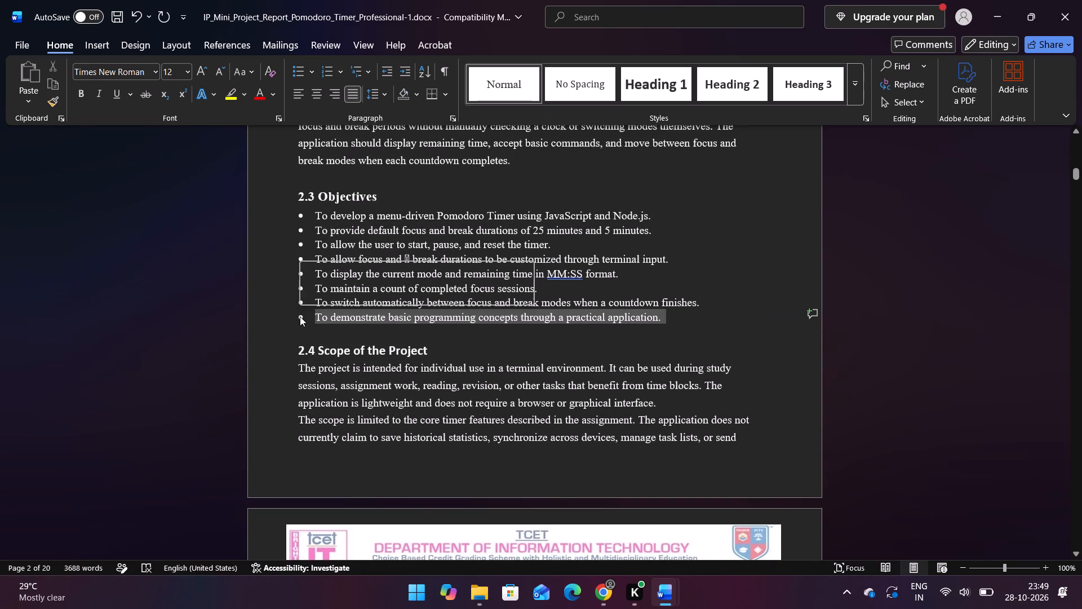
{"action": "key", "text": "BackSpace"}
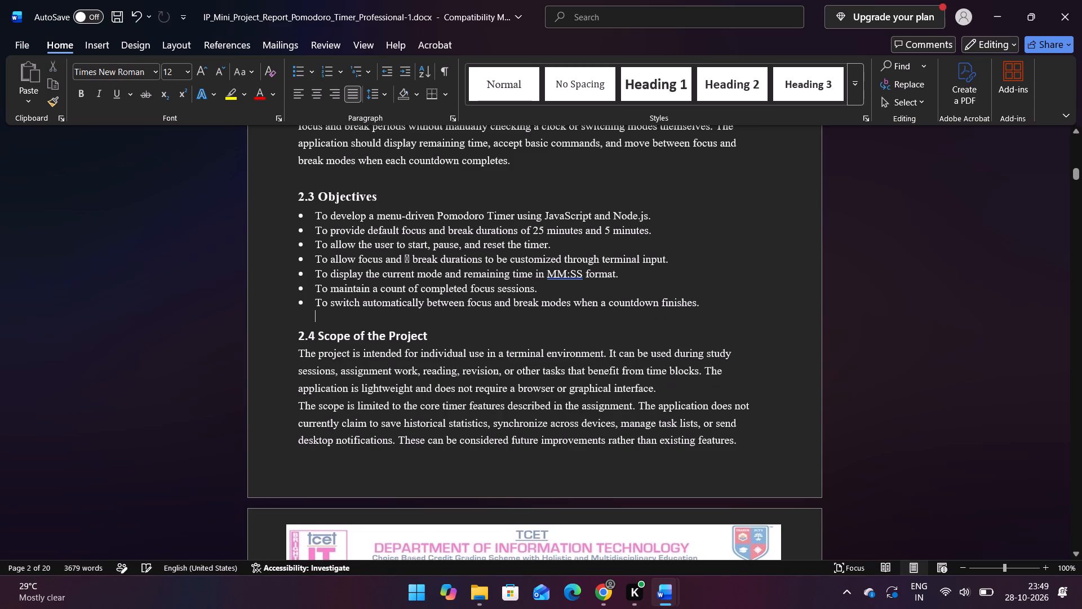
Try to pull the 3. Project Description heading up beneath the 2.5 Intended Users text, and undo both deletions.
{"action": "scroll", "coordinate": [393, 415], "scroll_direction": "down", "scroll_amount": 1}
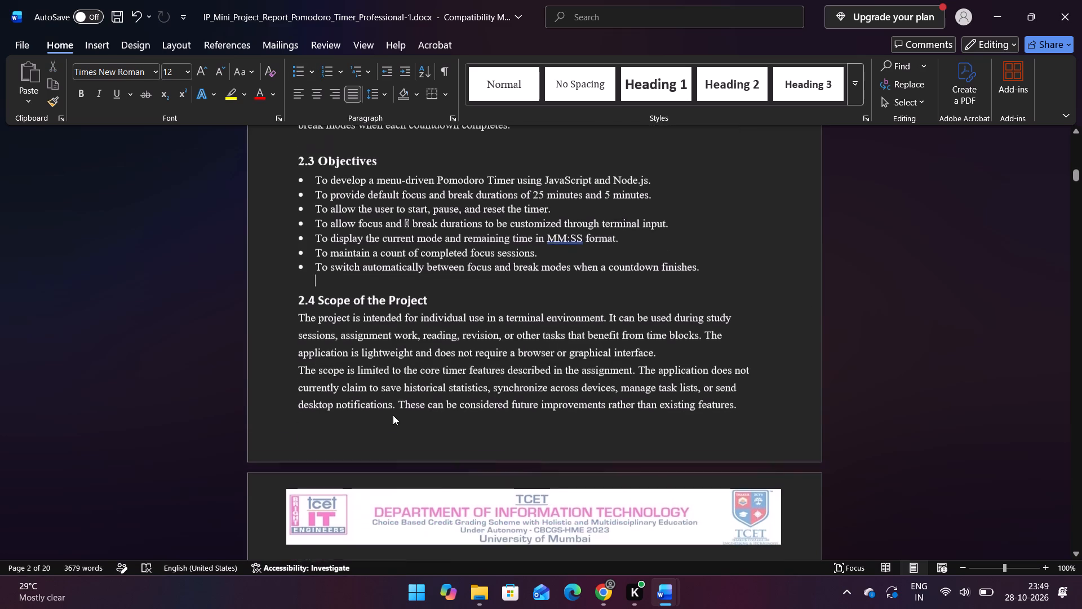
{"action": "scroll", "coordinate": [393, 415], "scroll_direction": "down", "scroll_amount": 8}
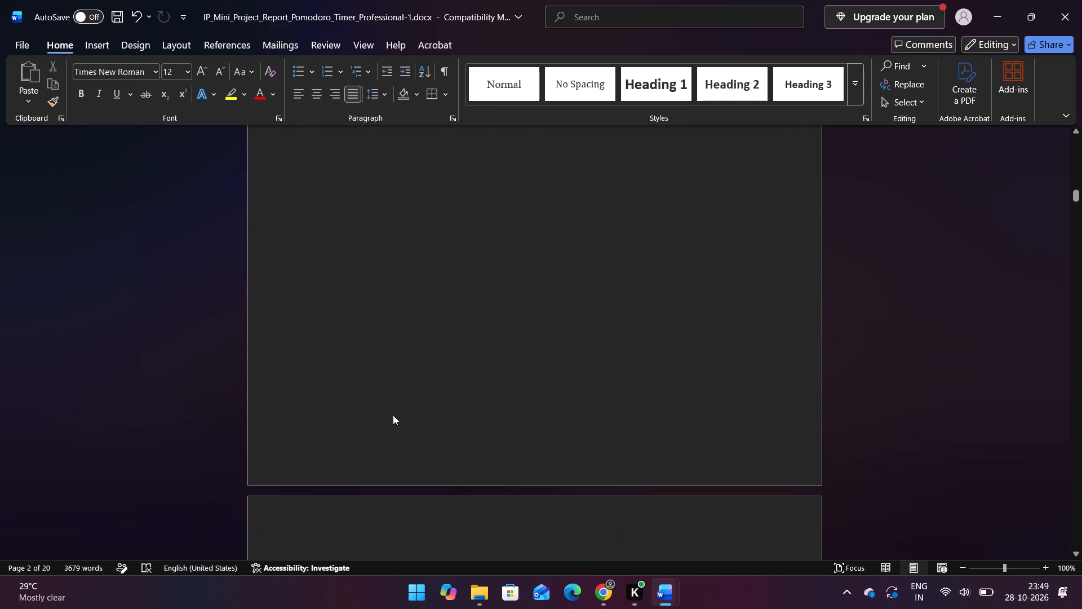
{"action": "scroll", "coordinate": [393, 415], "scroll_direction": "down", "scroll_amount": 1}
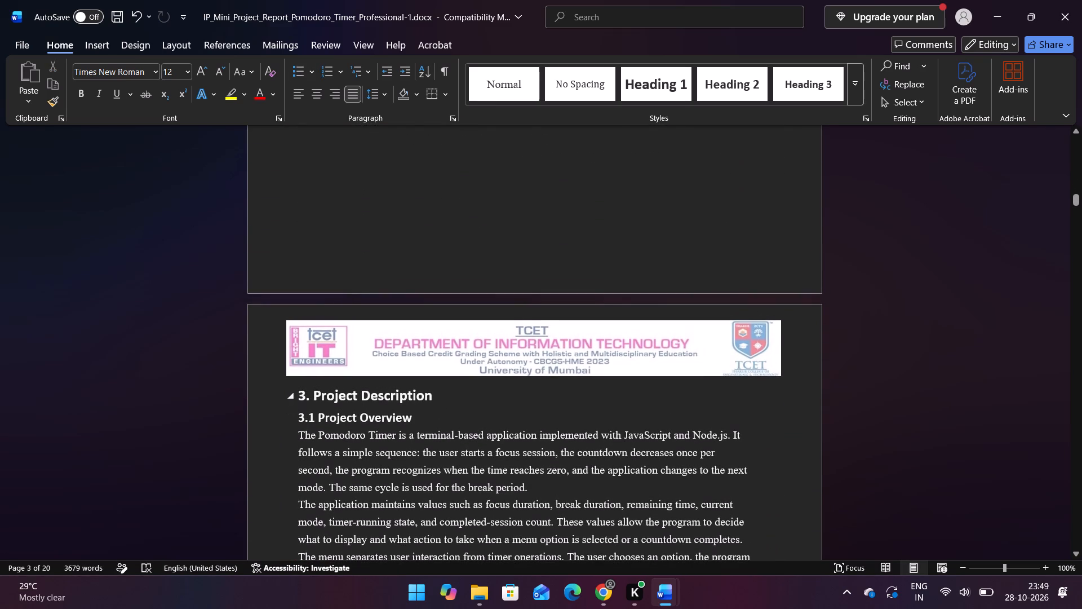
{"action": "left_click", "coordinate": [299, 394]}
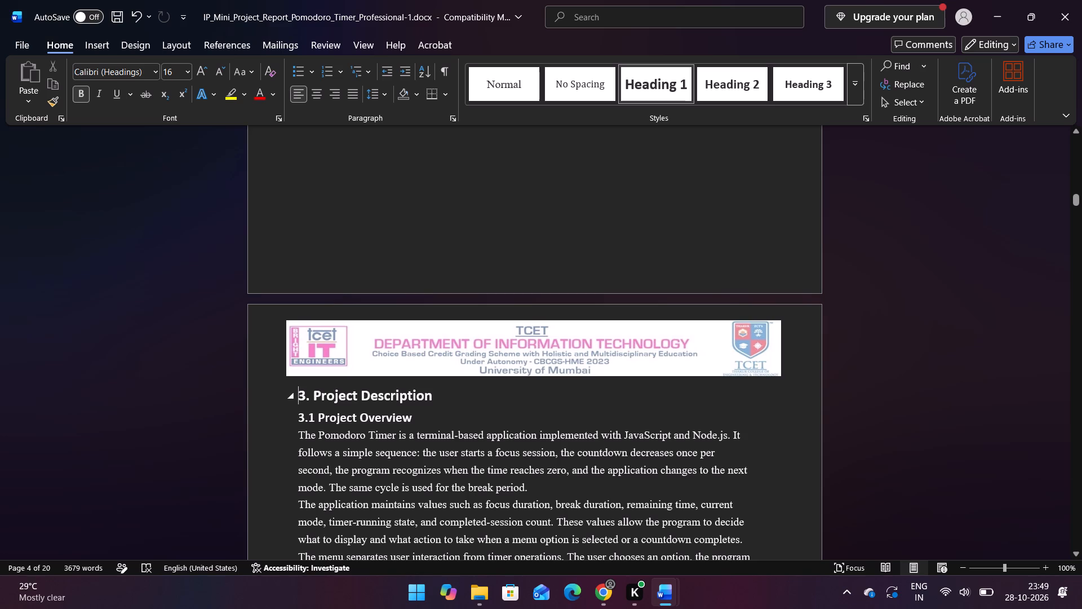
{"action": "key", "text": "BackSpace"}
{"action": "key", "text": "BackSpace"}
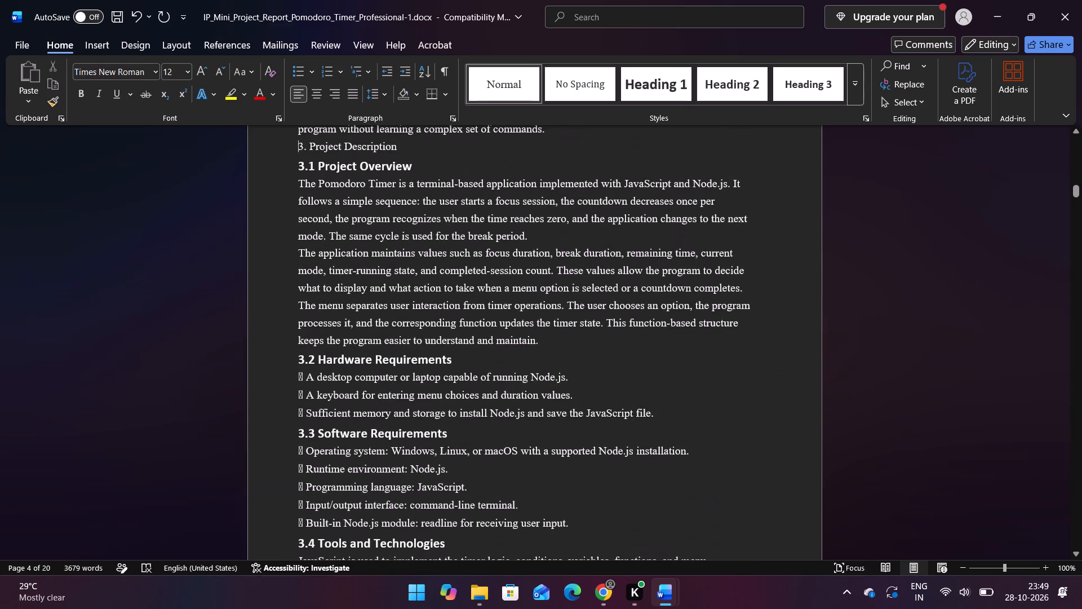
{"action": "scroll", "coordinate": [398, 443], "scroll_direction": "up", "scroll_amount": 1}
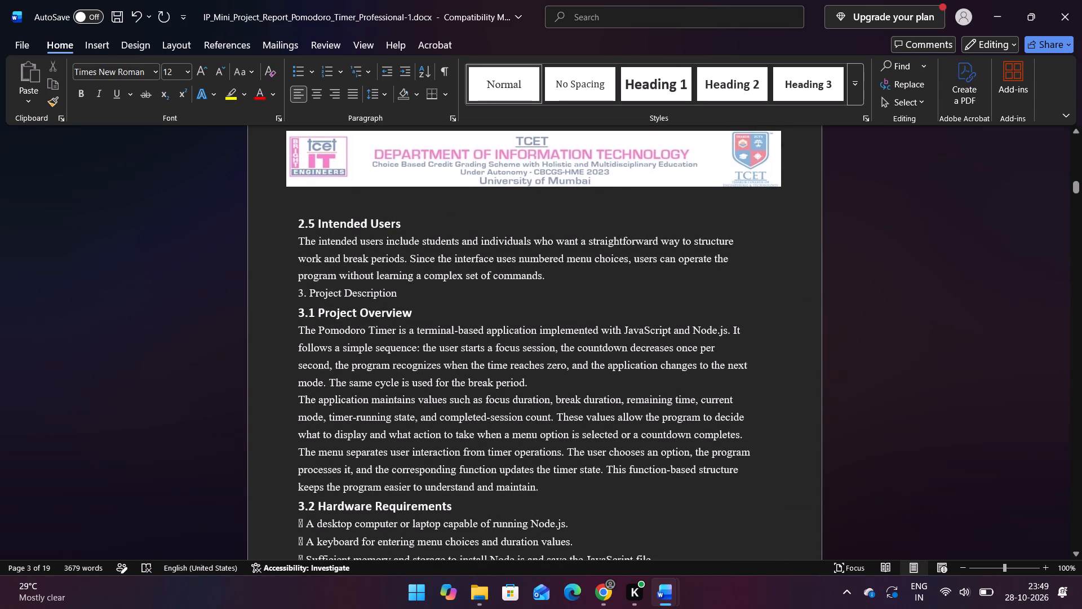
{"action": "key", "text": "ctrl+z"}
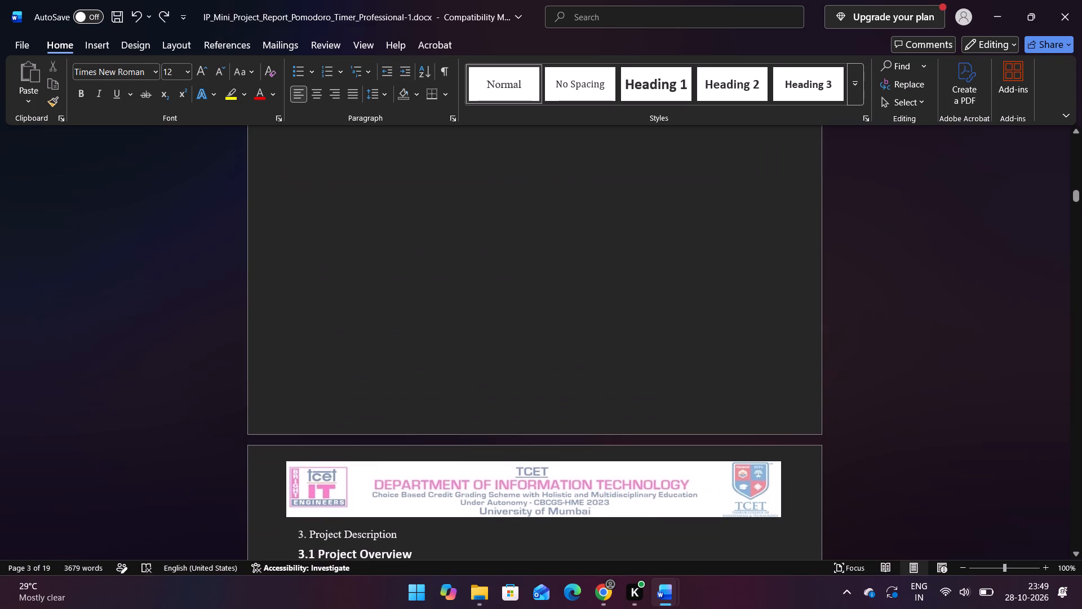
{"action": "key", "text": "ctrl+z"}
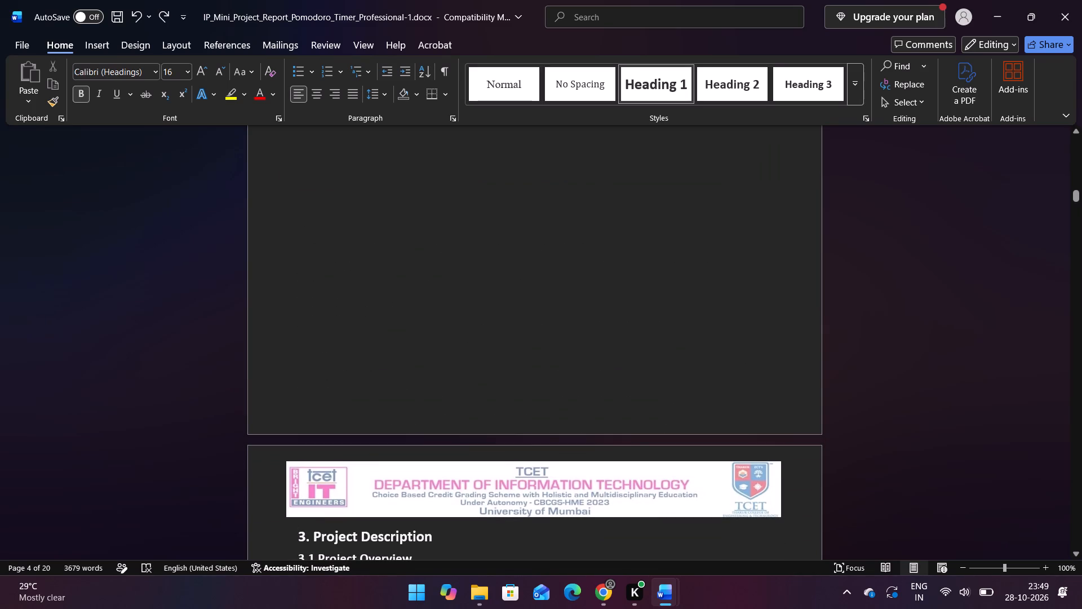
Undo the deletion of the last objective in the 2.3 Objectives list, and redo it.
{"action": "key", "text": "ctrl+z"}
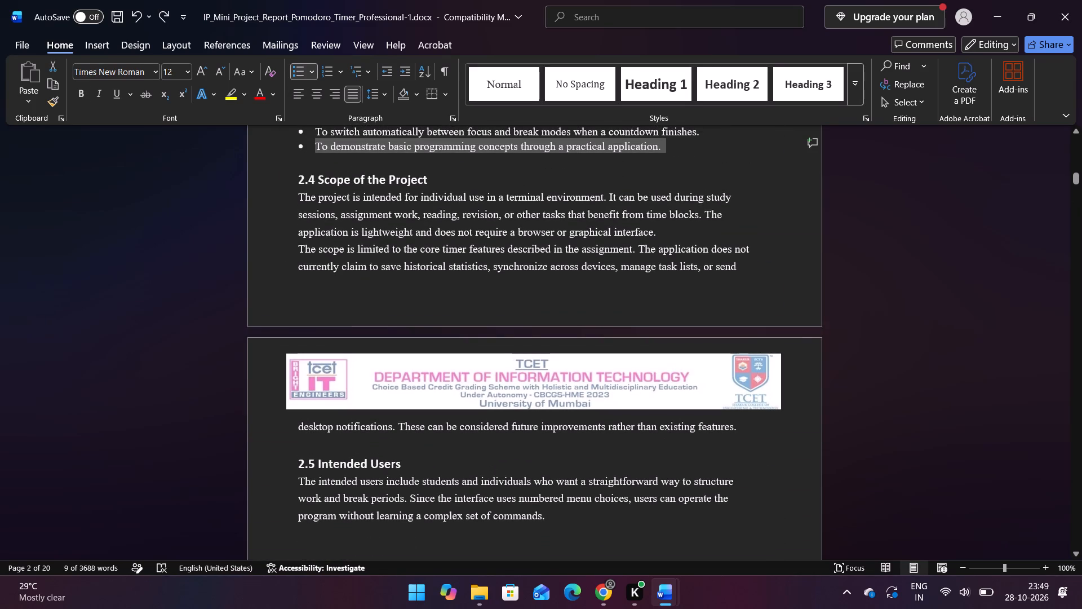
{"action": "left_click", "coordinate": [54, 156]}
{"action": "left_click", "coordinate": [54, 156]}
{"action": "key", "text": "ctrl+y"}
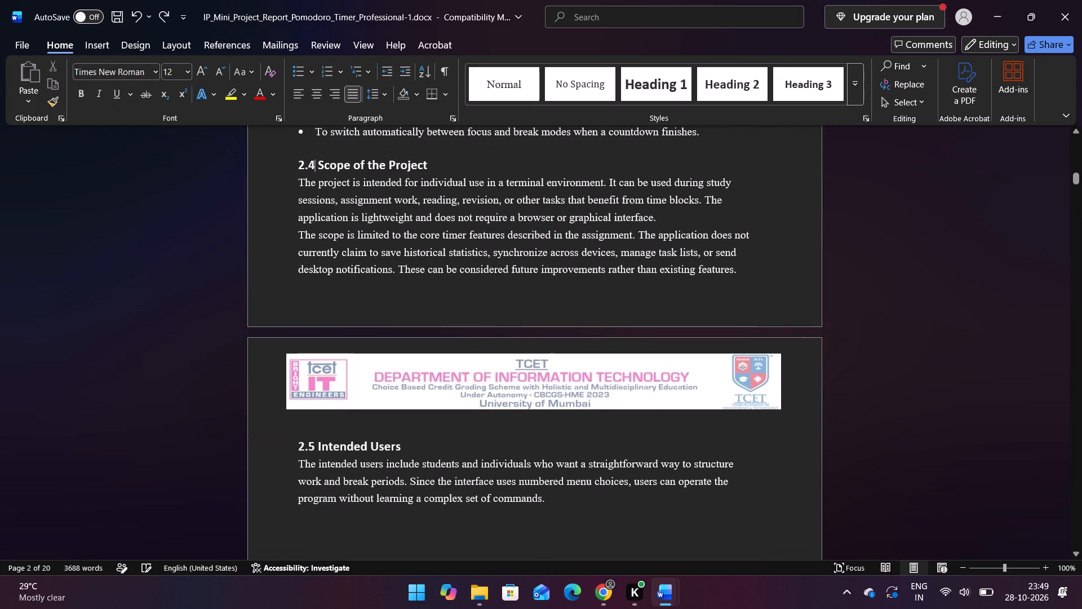
Copy the 3. Project Description heading and paste it beneath the 2.5 Intended Users text, with a blank line between them.
{"action": "scroll", "coordinate": [296, 341], "scroll_direction": "down", "scroll_amount": 4}
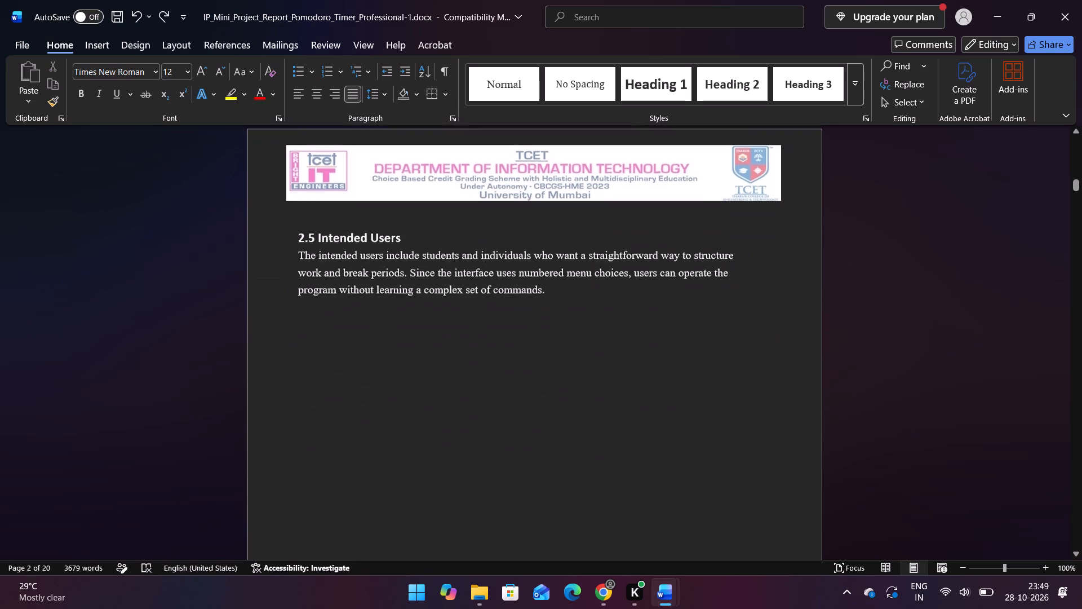
{"action": "scroll", "coordinate": [296, 341], "scroll_direction": "down", "scroll_amount": 8}
{"action": "scroll", "coordinate": [296, 341], "scroll_direction": "up", "scroll_amount": 1}
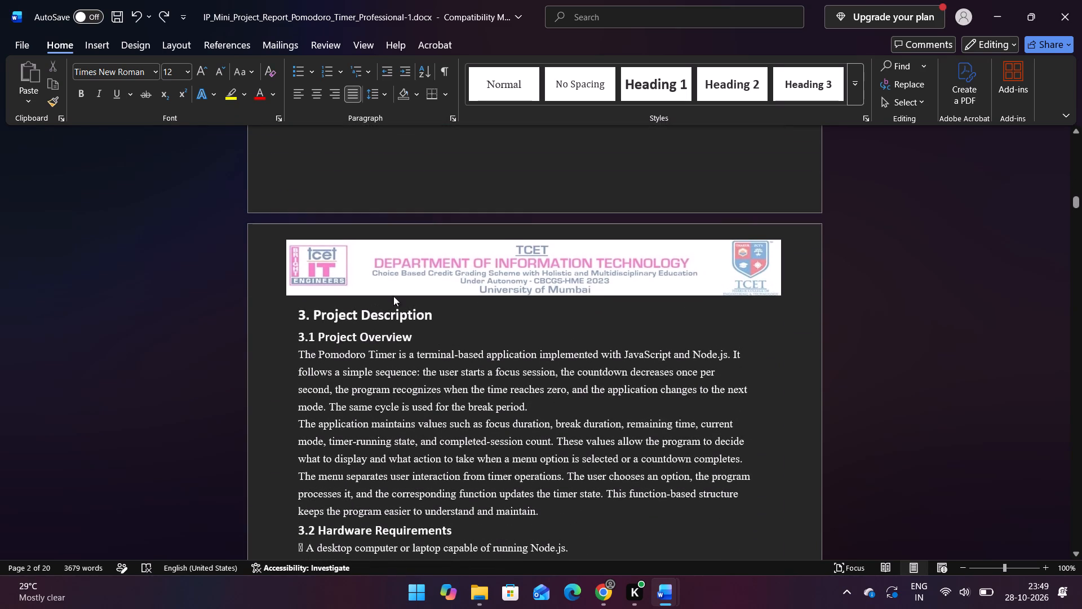
{"action": "left_click_drag", "start_coordinate": [438, 319], "coordinate": [353, 312]}
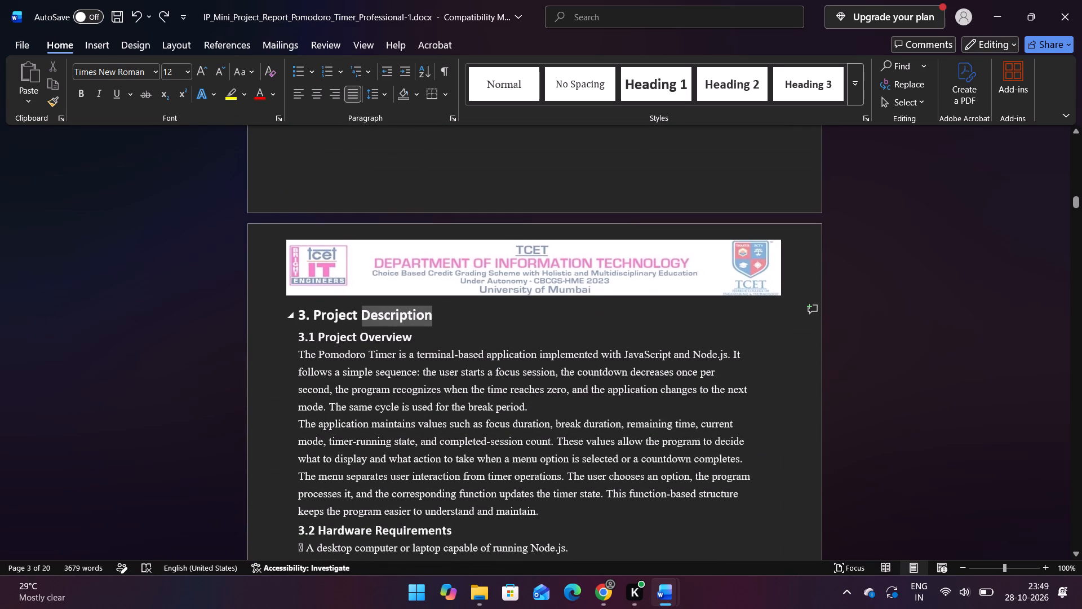
{"action": "left_click_drag", "start_coordinate": [353, 312], "coordinate": [272, 294]}
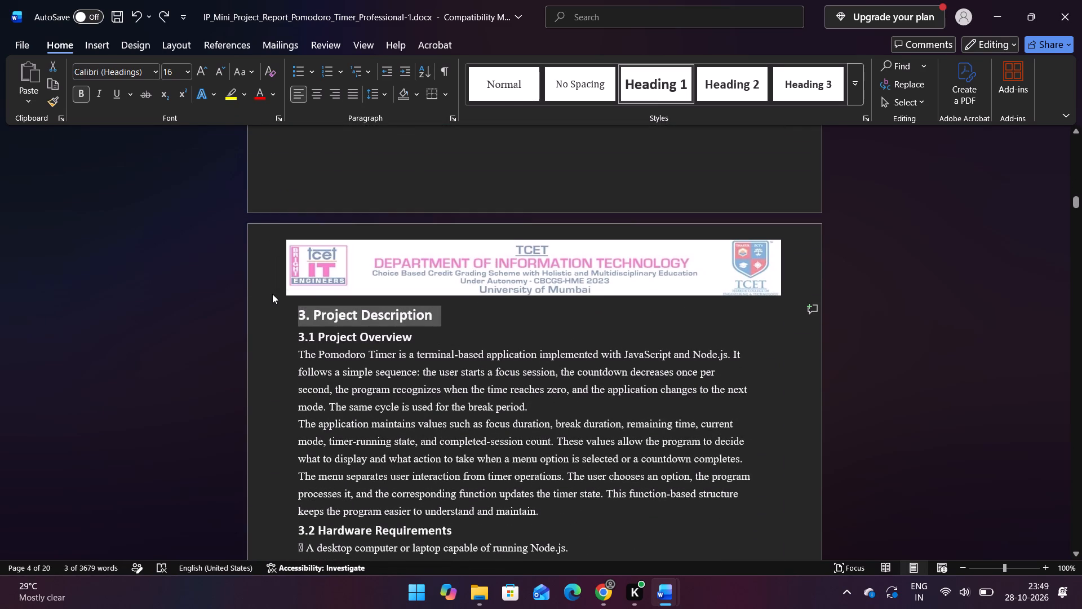
{"action": "key", "text": "ctrl+c"}
{"action": "scroll", "coordinate": [438, 241], "scroll_direction": "up", "scroll_amount": 2}
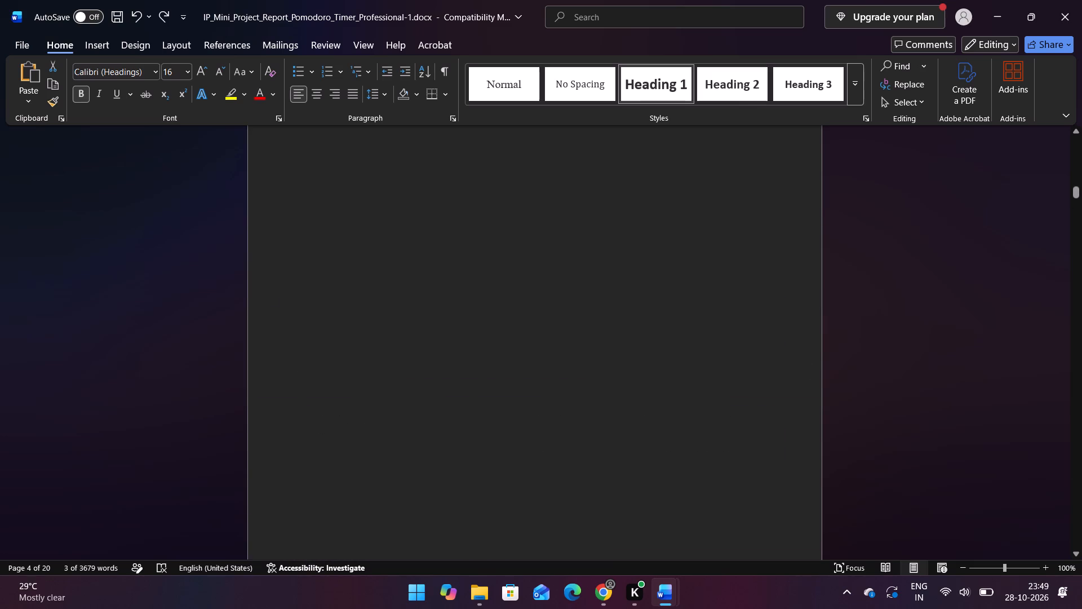
{"action": "scroll", "coordinate": [438, 241], "scroll_direction": "up", "scroll_amount": 3}
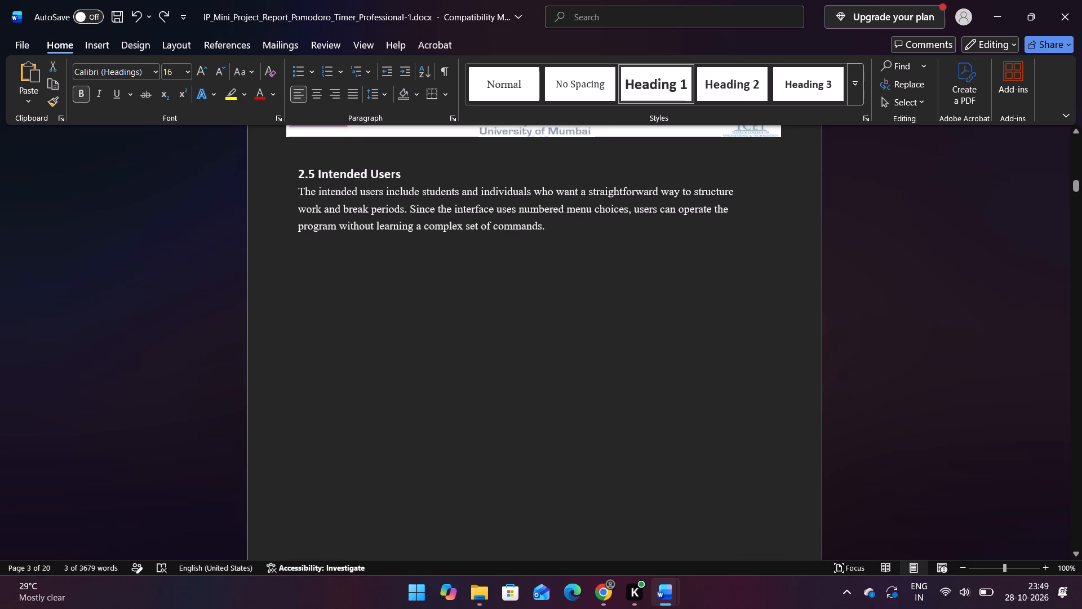
{"action": "left_click", "coordinate": [561, 224]}
{"action": "key", "text": "Return"}
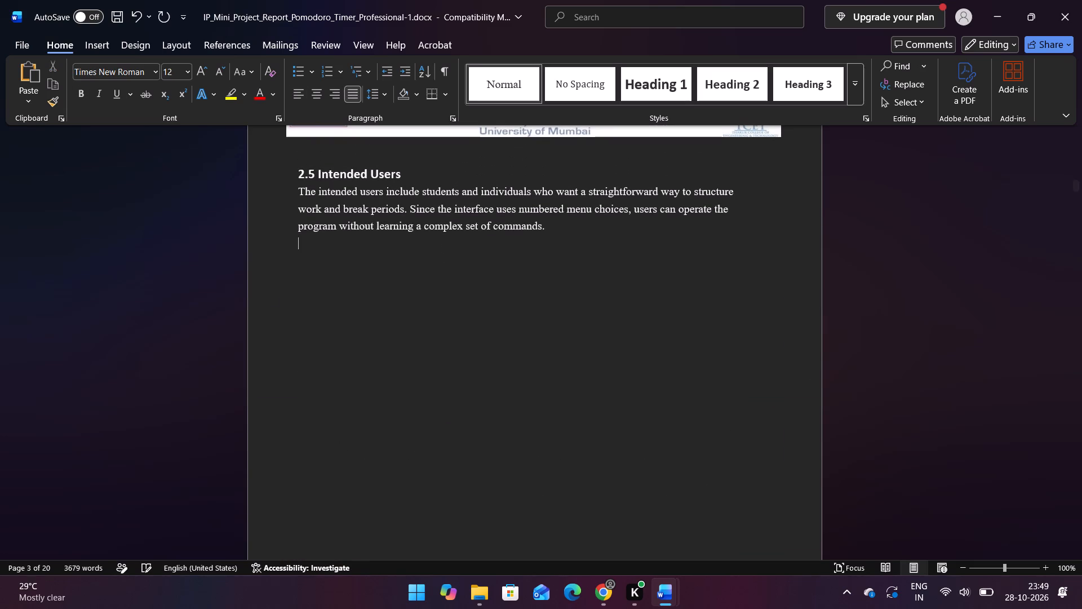
{"action": "key", "text": "Return"}
{"action": "key", "text": "ctrl+v"}
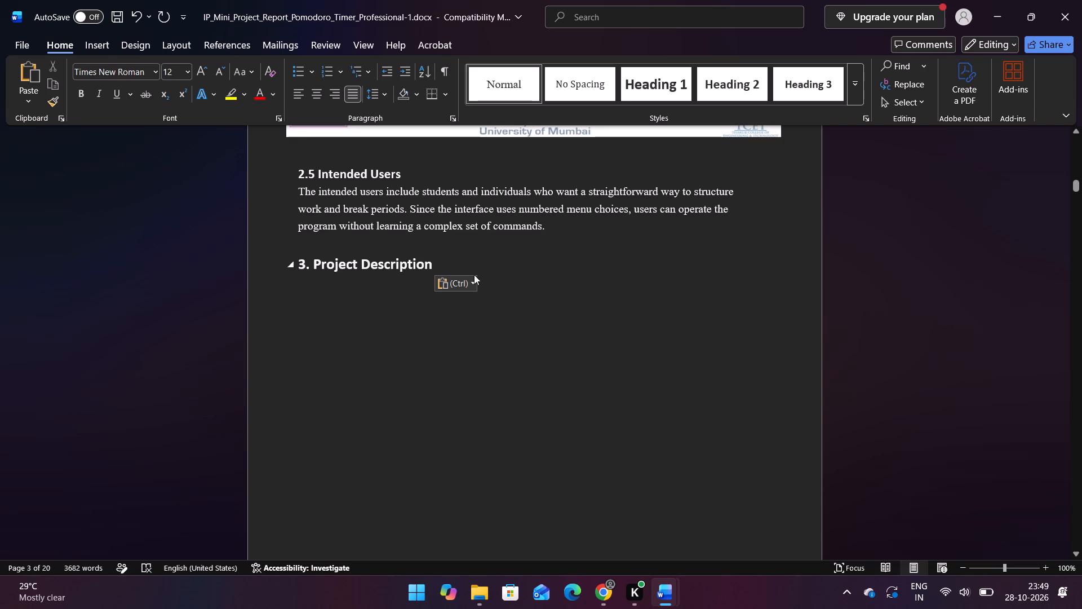
Collapse the pasted 3. Project Description heading, delete it with the blank line above, and insert a blank line above the remaining heading.
{"action": "left_click", "coordinate": [290, 267]}
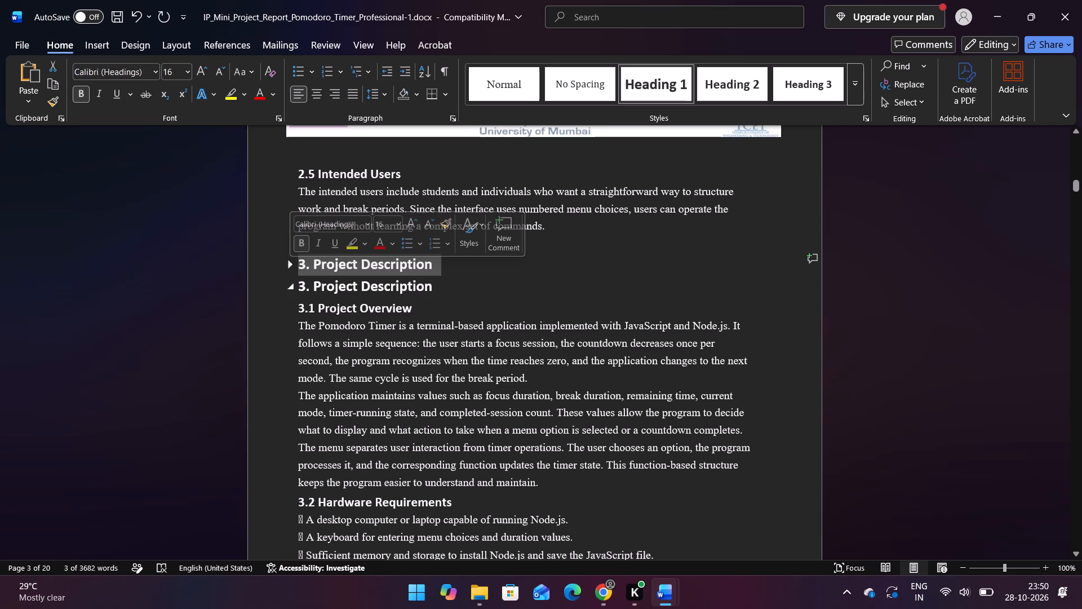
{"action": "left_click_drag", "start_coordinate": [298, 283], "coordinate": [395, 286]}
{"action": "left_click", "coordinate": [395, 286]}
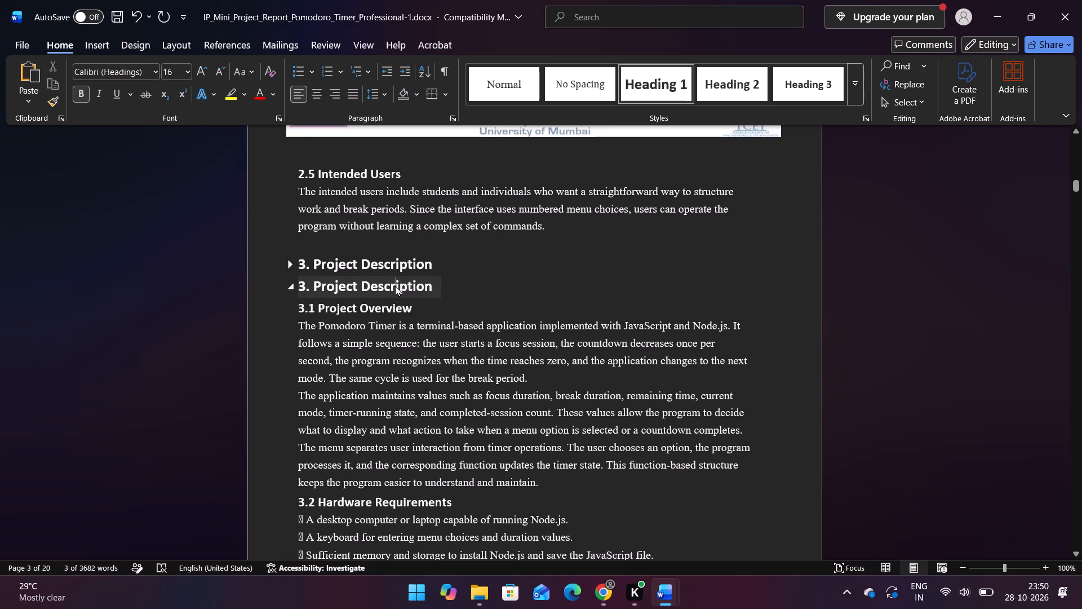
{"action": "left_click_drag", "start_coordinate": [436, 260], "coordinate": [302, 253]}
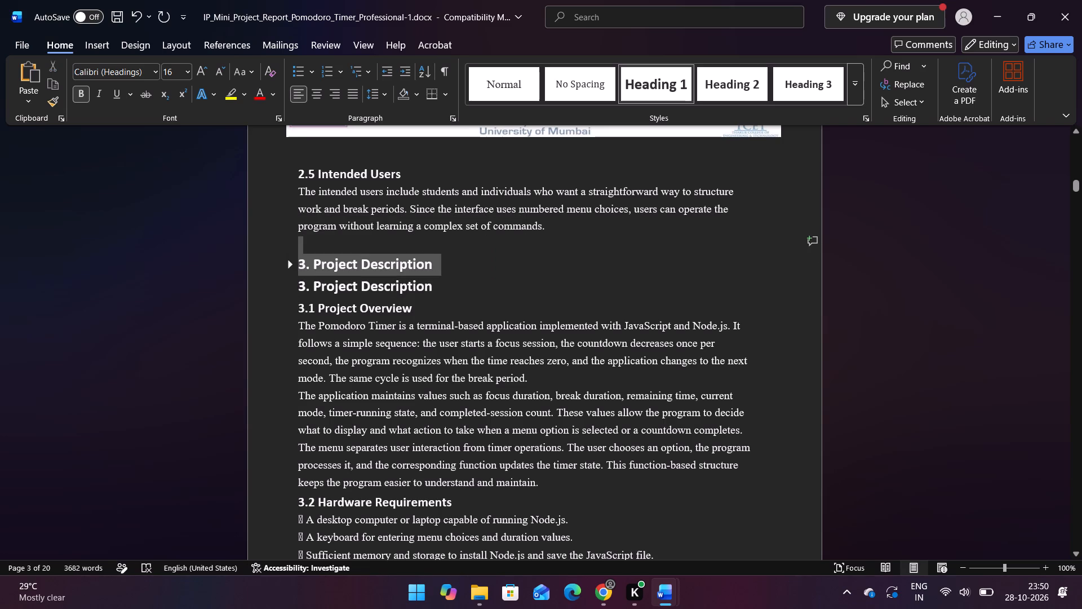
{"action": "left_click_drag", "start_coordinate": [302, 253], "coordinate": [300, 253]}
{"action": "key", "text": "BackSpace"}
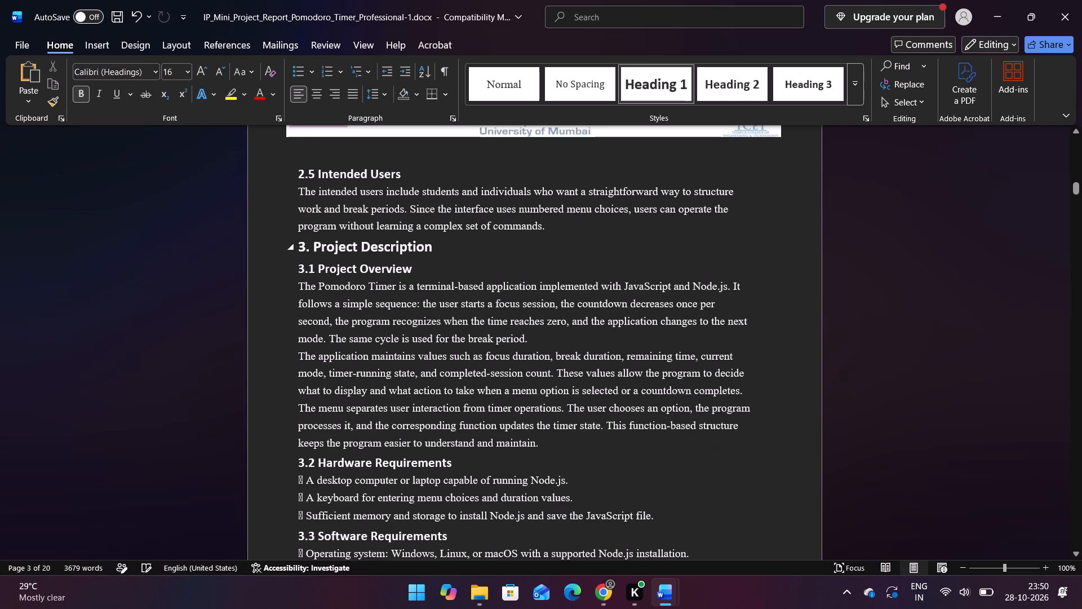
{"action": "key", "text": "Return"}
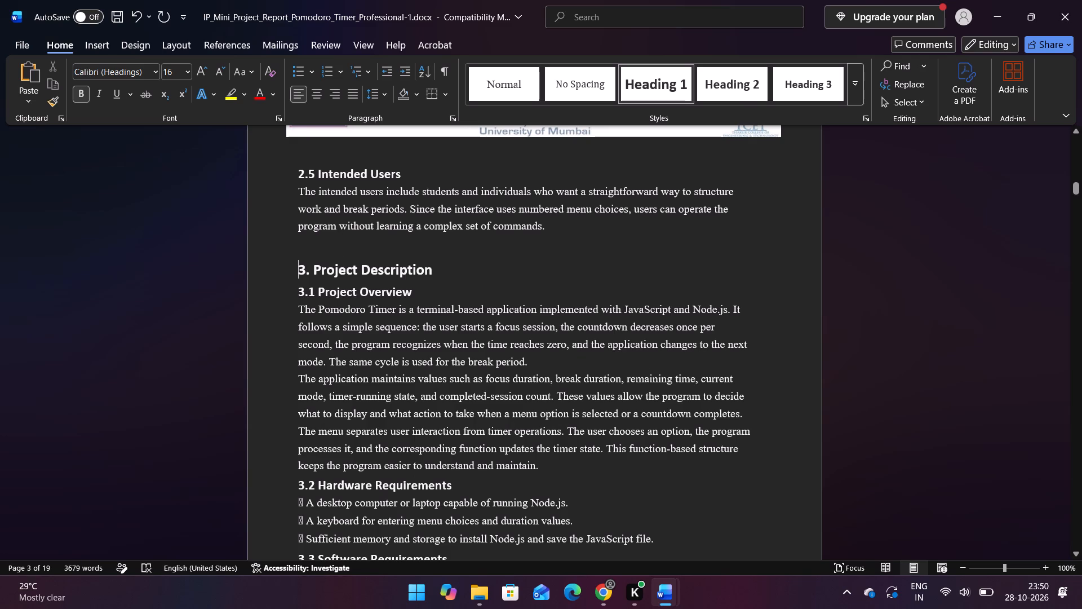
Review the layout, headings and page gaps throughout section 3, as far as 3.13 Function Description.
{"action": "scroll", "coordinate": [442, 454], "scroll_direction": "down", "scroll_amount": 5}
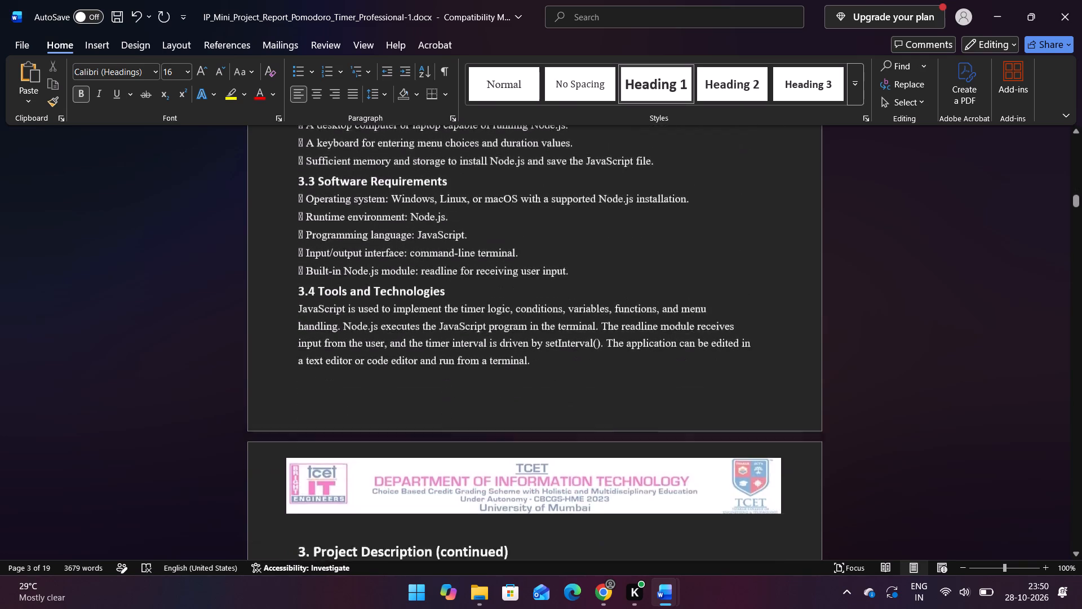
{"action": "scroll", "coordinate": [442, 454], "scroll_direction": "down", "scroll_amount": 2}
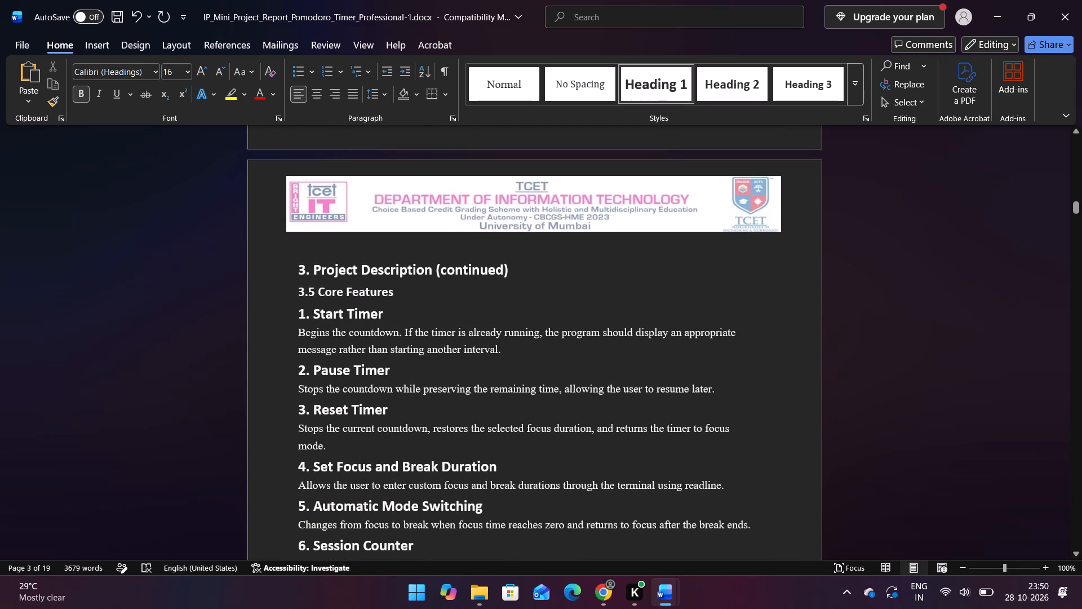
{"action": "scroll", "coordinate": [380, 409], "scroll_direction": "down", "scroll_amount": 6}
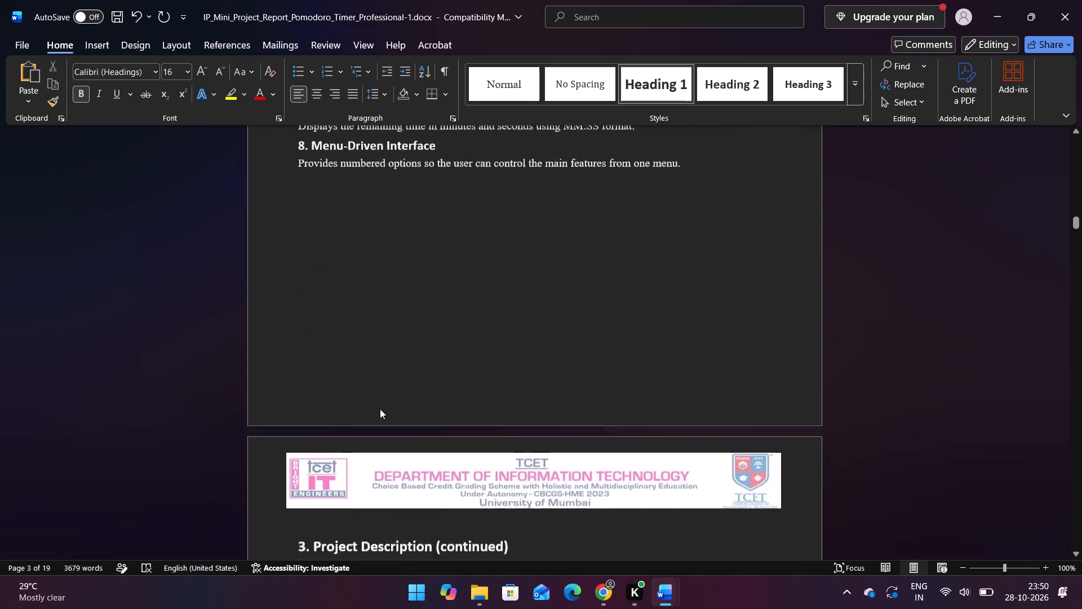
{"action": "scroll", "coordinate": [380, 409], "scroll_direction": "down", "scroll_amount": 2}
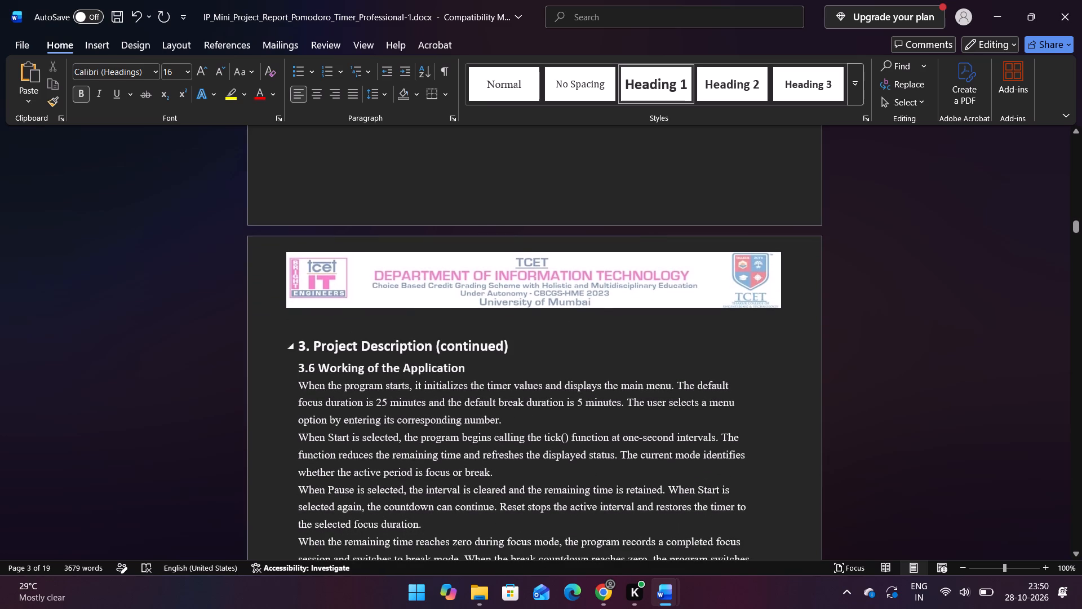
{"action": "scroll", "coordinate": [396, 239], "scroll_direction": "up", "scroll_amount": 4}
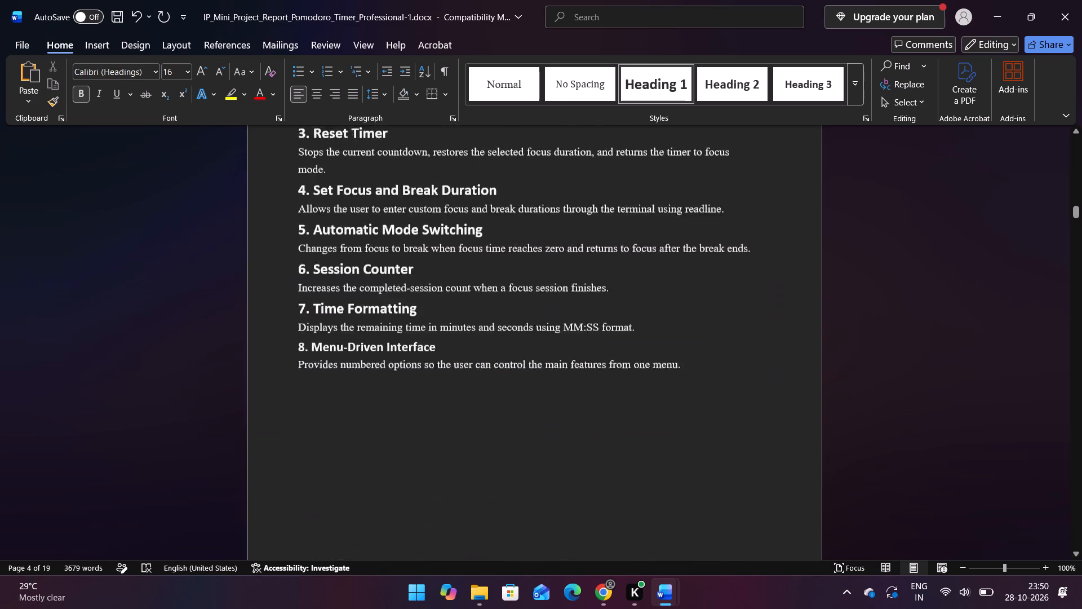
{"action": "scroll", "coordinate": [396, 239], "scroll_direction": "up", "scroll_amount": 7}
{"action": "scroll", "coordinate": [396, 239], "scroll_direction": "down", "scroll_amount": 2}
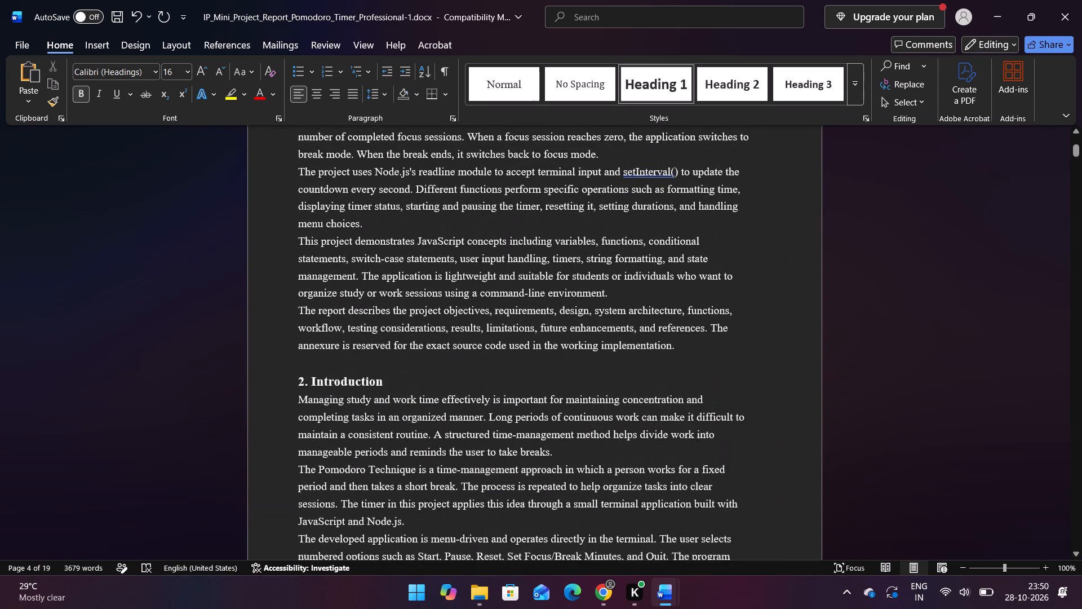
{"action": "scroll", "coordinate": [396, 239], "scroll_direction": "down", "scroll_amount": 6}
{"action": "scroll", "coordinate": [396, 239], "scroll_direction": "down", "scroll_amount": 1, "text": "ctrl"}
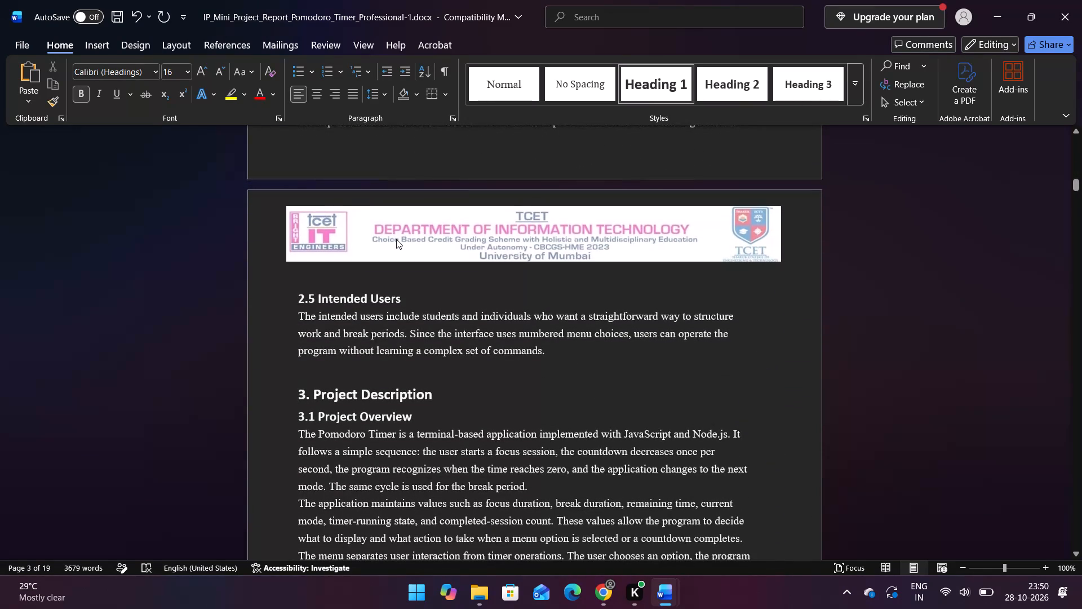
{"action": "scroll", "coordinate": [396, 239], "scroll_direction": "down", "scroll_amount": 1, "text": "ctrl"}
{"action": "scroll", "coordinate": [385, 420], "scroll_direction": "down", "scroll_amount": 2}
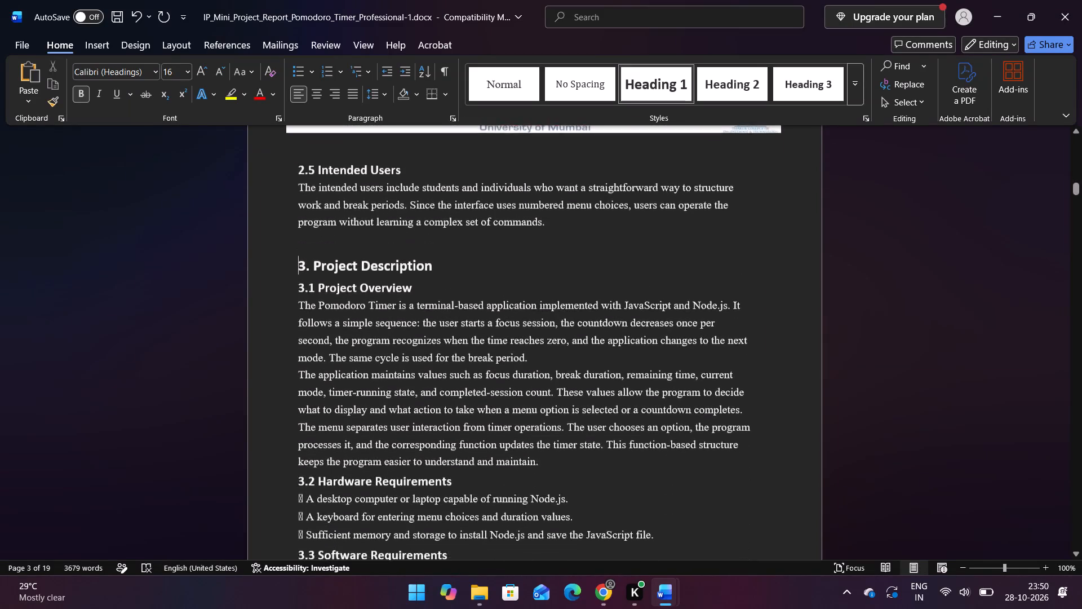
{"action": "scroll", "coordinate": [385, 420], "scroll_direction": "down", "scroll_amount": 6}
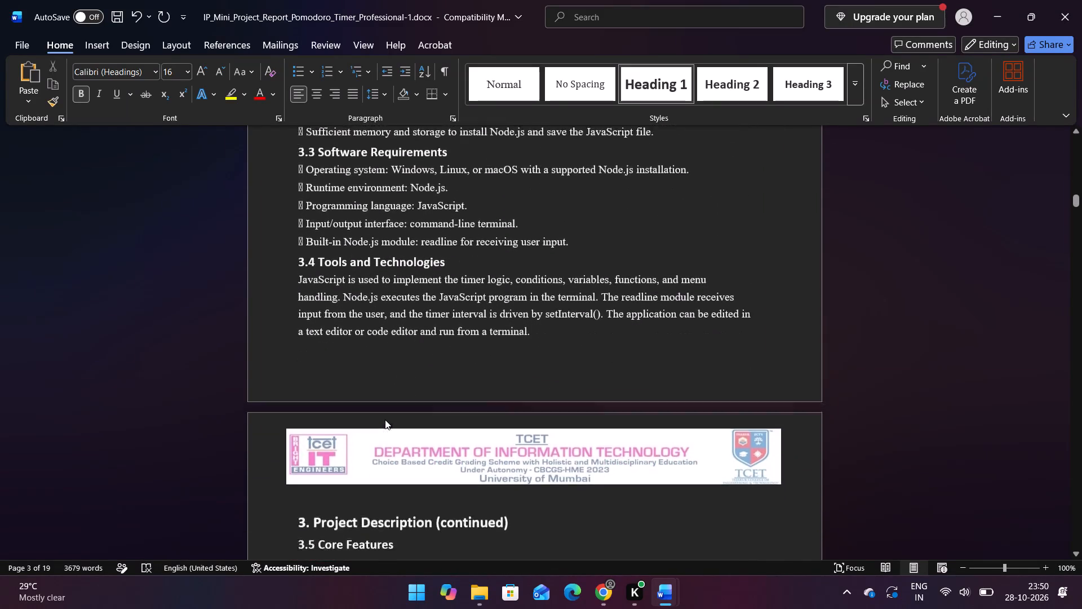
{"action": "scroll", "coordinate": [385, 420], "scroll_direction": "down", "scroll_amount": 2}
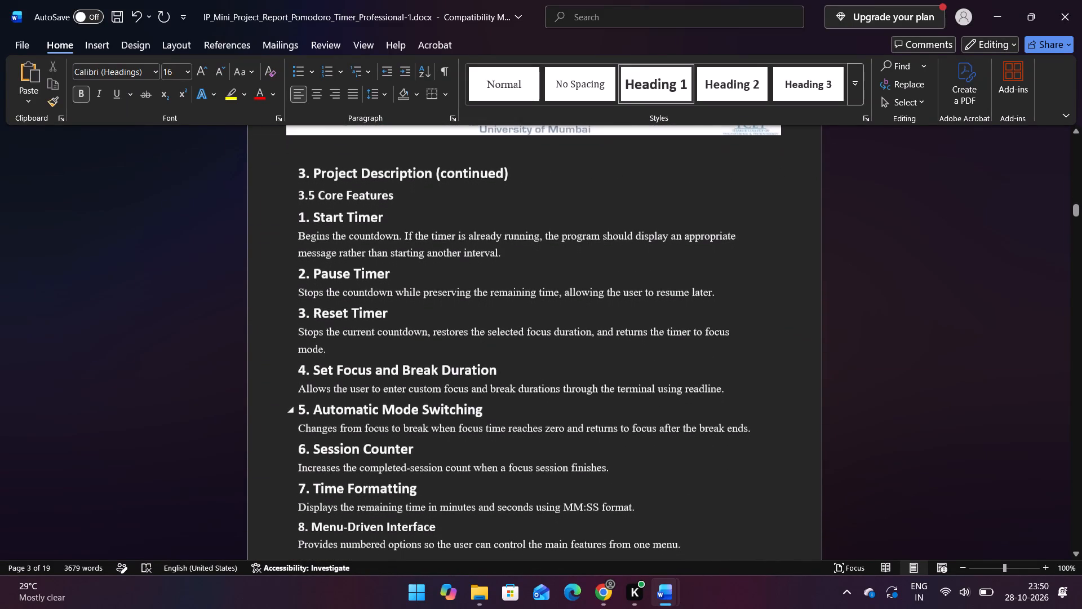
{"action": "scroll", "coordinate": [385, 420], "scroll_direction": "down", "scroll_amount": 3}
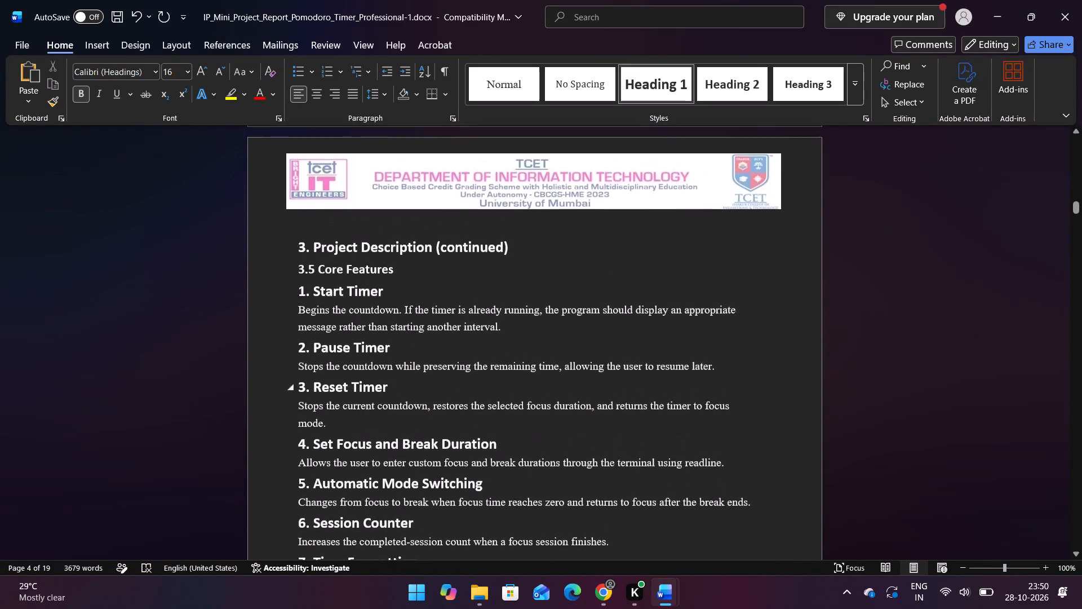
{"action": "scroll", "coordinate": [385, 420], "scroll_direction": "down", "scroll_amount": 4}
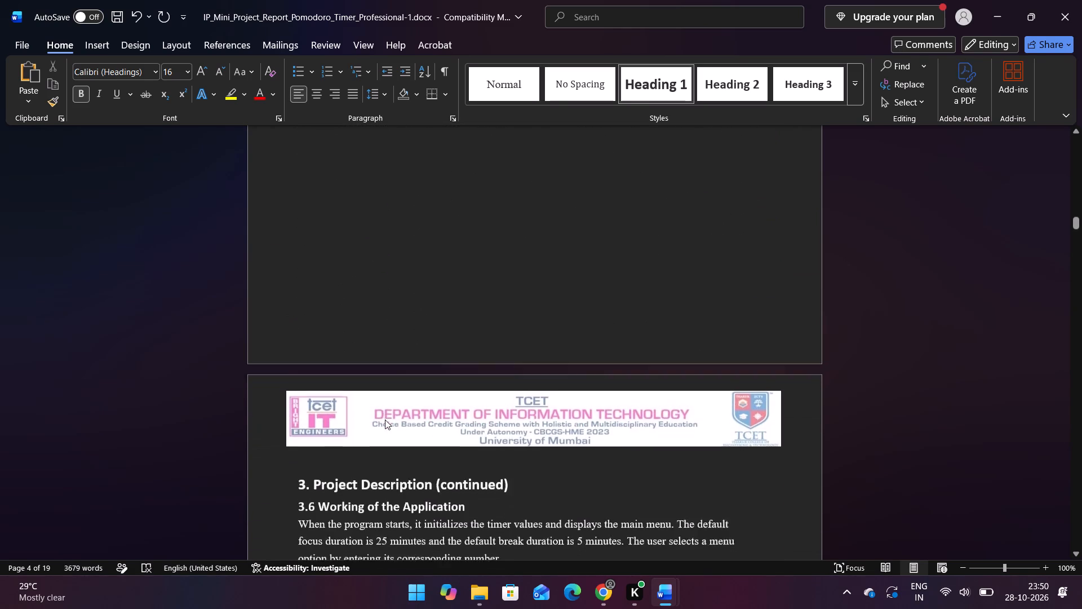
{"action": "scroll", "coordinate": [385, 420], "scroll_direction": "down", "scroll_amount": 5}
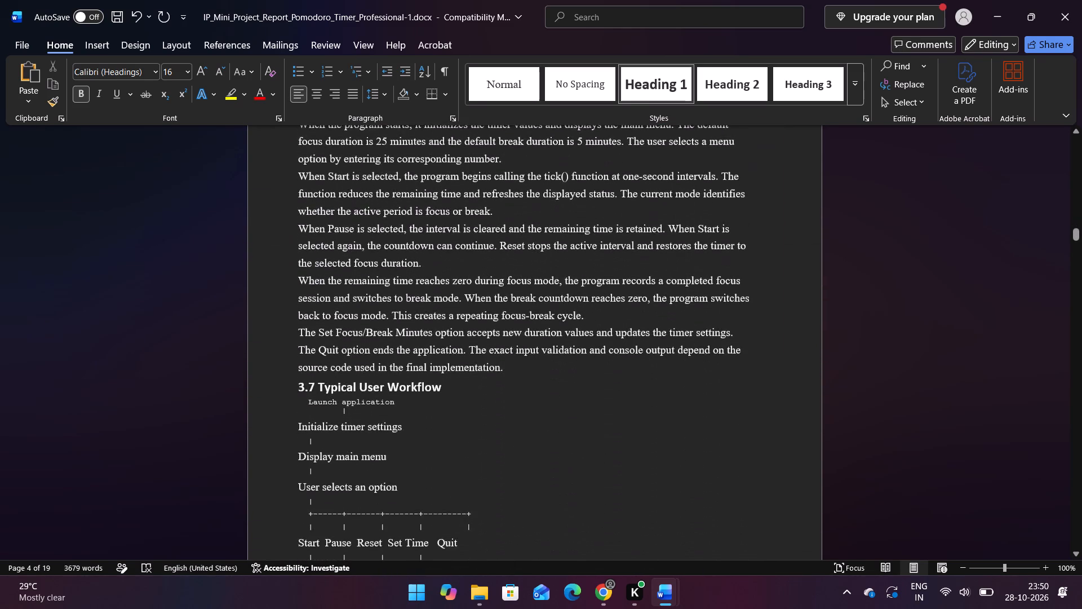
{"action": "scroll", "coordinate": [385, 420], "scroll_direction": "down", "scroll_amount": 8}
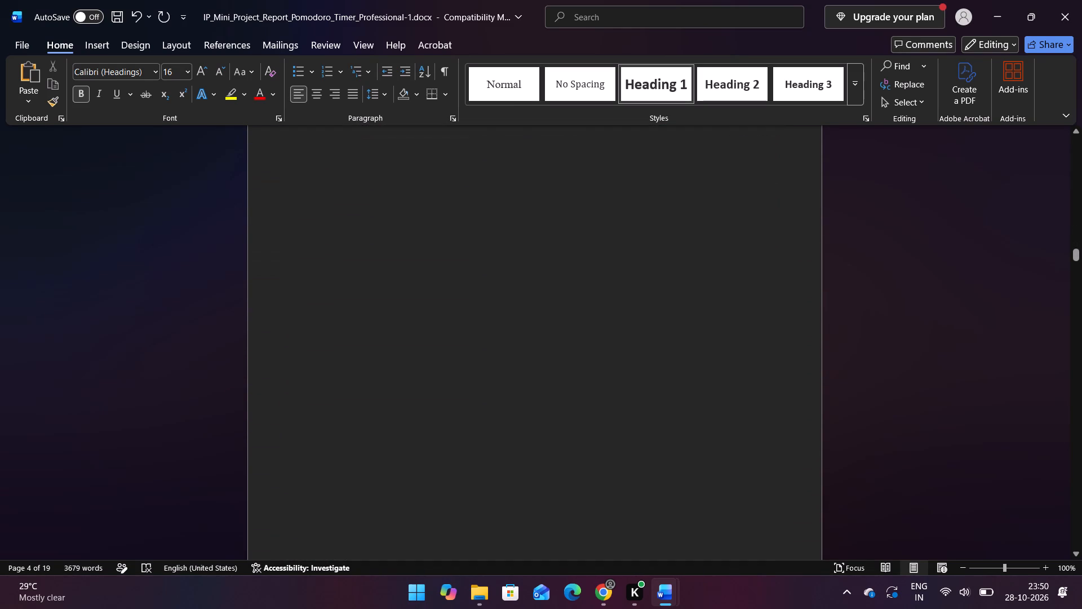
{"action": "scroll", "coordinate": [385, 420], "scroll_direction": "down", "scroll_amount": 5}
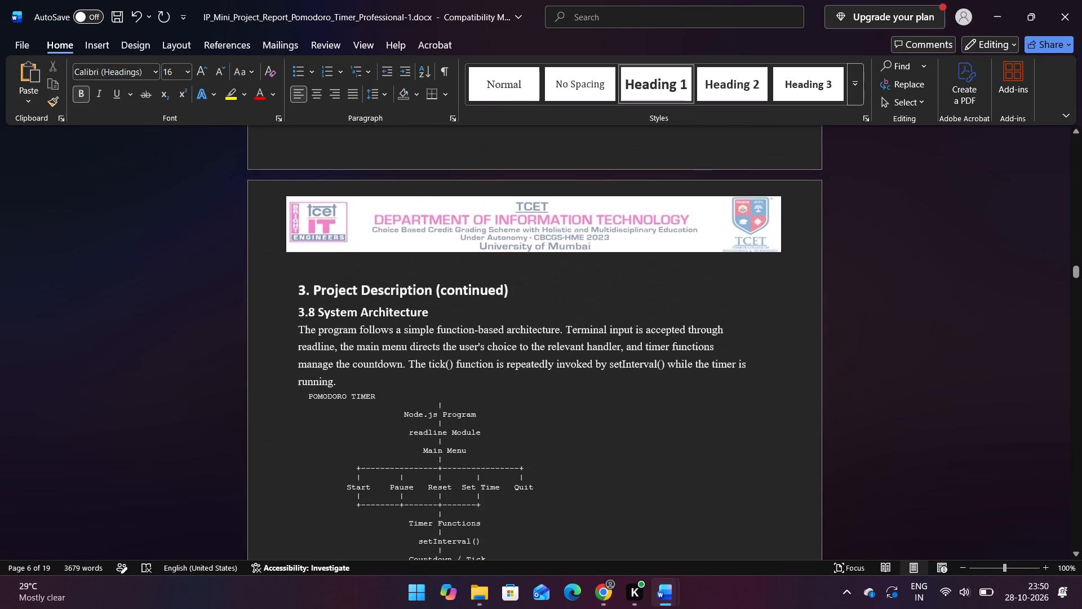
{"action": "scroll", "coordinate": [385, 420], "scroll_direction": "down", "scroll_amount": 2}
{"action": "scroll", "coordinate": [385, 420], "scroll_direction": "up", "scroll_amount": 1}
{"action": "scroll", "coordinate": [385, 420], "scroll_direction": "down", "scroll_amount": 1}
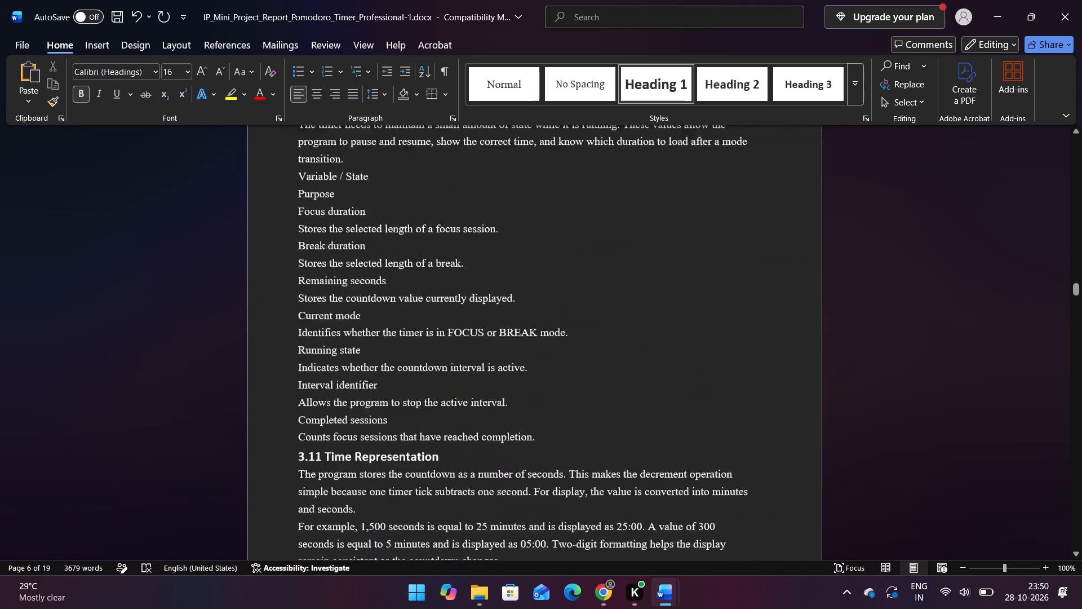
{"action": "scroll", "coordinate": [385, 420], "scroll_direction": "down", "scroll_amount": 1}
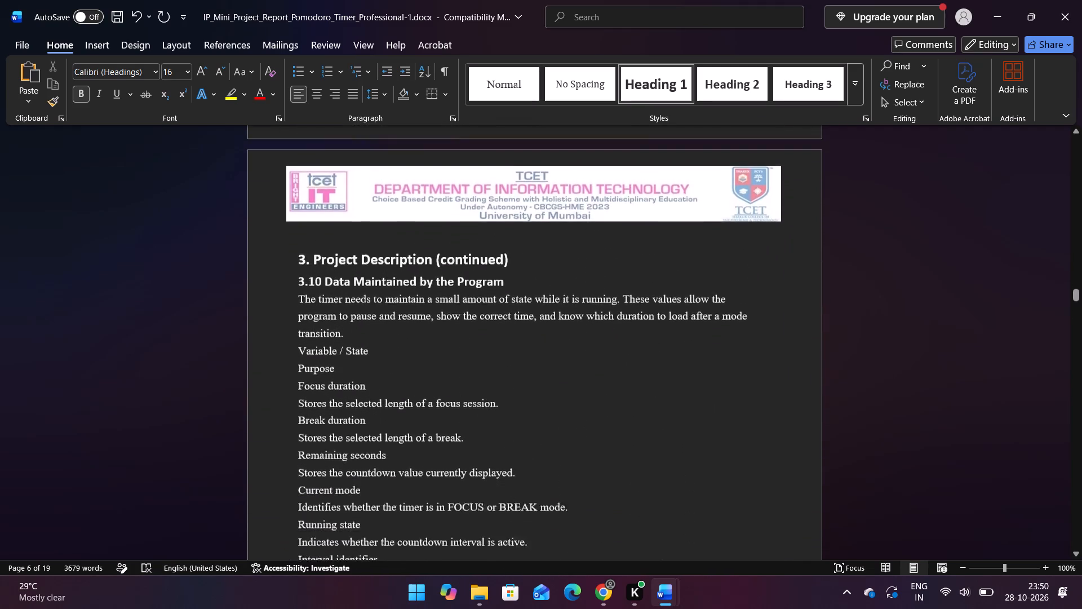
{"action": "scroll", "coordinate": [385, 420], "scroll_direction": "down", "scroll_amount": 2}
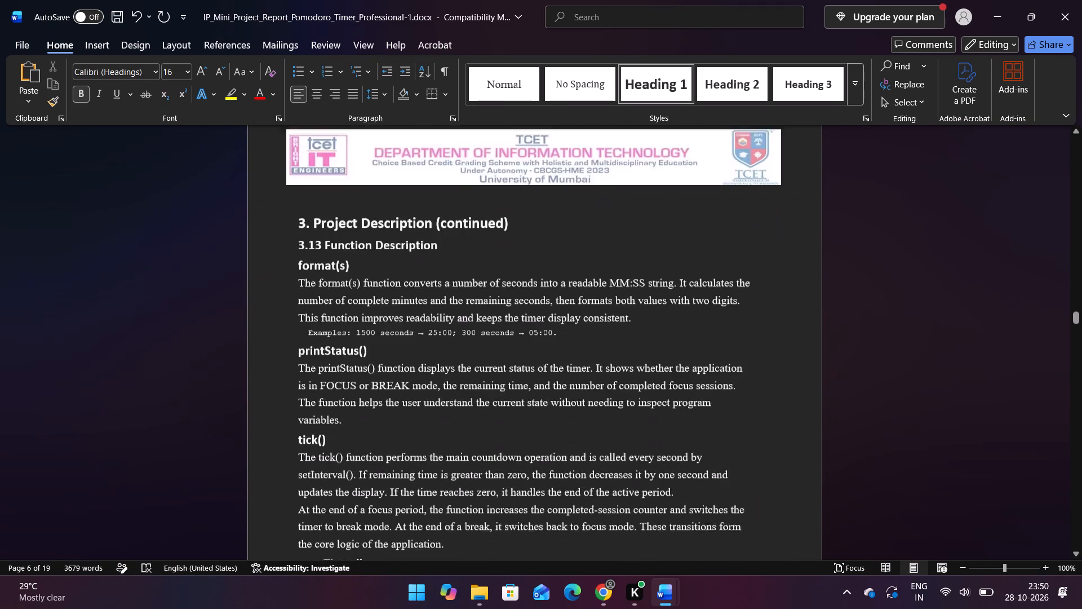
{"action": "scroll", "coordinate": [385, 420], "scroll_direction": "down", "scroll_amount": 2}
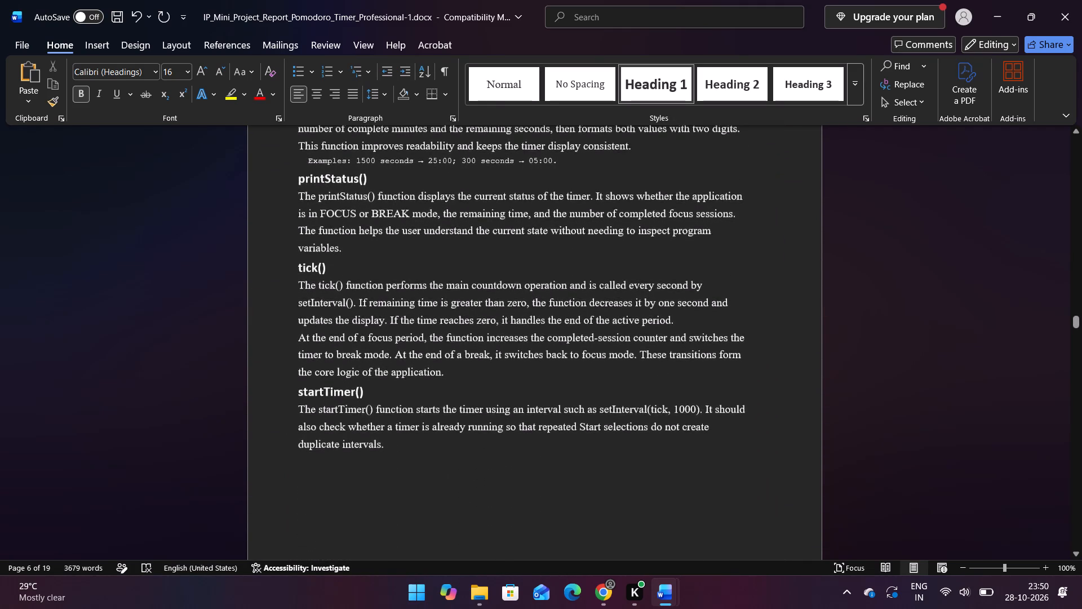
Review the layout, headings and page gaps from 3.13 Function Description to the report's end, and recheck sections 1 to 3.
{"action": "scroll", "coordinate": [385, 420], "scroll_direction": "down", "scroll_amount": 5}
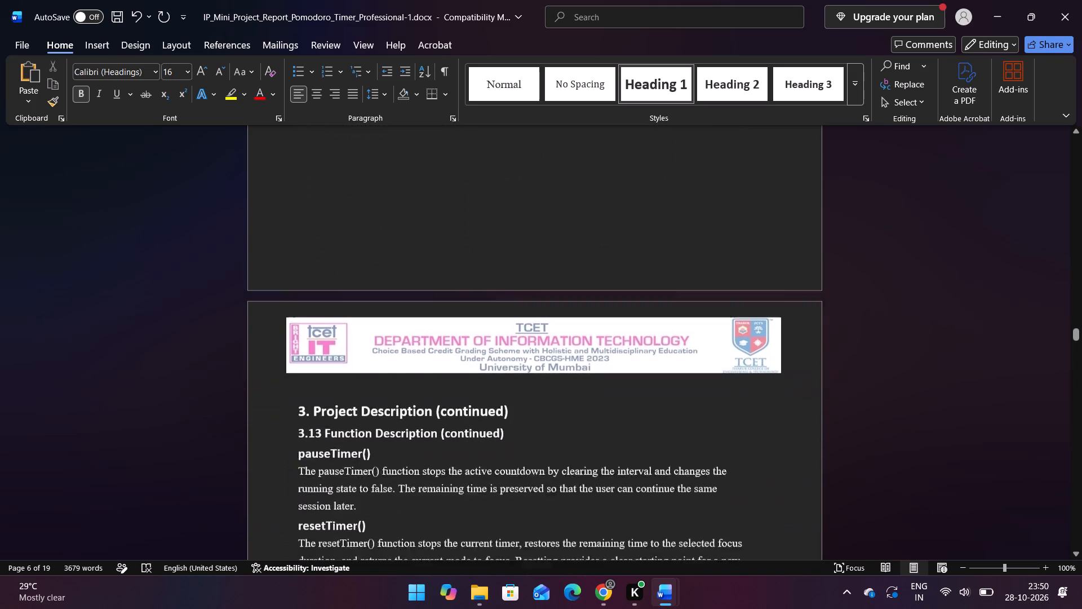
{"action": "scroll", "coordinate": [385, 420], "scroll_direction": "down", "scroll_amount": 4}
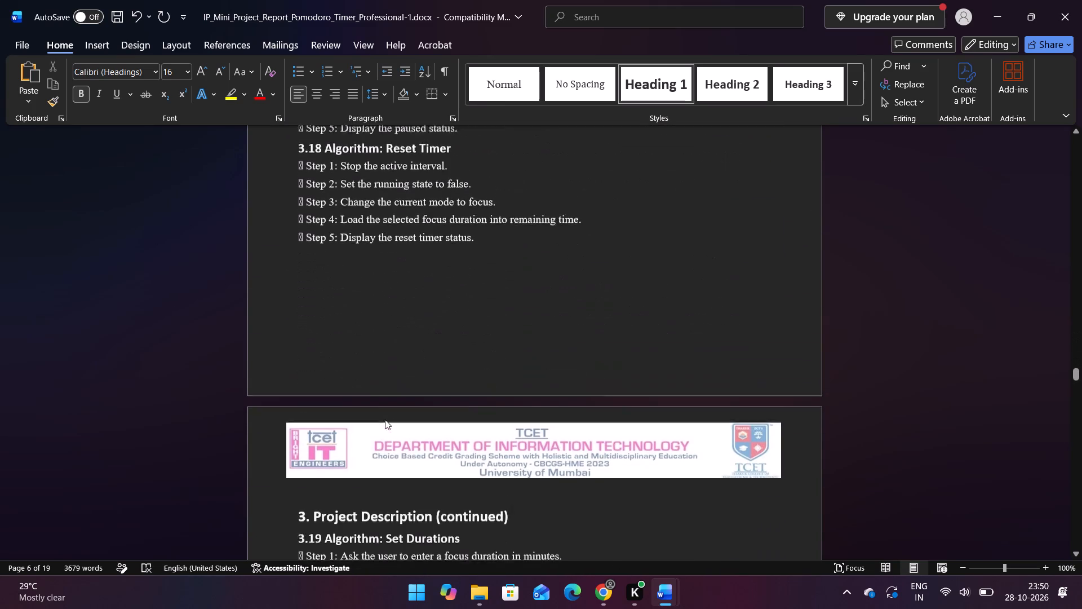
{"action": "scroll", "coordinate": [385, 420], "scroll_direction": "down", "scroll_amount": 4}
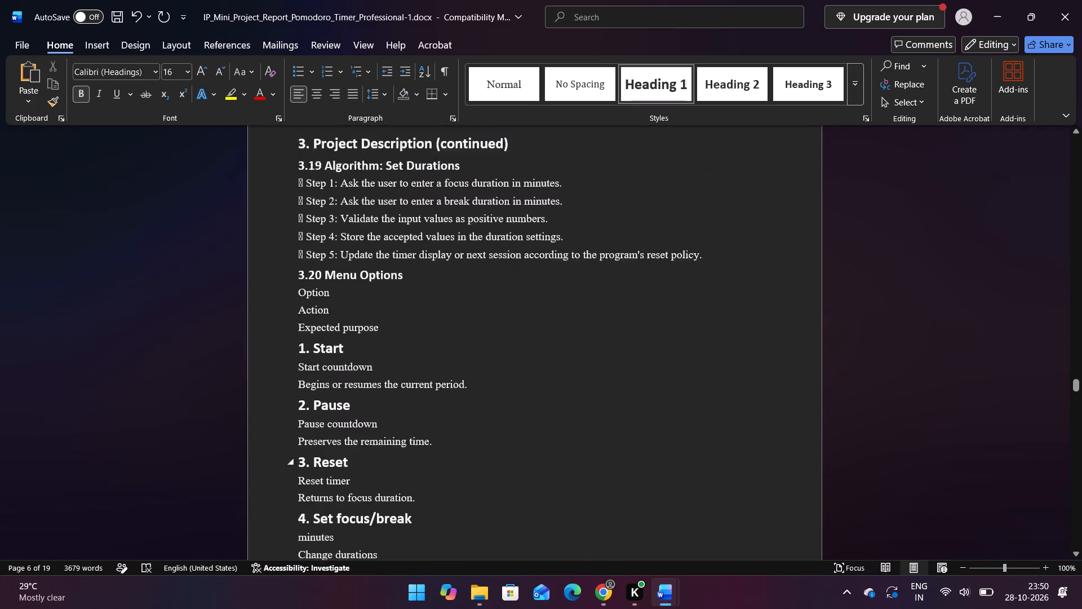
{"action": "scroll", "coordinate": [385, 420], "scroll_direction": "down", "scroll_amount": 7}
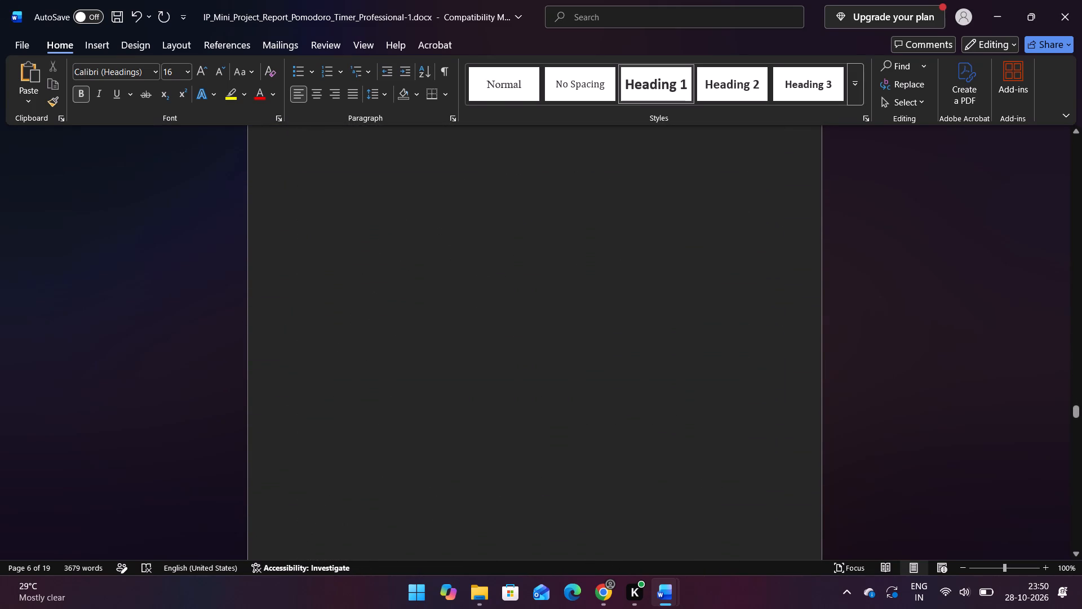
{"action": "scroll", "coordinate": [385, 420], "scroll_direction": "down", "scroll_amount": 6}
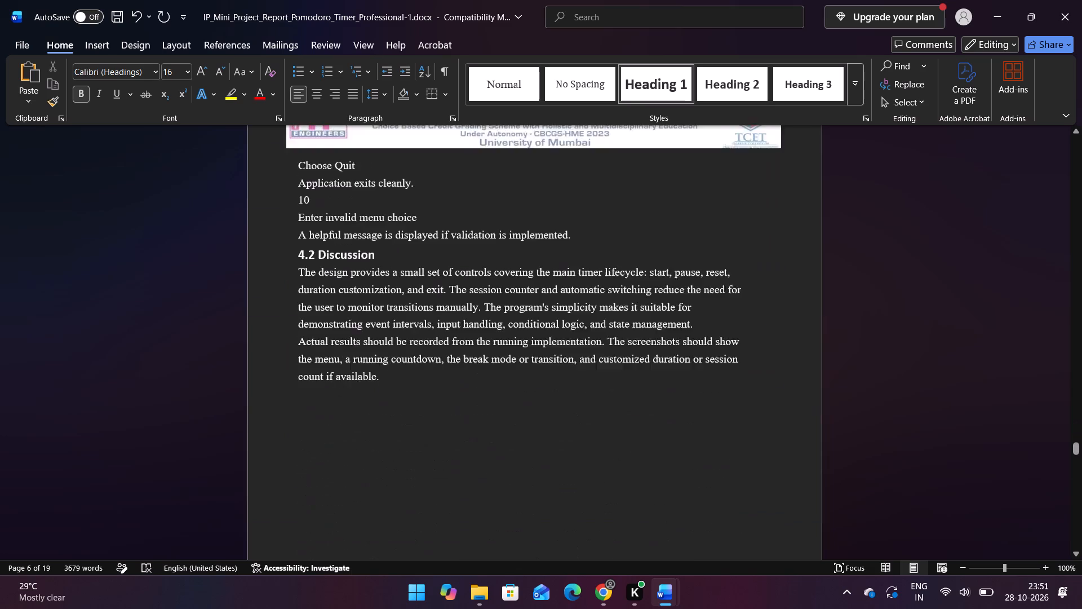
{"action": "scroll", "coordinate": [385, 420], "scroll_direction": "down", "scroll_amount": 9}
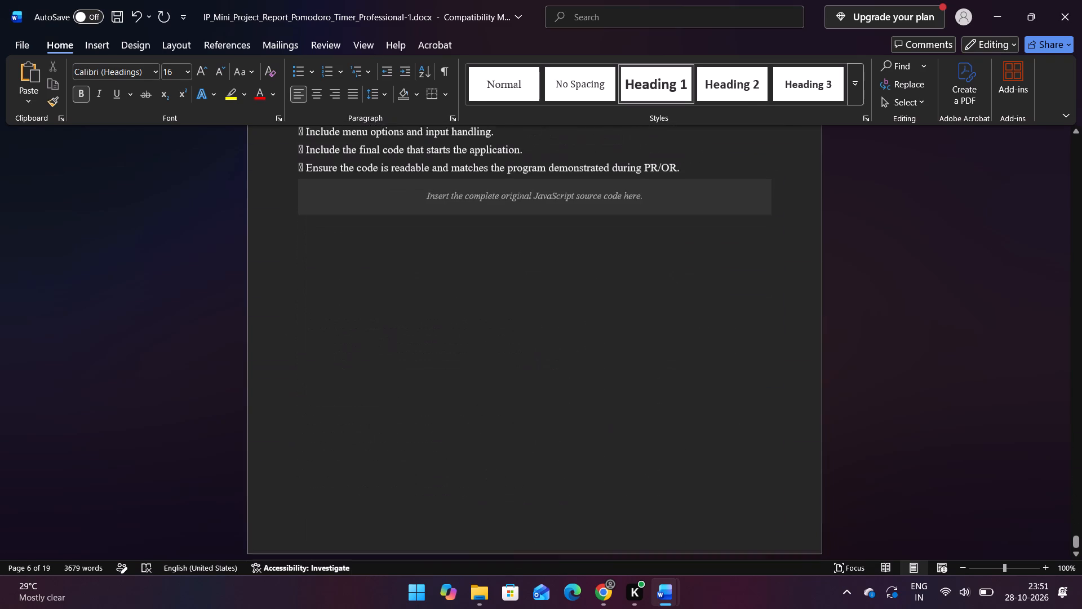
{"action": "scroll", "coordinate": [385, 420], "scroll_direction": "up", "scroll_amount": 20}
{"action": "scroll", "coordinate": [385, 420], "scroll_direction": "up", "scroll_amount": 8}
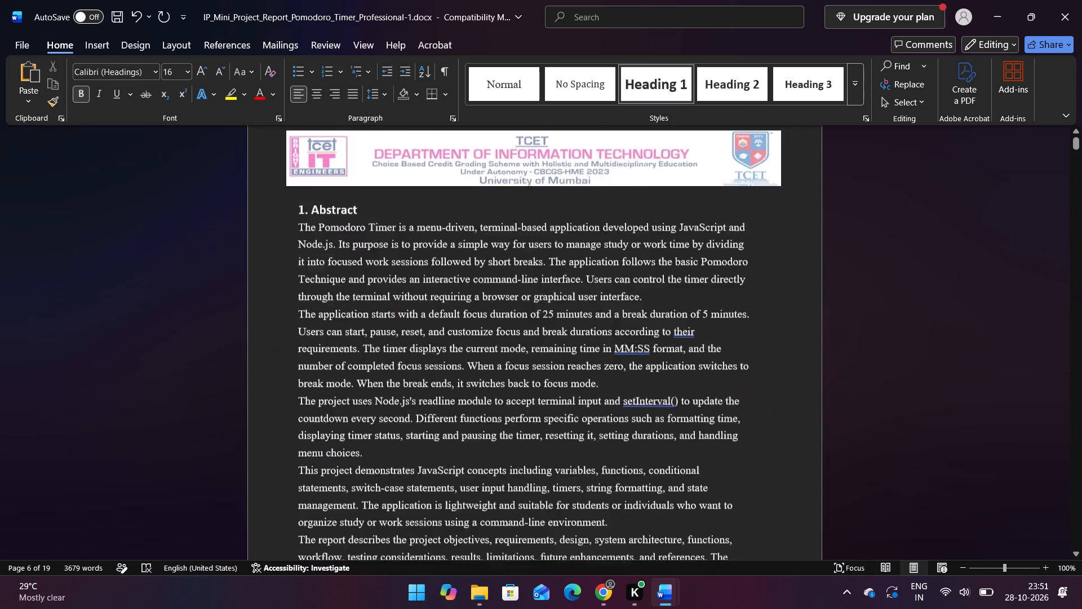
{"action": "scroll", "coordinate": [385, 420], "scroll_direction": "up", "scroll_amount": 6}
{"action": "scroll", "coordinate": [385, 420], "scroll_direction": "down", "scroll_amount": 9}
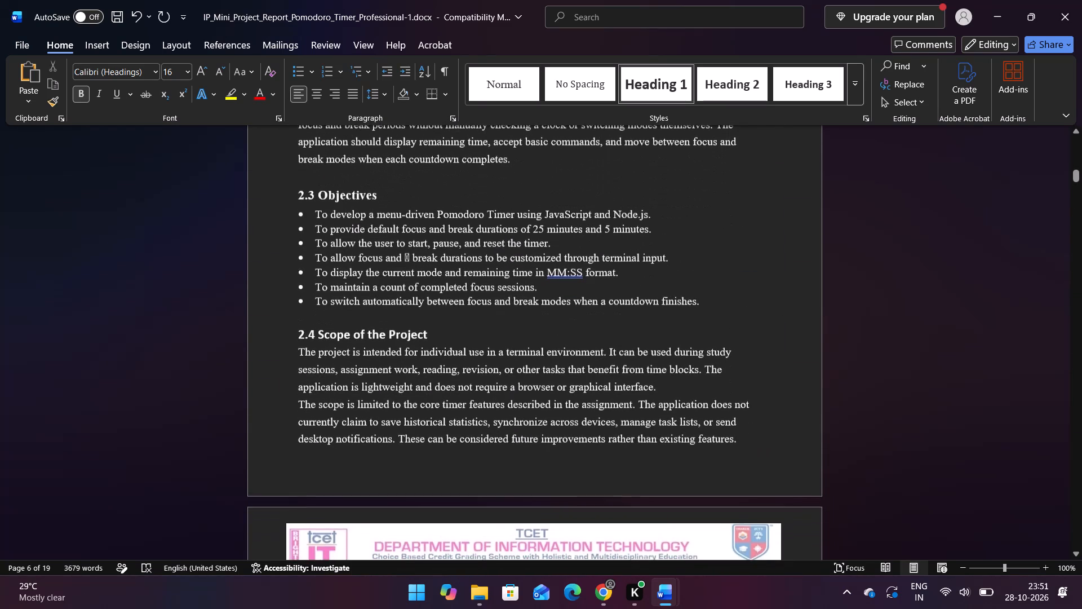
{"action": "scroll", "coordinate": [385, 420], "scroll_direction": "down", "scroll_amount": 7}
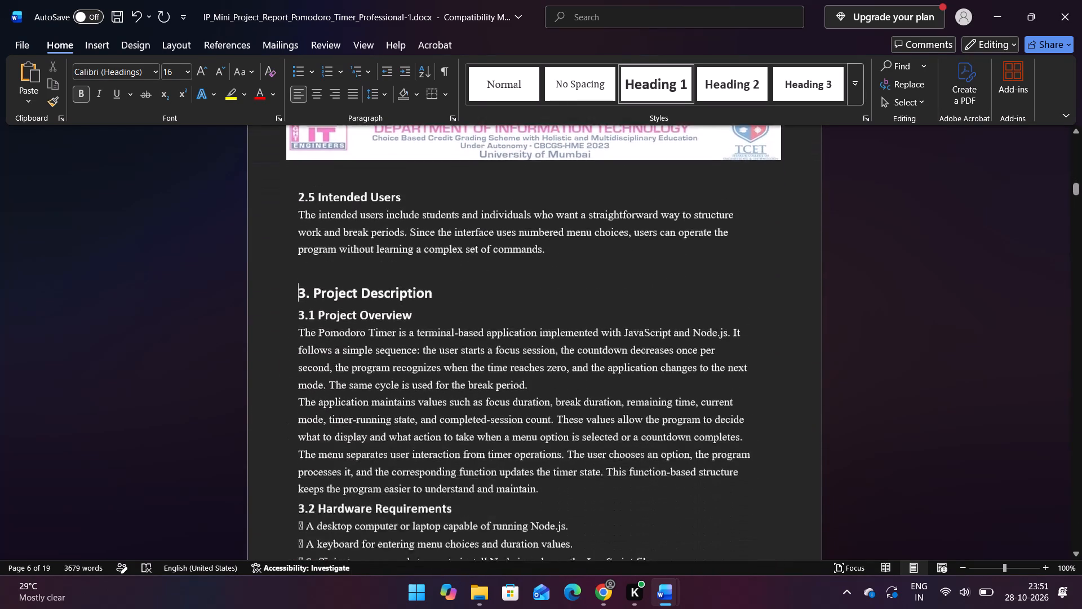
Insert a blank line between the 3.1 Project Overview text and the 3.2 Hardware Requirements heading.
{"action": "scroll", "coordinate": [385, 420], "scroll_direction": "down", "scroll_amount": 2}
{"action": "scroll", "coordinate": [385, 420], "scroll_direction": "up", "scroll_amount": 1}
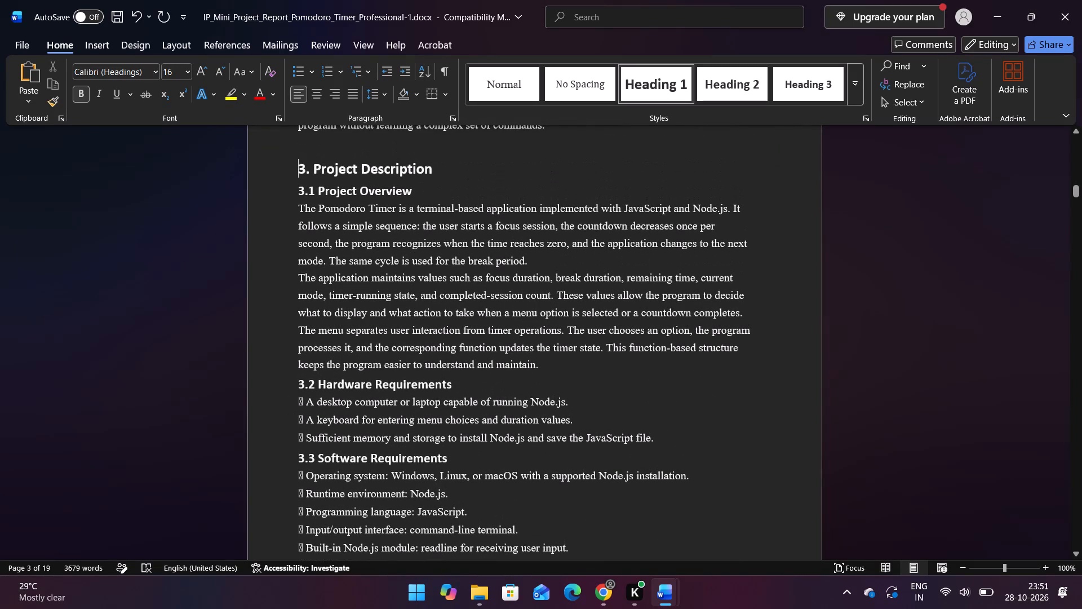
{"action": "left_click", "coordinate": [545, 367]}
{"action": "key", "text": "Return"}
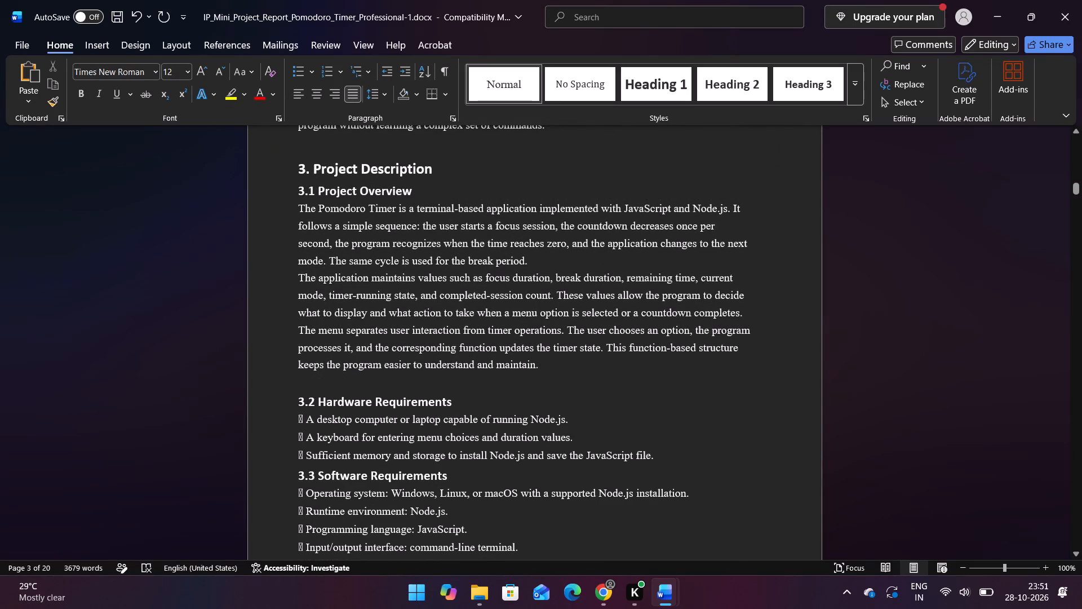
Format the three items under 3.2 Hardware Requirements as a bulleted list and align its bullets with the left text margin.
{"action": "left_click_drag", "start_coordinate": [307, 419], "coordinate": [633, 455]}
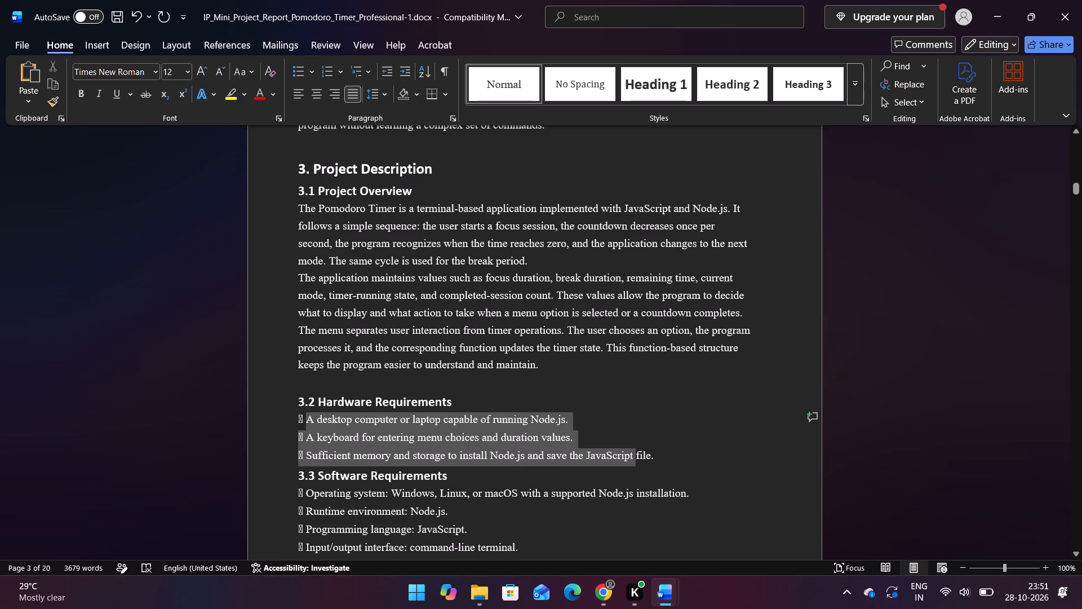
{"action": "left_click_drag", "start_coordinate": [633, 455], "coordinate": [632, 440]}
{"action": "left_click", "coordinate": [632, 440]}
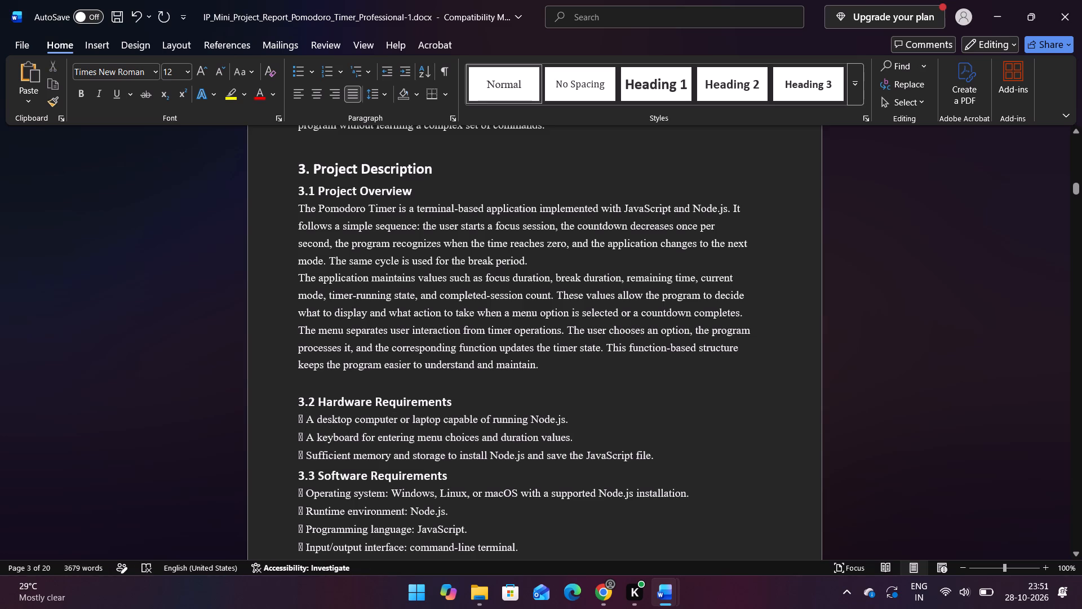
{"action": "left_click_drag", "start_coordinate": [307, 421], "coordinate": [521, 443]}
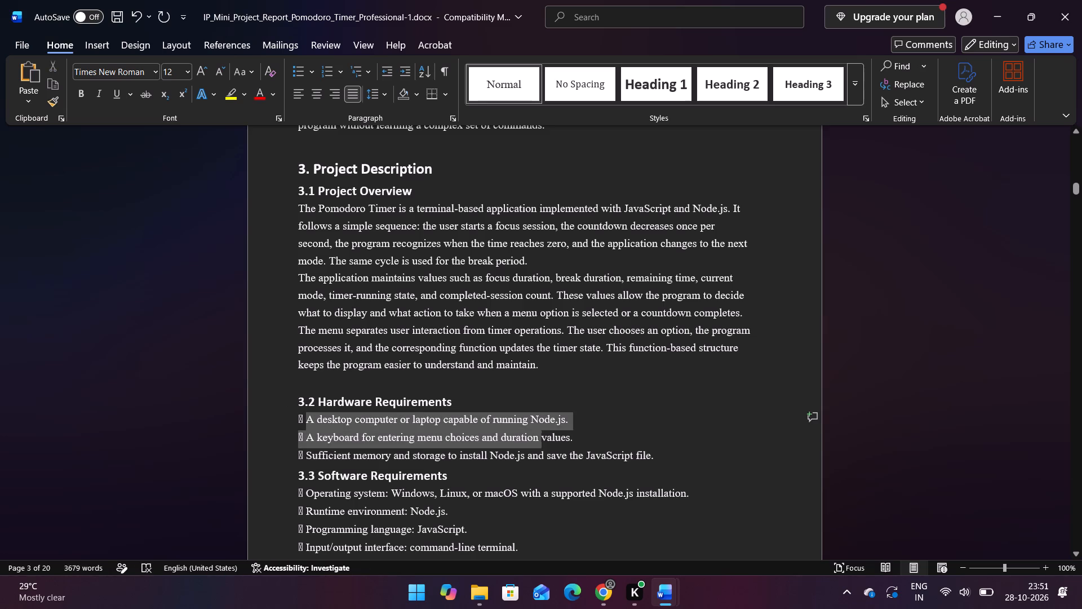
{"action": "left_click_drag", "start_coordinate": [521, 443], "coordinate": [657, 462]}
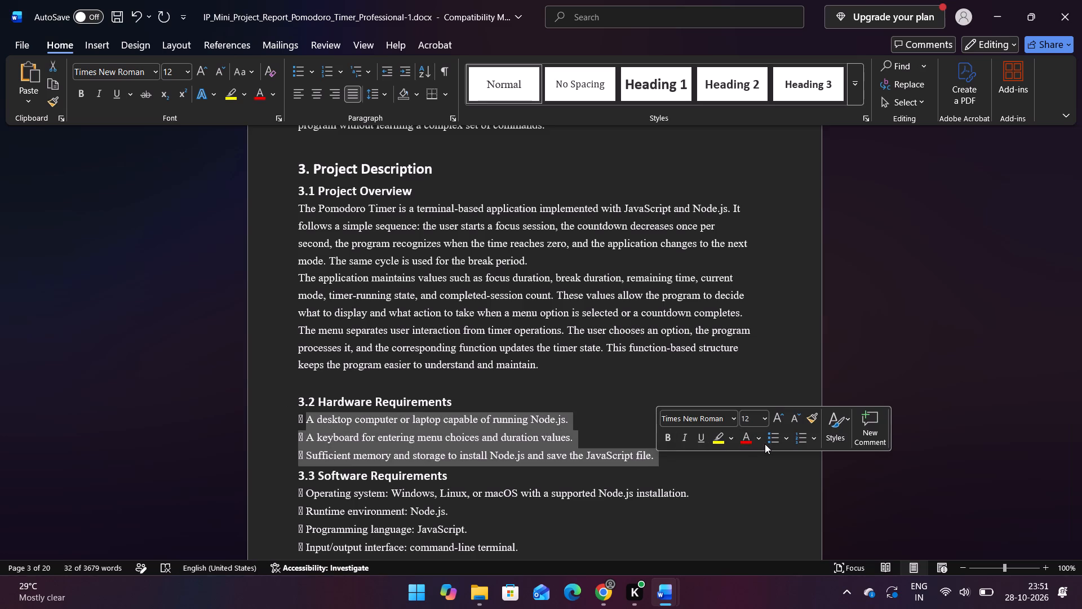
{"action": "left_click", "coordinate": [775, 440]}
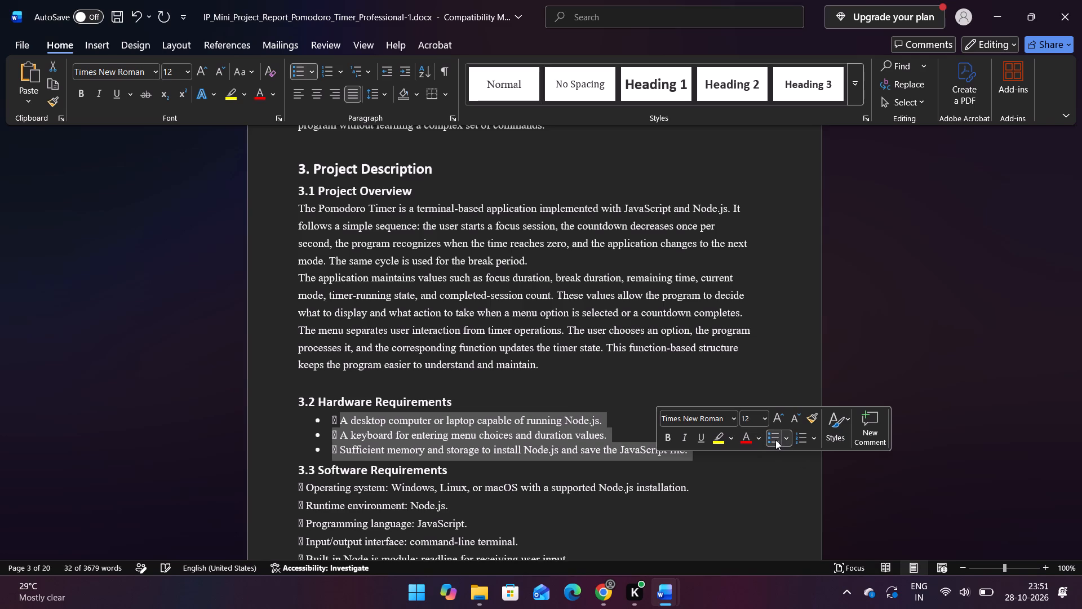
{"action": "double_click", "coordinate": [318, 421]}
{"action": "left_click_drag", "start_coordinate": [318, 421], "coordinate": [281, 423]}
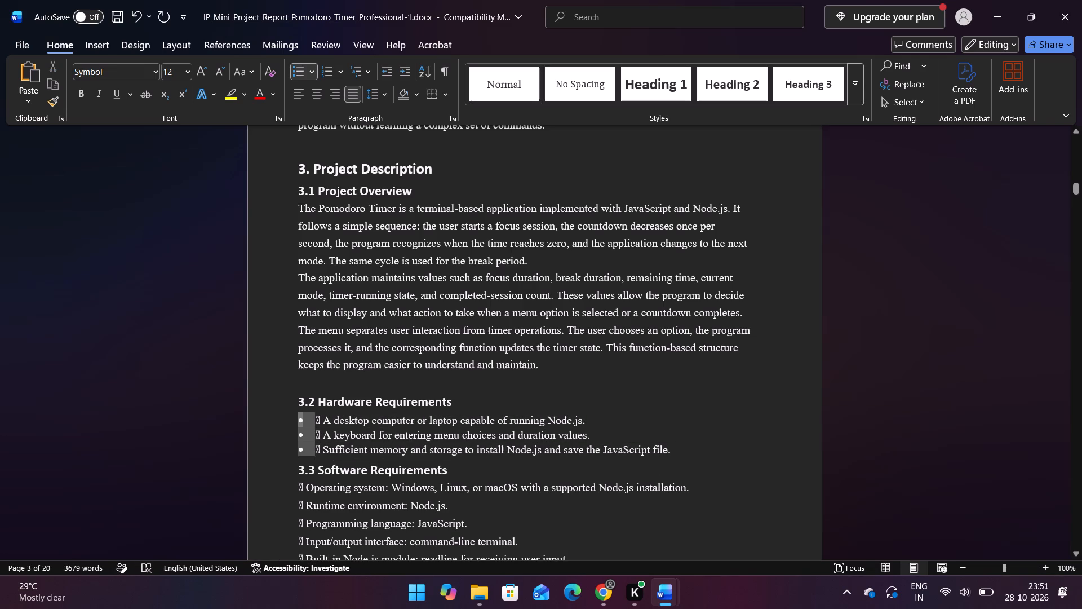
Delete the stray box symbol and the space after it from the start of each bullet under 3.2 Hardware Requirements.
{"action": "left_click", "coordinate": [321, 424]}
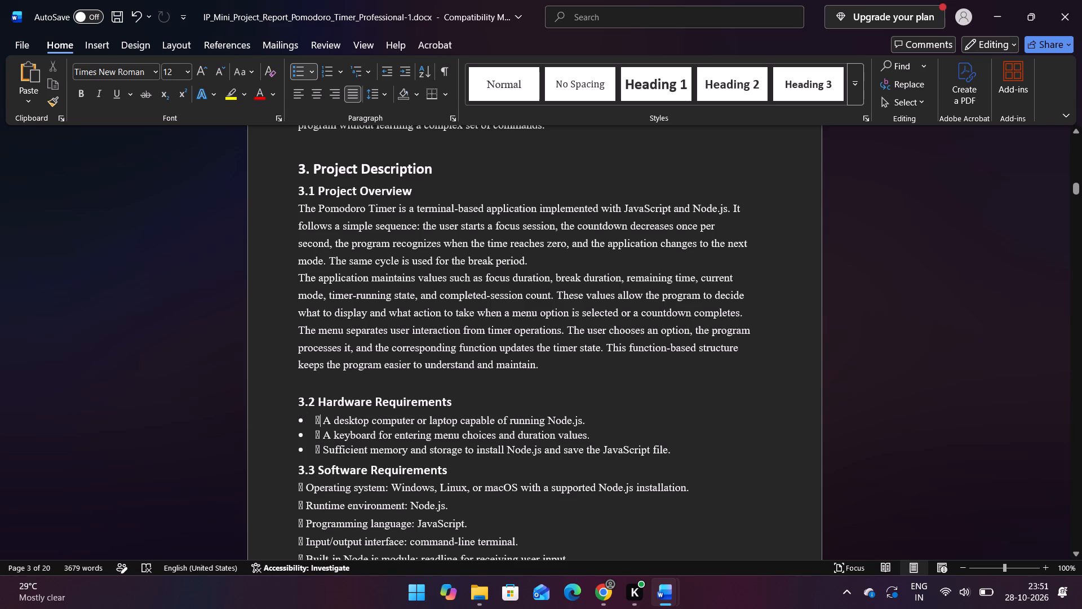
{"action": "key", "text": "BackSpace"}
{"action": "key", "text": "Right"}
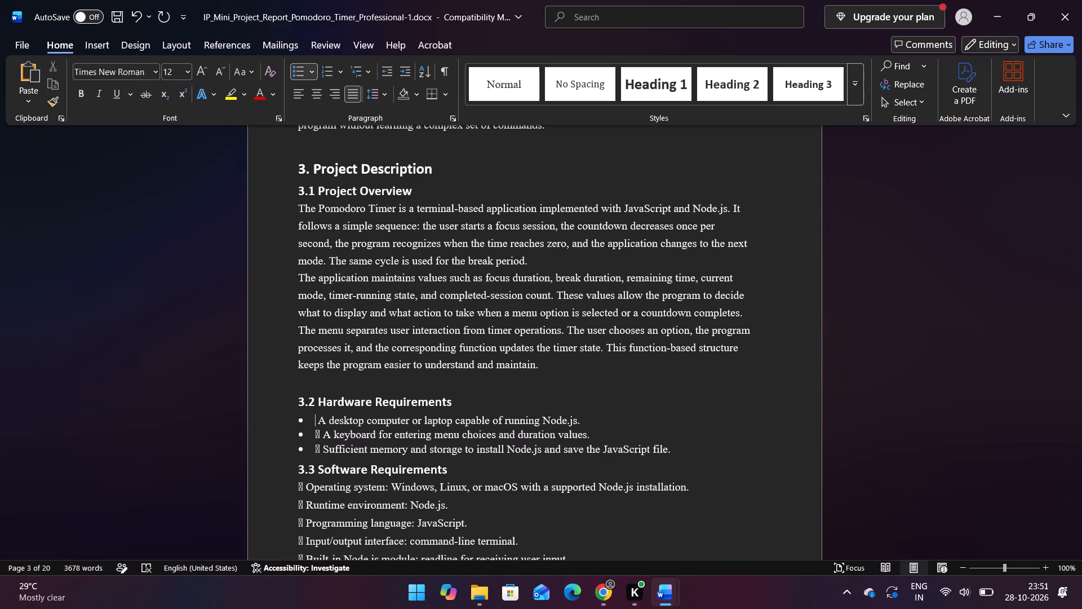
{"action": "key", "text": "BackSpace"}
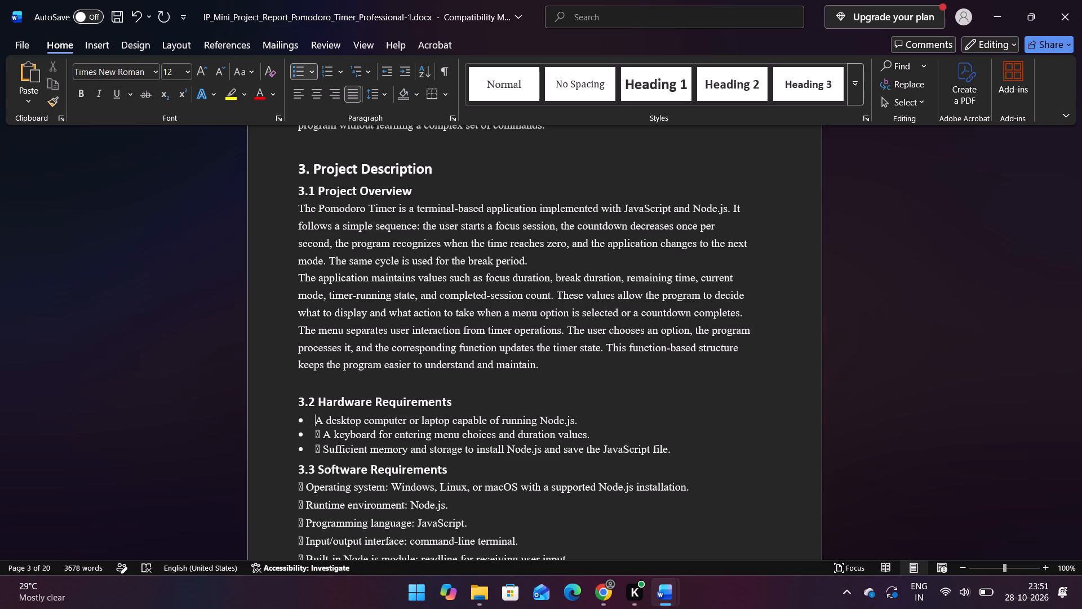
{"action": "key", "text": "Down"}
{"action": "key", "text": "Right"}
{"action": "key", "text": "Right"}
{"action": "key", "text": "BackSpace"}
{"action": "key", "text": "BackSpace"}
{"action": "key", "text": "Down"}
{"action": "key", "text": "Right"}
{"action": "key", "text": "Right"}
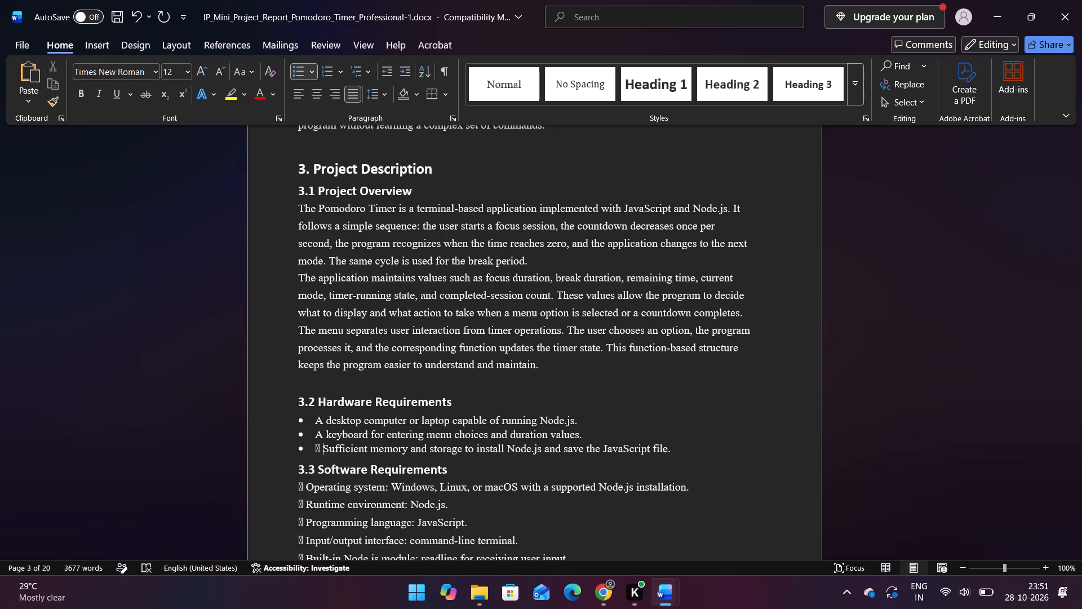
{"action": "key", "text": "BackSpace"}
{"action": "key", "text": "BackSpace"}
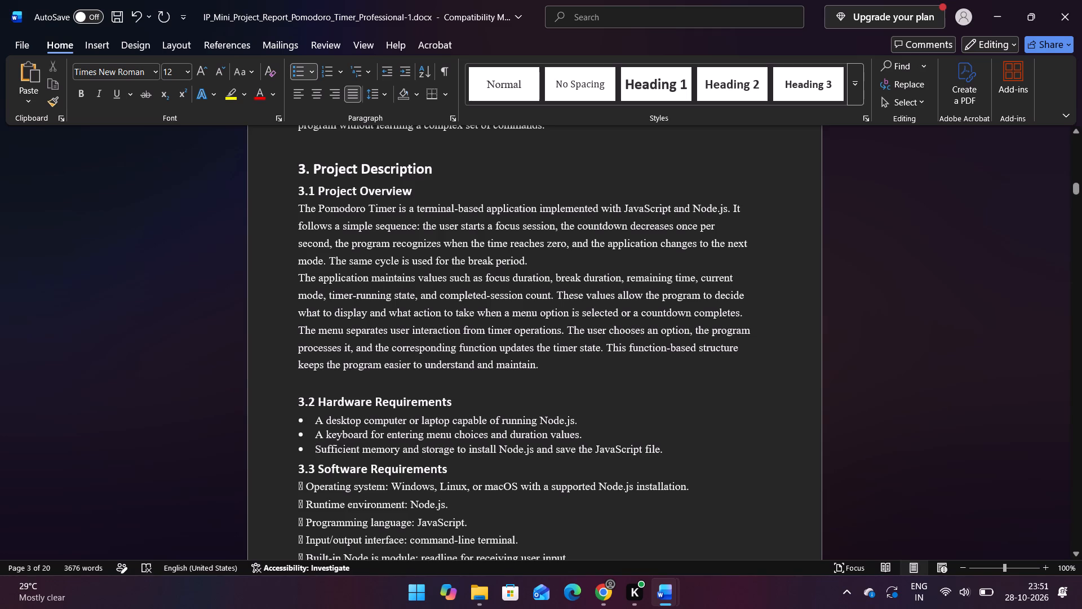
Insert a blank line without a bullet between the 3.2 Hardware Requirements list and the 3.3 Software Requirements heading.
{"action": "scroll", "coordinate": [396, 518], "scroll_direction": "down", "scroll_amount": 1}
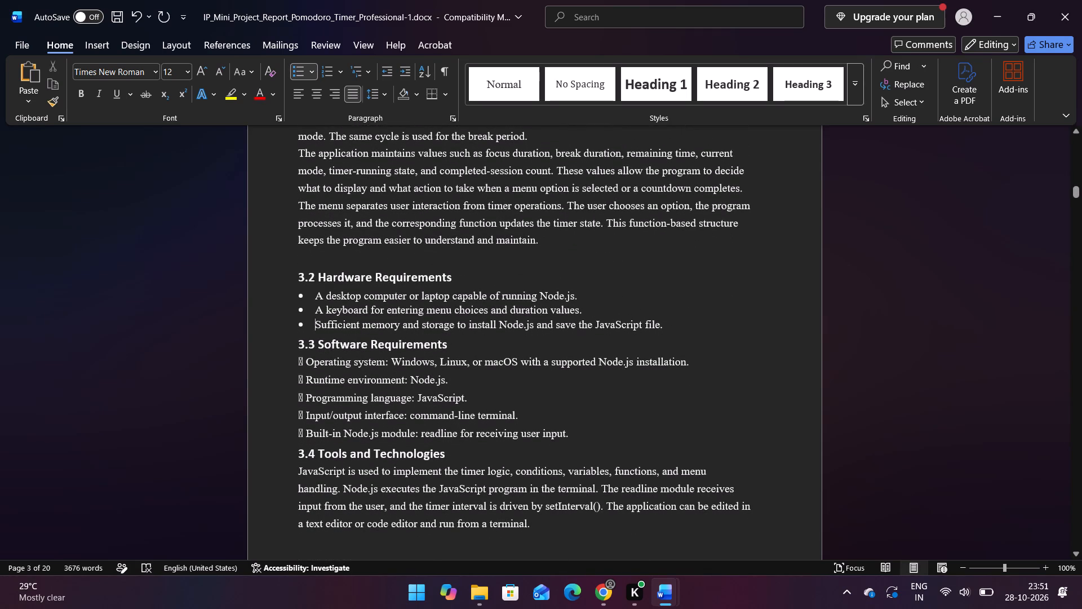
{"action": "left_click", "coordinate": [674, 323]}
{"action": "key", "text": "Return"}
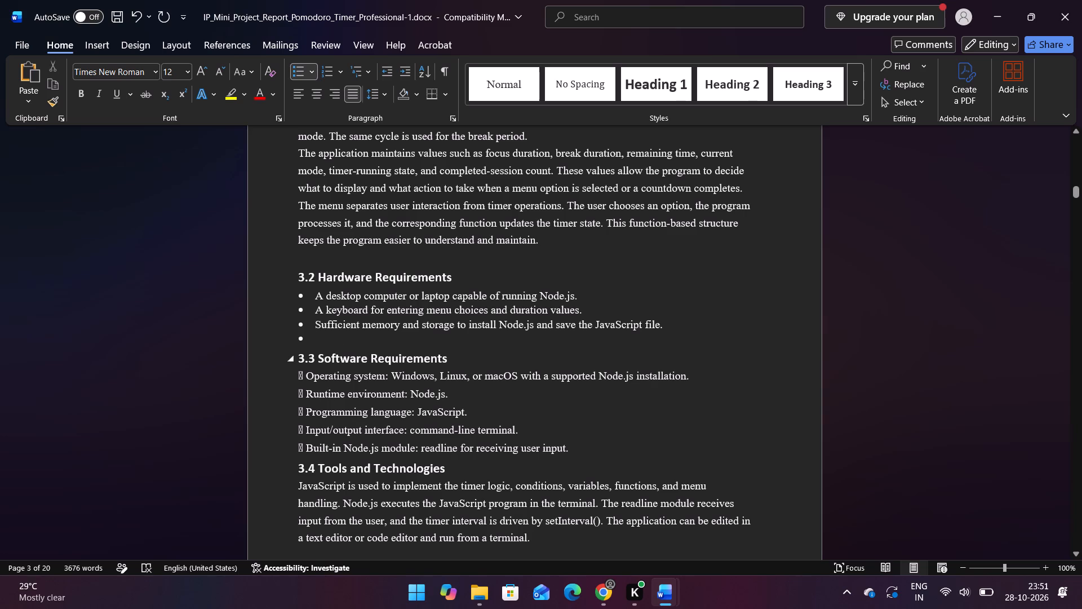
{"action": "key", "text": "BackSpace"}
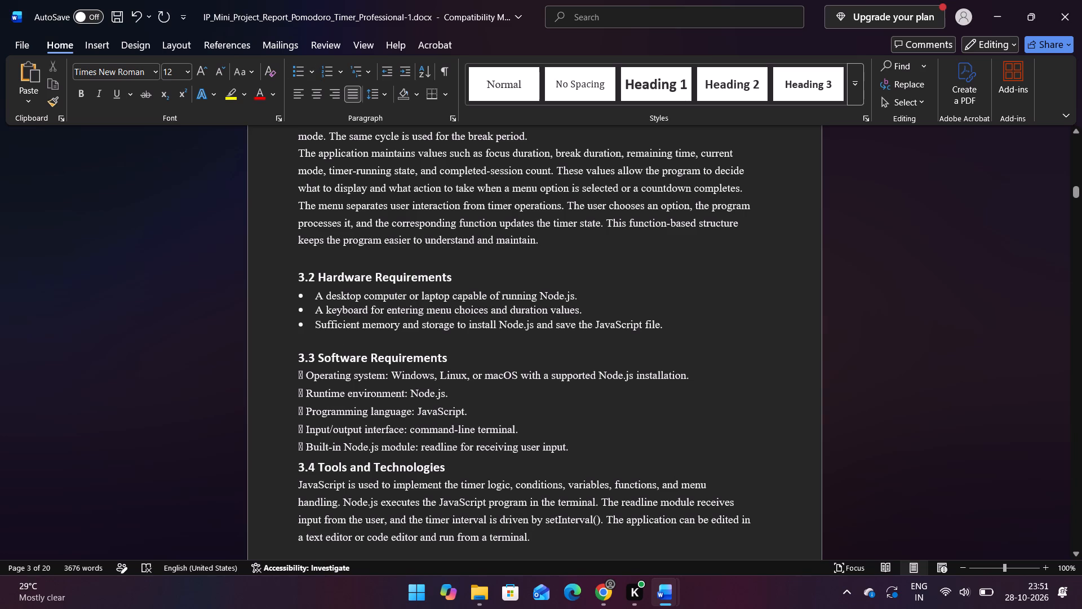
Format the five items under 3.3 Software Requirements as a bulleted list and align its bullets with the left text margin.
{"action": "left_click", "coordinate": [305, 371]}
{"action": "left_click_drag", "start_coordinate": [305, 371], "coordinate": [584, 449]}
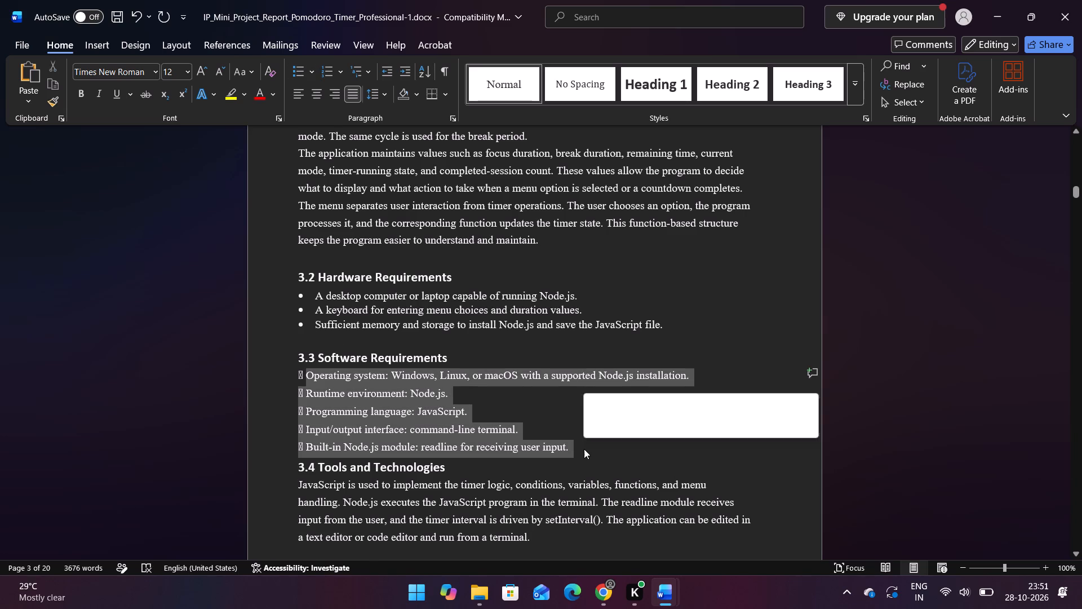
{"action": "left_click", "coordinate": [704, 431]}
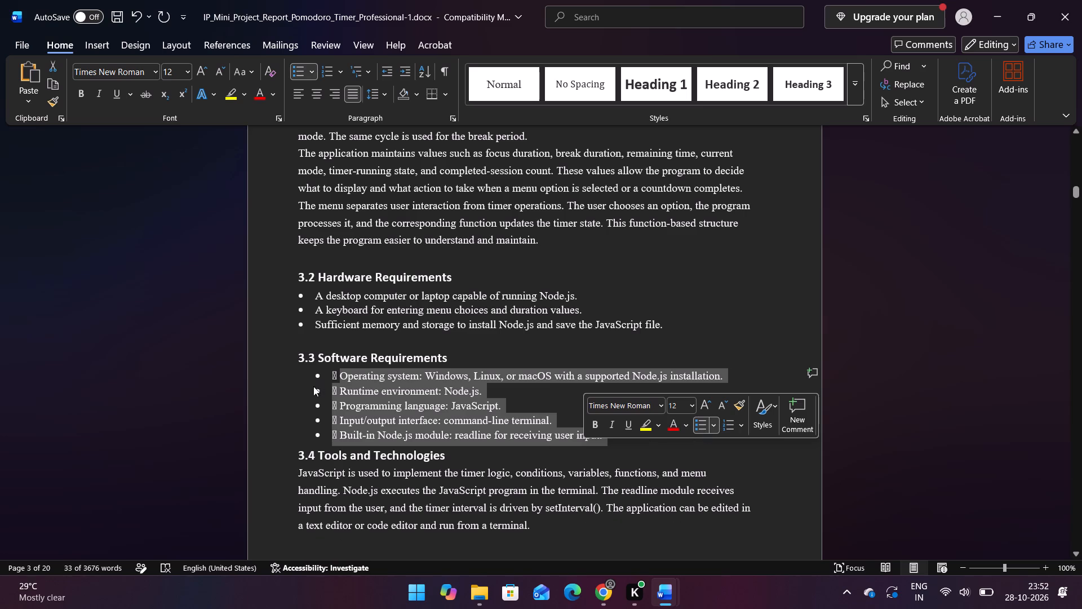
{"action": "left_click_drag", "start_coordinate": [317, 377], "coordinate": [309, 377]}
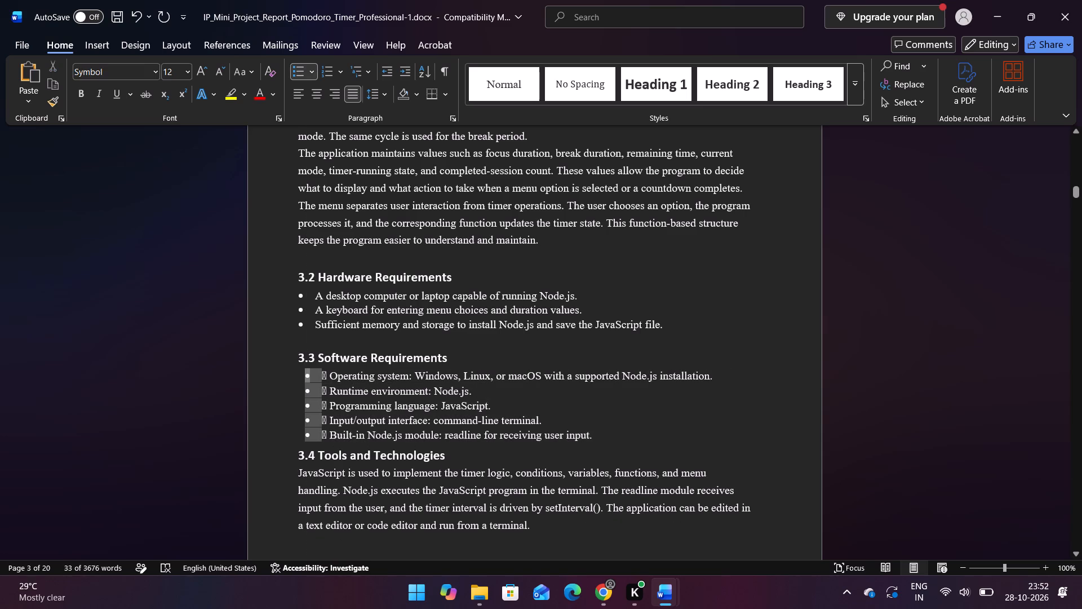
{"action": "left_click_drag", "start_coordinate": [309, 377], "coordinate": [292, 377]}
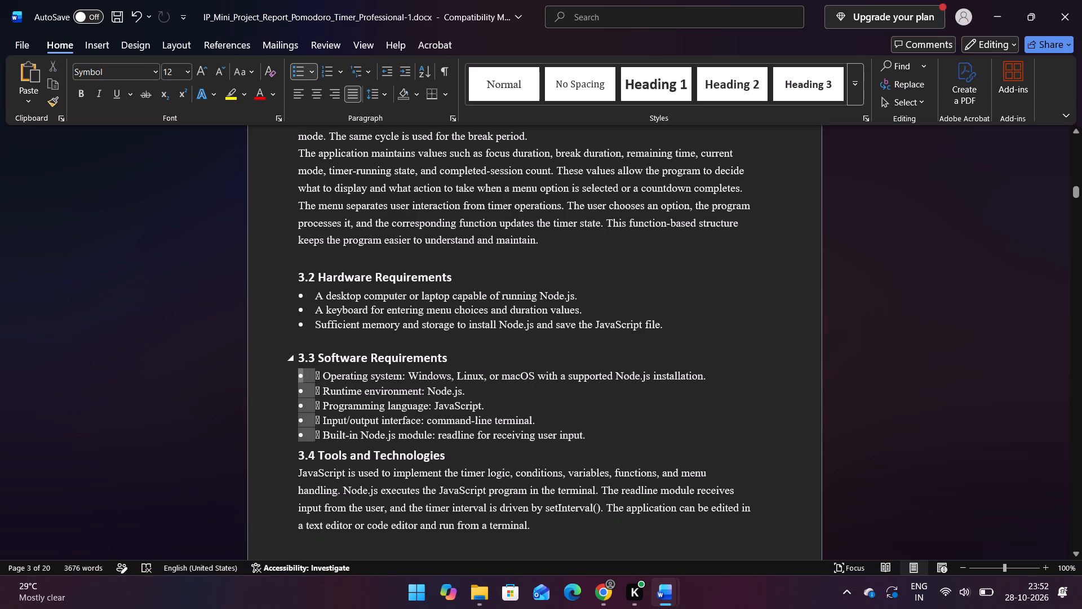
{"action": "left_click", "coordinate": [306, 381]}
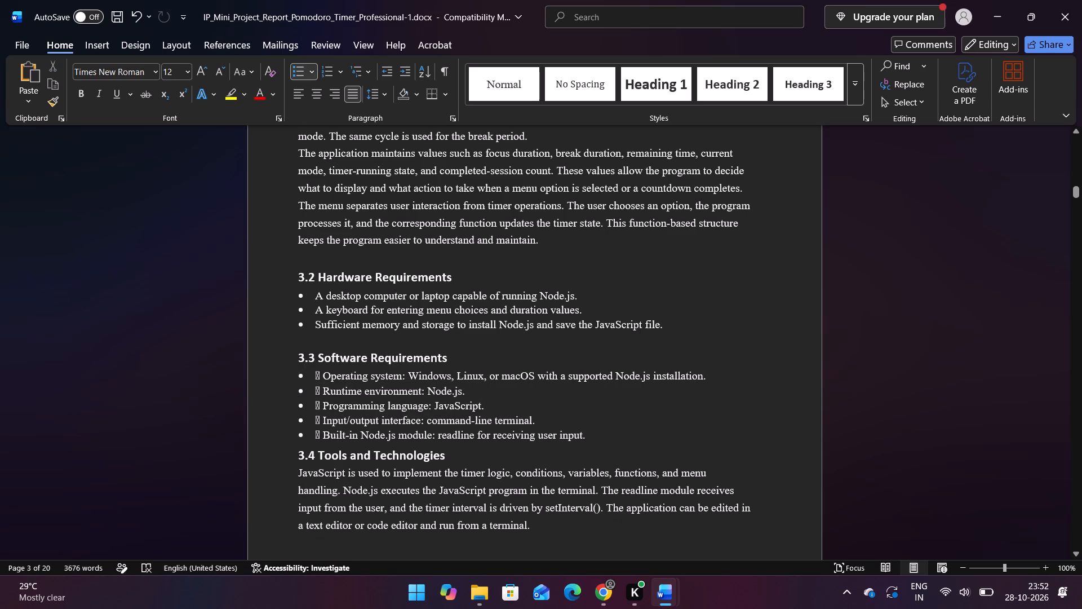
Delete the stray box symbol and the space after it from the Operating system and Runtime environment bullets under 3.3 Software Requirements.
{"action": "left_click", "coordinate": [323, 378]}
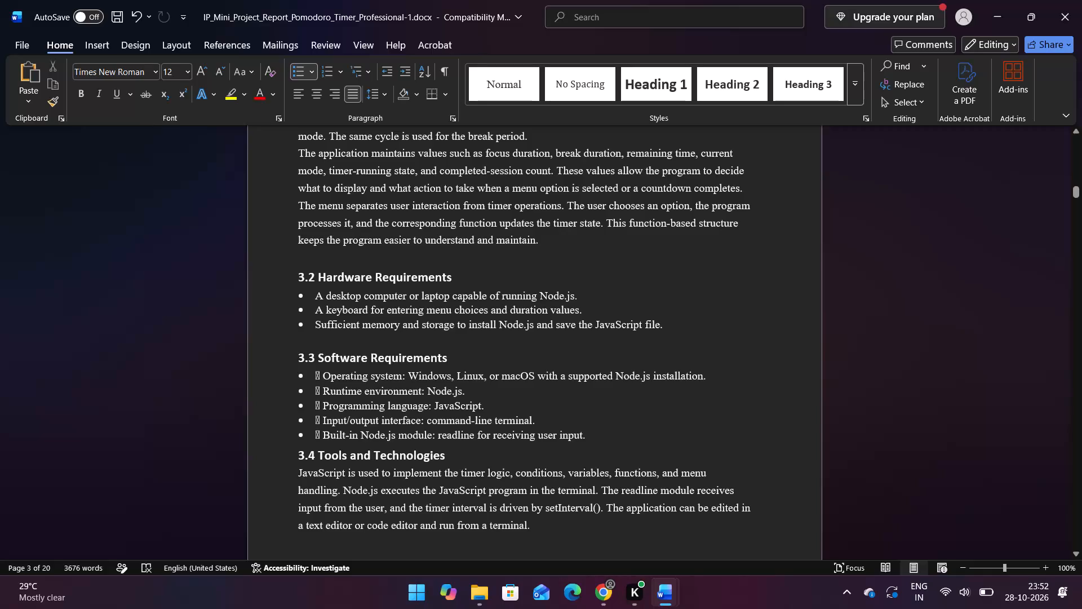
{"action": "type", "text": "\\\\"}
{"action": "key", "text": "BackSpace"}
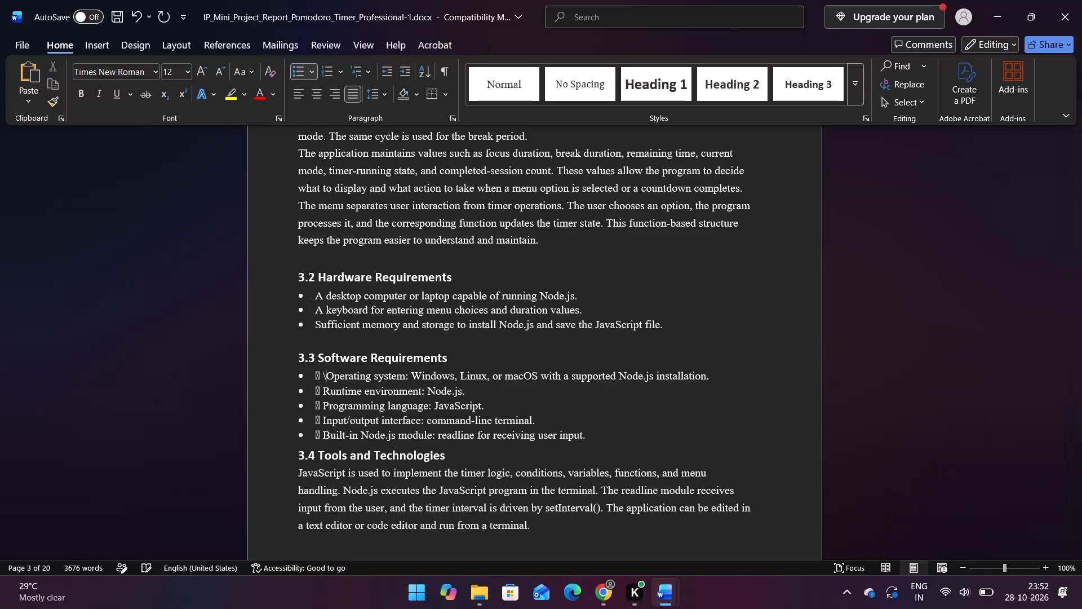
{"action": "key", "text": "BackSpace"}
{"action": "key", "text": "BackSpace"}
{"action": "key", "text": "BackSpace"}
{"action": "key", "text": "Down"}
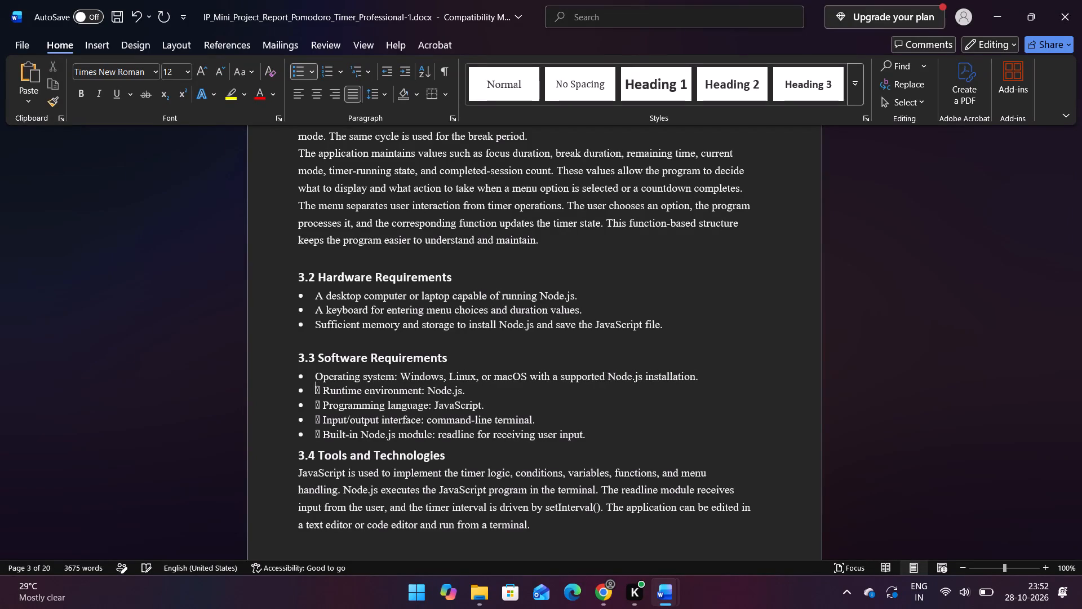
{"action": "key", "text": "Right"}
{"action": "key", "text": "Right"}
{"action": "key", "text": "BackSpace"}
{"action": "key", "text": "BackSpace"}
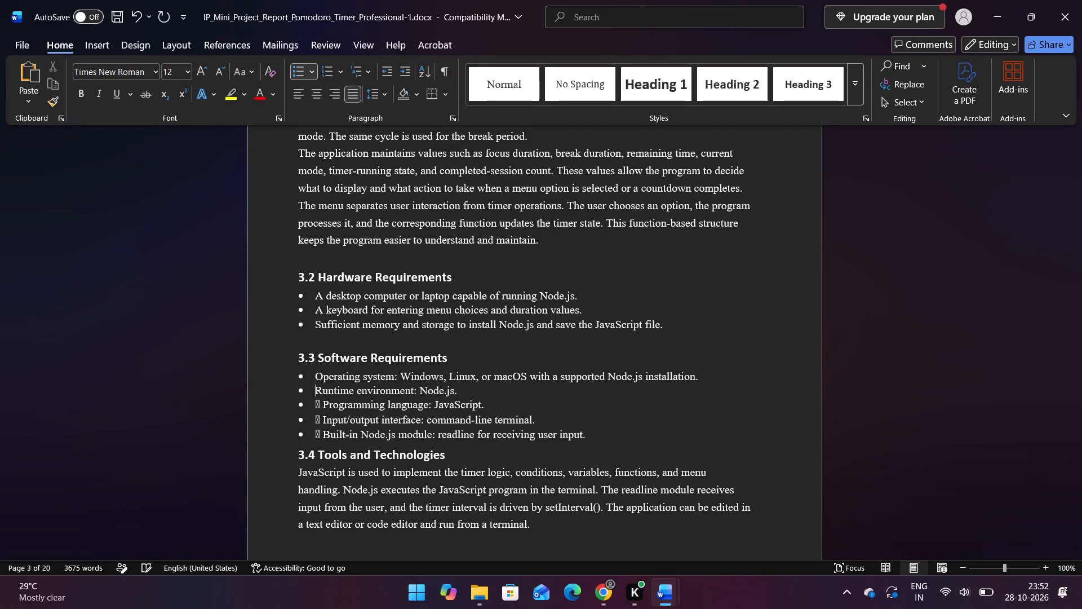
Delete the stray box symbol and the space after it from the Programming language, Input/output interface and Built-in Node.js module bullets.
{"action": "key", "text": "Down"}
{"action": "key", "text": "Right"}
{"action": "key", "text": "Right"}
{"action": "key", "text": "BackSpace"}
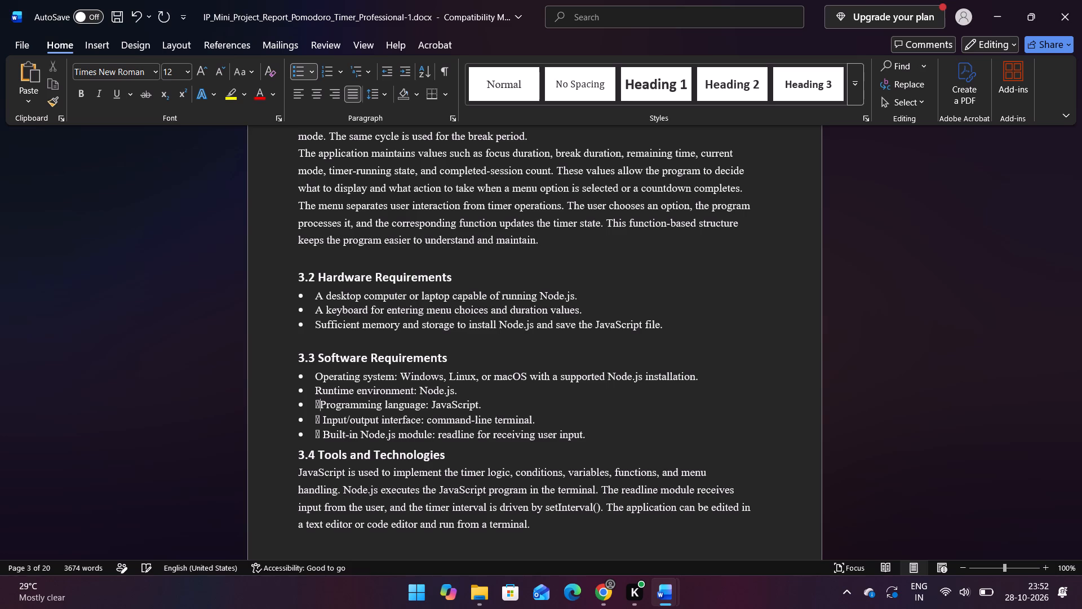
{"action": "key", "text": "BackSpace"}
{"action": "key", "text": "Down"}
{"action": "key", "text": "Right"}
{"action": "key", "text": "Right"}
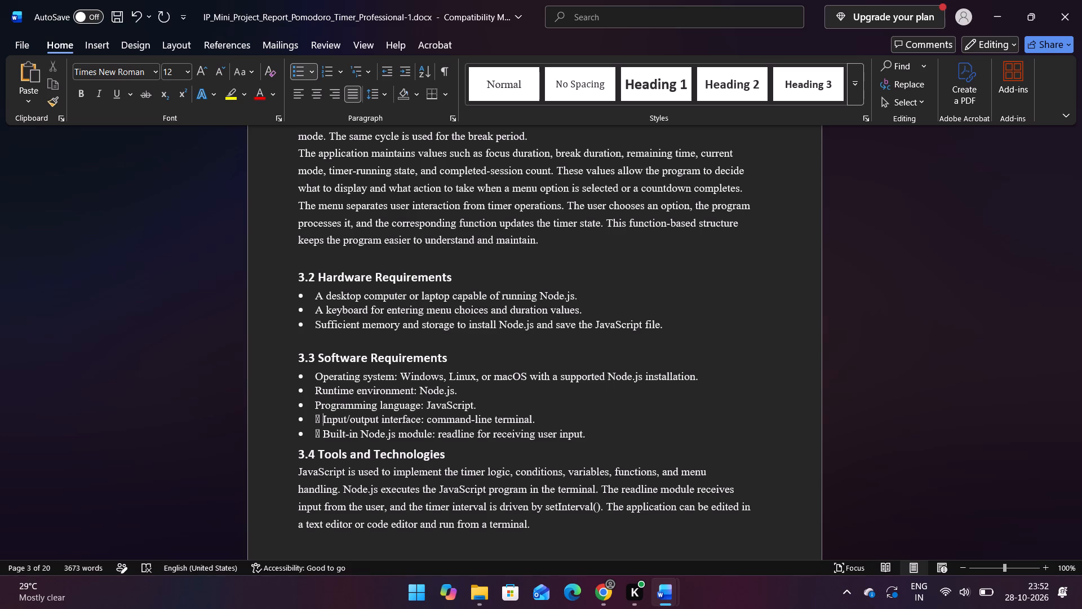
{"action": "key", "text": "BackSpace"}
{"action": "key", "text": "BackSpace"}
{"action": "key", "text": "Down"}
{"action": "key", "text": "Right"}
{"action": "key", "text": "Right"}
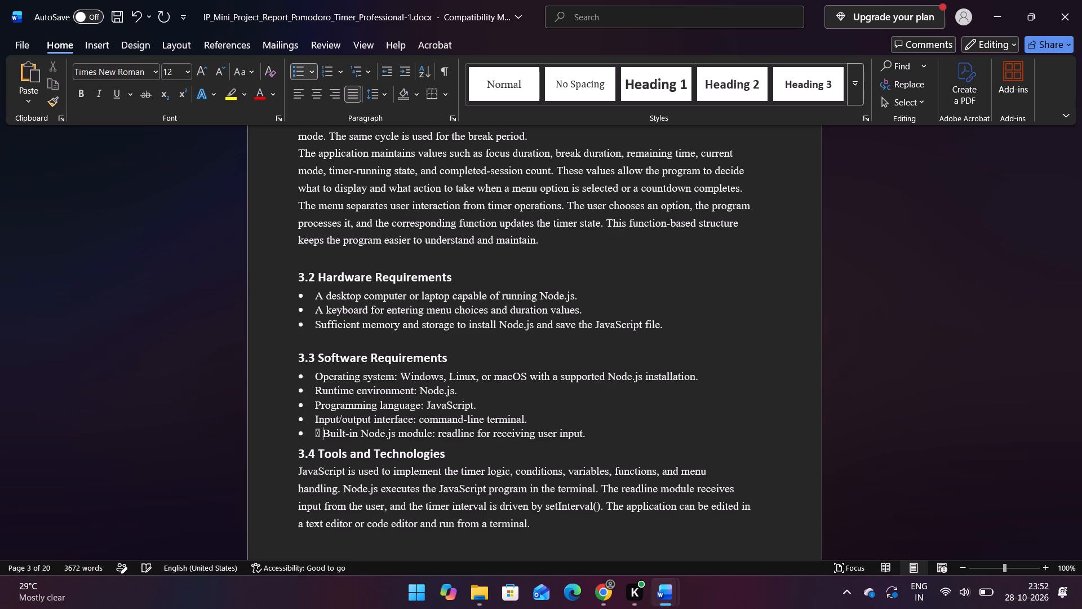
{"action": "key", "text": "BackSpace"}
{"action": "key", "text": "BackSpace"}
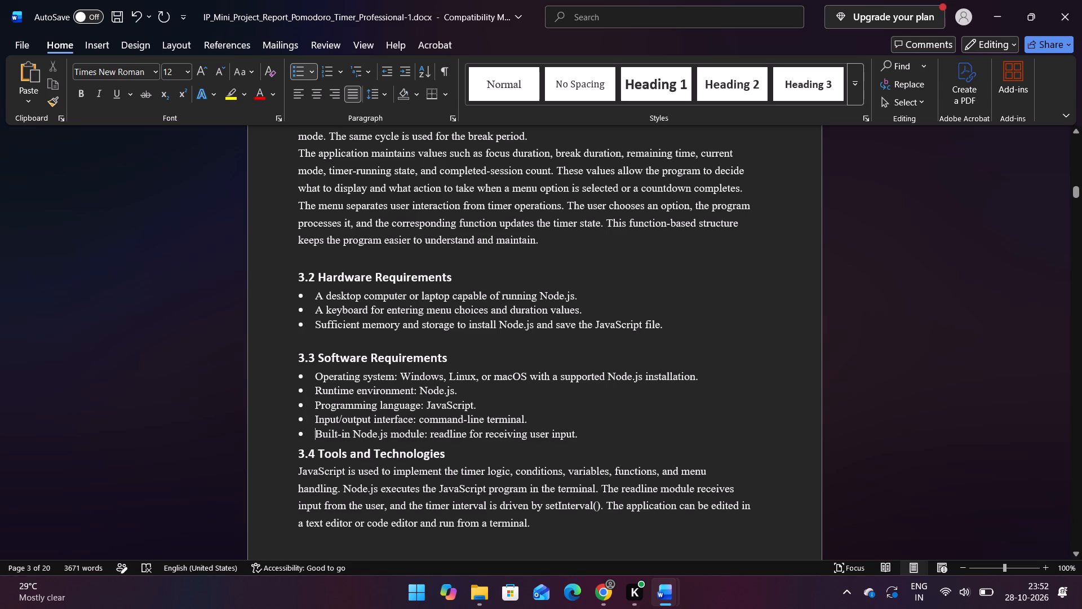
Insert a blank line without a bullet between the 3.3 Software Requirements list and the 3.4 Tools and Technologies heading.
{"action": "left_click", "coordinate": [592, 434]}
{"action": "key", "text": "Return"}
{"action": "key", "text": "BackSpace"}
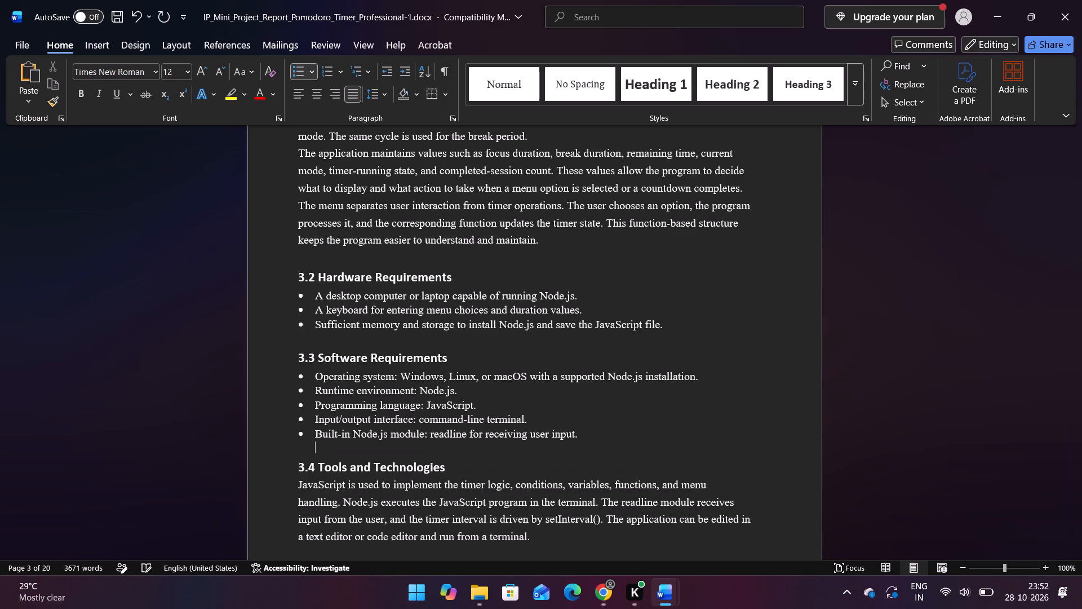
{"action": "key", "text": "BackSpace"}
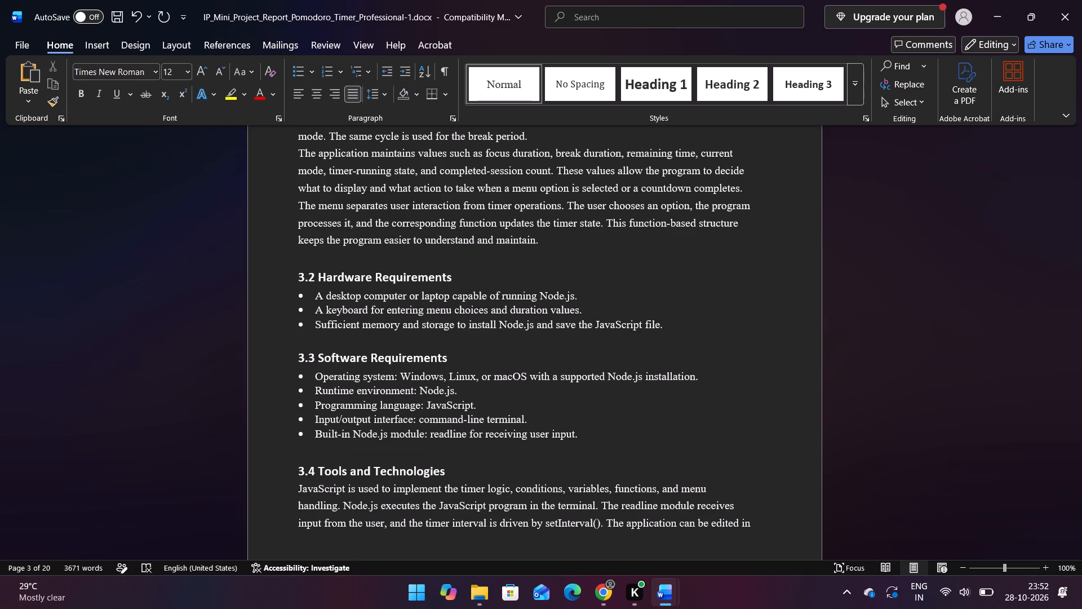
{"action": "left_click_drag", "start_coordinate": [592, 434], "coordinate": [636, 462]}
{"action": "left_click", "coordinate": [636, 462]}
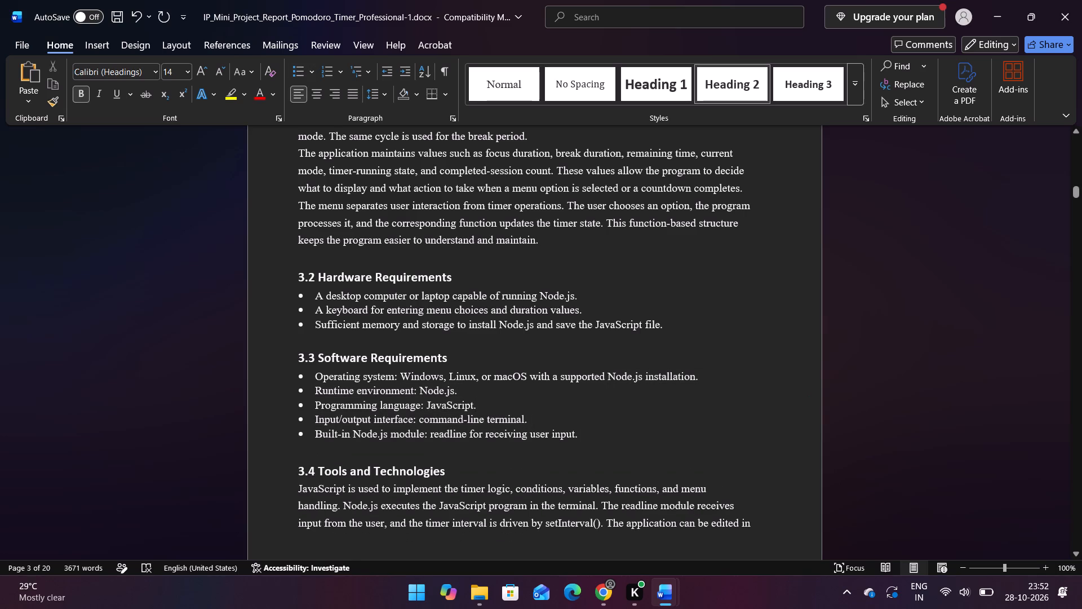
{"action": "left_click", "coordinate": [331, 454]}
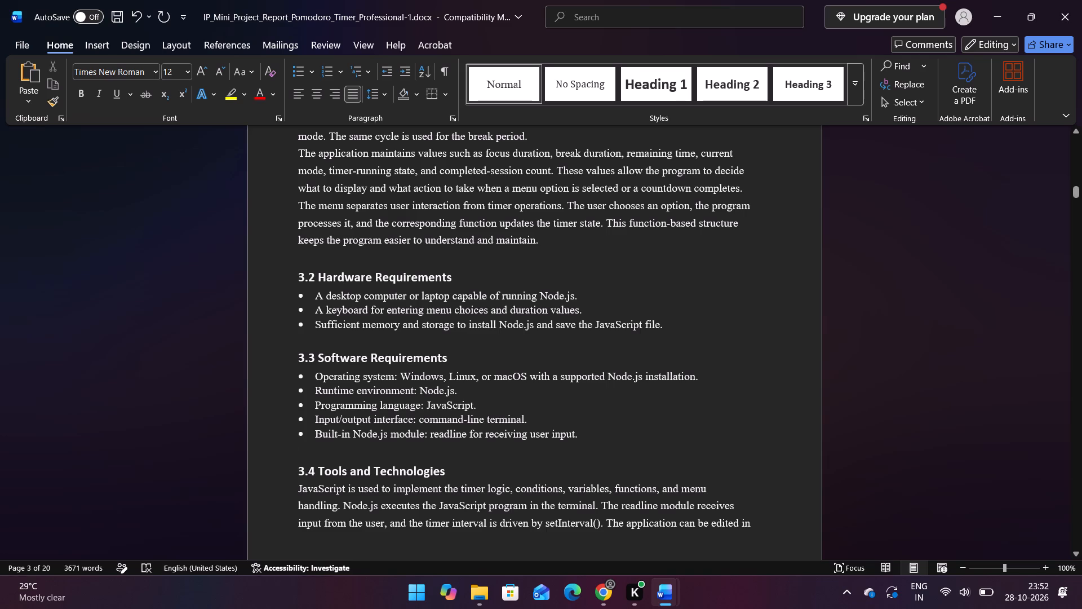
{"action": "key", "text": "BackSpace"}
{"action": "key", "text": "Return"}
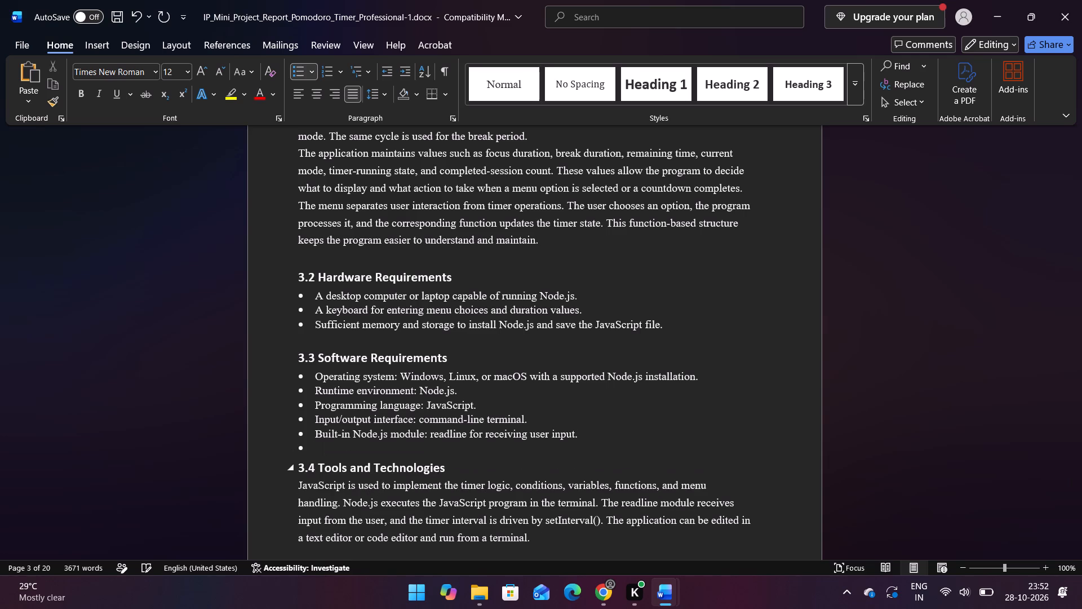
{"action": "key", "text": "BackSpace"}
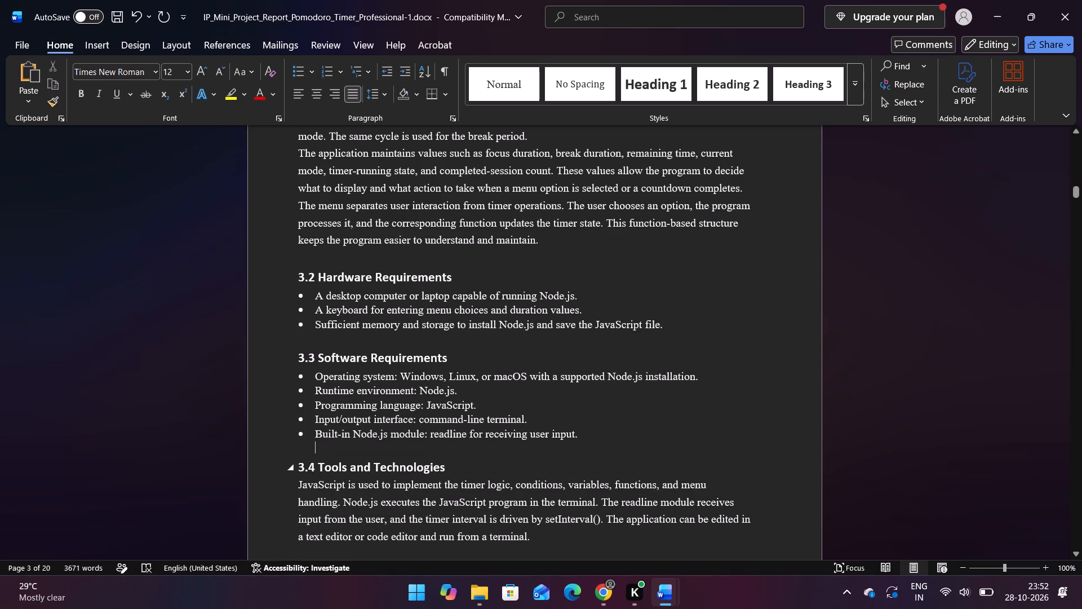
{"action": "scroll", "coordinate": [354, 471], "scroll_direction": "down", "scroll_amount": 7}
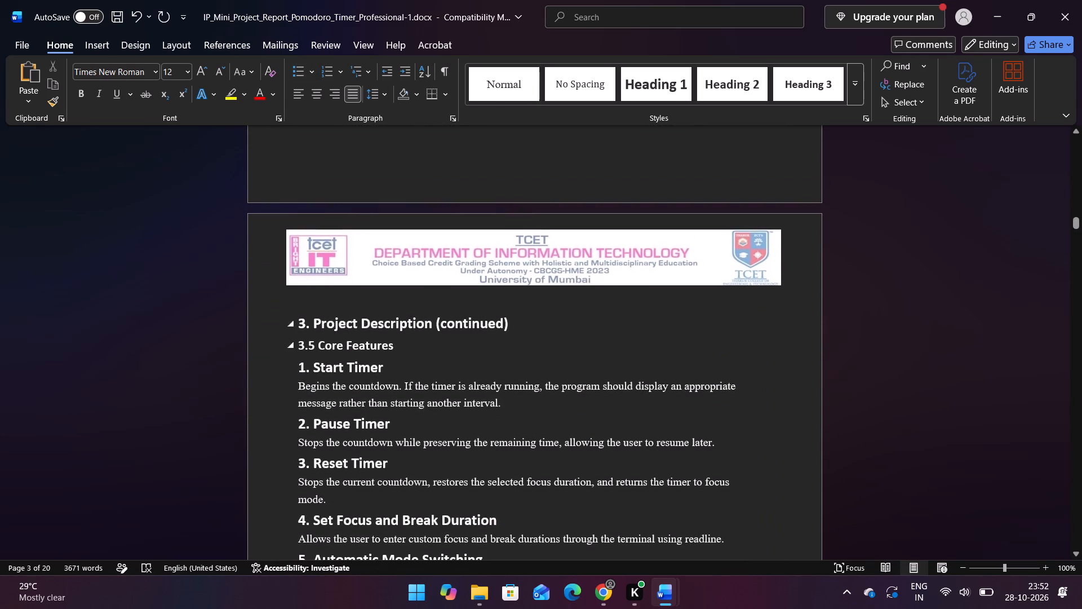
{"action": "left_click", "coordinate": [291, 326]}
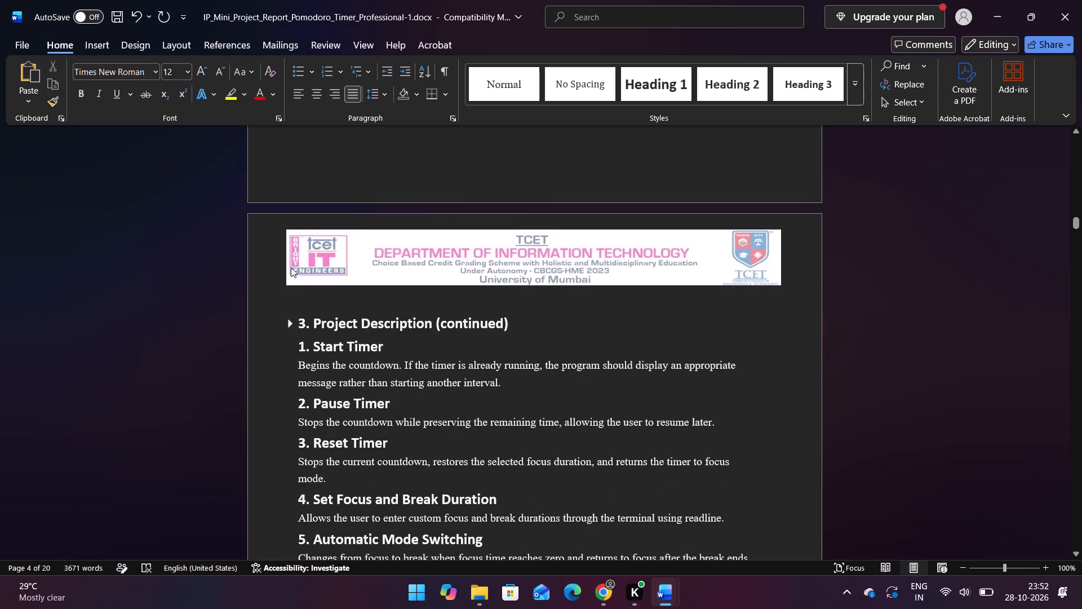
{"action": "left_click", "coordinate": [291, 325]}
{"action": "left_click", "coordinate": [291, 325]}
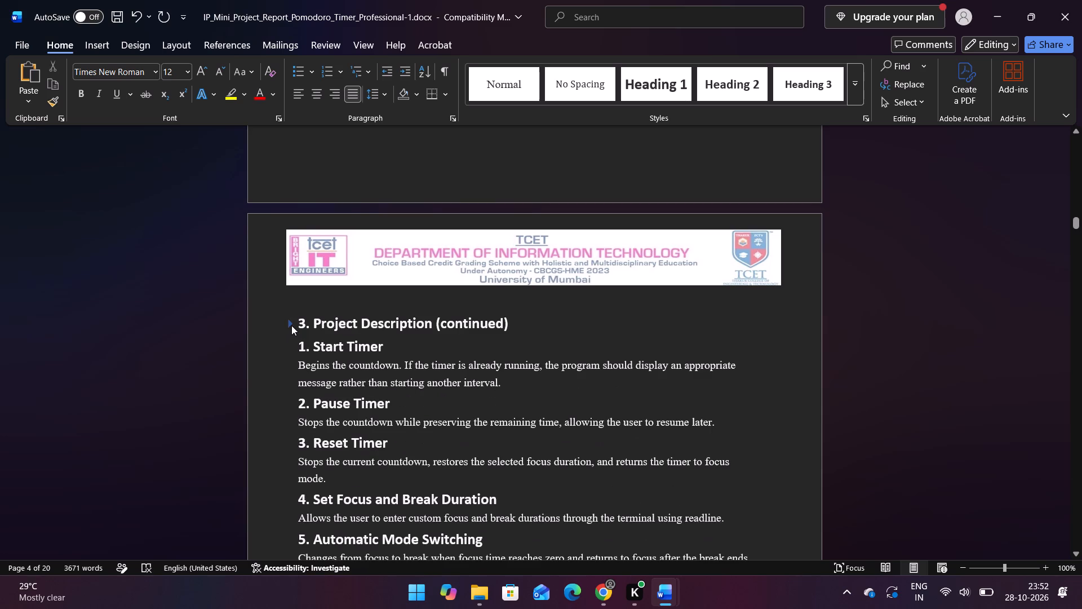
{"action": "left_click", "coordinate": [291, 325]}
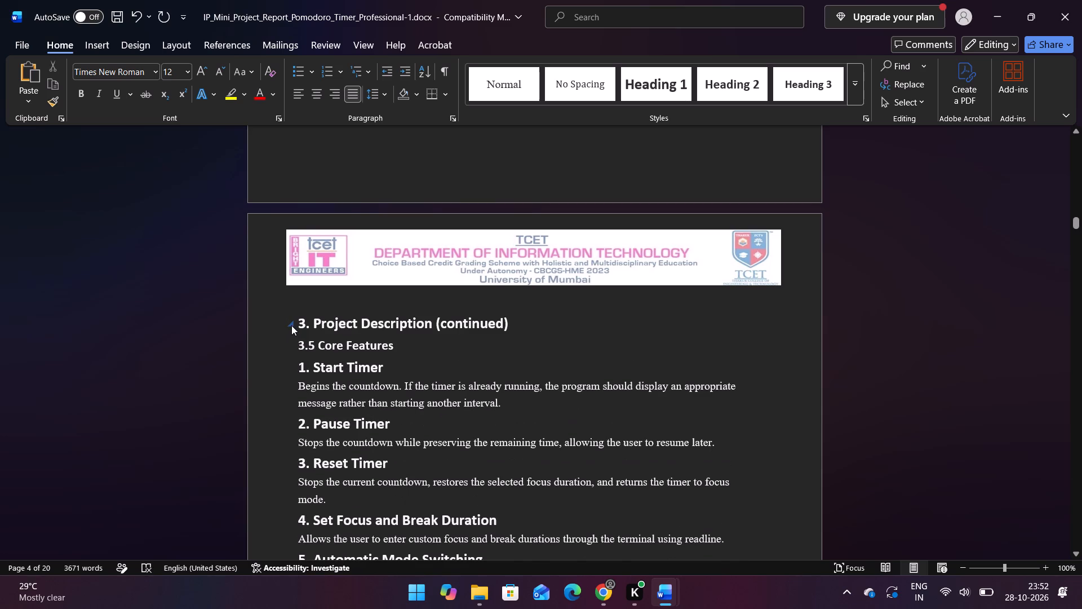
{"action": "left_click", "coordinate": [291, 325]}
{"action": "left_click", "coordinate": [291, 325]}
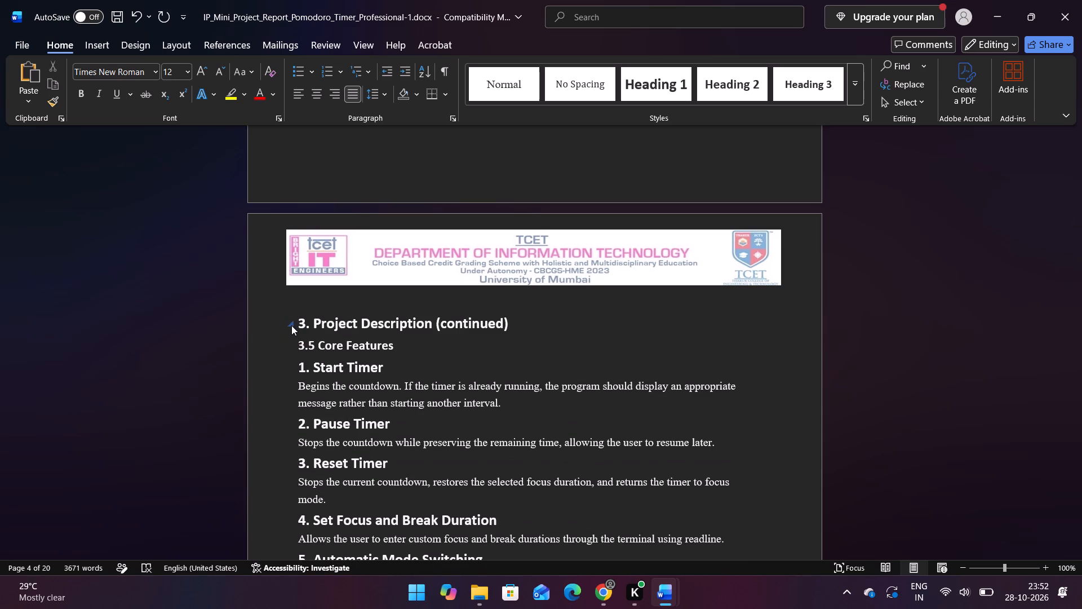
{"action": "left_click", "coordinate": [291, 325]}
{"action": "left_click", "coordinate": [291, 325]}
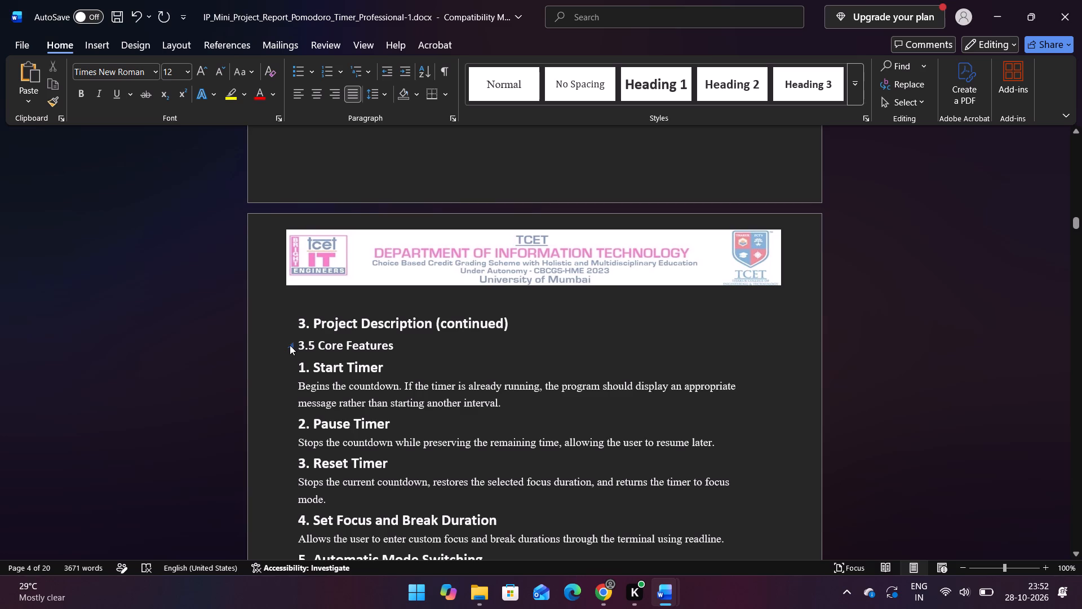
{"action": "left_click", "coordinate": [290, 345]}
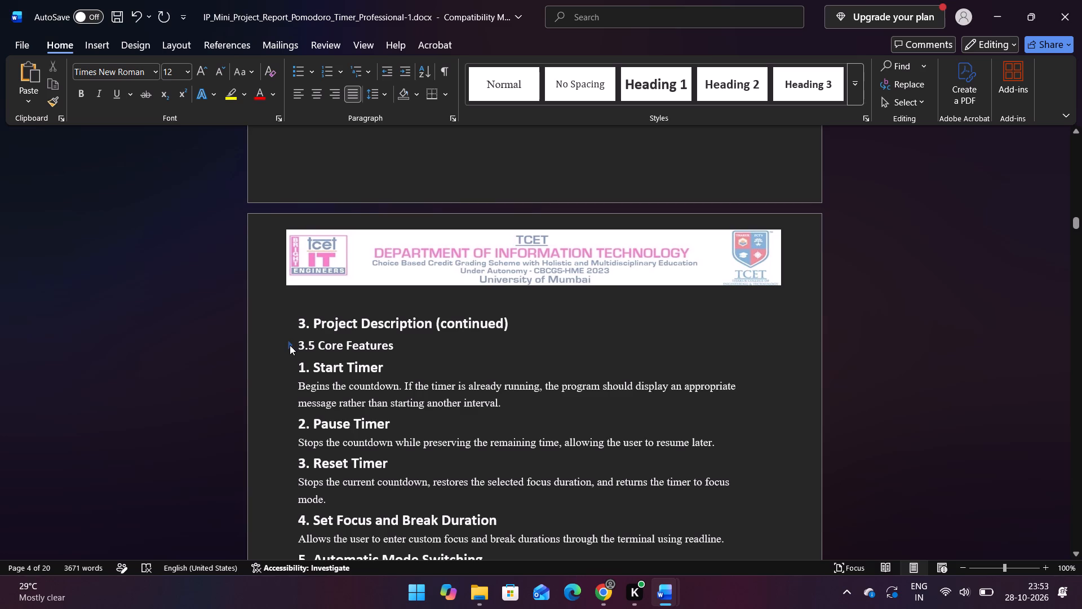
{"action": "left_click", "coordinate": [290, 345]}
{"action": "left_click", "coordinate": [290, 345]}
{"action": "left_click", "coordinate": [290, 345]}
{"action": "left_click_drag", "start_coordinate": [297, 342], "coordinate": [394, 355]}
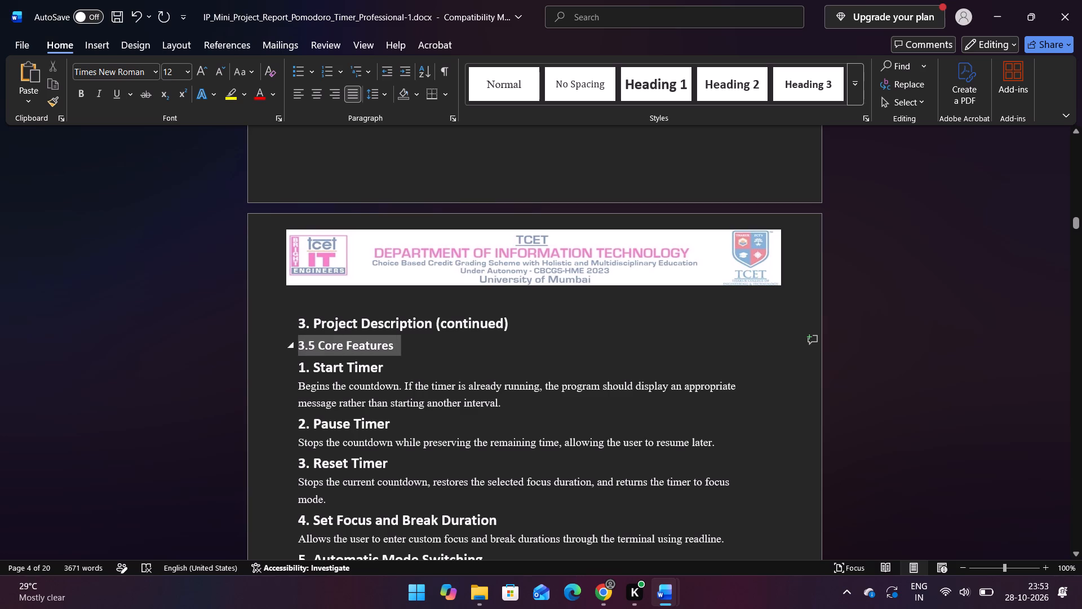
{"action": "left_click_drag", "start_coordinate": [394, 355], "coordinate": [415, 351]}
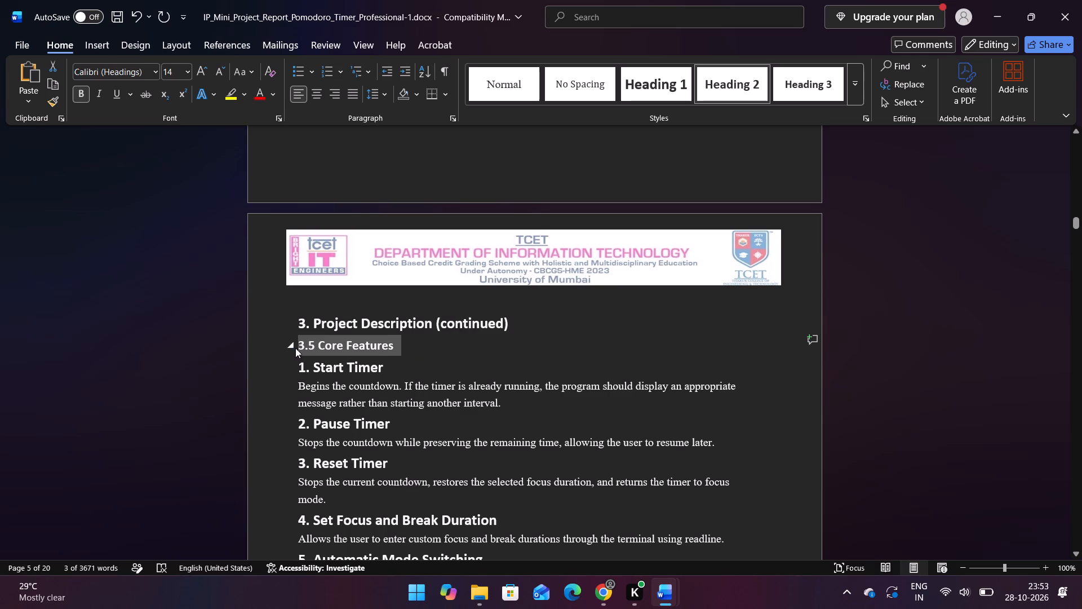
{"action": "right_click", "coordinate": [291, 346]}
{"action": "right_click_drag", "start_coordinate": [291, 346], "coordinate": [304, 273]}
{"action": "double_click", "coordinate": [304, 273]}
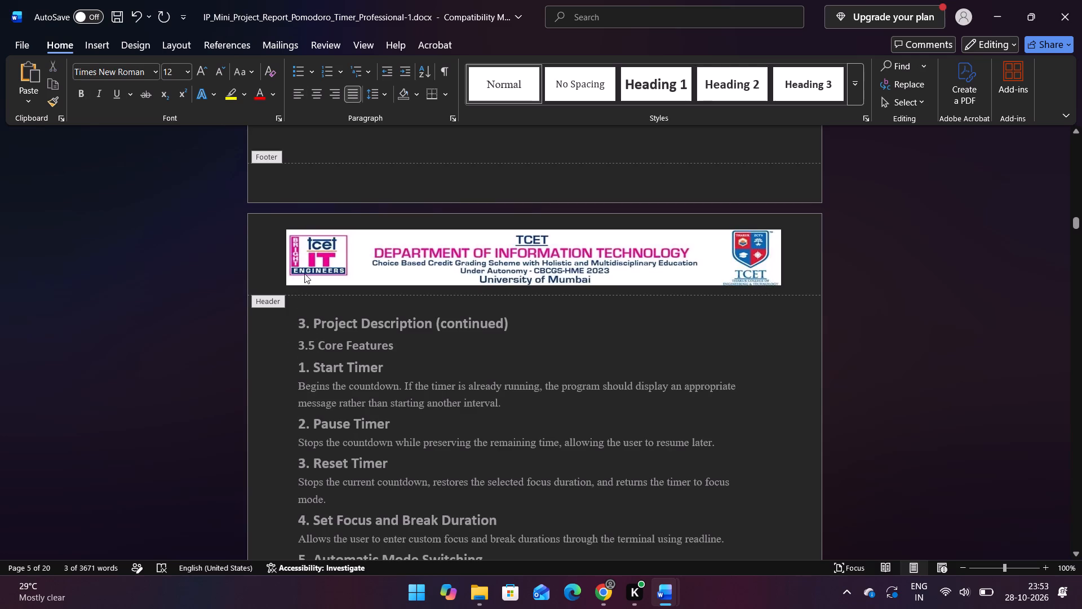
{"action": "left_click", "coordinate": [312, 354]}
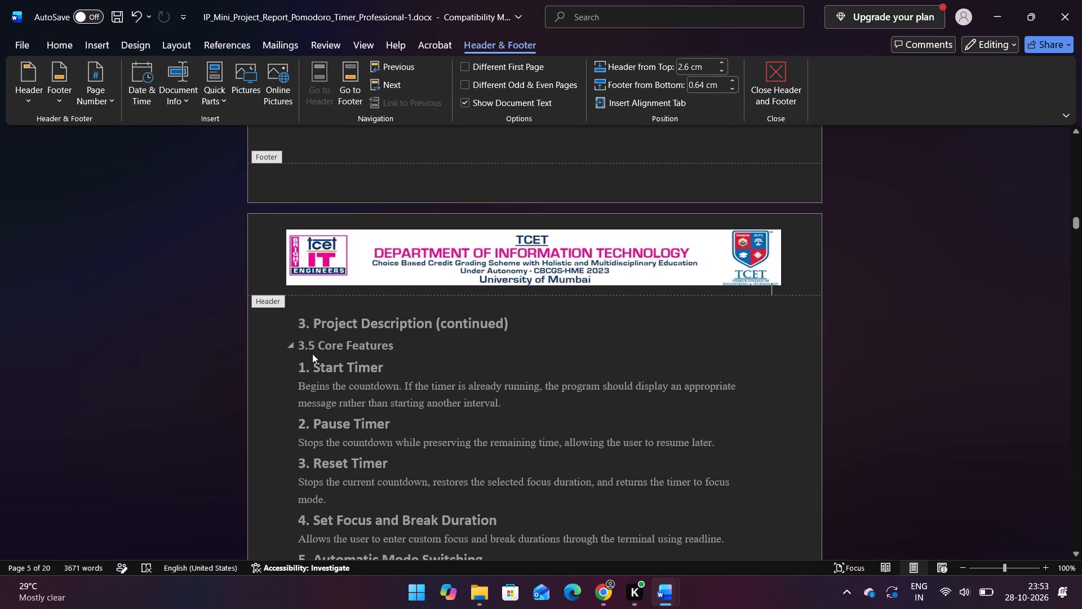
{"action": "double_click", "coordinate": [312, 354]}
Examine the report's pages from 3.5 Core Features onward and in a multi-page overview, checking the layout, blank pages and repeated headings.
{"action": "scroll", "coordinate": [312, 354], "scroll_direction": "down", "scroll_amount": 4}
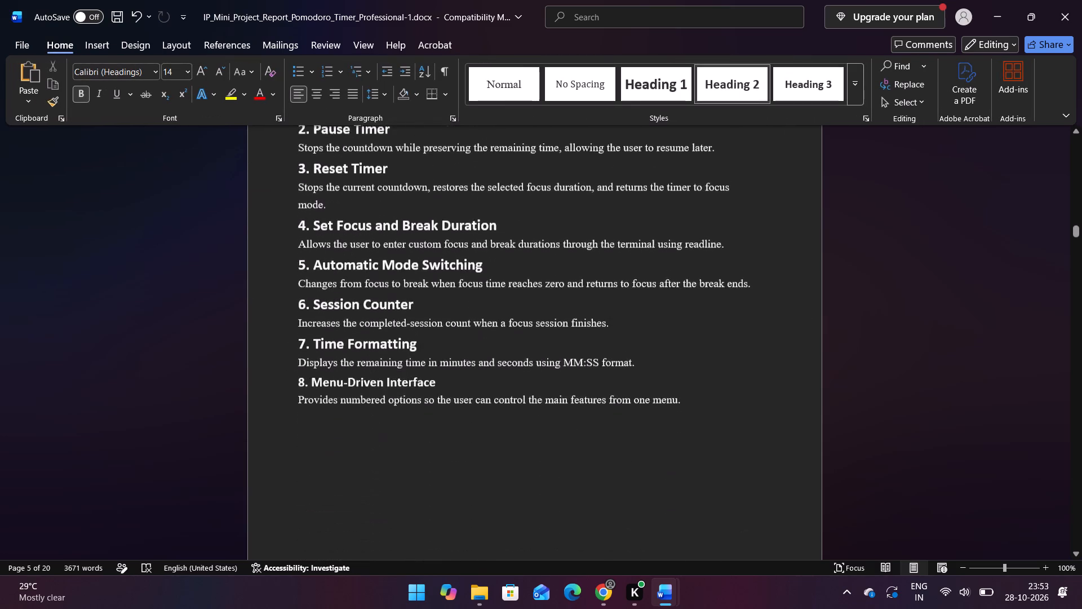
{"action": "scroll", "coordinate": [312, 354], "scroll_direction": "down", "scroll_amount": 3}
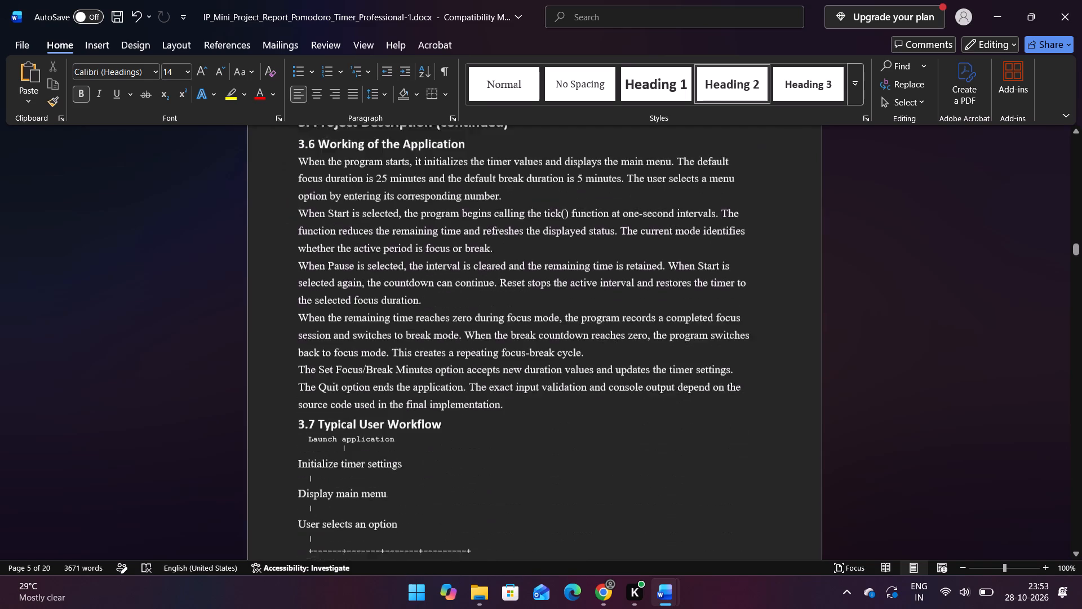
{"action": "scroll", "coordinate": [312, 354], "scroll_direction": "down", "scroll_amount": 1}
{"action": "scroll", "coordinate": [312, 354], "scroll_direction": "down", "scroll_amount": 4, "text": "ctrl"}
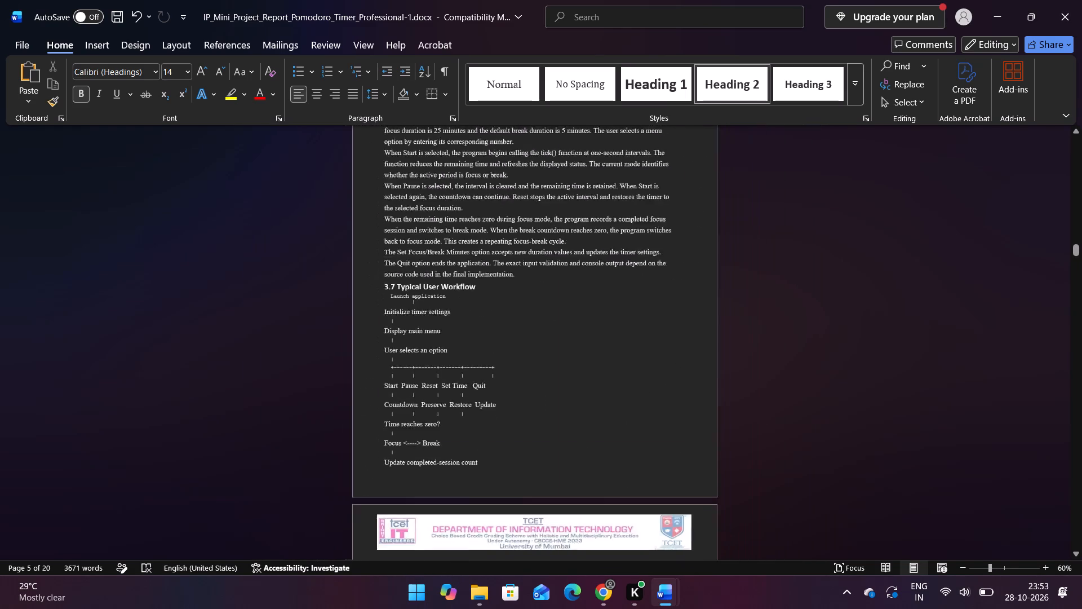
{"action": "scroll", "coordinate": [312, 354], "scroll_direction": "down", "scroll_amount": 8, "text": "ctrl"}
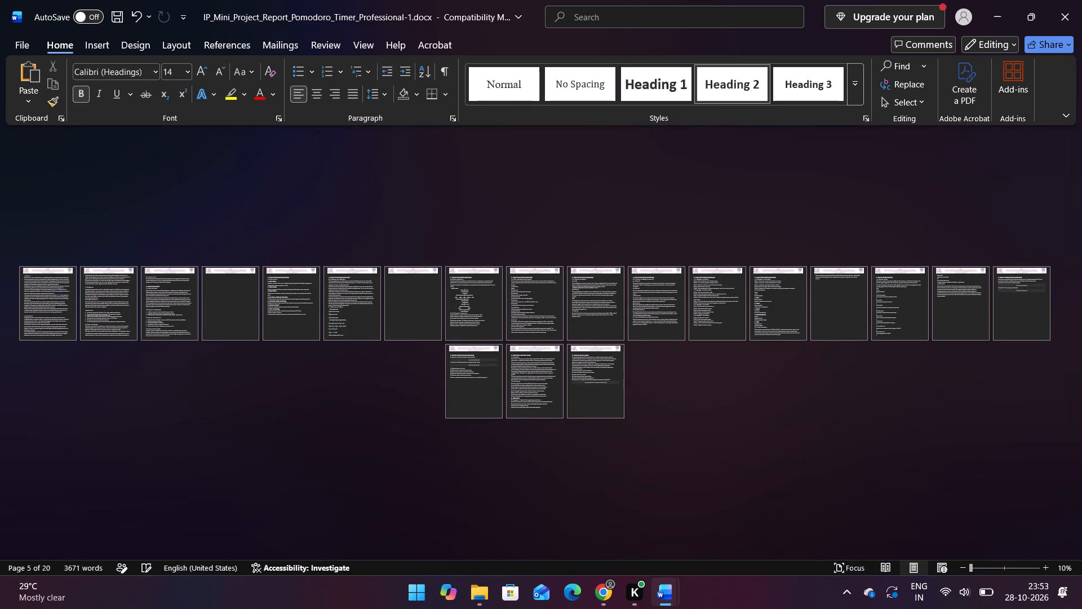
{"action": "scroll", "coordinate": [312, 354], "scroll_direction": "down", "scroll_amount": 4, "text": "ctrl"}
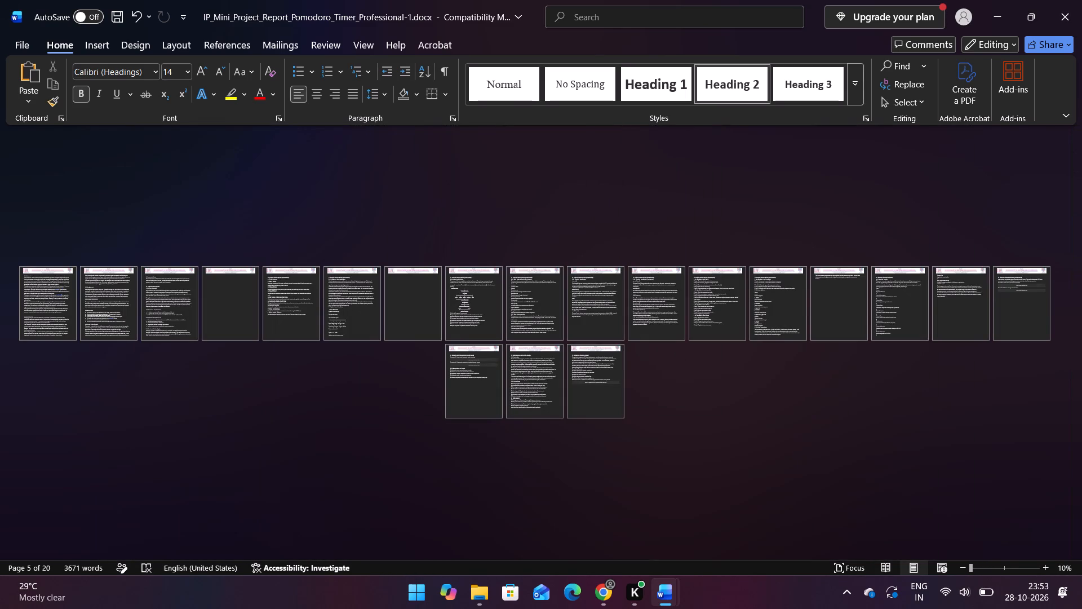
{"action": "left_click", "coordinate": [210, 310]}
{"action": "left_click", "coordinate": [210, 310]}
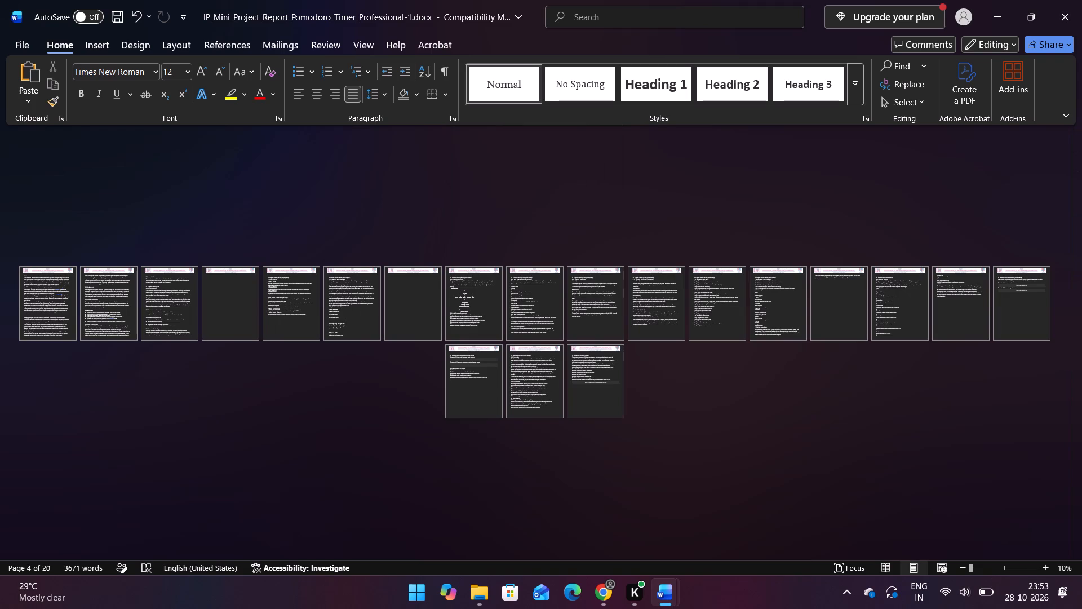
{"action": "scroll", "coordinate": [237, 332], "scroll_direction": "up", "scroll_amount": 3, "text": "ctrl"}
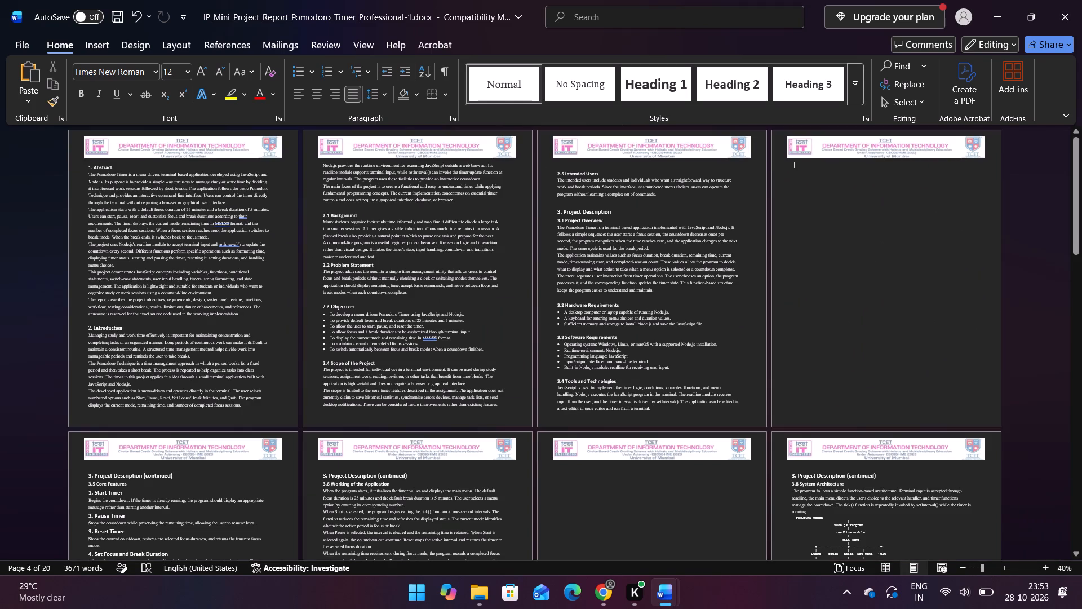
{"action": "scroll", "coordinate": [659, 359], "scroll_direction": "down", "scroll_amount": 6}
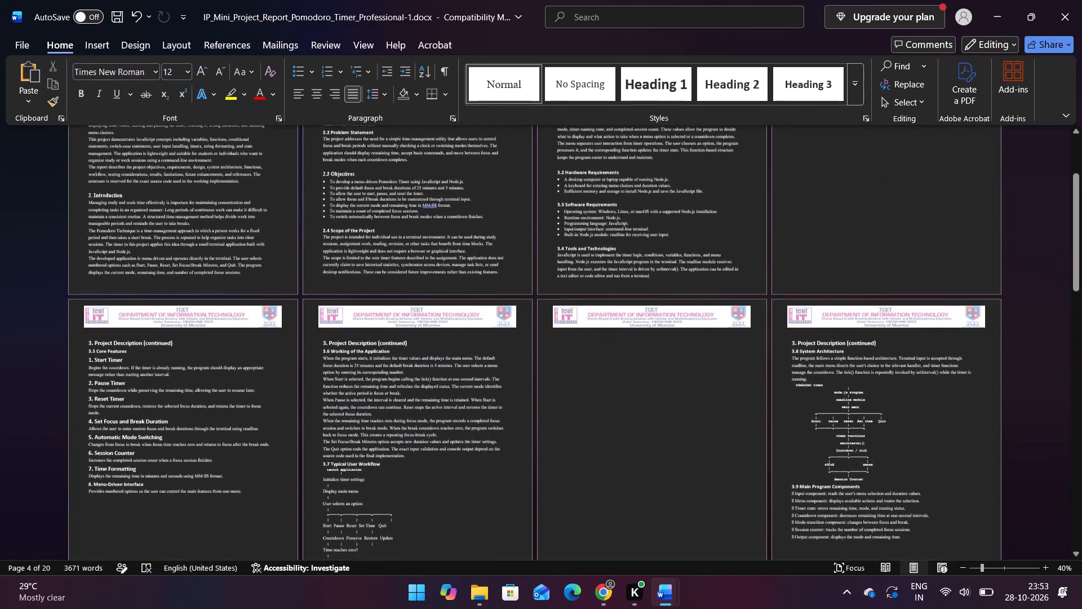
Remove the gap and page break before the "3. Project Description (continued)" heading above 3.5 Core Features, closing the blank page.
{"action": "scroll", "coordinate": [659, 359], "scroll_direction": "down", "scroll_amount": 1}
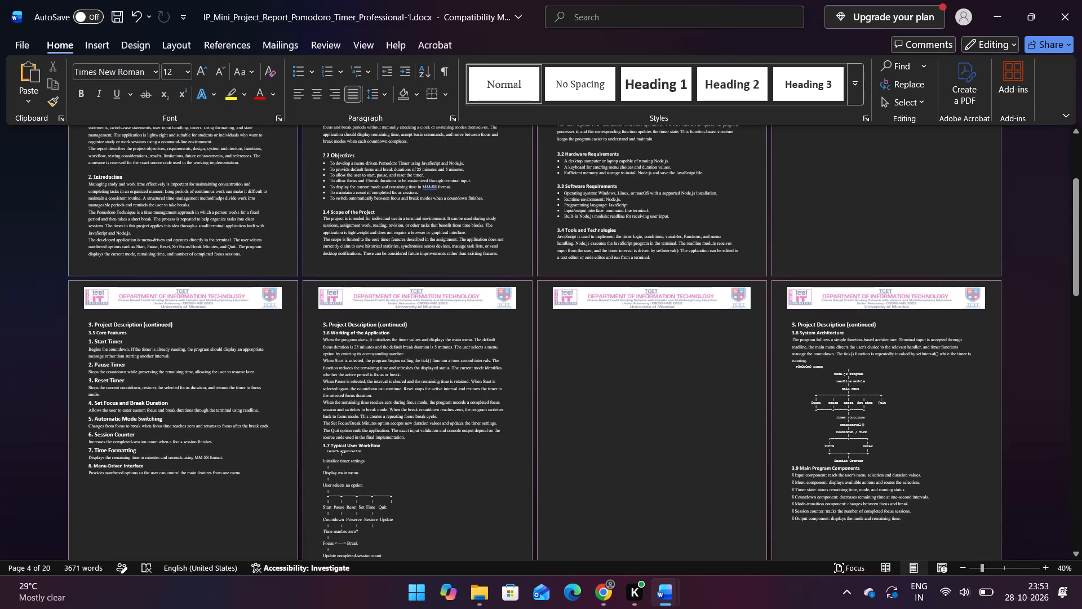
{"action": "left_click", "coordinate": [88, 325]}
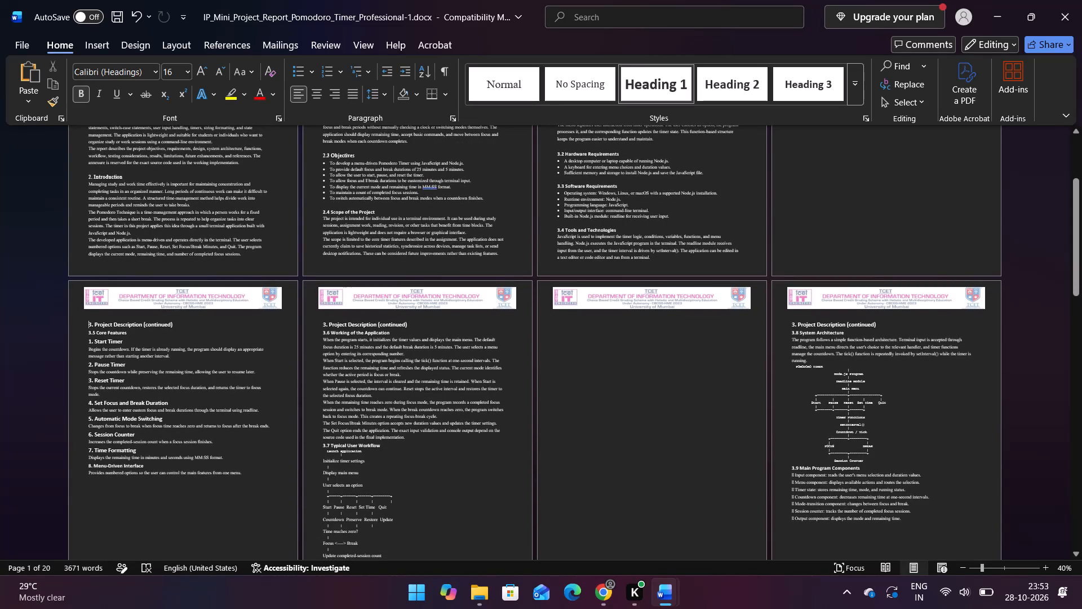
{"action": "key", "text": "BackSpace"}
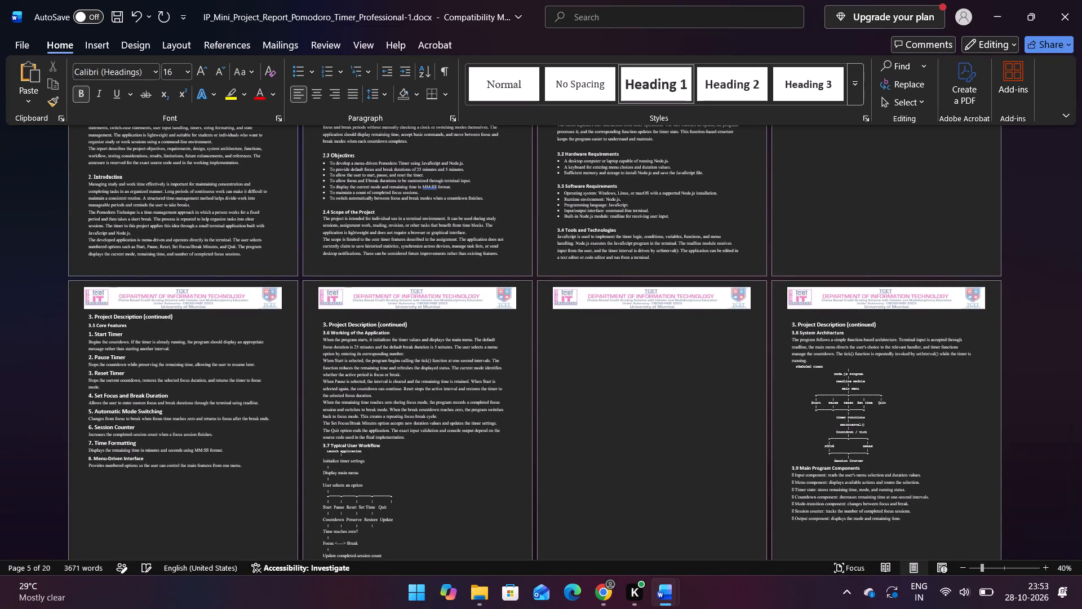
{"action": "key", "text": "BackSpace"}
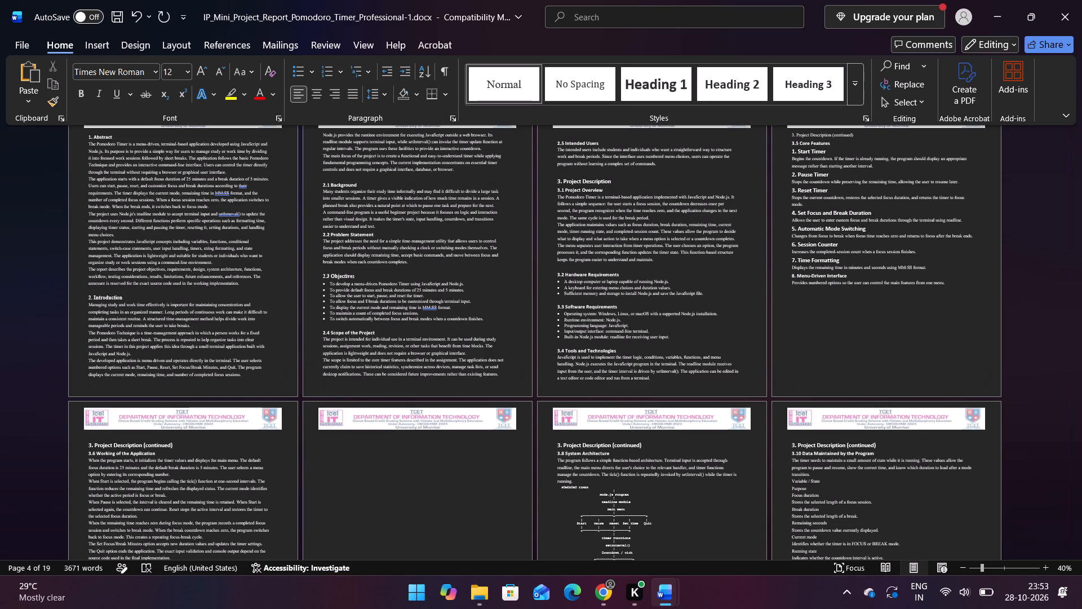
Delete the leftover "3. Project Description (continued)" line above 3.5 Core Features.
{"action": "left_click", "coordinate": [88, 325]}
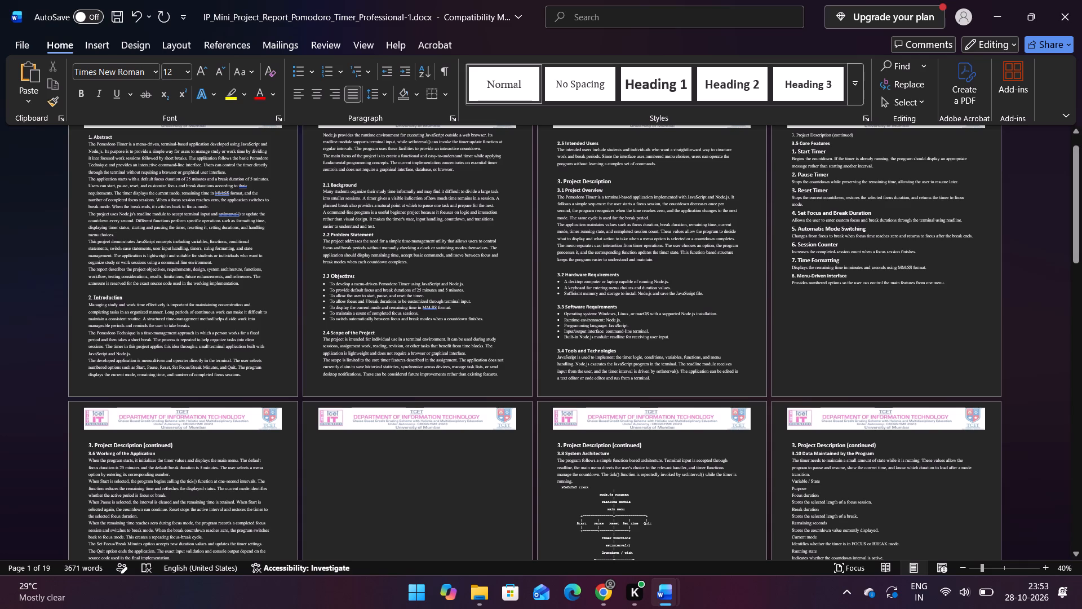
{"action": "left_click_drag", "start_coordinate": [789, 134], "coordinate": [911, 131]}
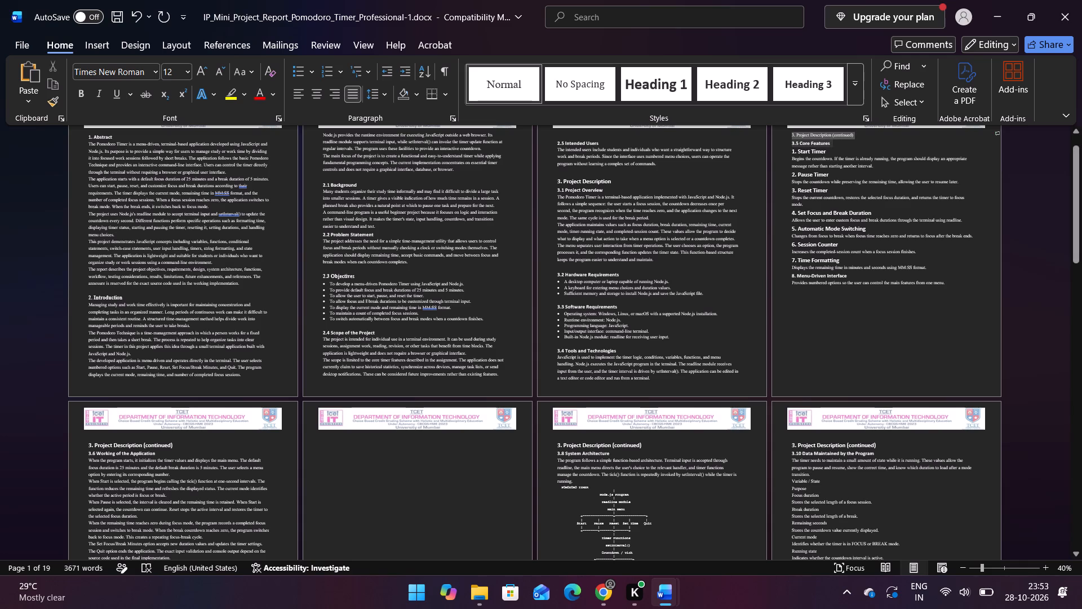
{"action": "left_click_drag", "start_coordinate": [911, 131], "coordinate": [876, 136]}
{"action": "key", "text": "BackSpace"}
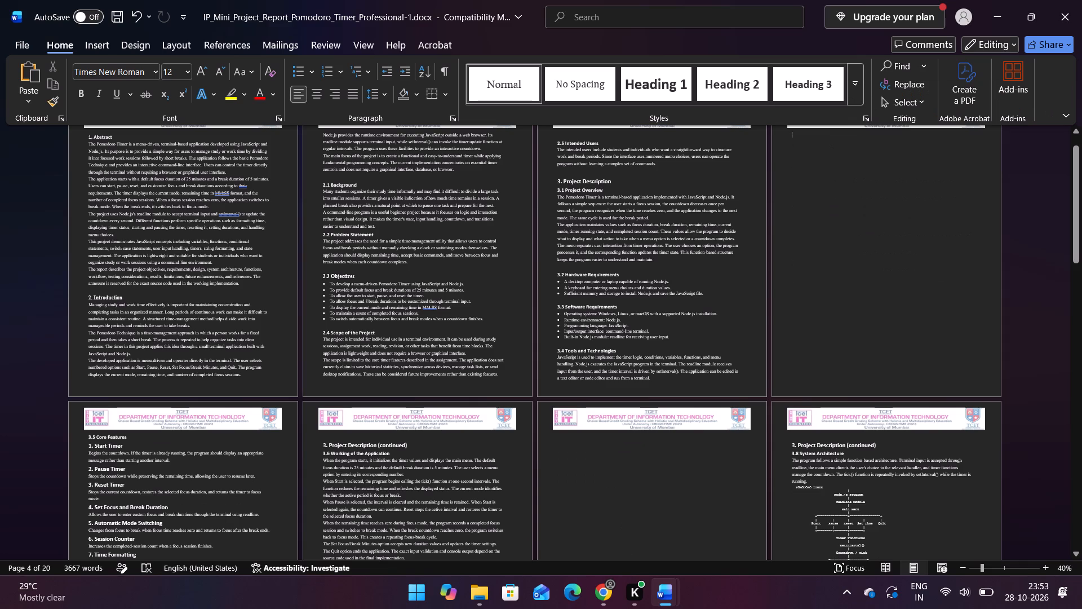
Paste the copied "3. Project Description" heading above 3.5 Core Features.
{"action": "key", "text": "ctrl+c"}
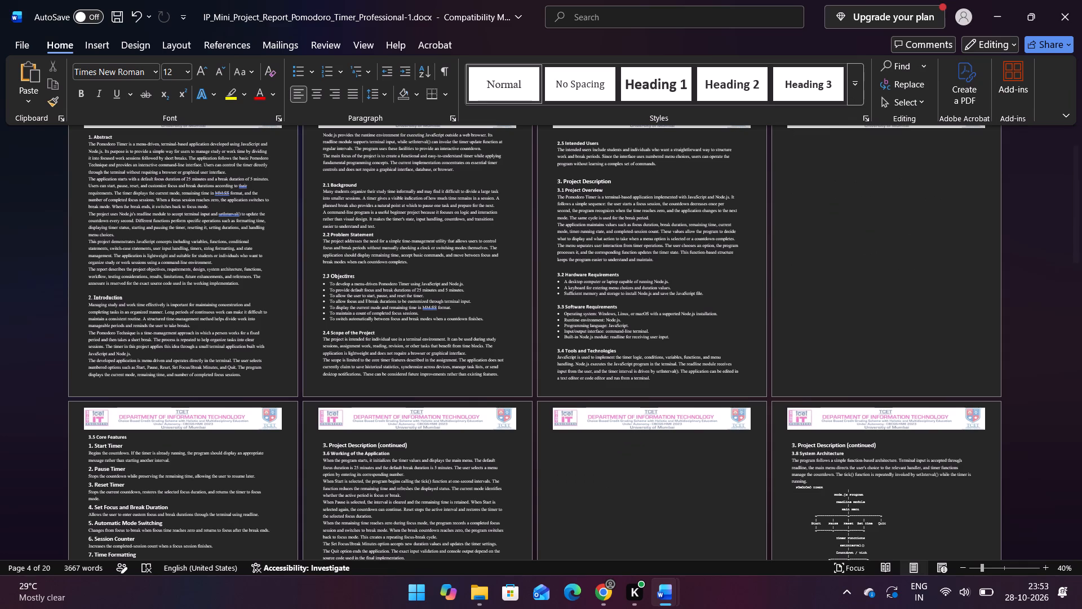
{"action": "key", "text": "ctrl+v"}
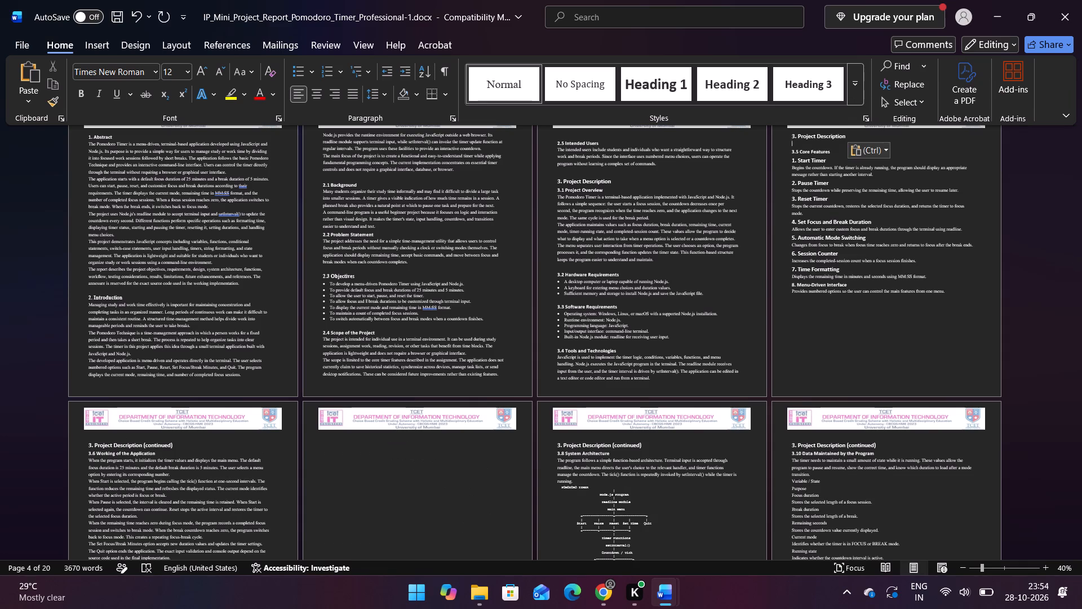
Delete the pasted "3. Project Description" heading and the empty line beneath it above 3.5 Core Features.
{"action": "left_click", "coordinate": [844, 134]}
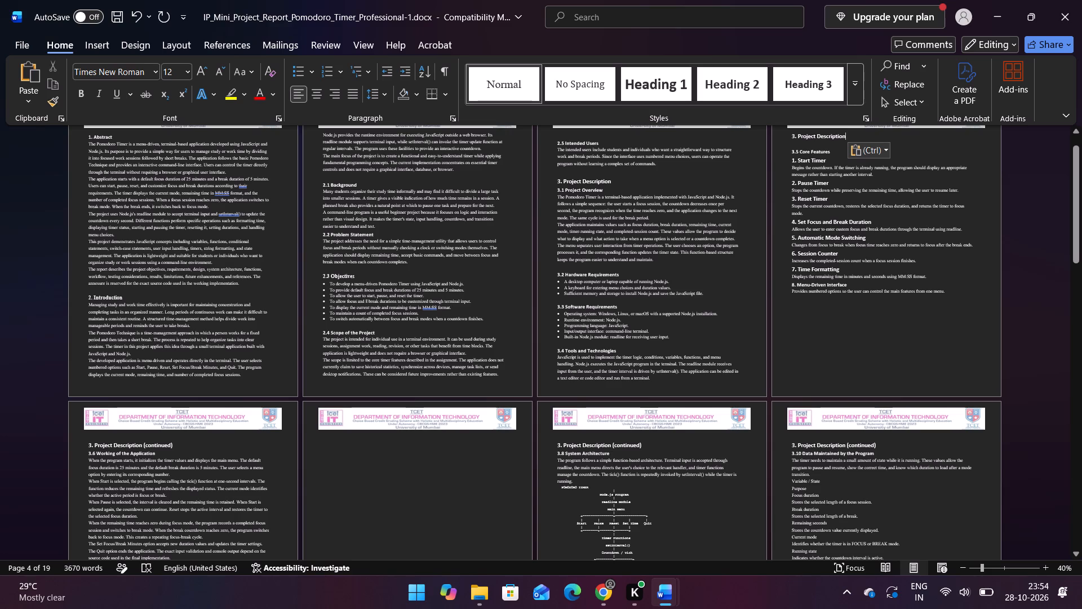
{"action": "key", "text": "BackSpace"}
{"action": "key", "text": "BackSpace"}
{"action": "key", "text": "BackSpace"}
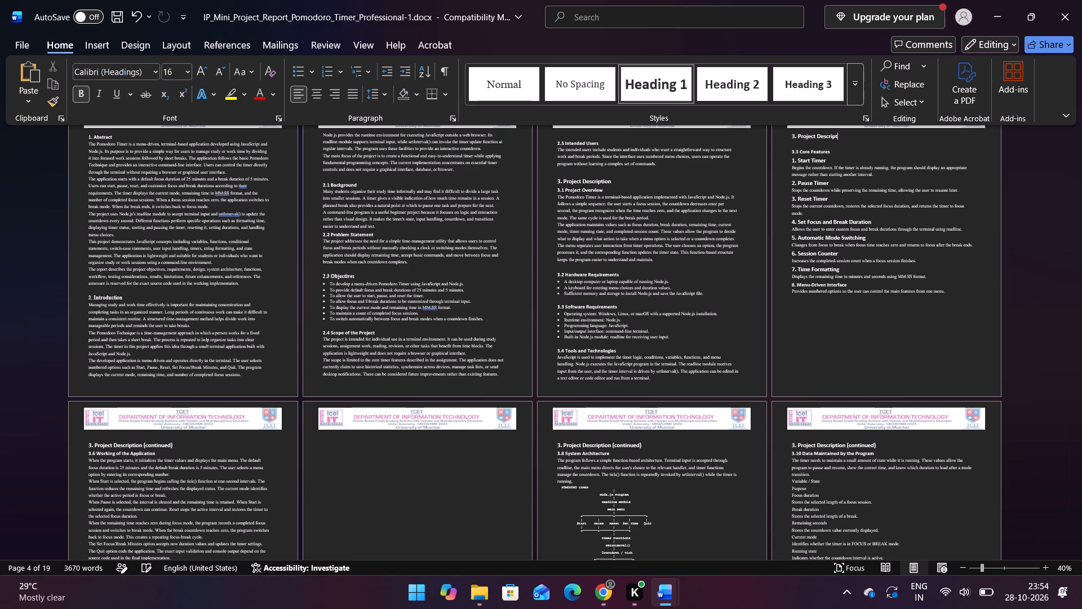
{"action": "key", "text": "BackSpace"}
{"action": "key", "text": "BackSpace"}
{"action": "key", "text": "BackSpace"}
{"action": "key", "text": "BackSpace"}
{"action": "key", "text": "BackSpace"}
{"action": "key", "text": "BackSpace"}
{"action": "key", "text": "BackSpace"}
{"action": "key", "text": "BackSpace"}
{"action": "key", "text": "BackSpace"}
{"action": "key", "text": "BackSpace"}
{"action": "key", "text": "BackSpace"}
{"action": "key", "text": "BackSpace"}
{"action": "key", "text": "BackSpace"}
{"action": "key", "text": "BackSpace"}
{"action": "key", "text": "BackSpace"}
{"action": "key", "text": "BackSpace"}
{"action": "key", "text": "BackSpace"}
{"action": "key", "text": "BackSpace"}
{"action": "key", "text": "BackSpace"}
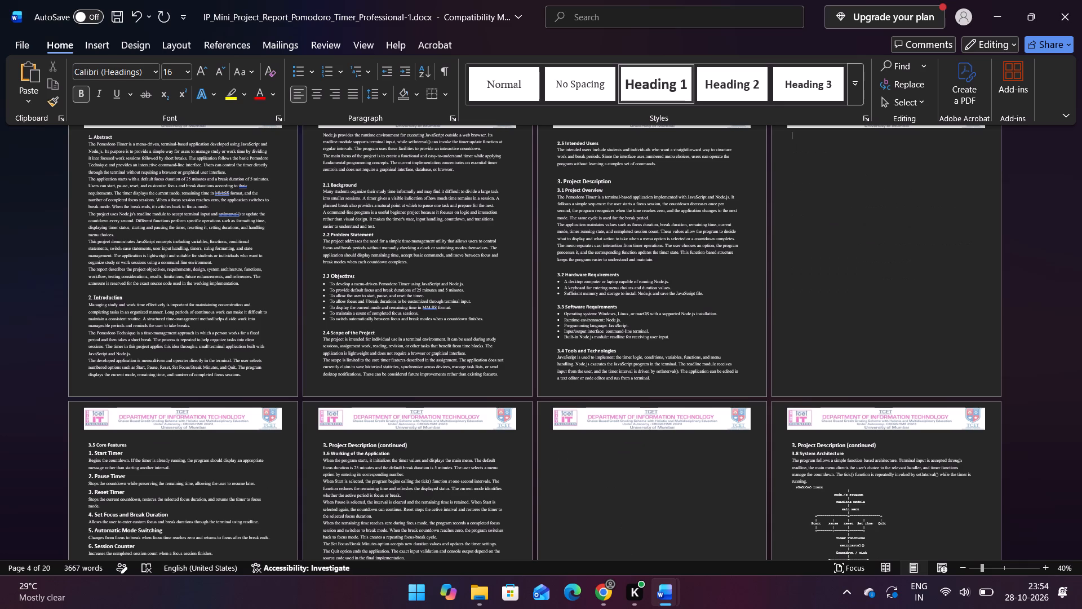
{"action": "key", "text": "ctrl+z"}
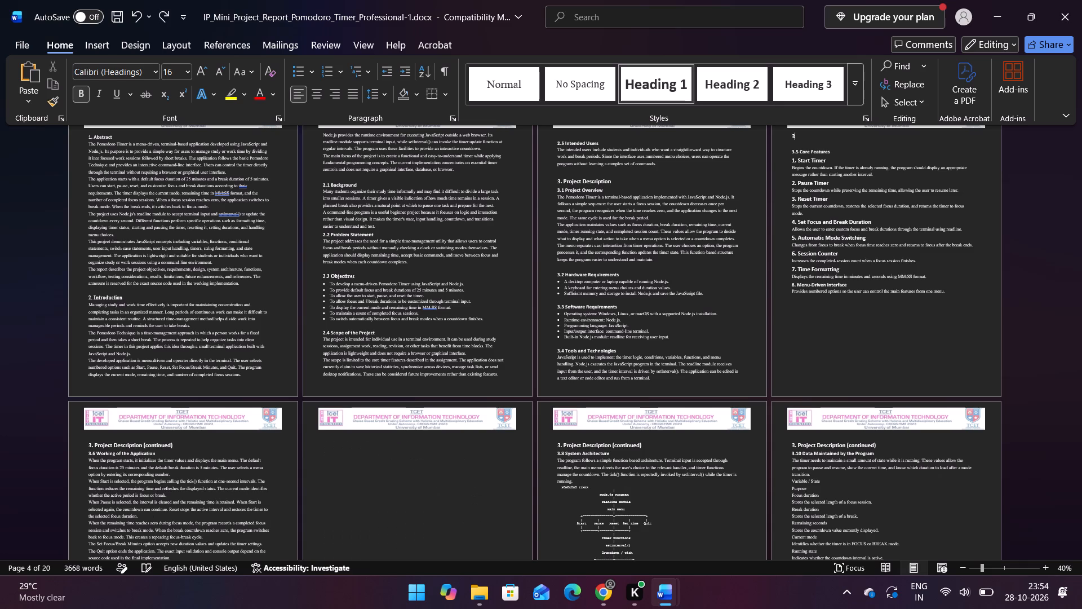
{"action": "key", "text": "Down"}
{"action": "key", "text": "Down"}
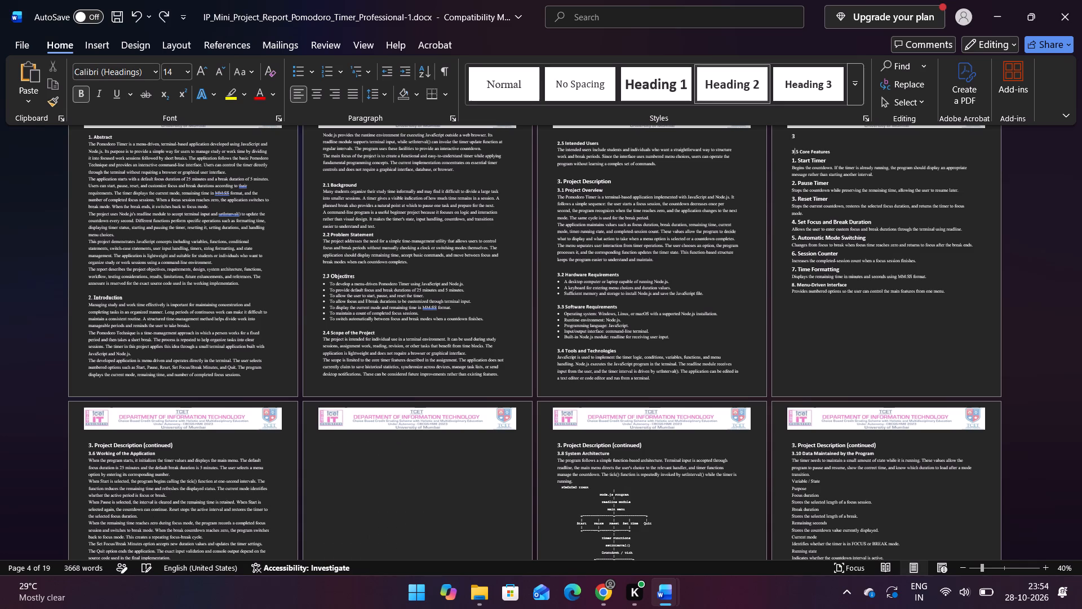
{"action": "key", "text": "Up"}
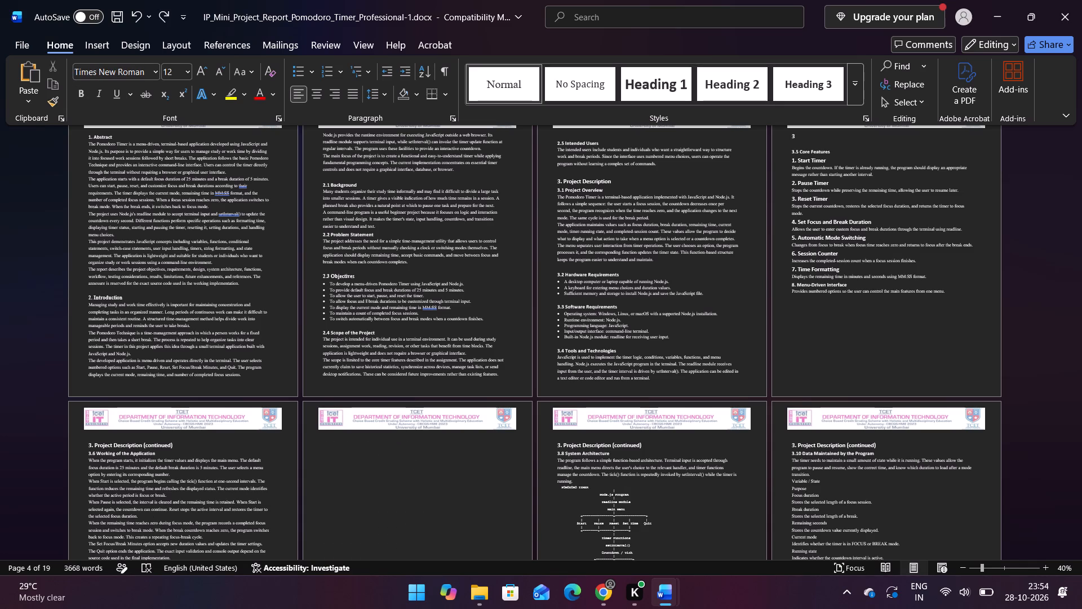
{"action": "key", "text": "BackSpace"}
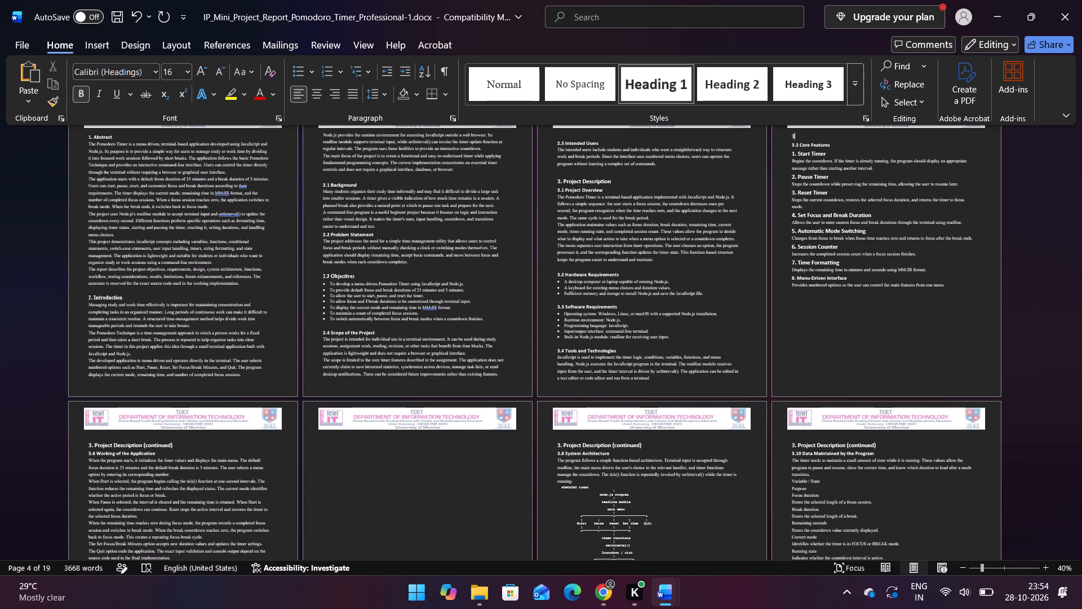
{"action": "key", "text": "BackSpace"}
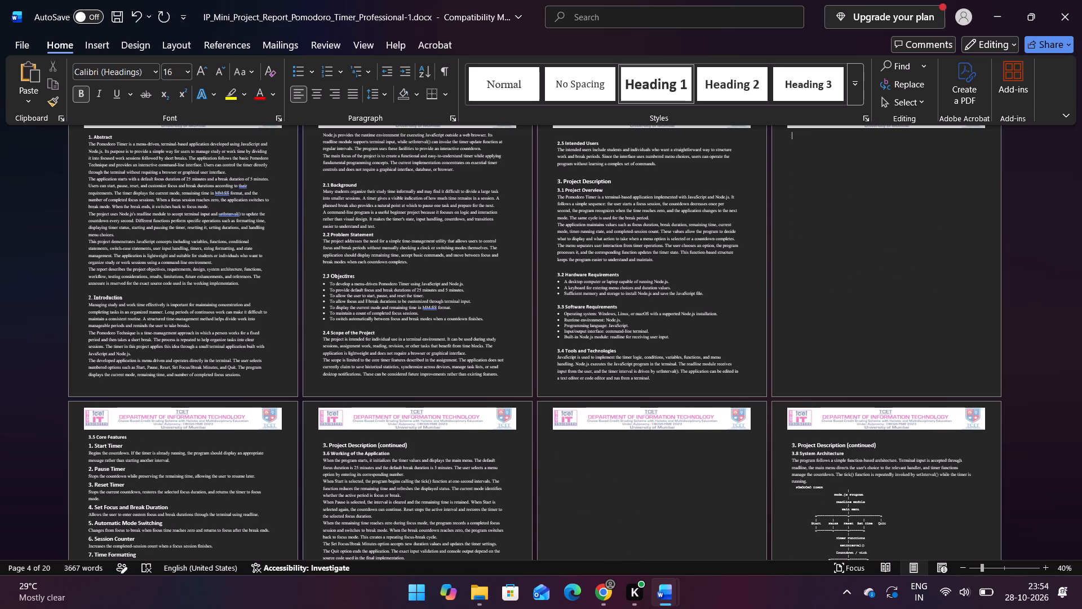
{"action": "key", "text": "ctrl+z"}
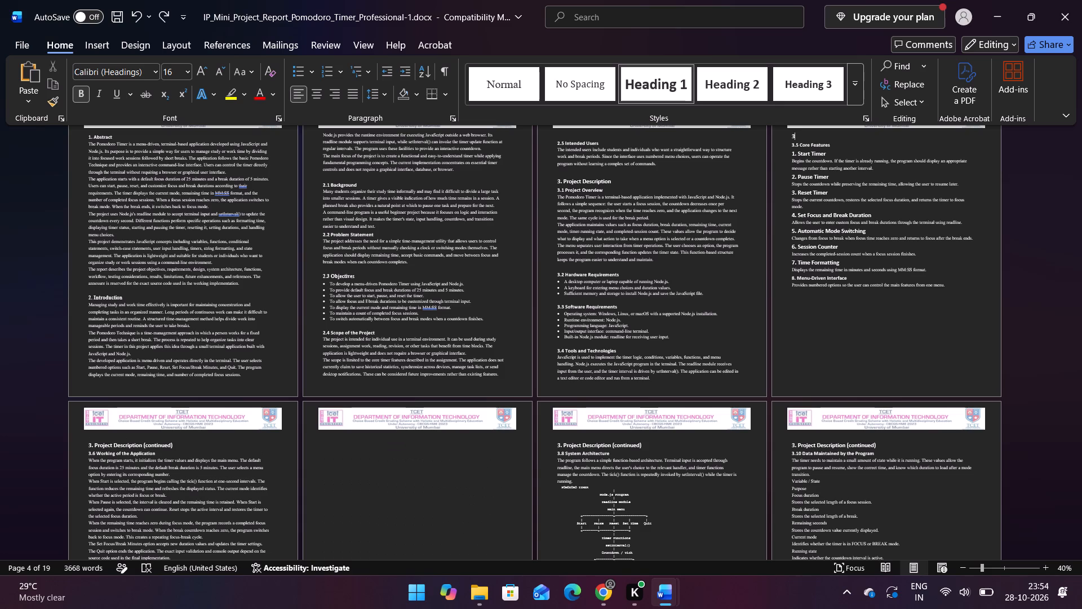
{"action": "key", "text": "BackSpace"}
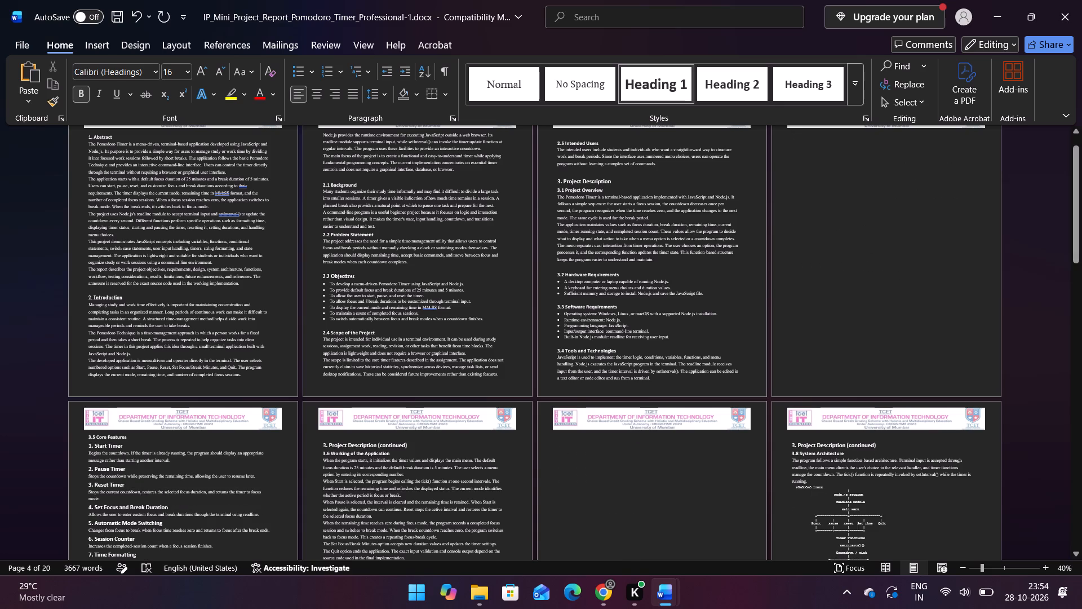
Pull the 3.5 Core Features heading up to the top of the preceding empty page.
{"action": "left_click", "coordinate": [86, 436]}
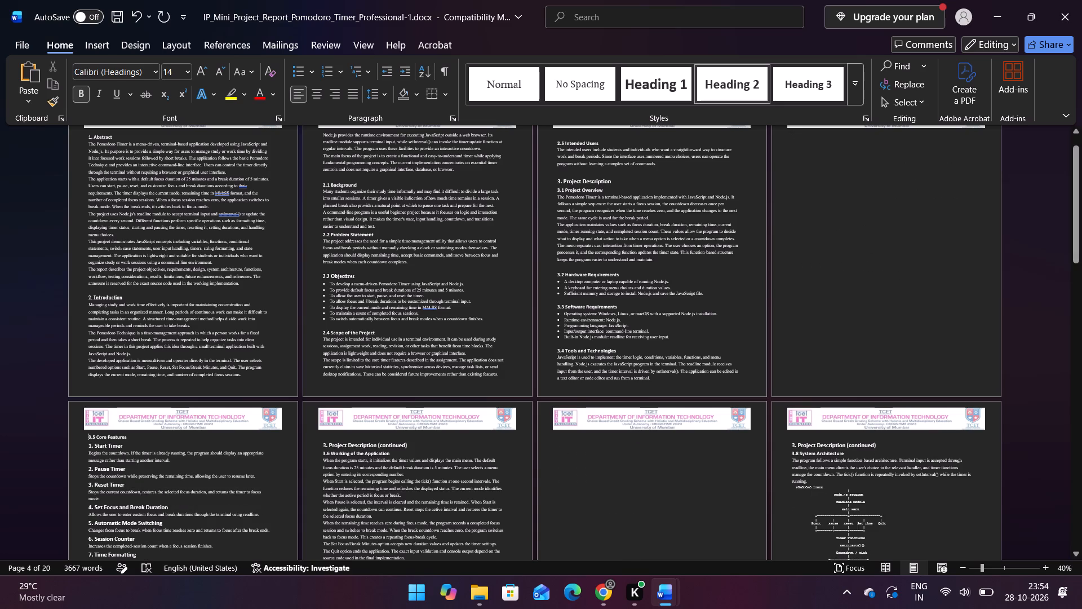
{"action": "key", "text": "BackSpace"}
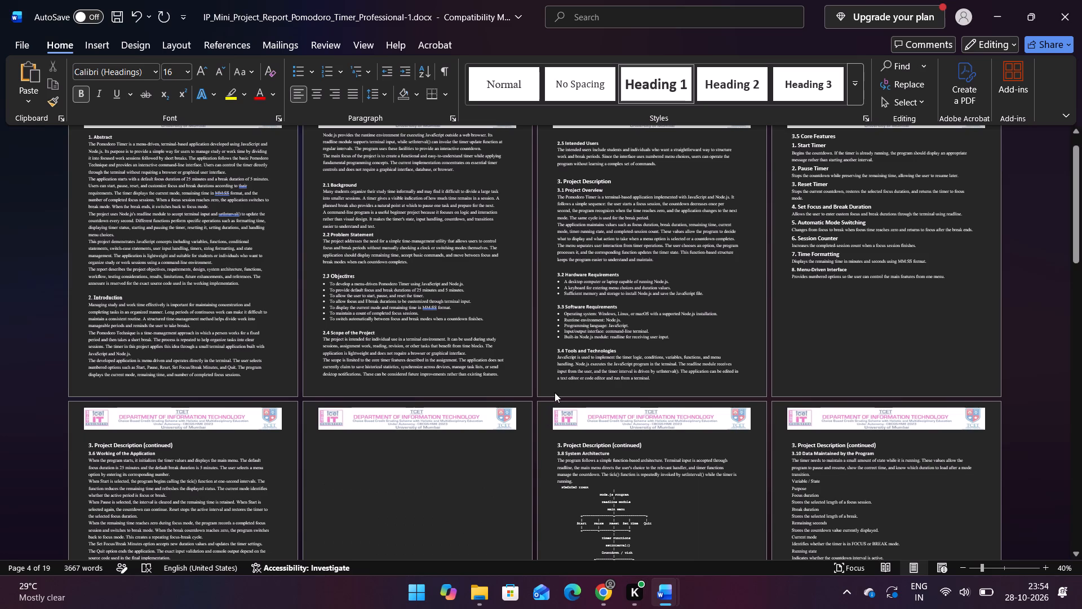
Close the gap before the "3. Project Description (continued)" heading above 3.6 Working of the Application so it directly follows the Menu-Driven Interface text.
{"action": "scroll", "coordinate": [555, 405], "scroll_direction": "down", "scroll_amount": 1}
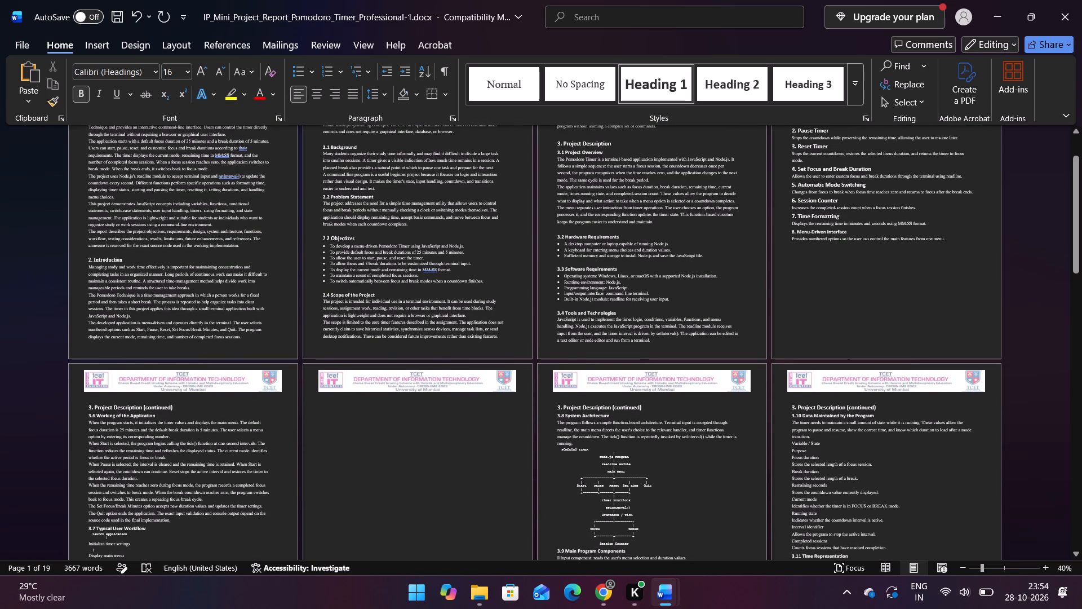
{"action": "left_click", "coordinate": [85, 410]}
{"action": "key", "text": "Return"}
{"action": "key", "text": "Return"}
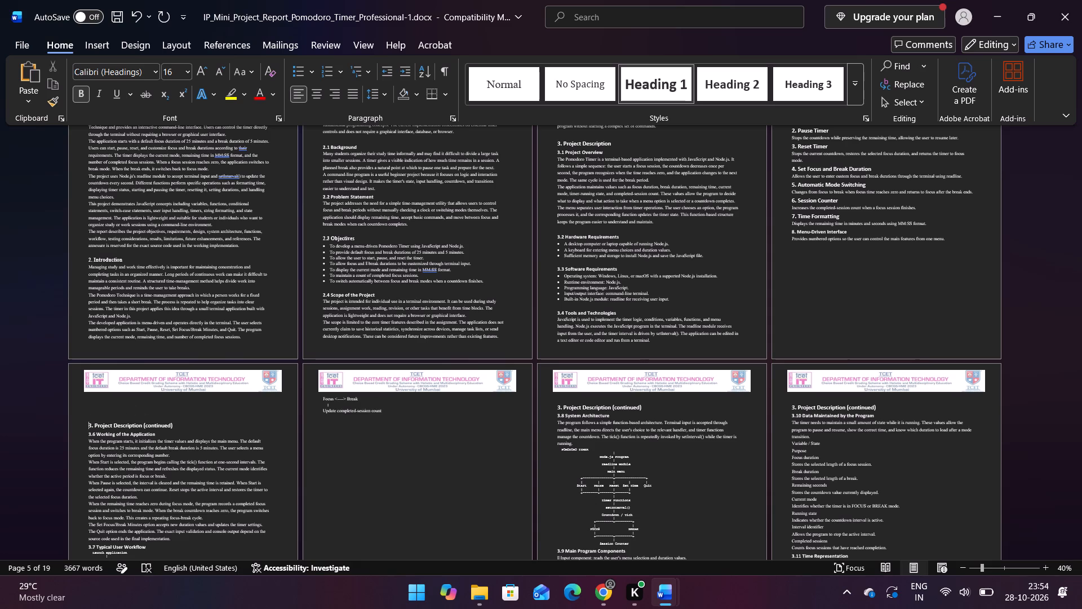
{"action": "key", "text": "BackSpace"}
{"action": "key", "text": "BackSpace"}
{"action": "key", "text": "BackSpace"}
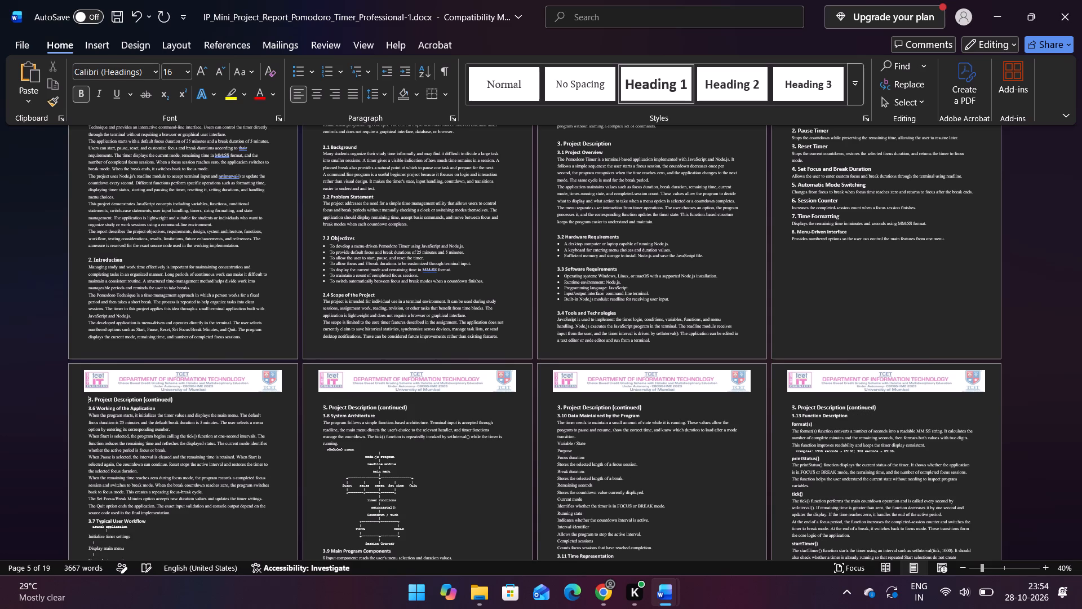
{"action": "key", "text": "BackSpace"}
{"action": "key", "text": "BackSpace"}
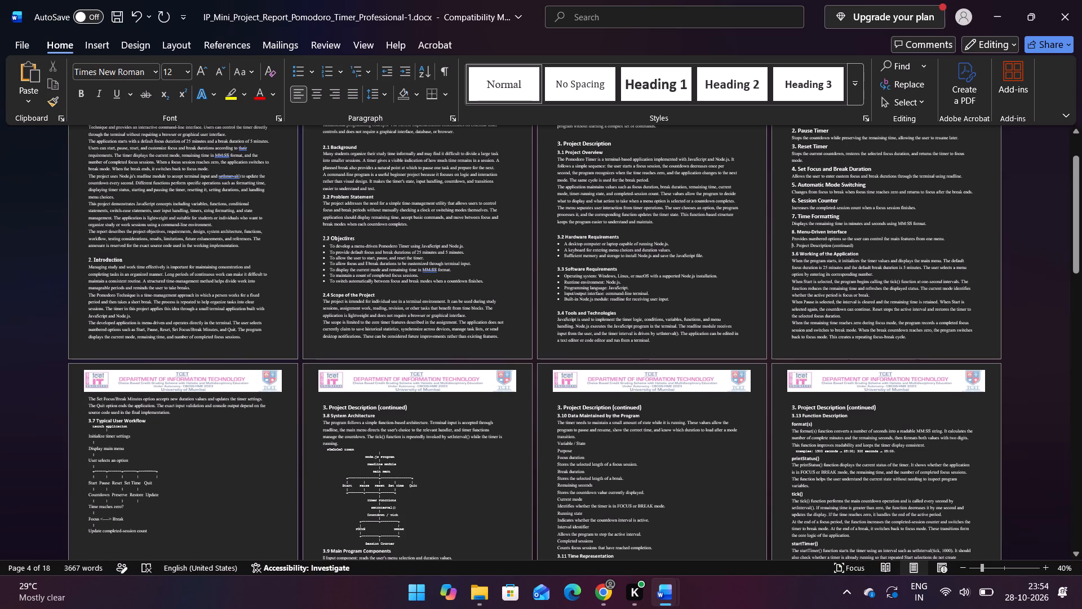
Delete the leftover "3. Project Description (continued)" line above 3.6 Working of the Application.
{"action": "left_click_drag", "start_coordinate": [855, 243], "coordinate": [793, 249]}
{"action": "left_click_drag", "start_coordinate": [793, 249], "coordinate": [787, 247]}
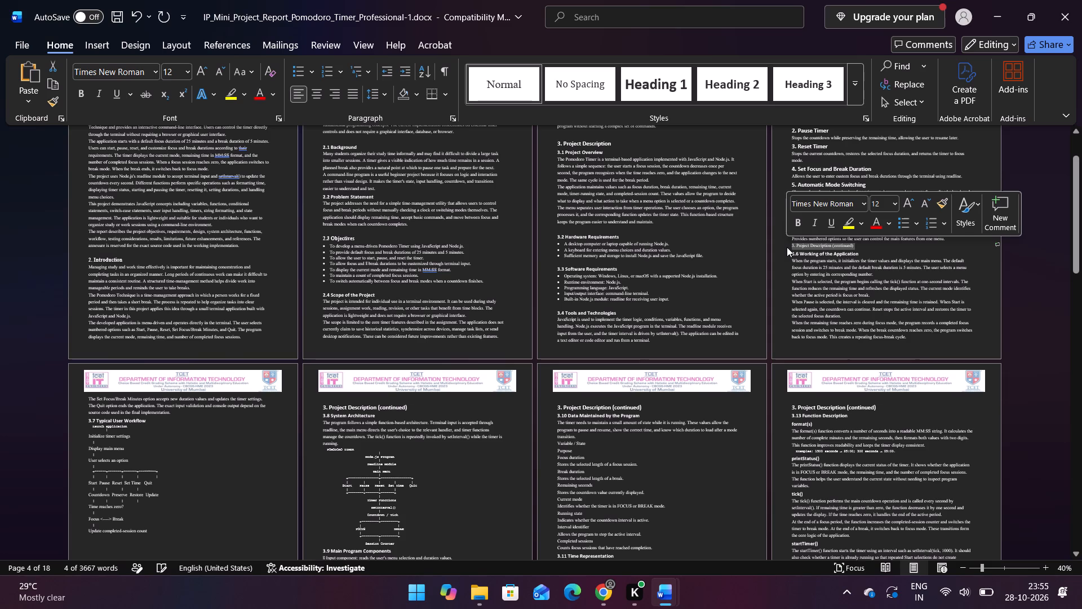
{"action": "key", "text": "BackSpace"}
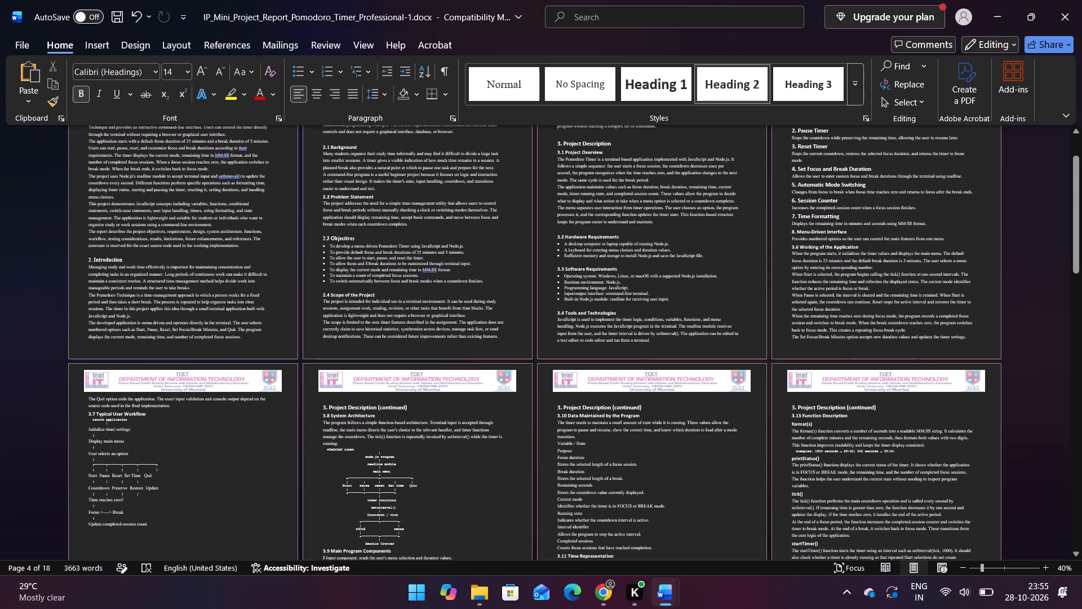
Close the page gap before the "3. Project Description (continued)" heading above 3.13 Function Description (continued) so it directly follows the startTimer() text.
{"action": "scroll", "coordinate": [283, 501], "scroll_direction": "down", "scroll_amount": 3}
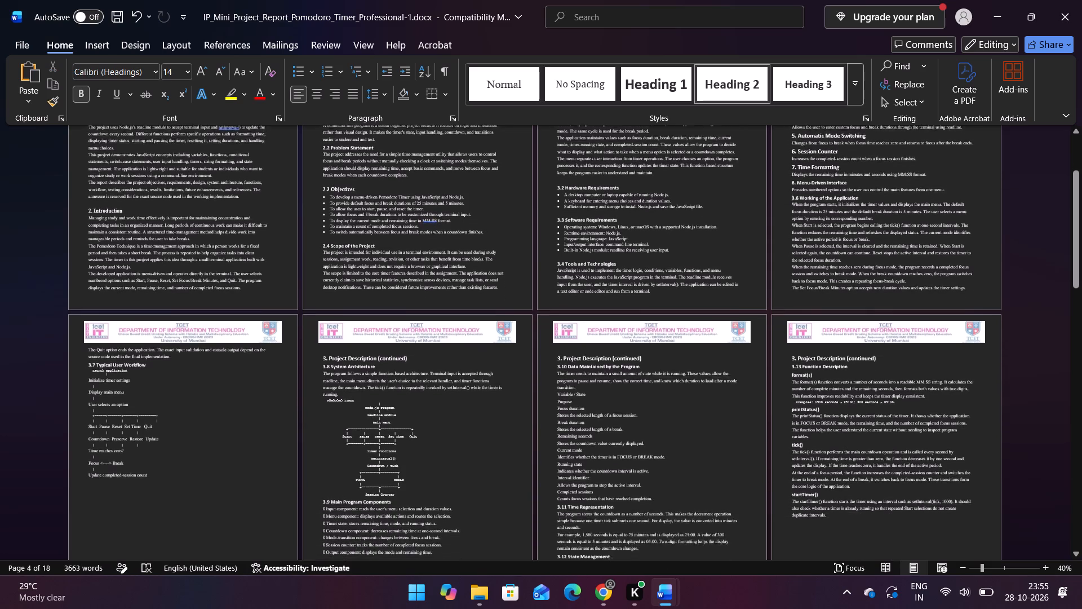
{"action": "scroll", "coordinate": [283, 501], "scroll_direction": "down", "scroll_amount": 2}
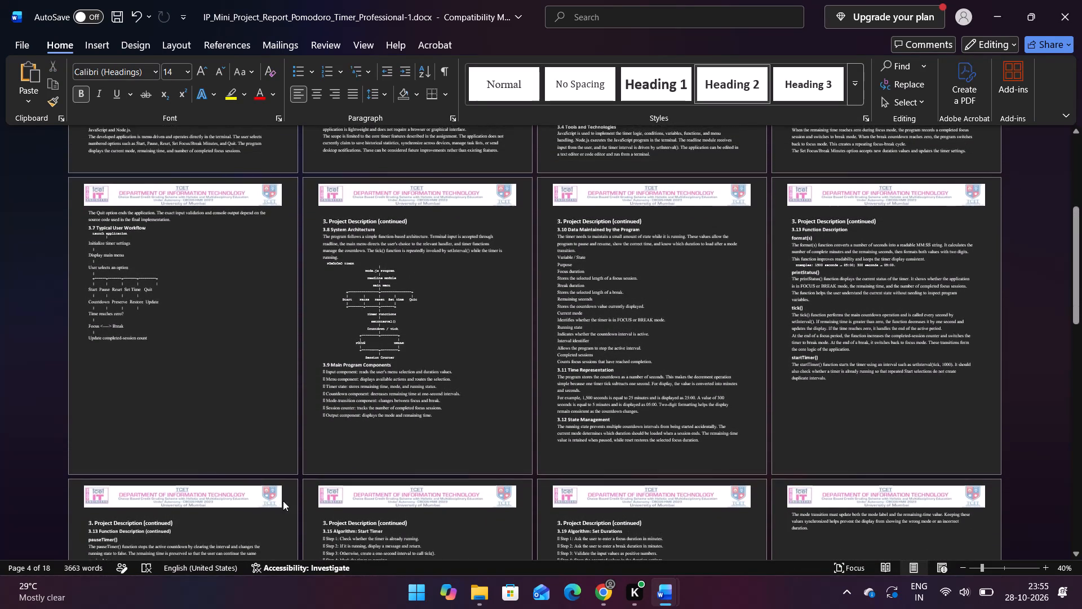
{"action": "left_click", "coordinate": [321, 227]}
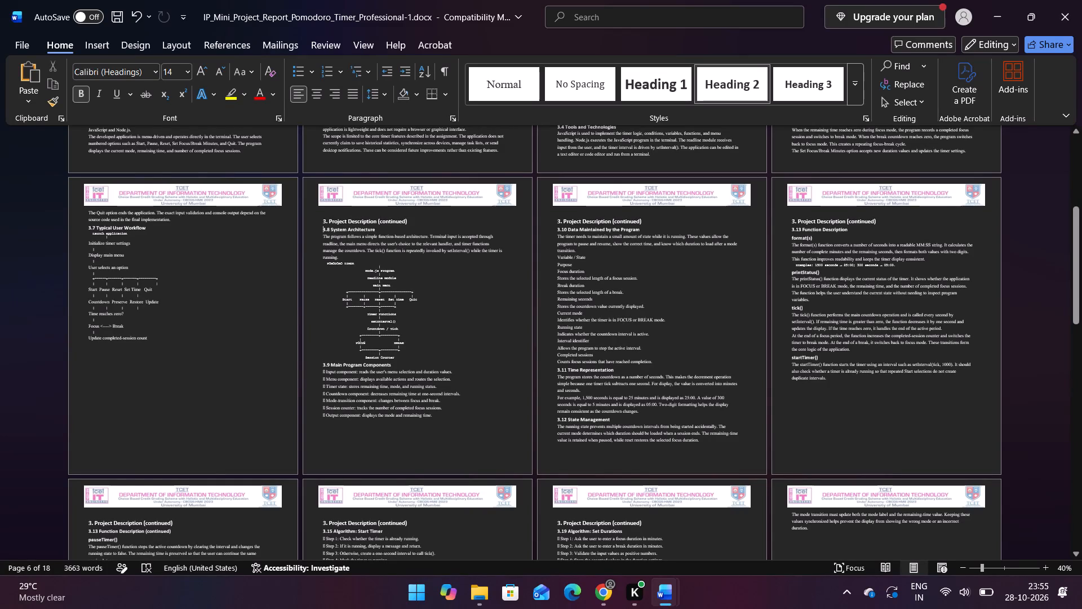
{"action": "scroll", "coordinate": [584, 442], "scroll_direction": "down", "scroll_amount": 4}
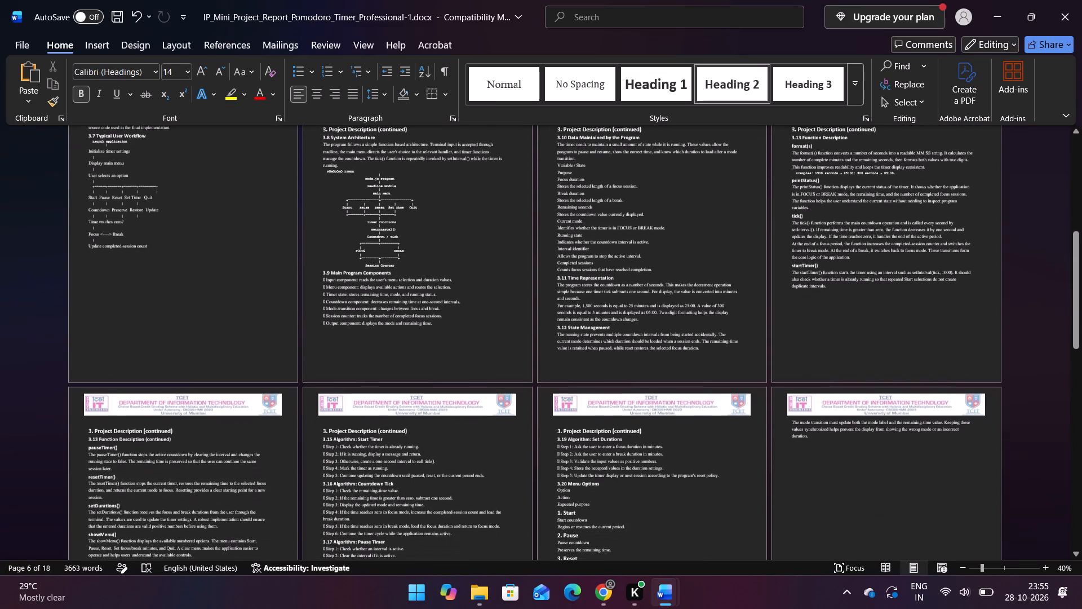
{"action": "scroll", "coordinate": [584, 442], "scroll_direction": "up", "scroll_amount": 1}
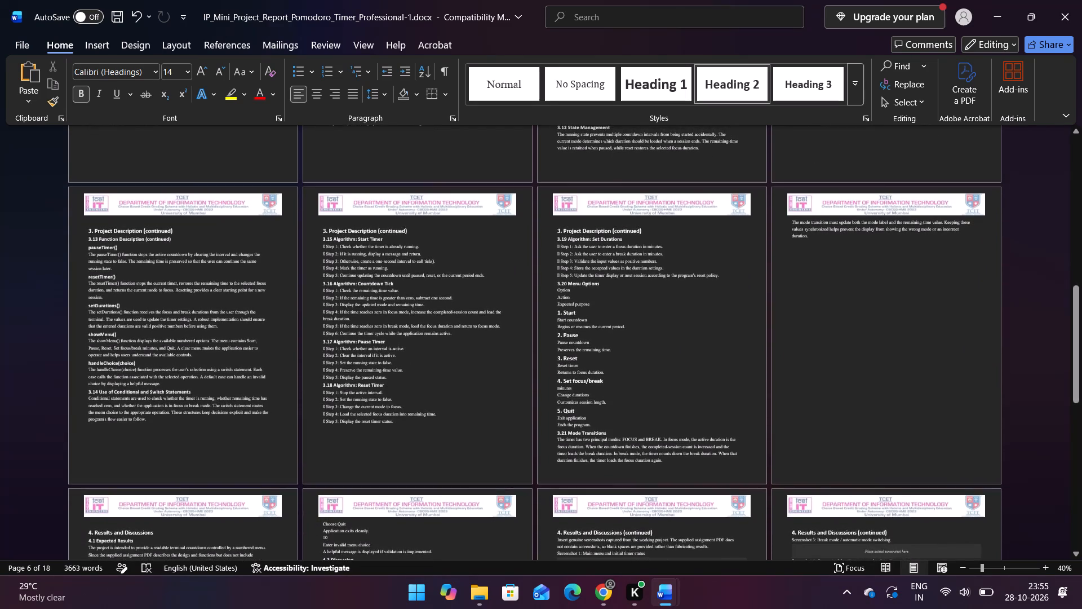
{"action": "scroll", "coordinate": [584, 442], "scroll_direction": "up", "scroll_amount": 1}
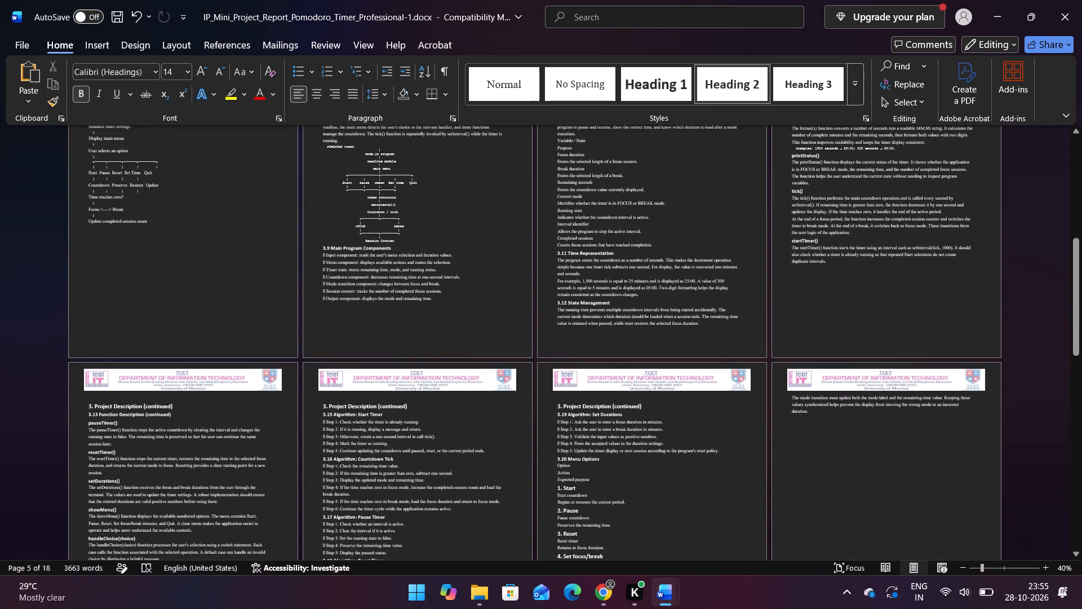
{"action": "left_click", "coordinate": [86, 406]}
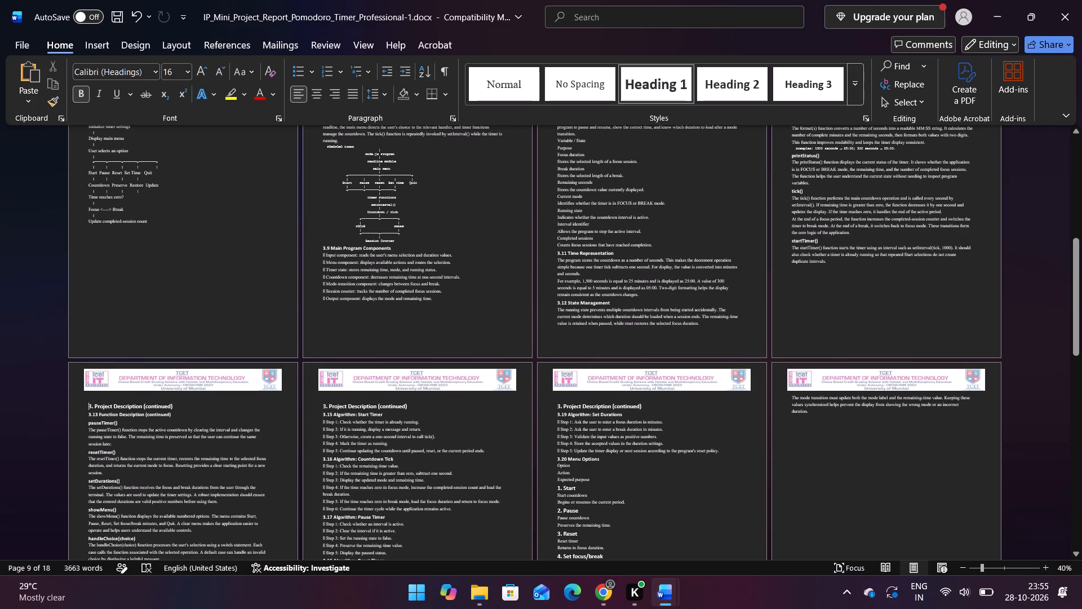
{"action": "key", "text": "BackSpace"}
{"action": "key", "text": "BackSpace"}
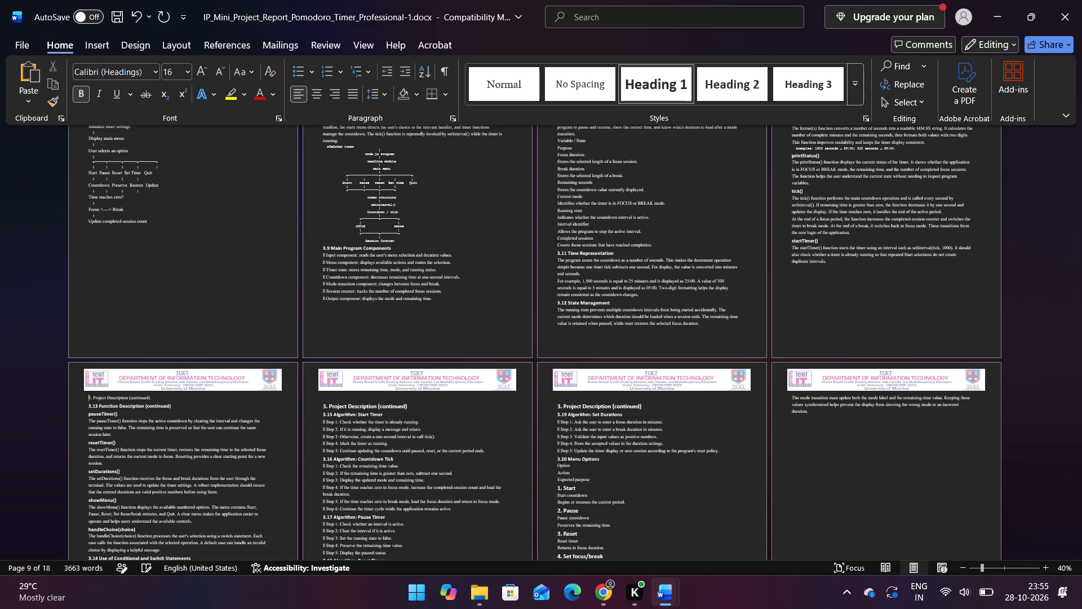
{"action": "key", "text": "BackSpace"}
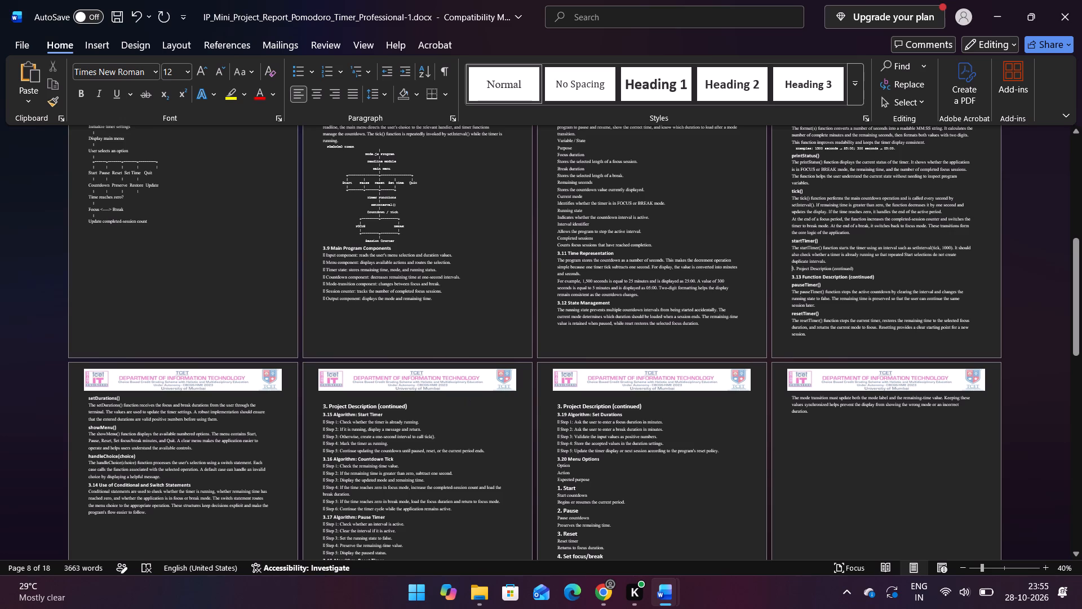
Delete the leftover "3. Project Description (continued)" line above 3.13 Function Description (continued), leaving one empty line in its place.
{"action": "left_click_drag", "start_coordinate": [858, 266], "coordinate": [797, 261]}
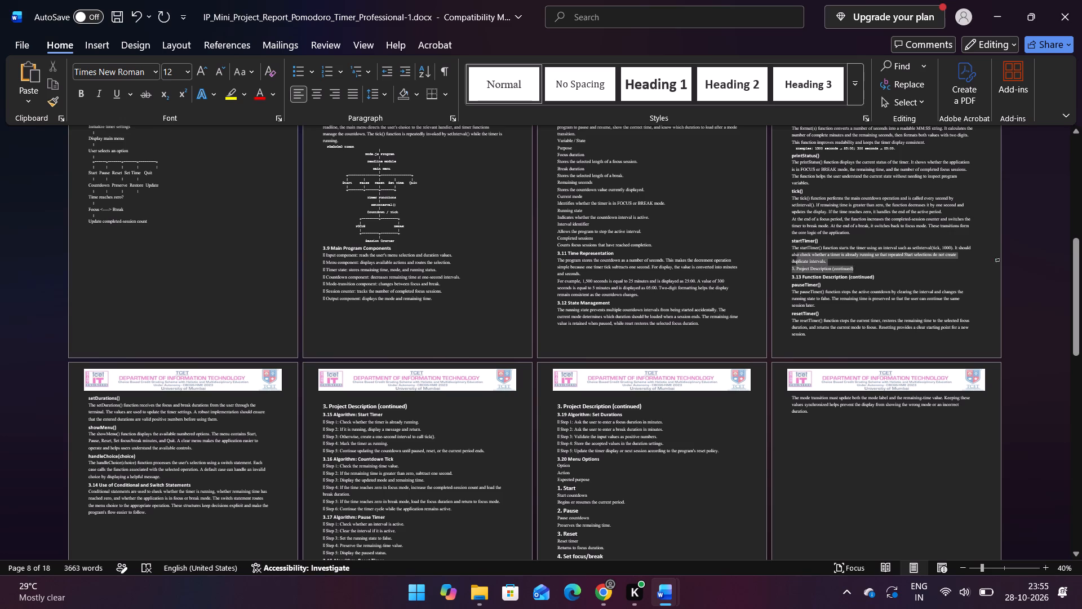
{"action": "left_click_drag", "start_coordinate": [797, 261], "coordinate": [789, 268]}
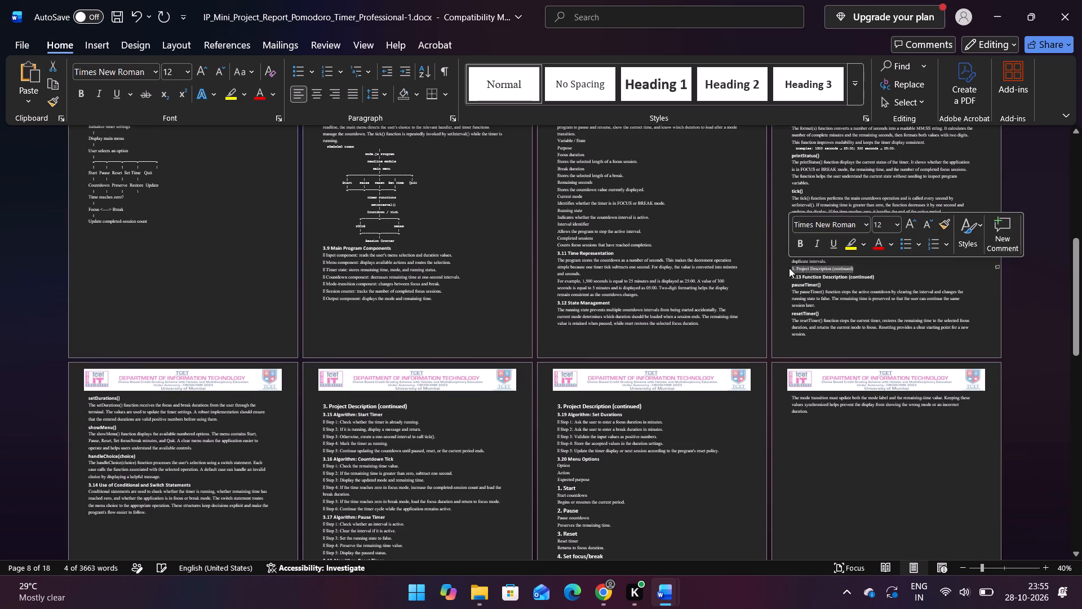
{"action": "key", "text": "BackSpace"}
{"action": "key", "text": "BackSpace"}
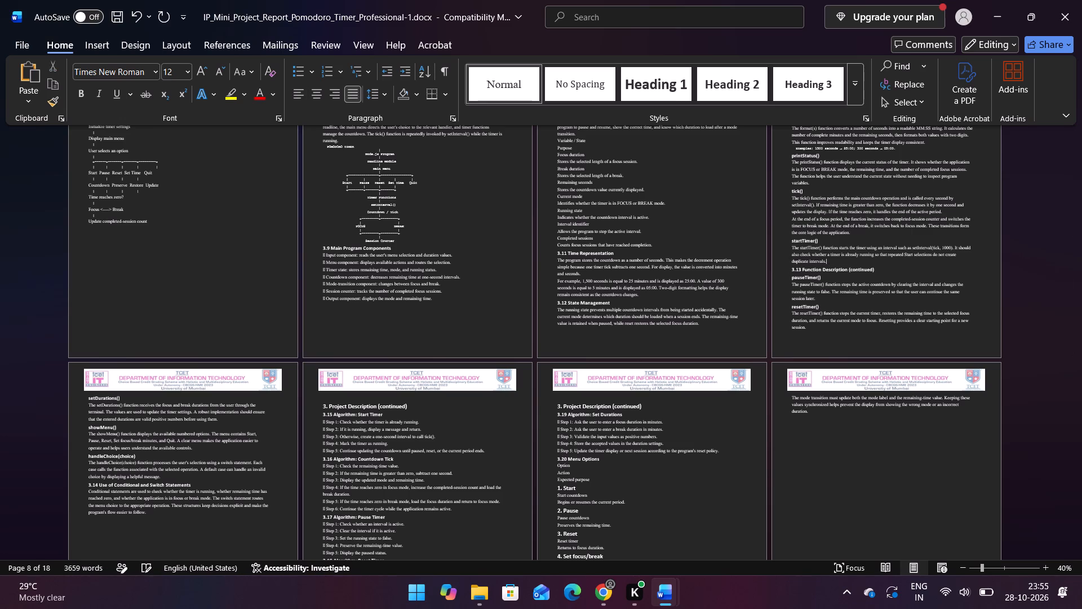
{"action": "key", "text": "Return"}
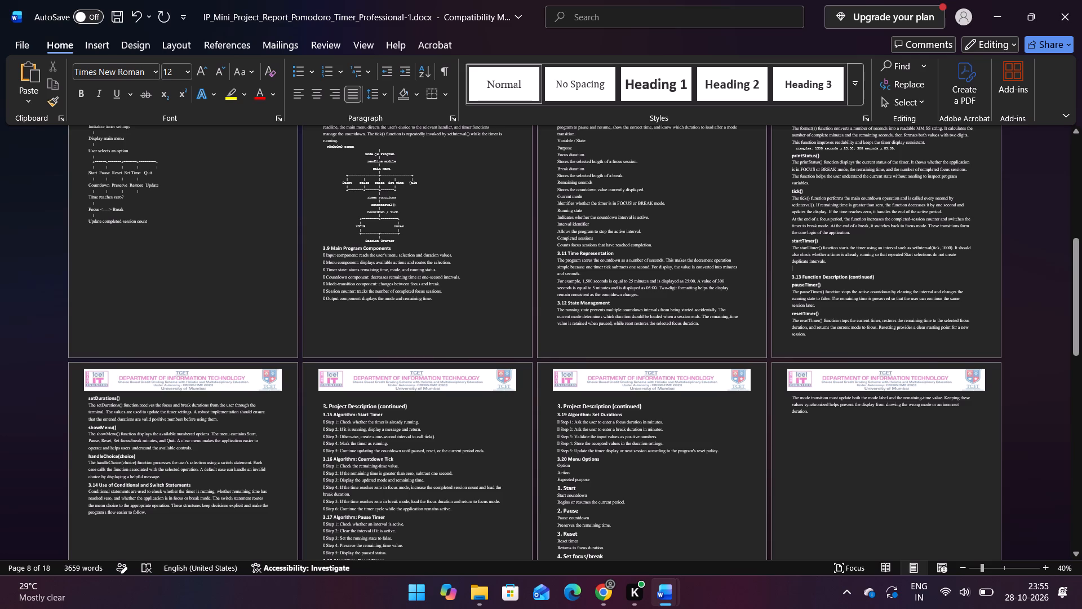
Close the page gap before the "3. Project Description (continued)" heading above 3.15 Algorithm: Start Timer so it directly follows the 3.14 text.
{"action": "scroll", "coordinate": [740, 401], "scroll_direction": "down", "scroll_amount": 4}
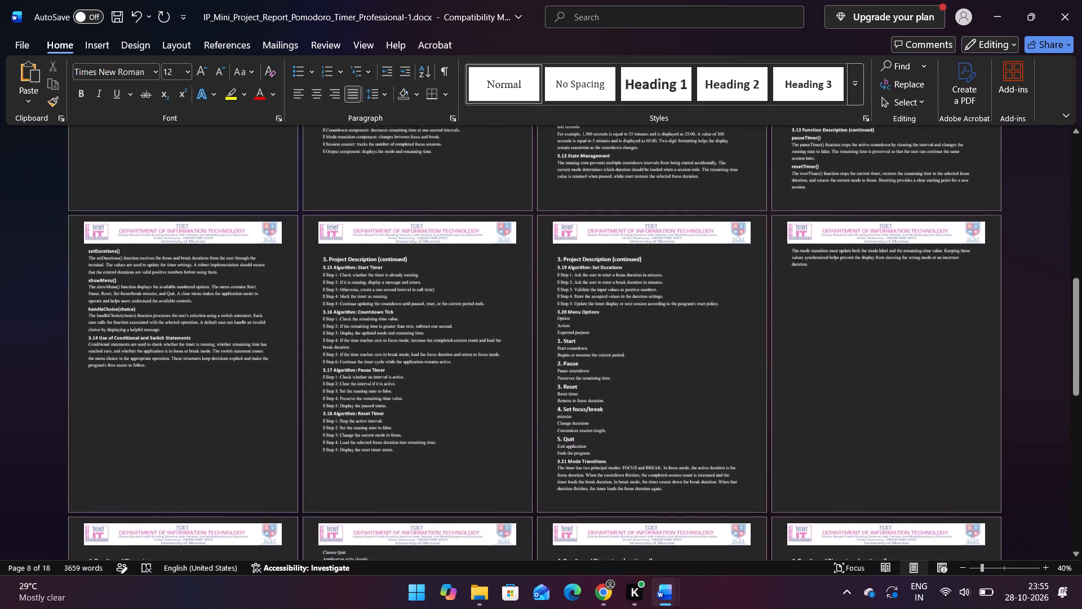
{"action": "scroll", "coordinate": [740, 401], "scroll_direction": "down", "scroll_amount": 1}
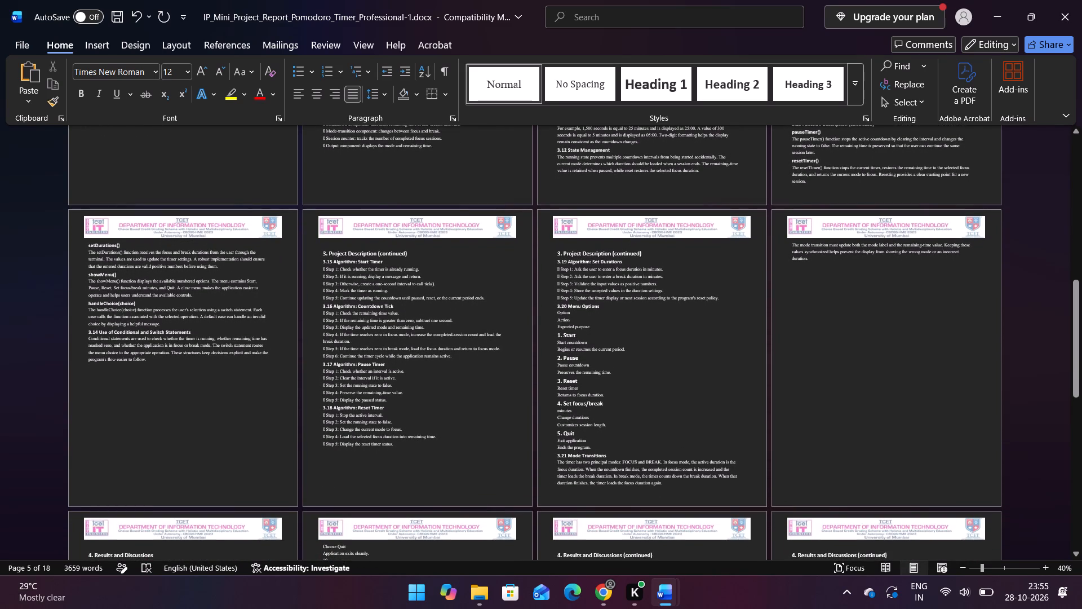
{"action": "left_click_drag", "start_coordinate": [321, 255], "coordinate": [419, 254]}
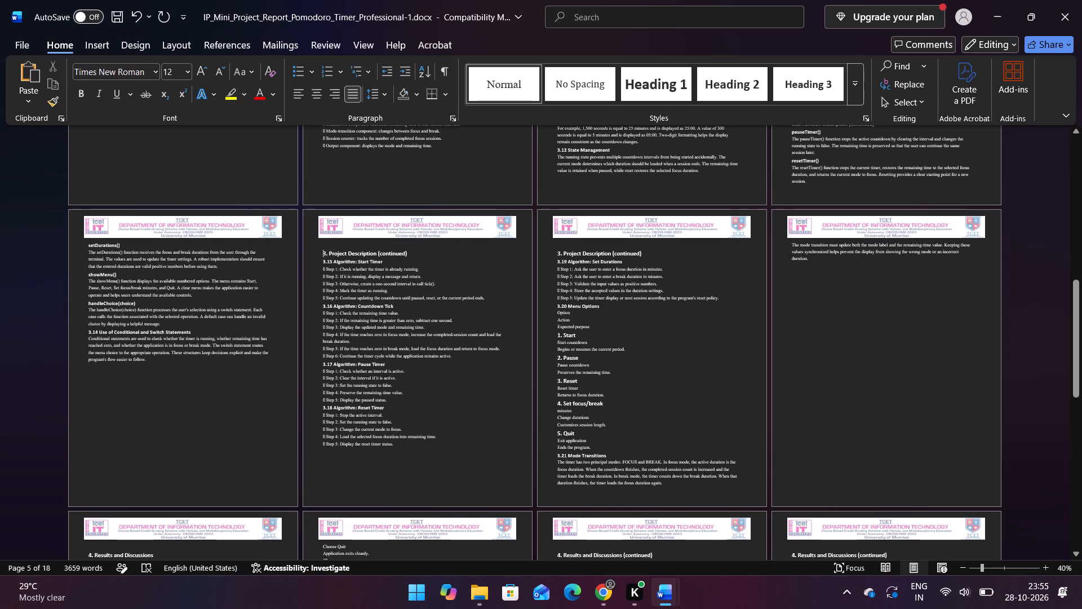
{"action": "left_click_drag", "start_coordinate": [419, 254], "coordinate": [418, 255]}
{"action": "left_click", "coordinate": [418, 255]}
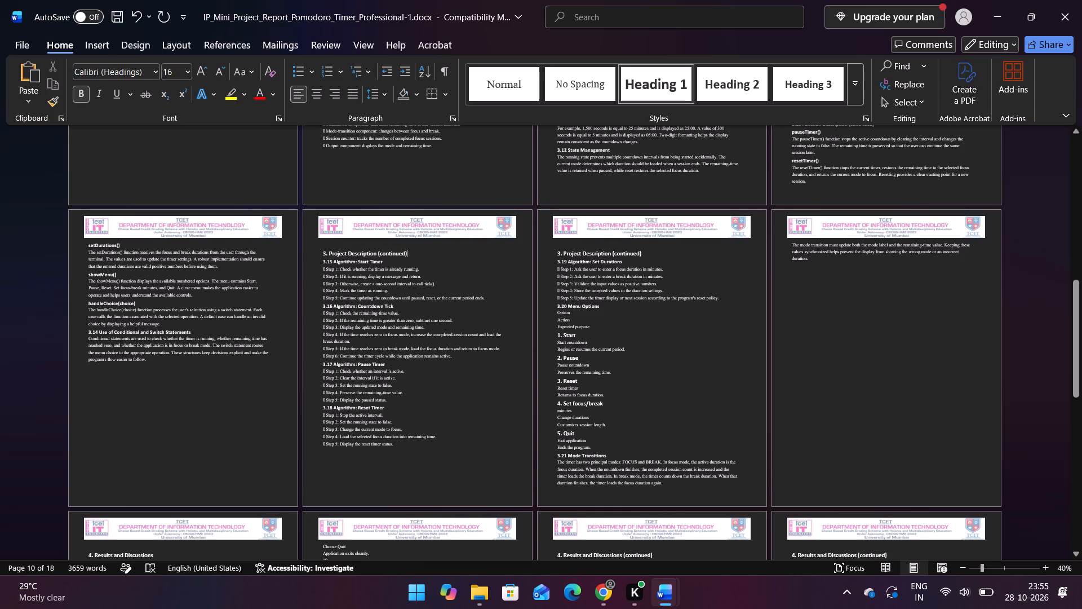
{"action": "left_click", "coordinate": [321, 251]}
{"action": "key", "text": "BackSpace"}
{"action": "key", "text": "BackSpace"}
{"action": "key", "text": "BackSpace"}
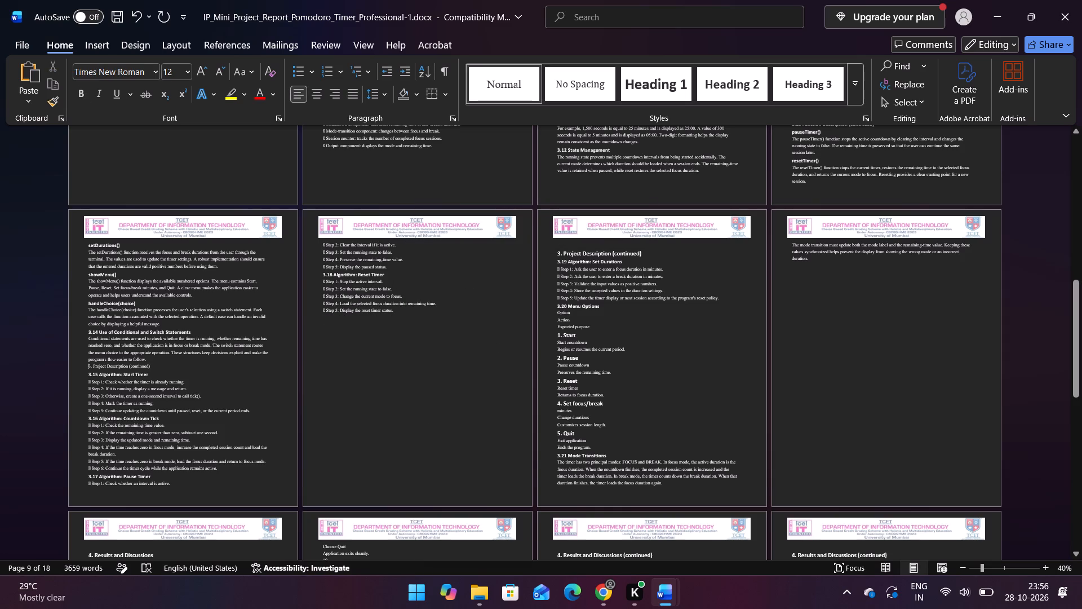
Delete the leftover "3. Project Description (continued)" line above 3.15 Algorithm: Start Timer.
{"action": "left_click_drag", "start_coordinate": [151, 363], "coordinate": [118, 367]}
{"action": "left_click_drag", "start_coordinate": [118, 367], "coordinate": [157, 369]}
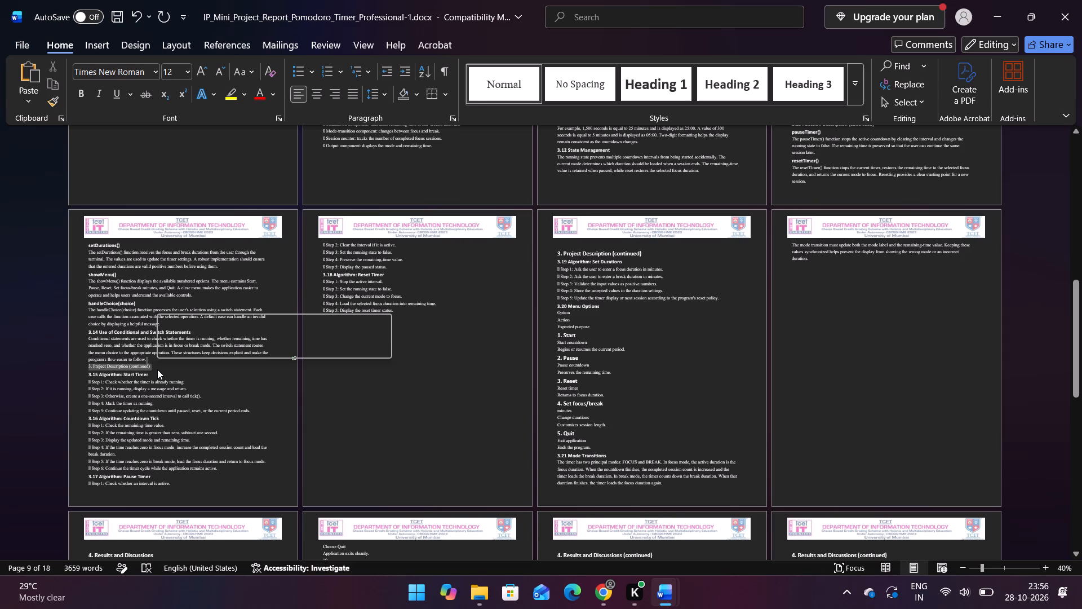
{"action": "key", "text": "BackSpace"}
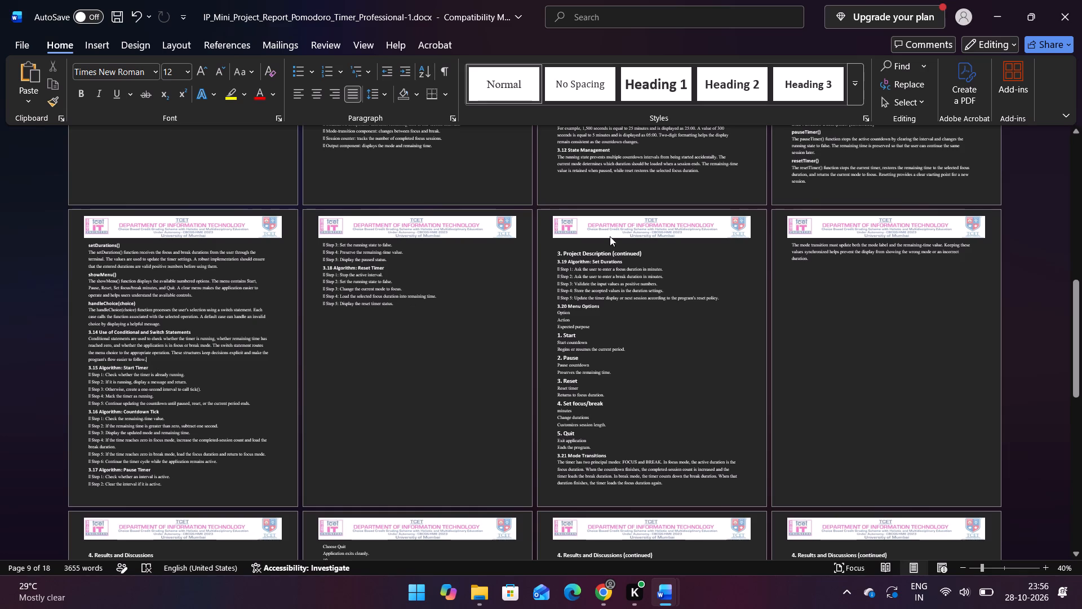
Close the page gap before the "3. Project Description (continued)" heading above 3.19 Algorithm: Set Durations so it directly follows the 3.18 steps.
{"action": "left_click", "coordinate": [556, 251]}
{"action": "key", "text": "BackSpace"}
{"action": "key", "text": "BackSpace"}
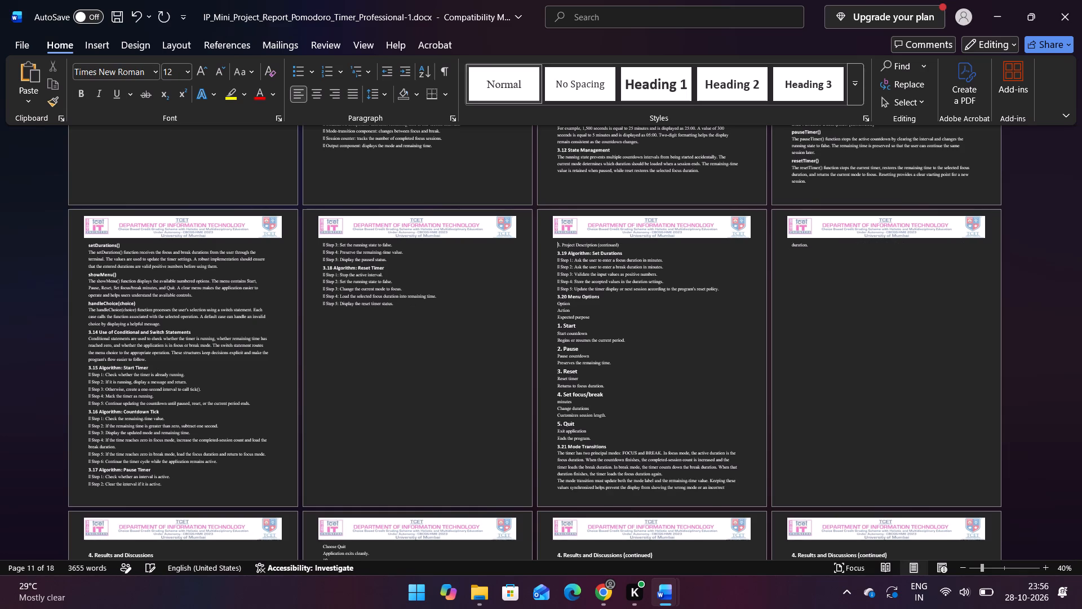
{"action": "key", "text": "BackSpace"}
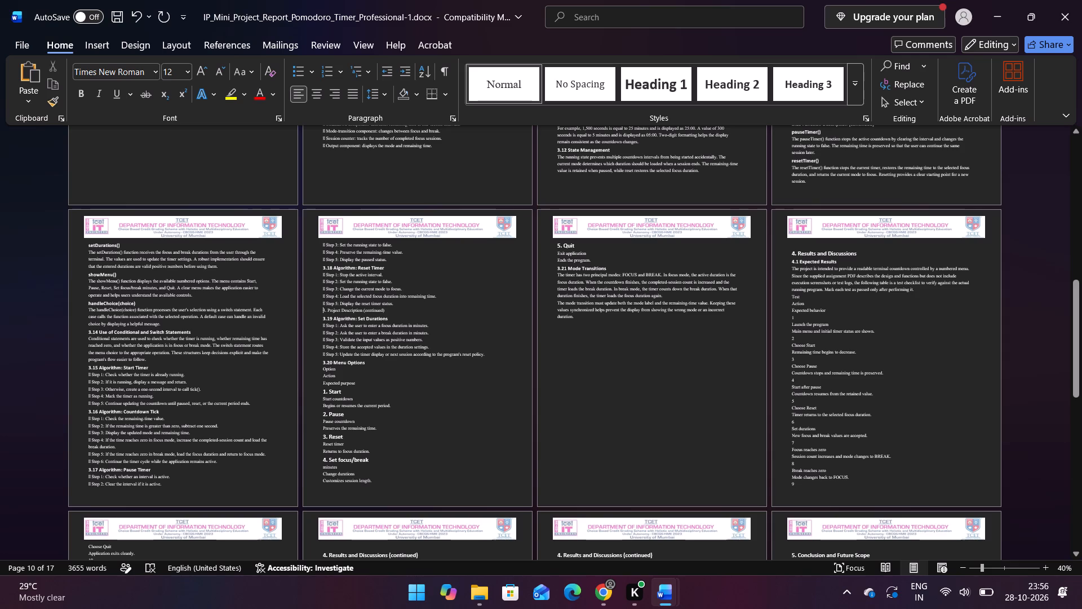
Replace the leftover "3. Project Description (continued)" line above 3.19 Algorithm: Set Durations with an empty line.
{"action": "left_click_drag", "start_coordinate": [322, 307], "coordinate": [362, 306]}
{"action": "left_click_drag", "start_coordinate": [362, 306], "coordinate": [391, 310]}
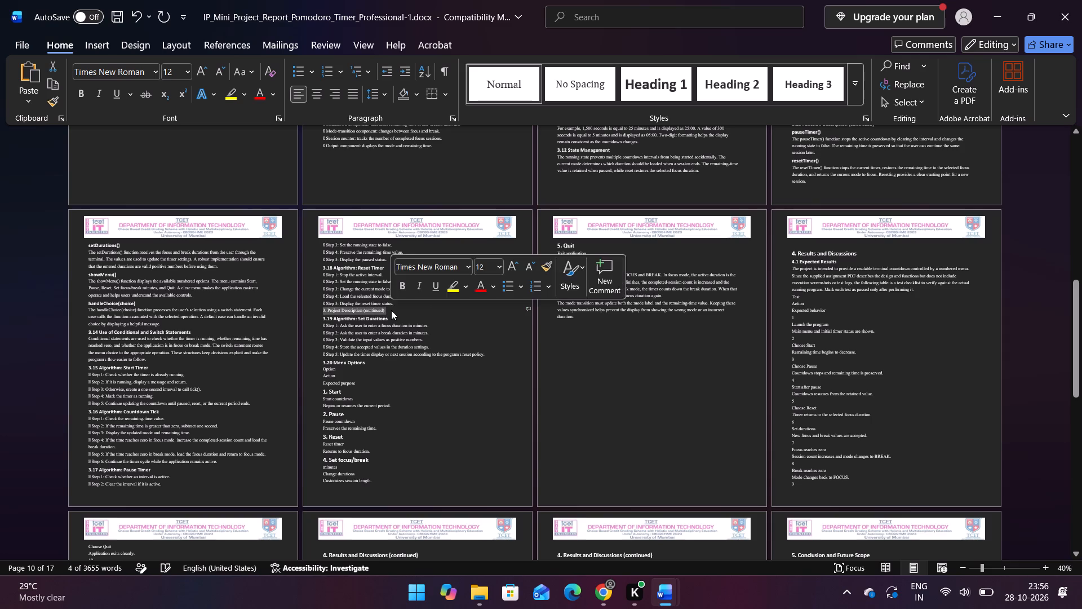
{"action": "key", "text": "BackSpace"}
{"action": "key", "text": "Return"}
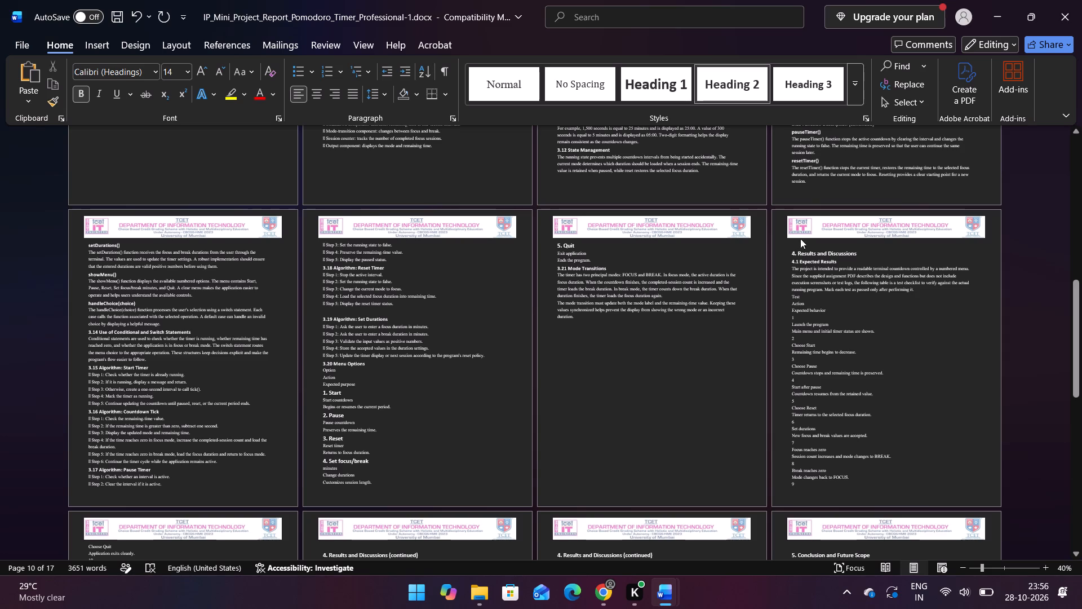
Close the page gap before the "4. Results and Discussions" heading so it directly follows the 3.21 Mode Transitions text.
{"action": "left_click", "coordinate": [791, 254]}
{"action": "key", "text": "BackSpace"}
{"action": "key", "text": "BackSpace"}
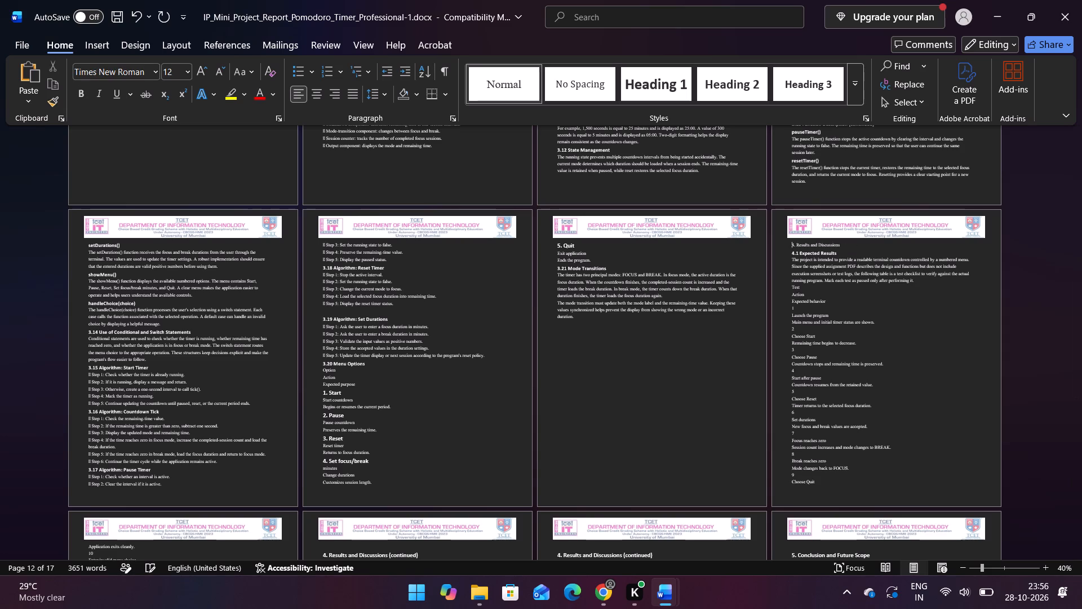
{"action": "key", "text": "BackSpace"}
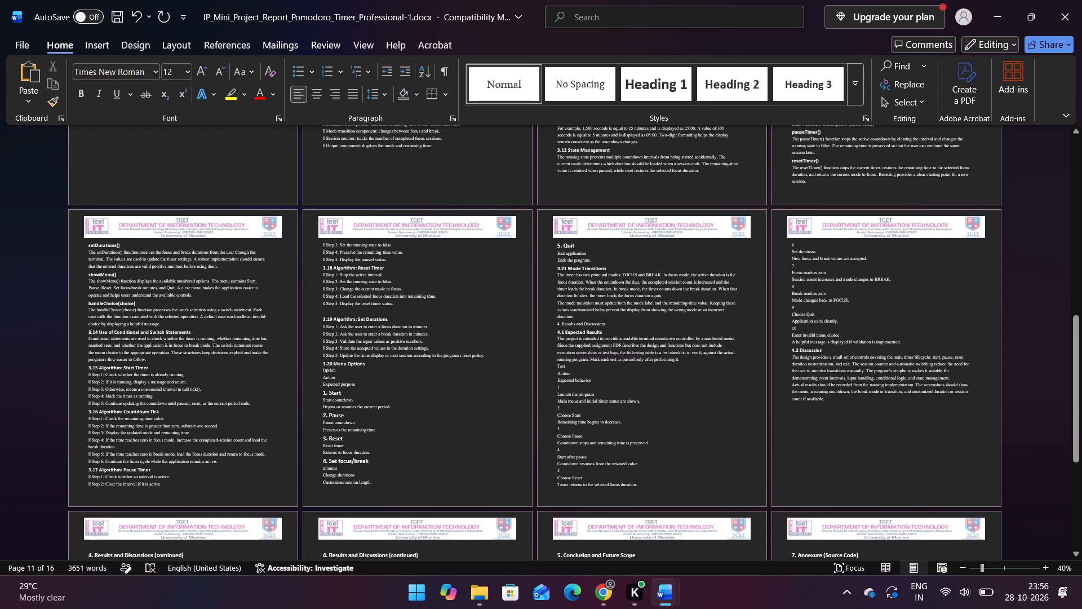
Delete the "4. Results and Discussions" line above the Expected Results heading.
{"action": "left_click_drag", "start_coordinate": [610, 324], "coordinate": [553, 323]}
{"action": "key", "text": "BackSpace"}
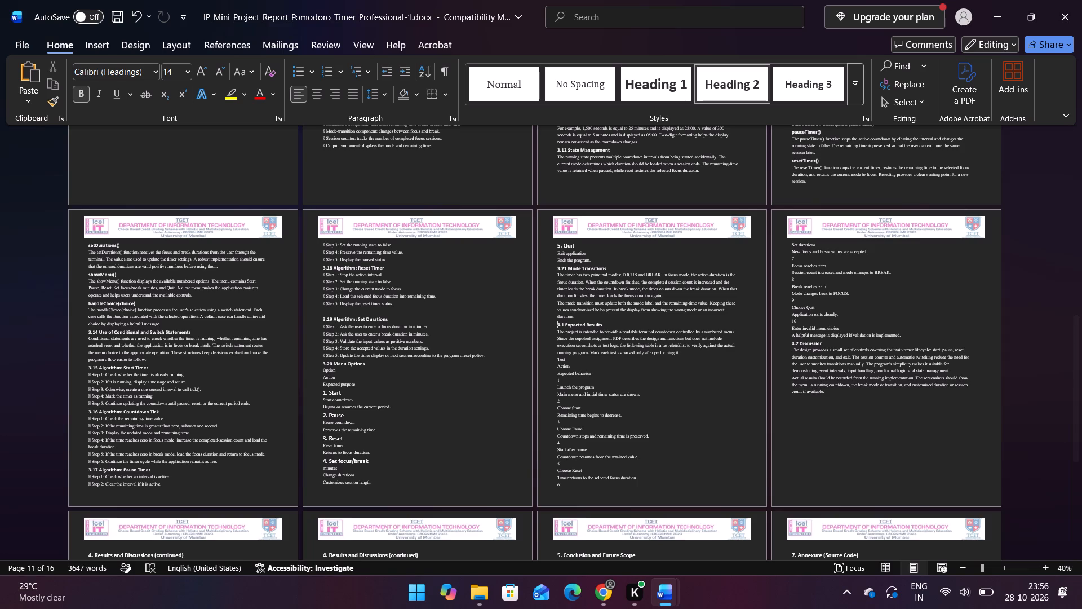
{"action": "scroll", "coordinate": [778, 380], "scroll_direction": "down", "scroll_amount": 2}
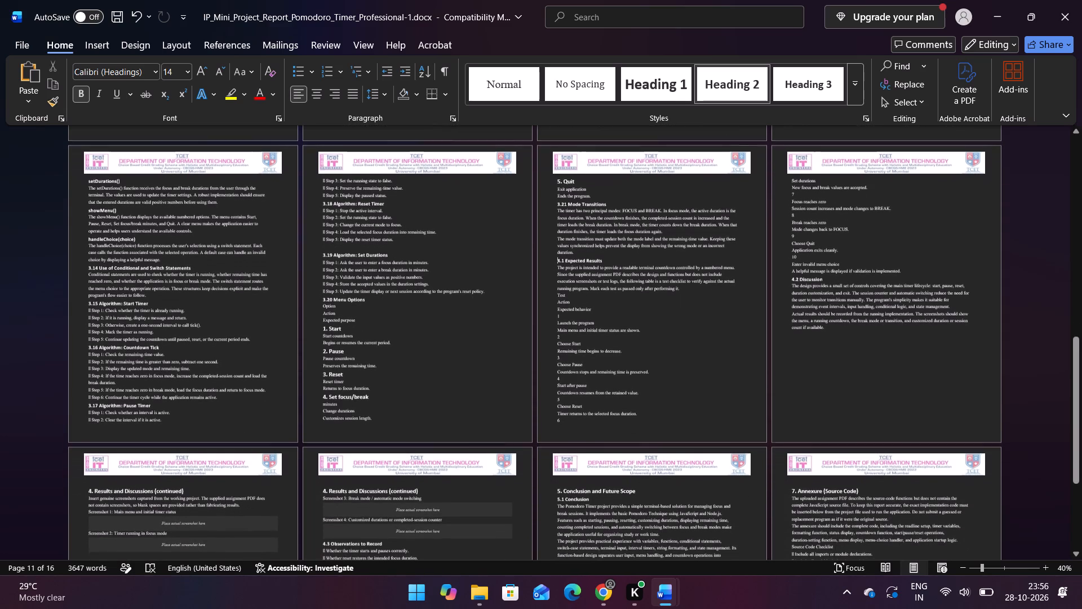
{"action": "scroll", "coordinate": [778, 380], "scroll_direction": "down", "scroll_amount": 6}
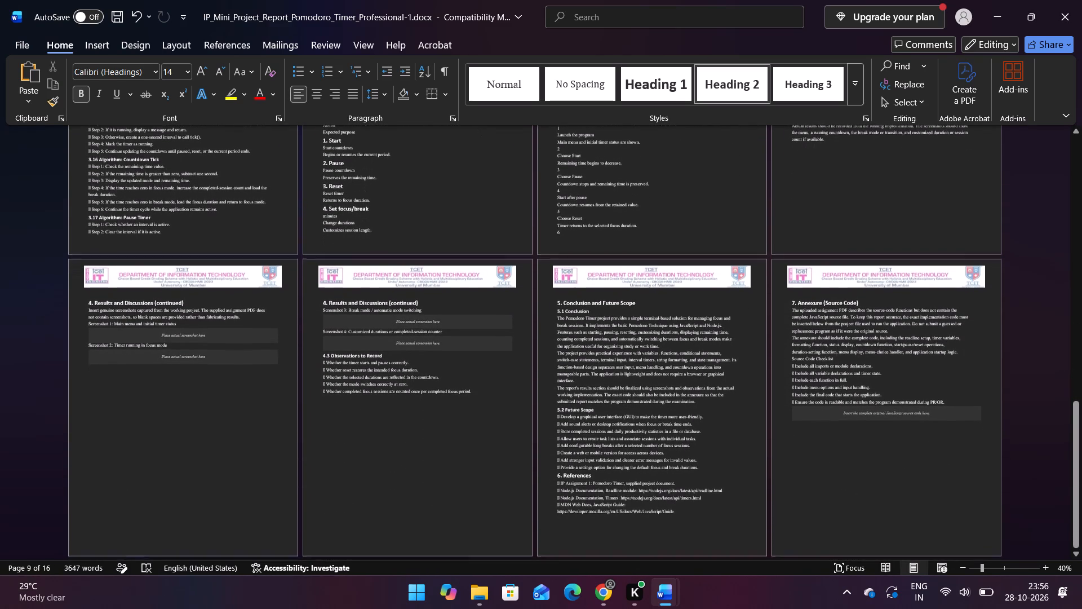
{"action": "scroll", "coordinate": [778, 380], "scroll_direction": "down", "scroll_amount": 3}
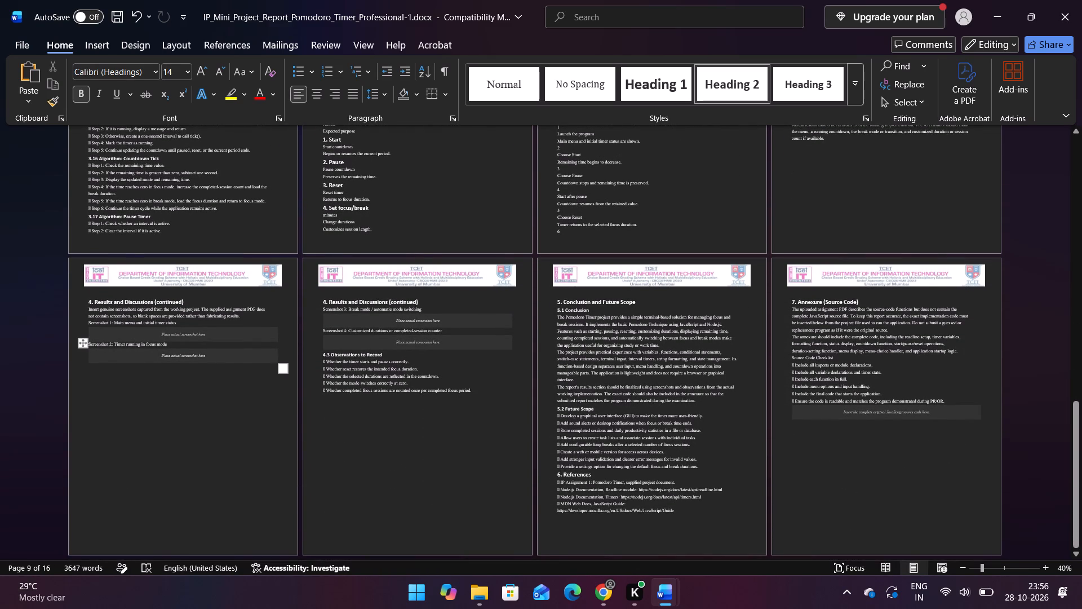
Look through the report's pages from the Abstract onward for leftover "continued" headings and page gaps.
{"action": "scroll", "coordinate": [160, 374], "scroll_direction": "up", "scroll_amount": 4, "text": "ctrl"}
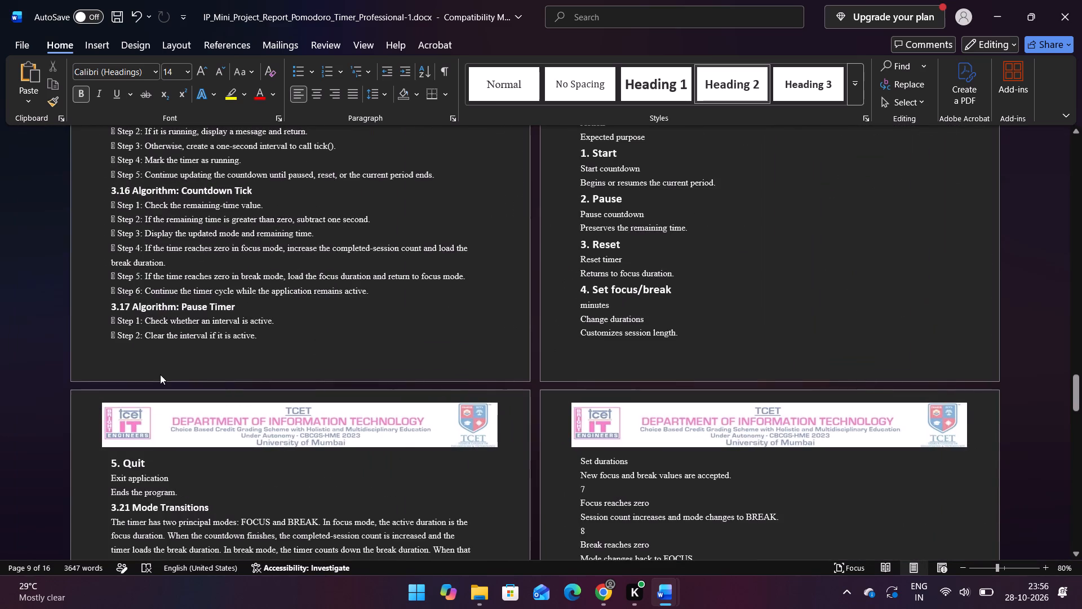
{"action": "scroll", "coordinate": [160, 374], "scroll_direction": "down", "scroll_amount": 6, "text": "ctrl"}
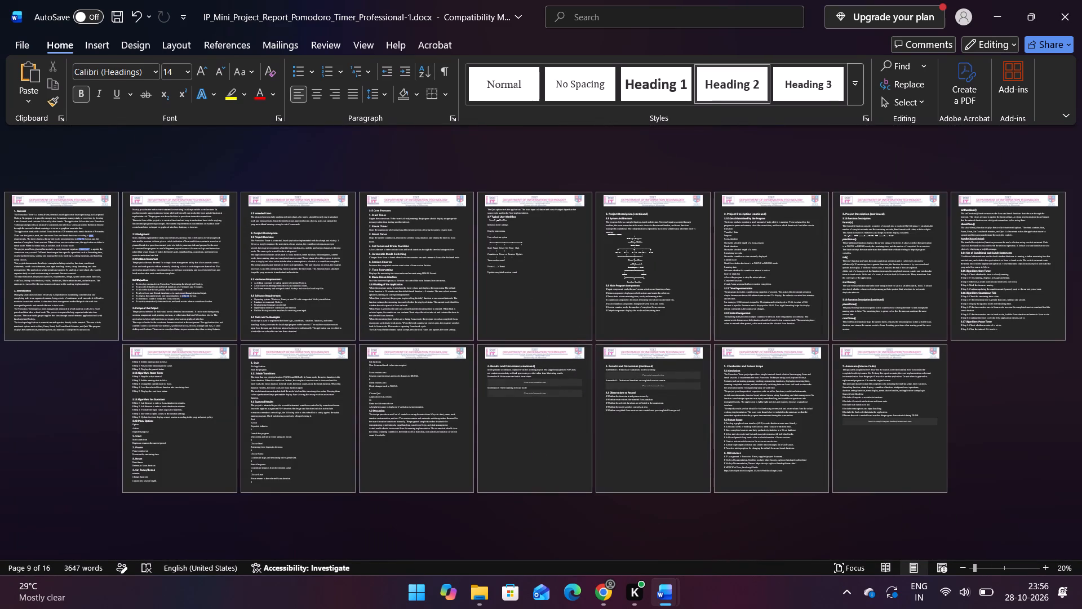
{"action": "scroll", "coordinate": [688, 447], "scroll_direction": "up", "scroll_amount": 2, "text": "ctrl"}
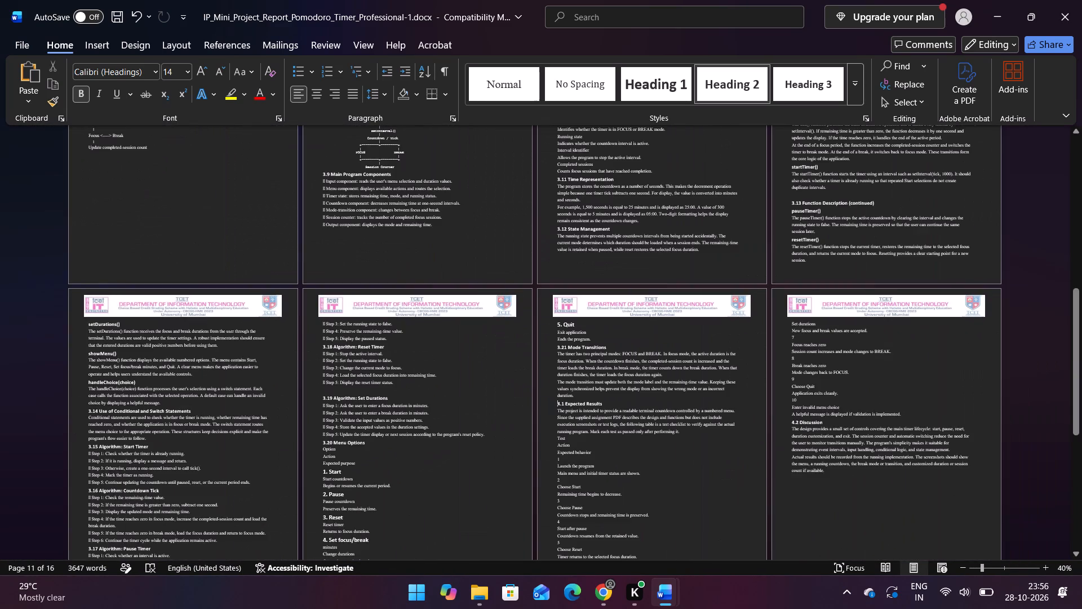
{"action": "scroll", "coordinate": [688, 447], "scroll_direction": "down", "scroll_amount": 9}
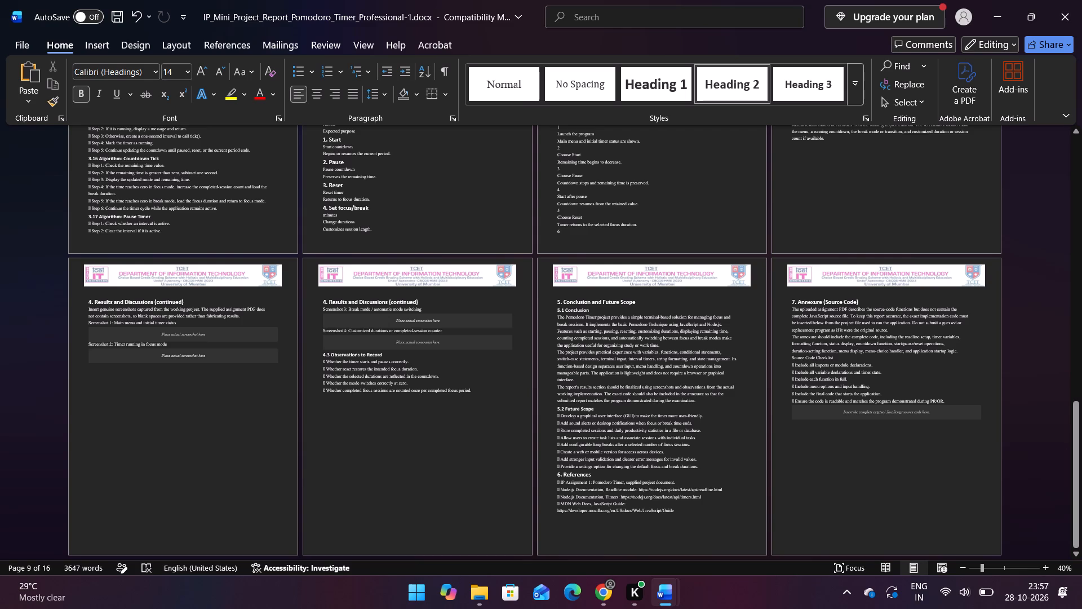
{"action": "scroll", "coordinate": [863, 401], "scroll_direction": "up", "scroll_amount": 3, "text": "ctrl"}
{"action": "scroll", "coordinate": [863, 401], "scroll_direction": "down", "scroll_amount": 2, "text": "ctrl"}
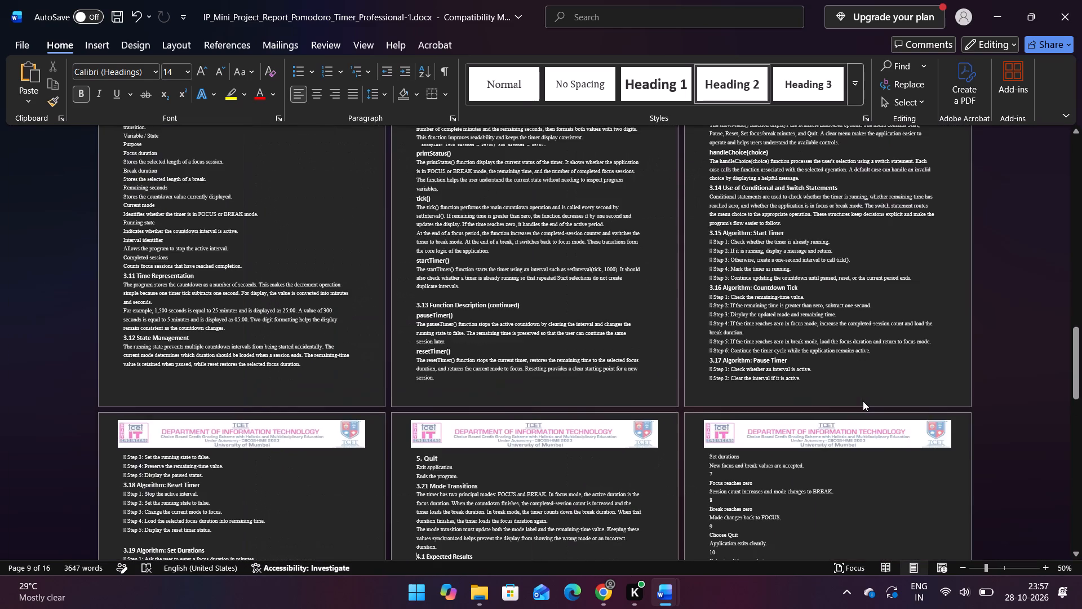
{"action": "scroll", "coordinate": [863, 401], "scroll_direction": "up", "scroll_amount": 16}
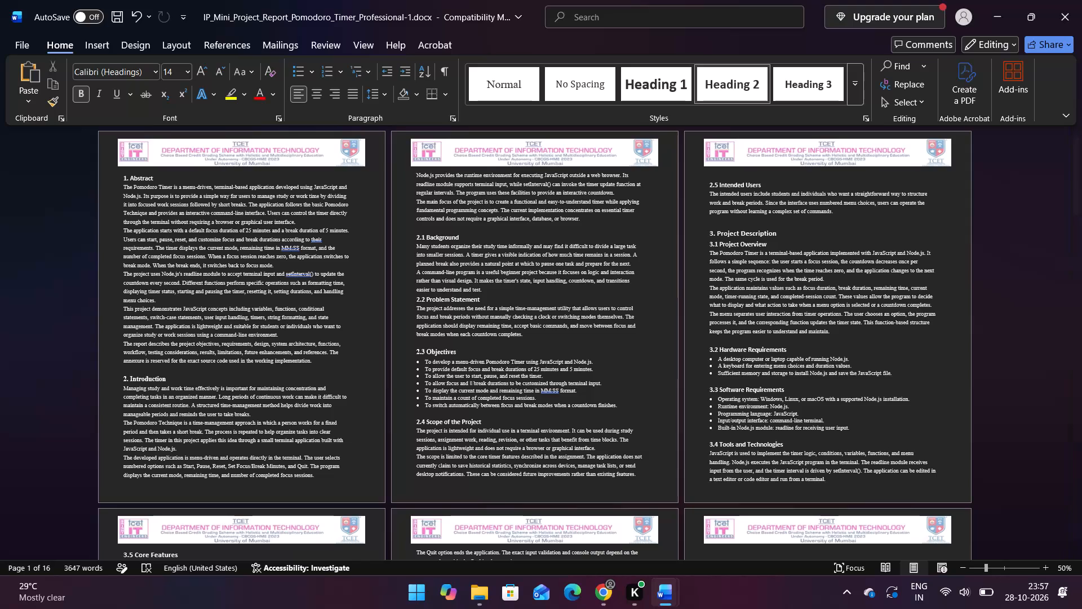
{"action": "scroll", "coordinate": [697, 453], "scroll_direction": "down", "scroll_amount": 1}
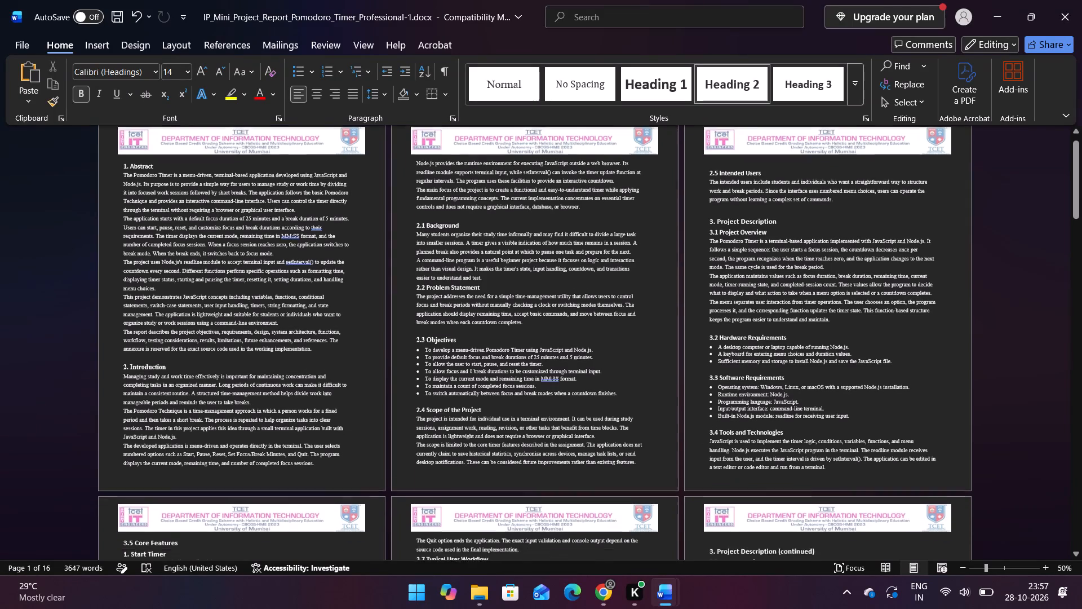
{"action": "scroll", "coordinate": [697, 453], "scroll_direction": "down", "scroll_amount": 7}
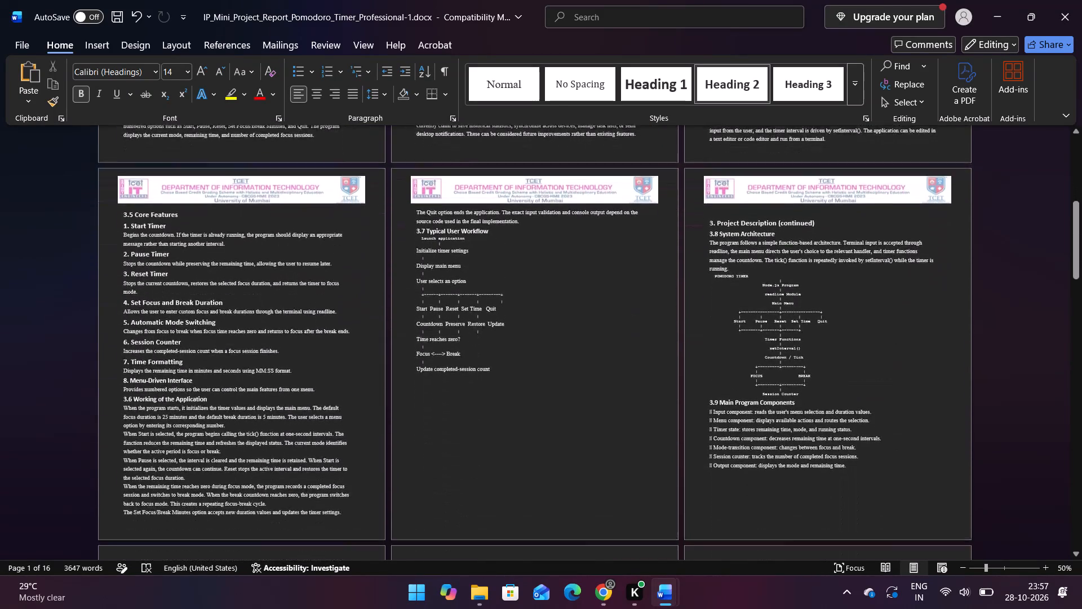
{"action": "scroll", "coordinate": [697, 453], "scroll_direction": "down", "scroll_amount": 2}
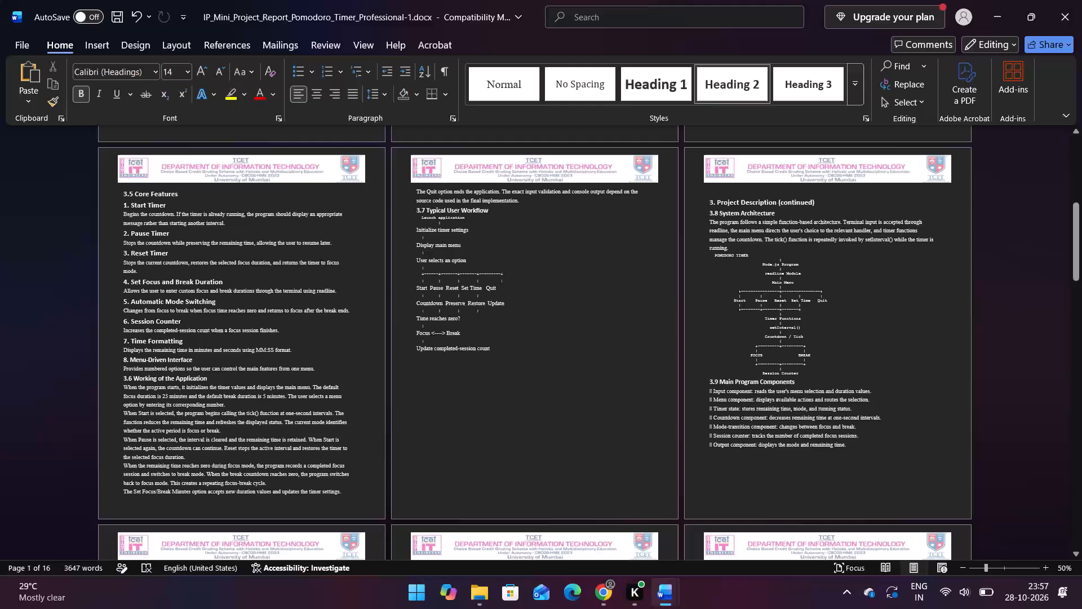
{"action": "scroll", "coordinate": [697, 453], "scroll_direction": "down", "scroll_amount": 1}
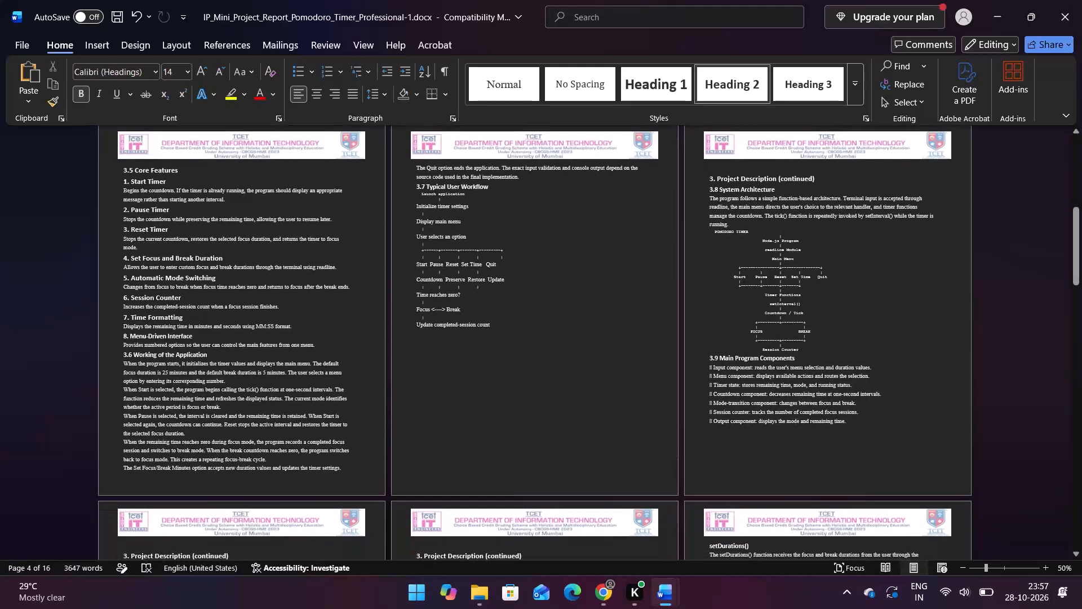
{"action": "scroll", "coordinate": [697, 453], "scroll_direction": "down", "scroll_amount": 1}
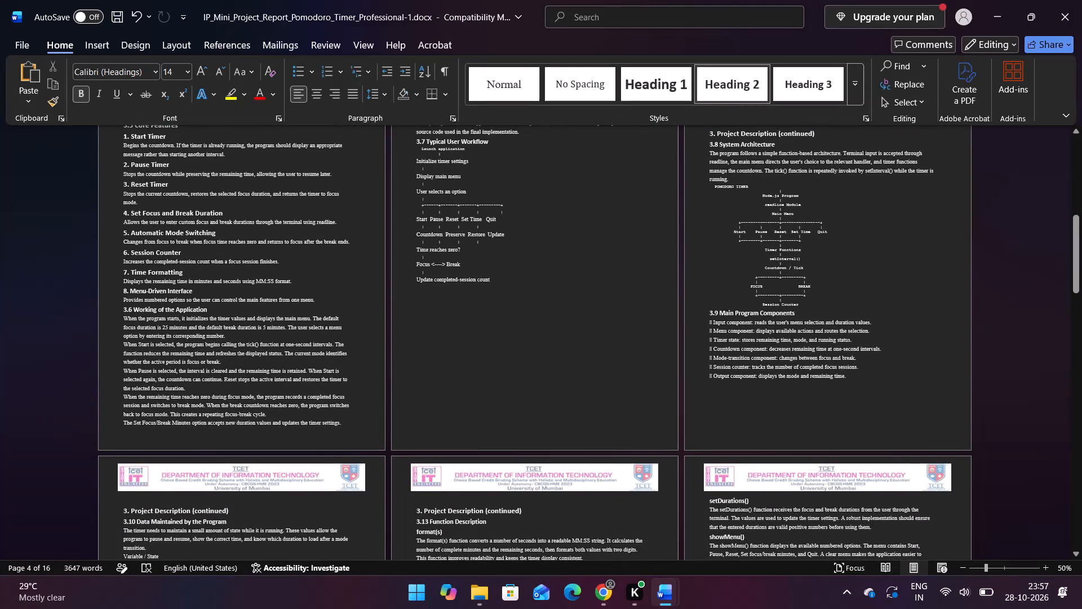
{"action": "scroll", "coordinate": [697, 453], "scroll_direction": "down", "scroll_amount": 3}
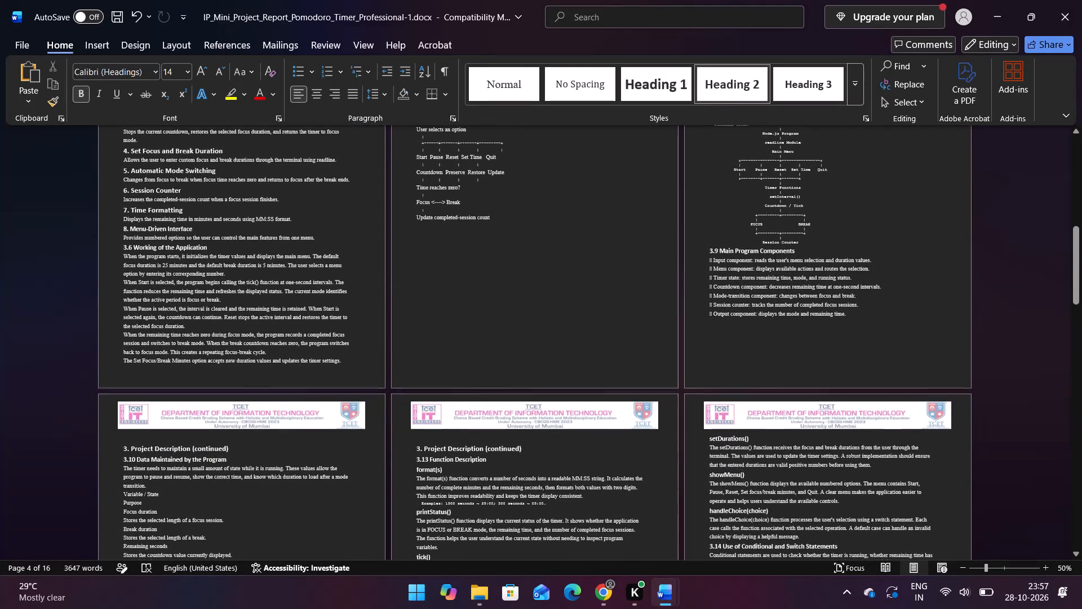
{"action": "scroll", "coordinate": [697, 453], "scroll_direction": "down", "scroll_amount": 3}
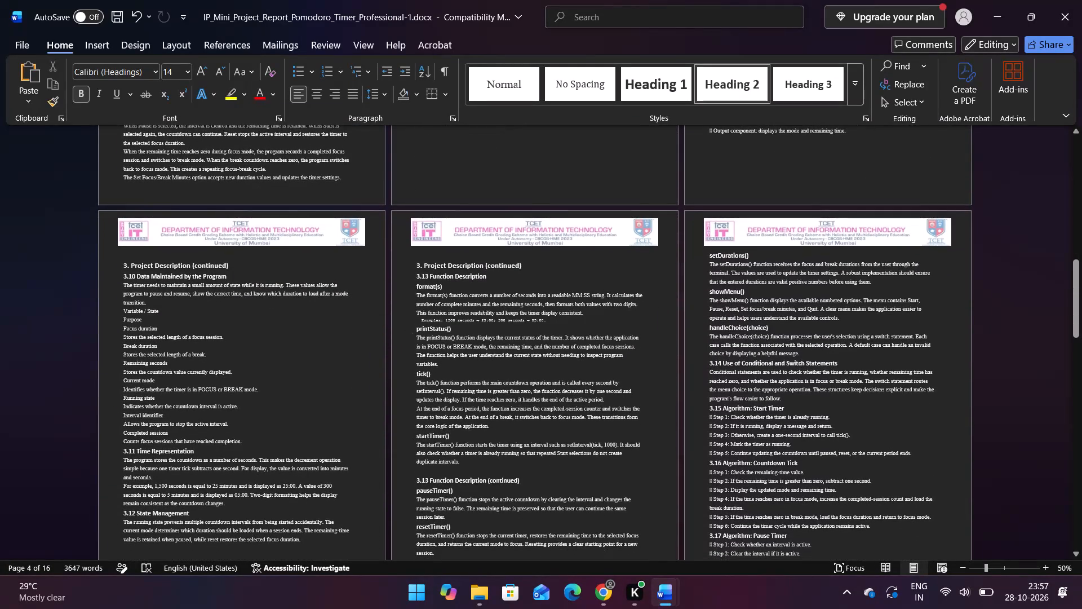
Delete the leftover "3. Project Description (continued)" heading above 3.10 Data Maintained by the Program.
{"action": "left_click_drag", "start_coordinate": [229, 265], "coordinate": [177, 265]}
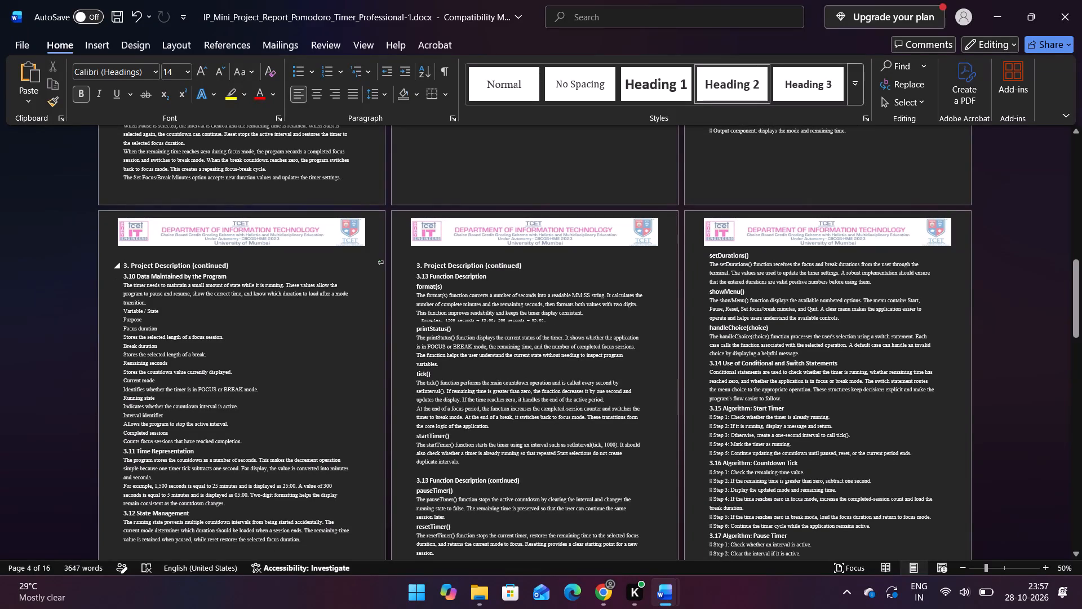
{"action": "left_click_drag", "start_coordinate": [177, 265], "coordinate": [124, 268]}
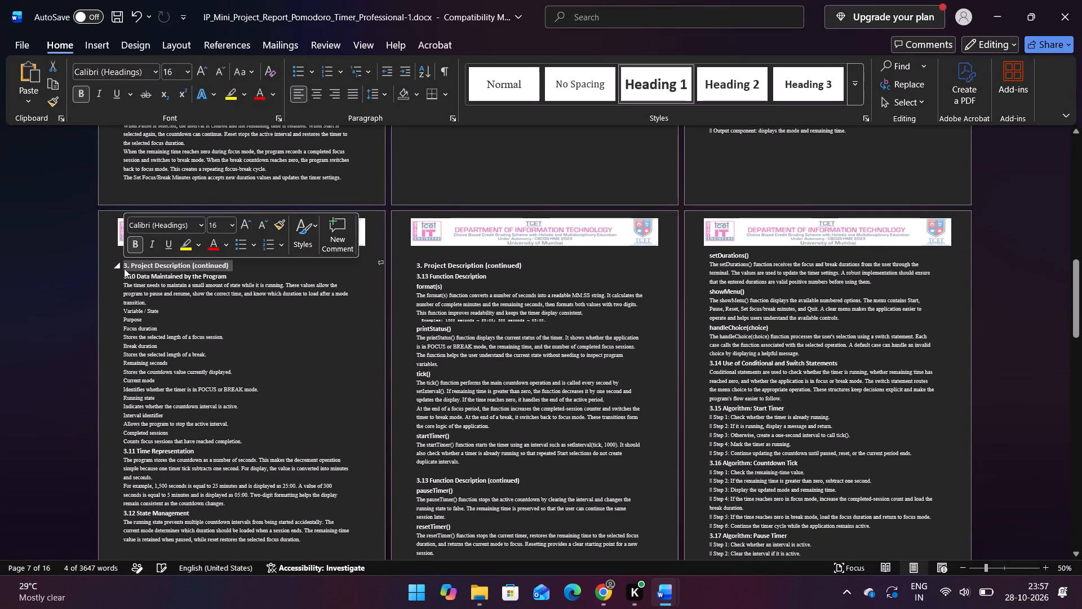
{"action": "key", "text": "BackSpace"}
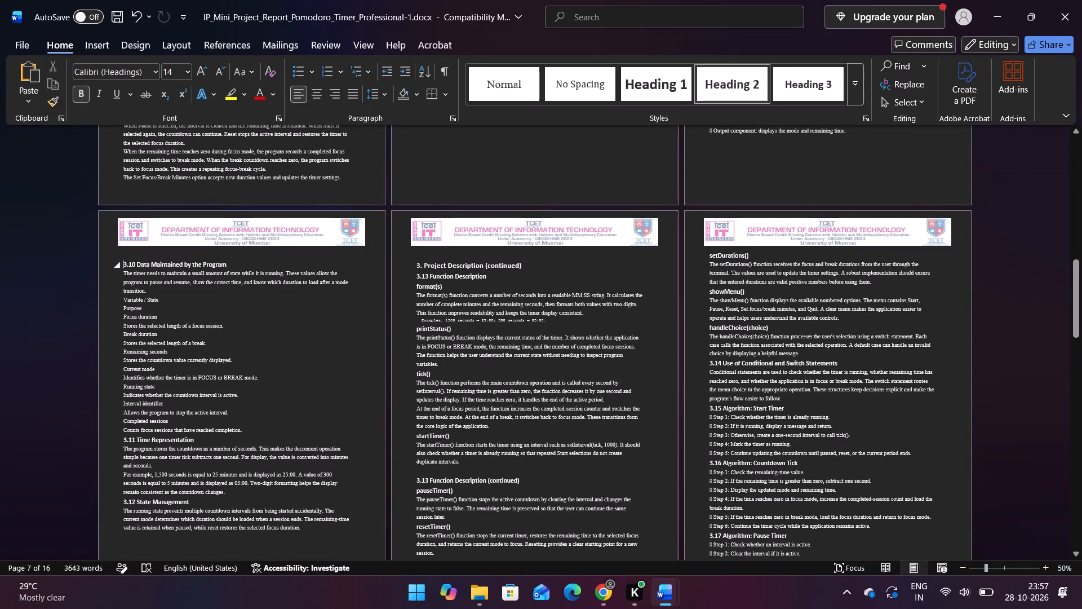
Set the font of the "3.10 Data Maintained by the Program" heading to Times New Roman.
{"action": "left_click_drag", "start_coordinate": [122, 260], "coordinate": [227, 255]}
{"action": "left_click_drag", "start_coordinate": [227, 255], "coordinate": [227, 263]}
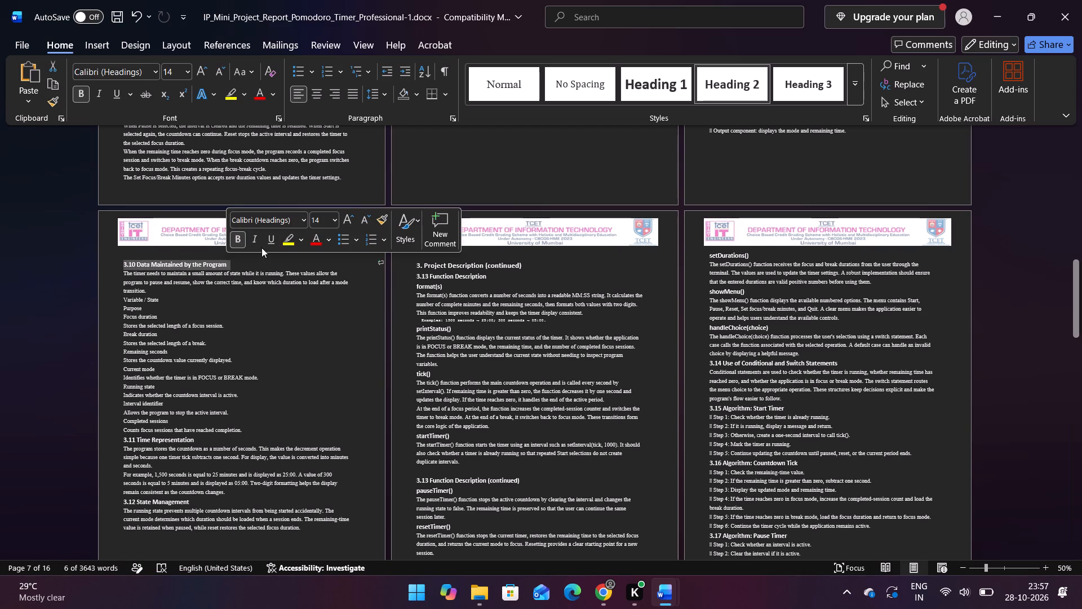
{"action": "left_click", "coordinate": [302, 222]}
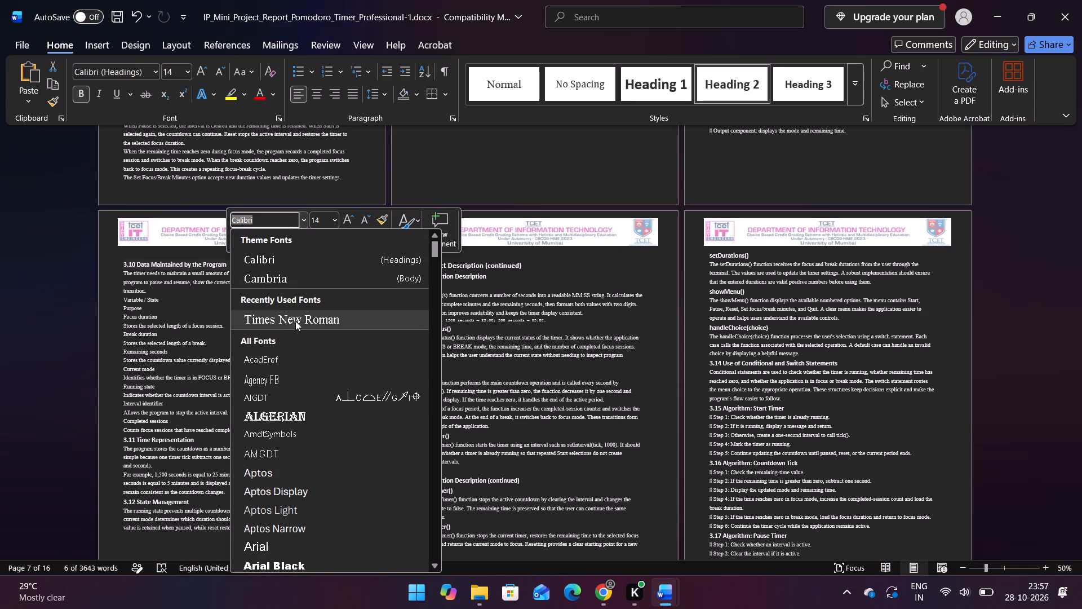
{"action": "left_click", "coordinate": [295, 321]}
{"action": "left_click", "coordinate": [255, 327]}
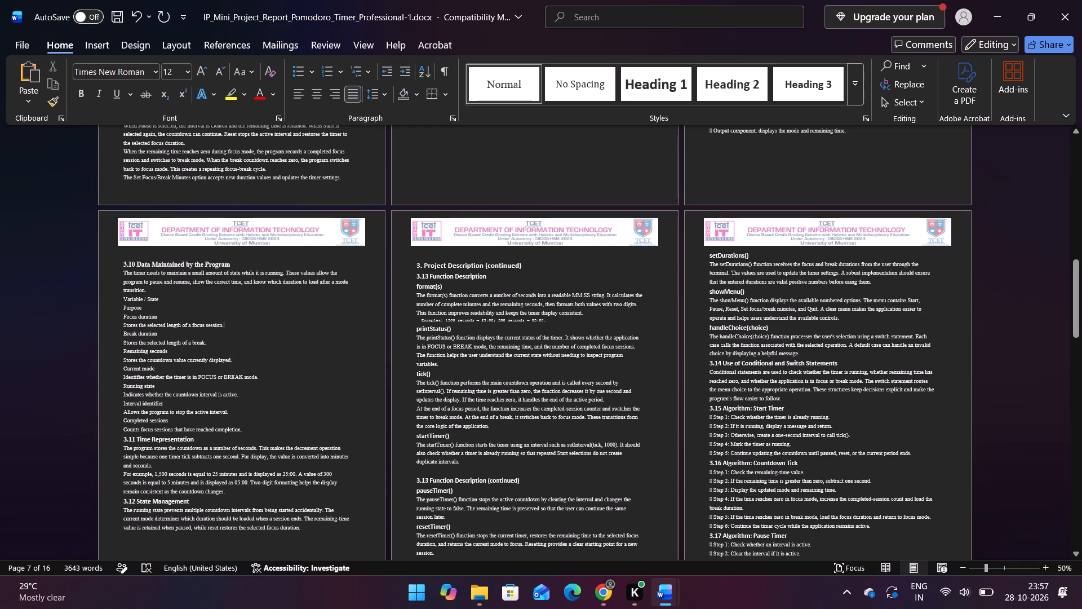
{"action": "left_click_drag", "start_coordinate": [123, 272], "coordinate": [189, 329]}
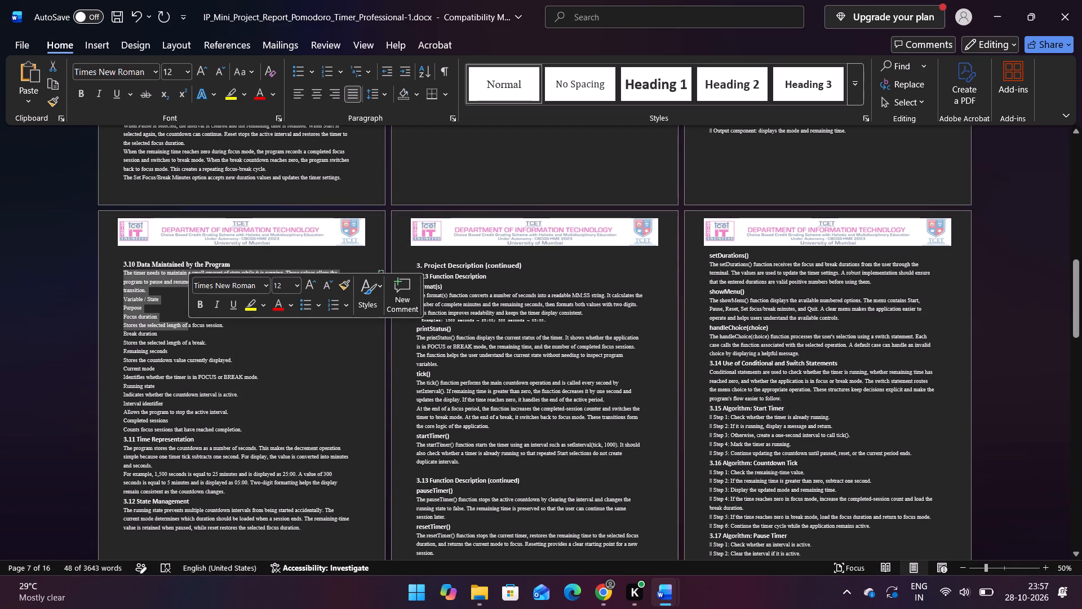
{"action": "left_click", "coordinate": [281, 354]}
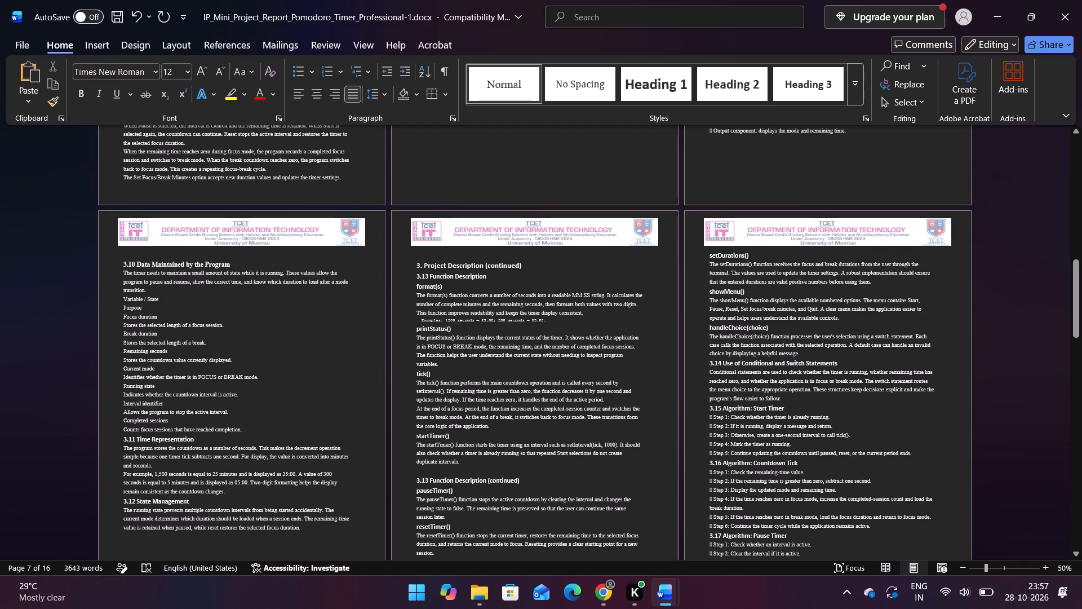
Delete the leftover "3. Project Description (continued)" heading above 3.13 Function Description.
{"action": "scroll", "coordinate": [397, 452], "scroll_direction": "down", "scroll_amount": 1}
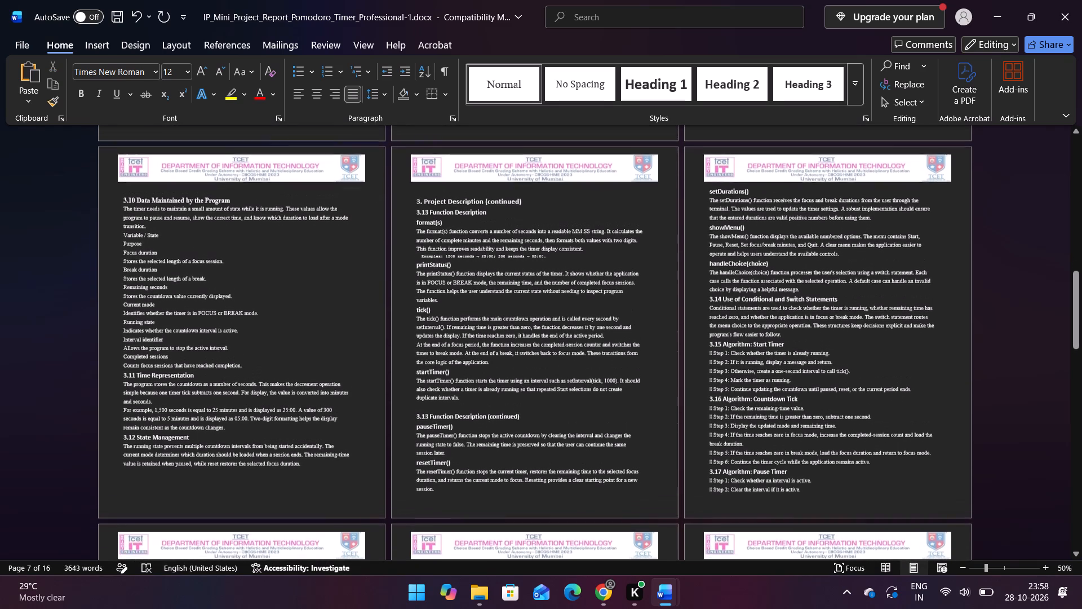
{"action": "scroll", "coordinate": [397, 452], "scroll_direction": "down", "scroll_amount": 1}
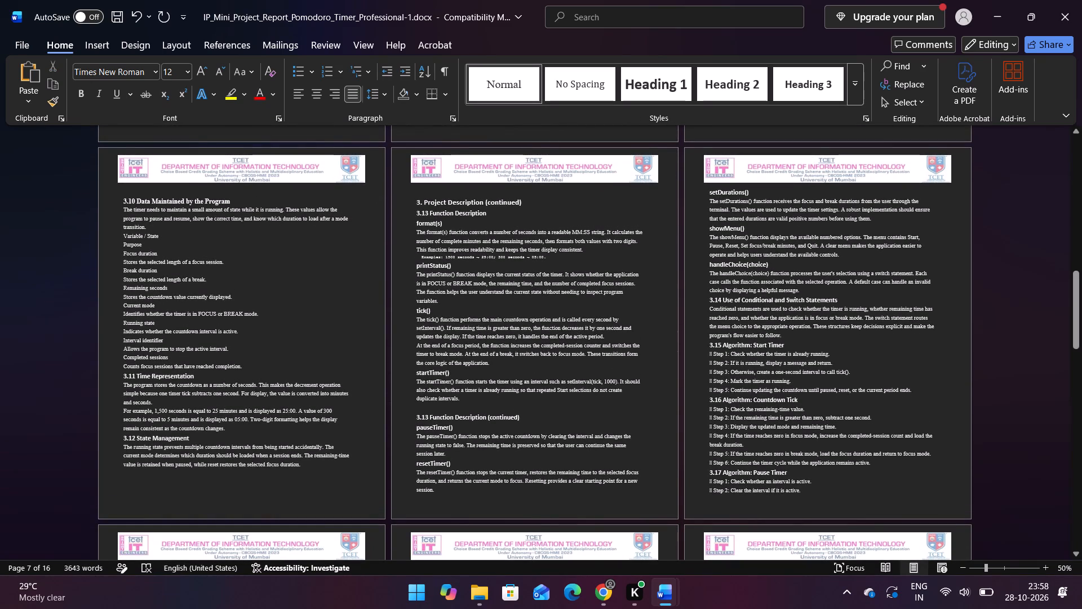
{"action": "left_click_drag", "start_coordinate": [526, 205], "coordinate": [486, 201]}
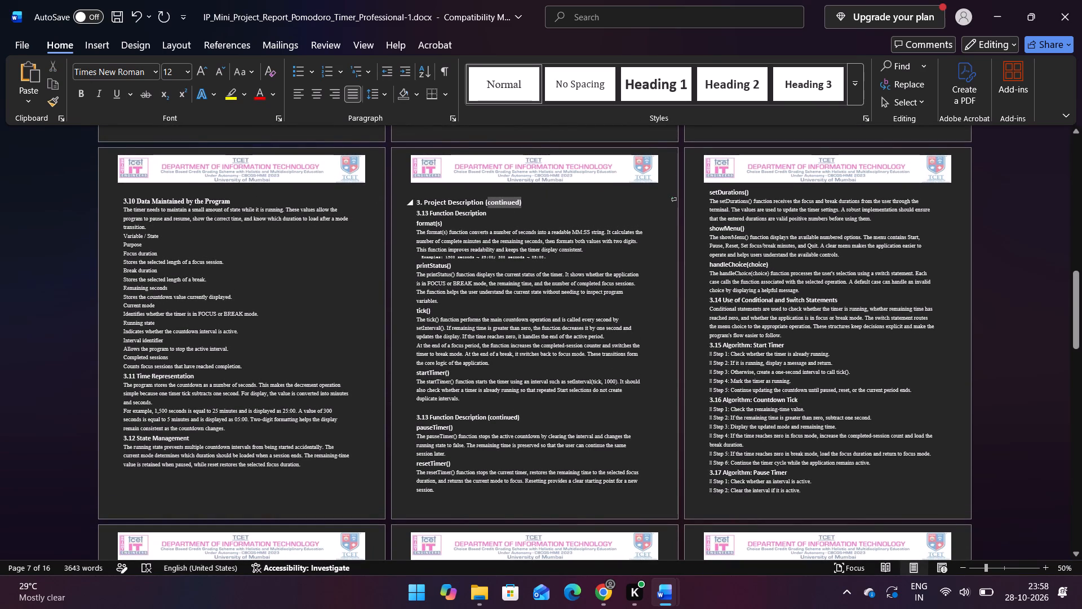
{"action": "left_click_drag", "start_coordinate": [486, 201], "coordinate": [414, 204]}
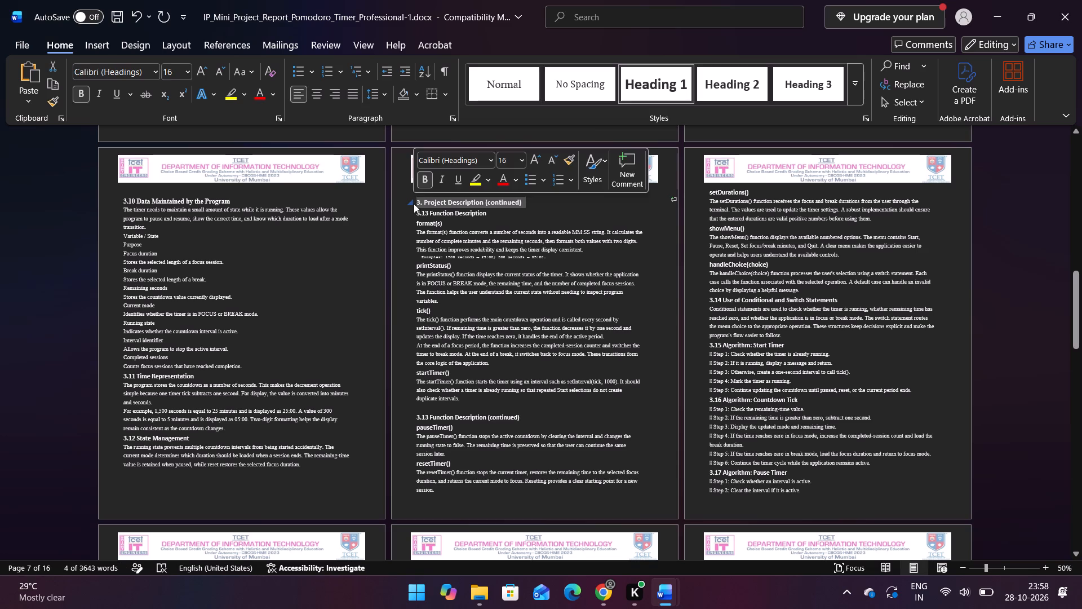
{"action": "key", "text": "BackSpace"}
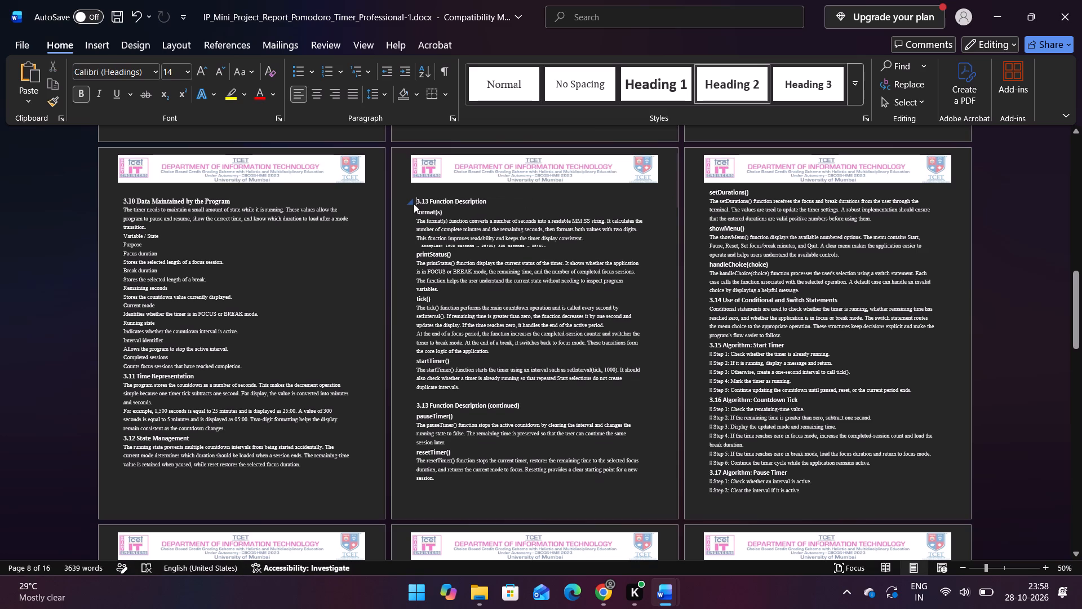
Set the font of the "3.13 Function Description" heading to Times New Roman.
{"action": "left_click_drag", "start_coordinate": [491, 203], "coordinate": [400, 208]}
{"action": "left_click_drag", "start_coordinate": [400, 208], "coordinate": [424, 204]}
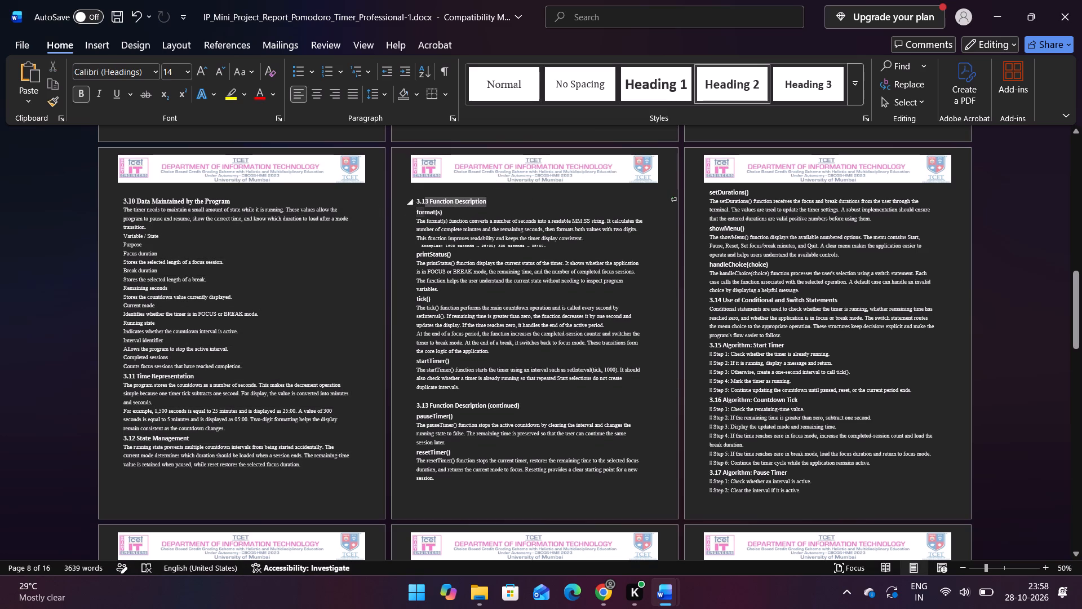
{"action": "left_click_drag", "start_coordinate": [424, 204], "coordinate": [411, 200]}
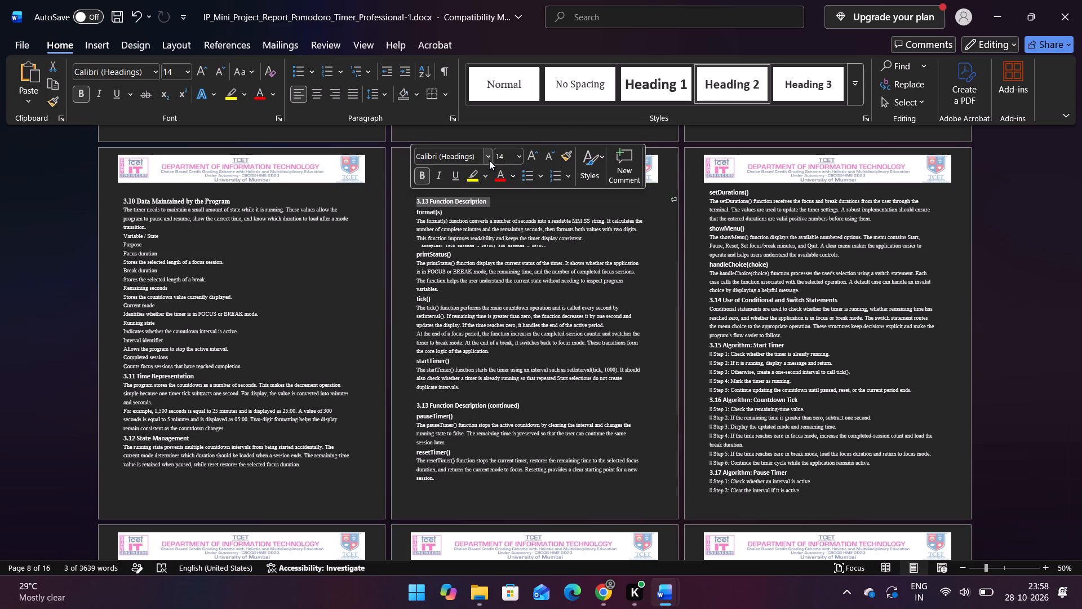
{"action": "left_click", "coordinate": [485, 160]}
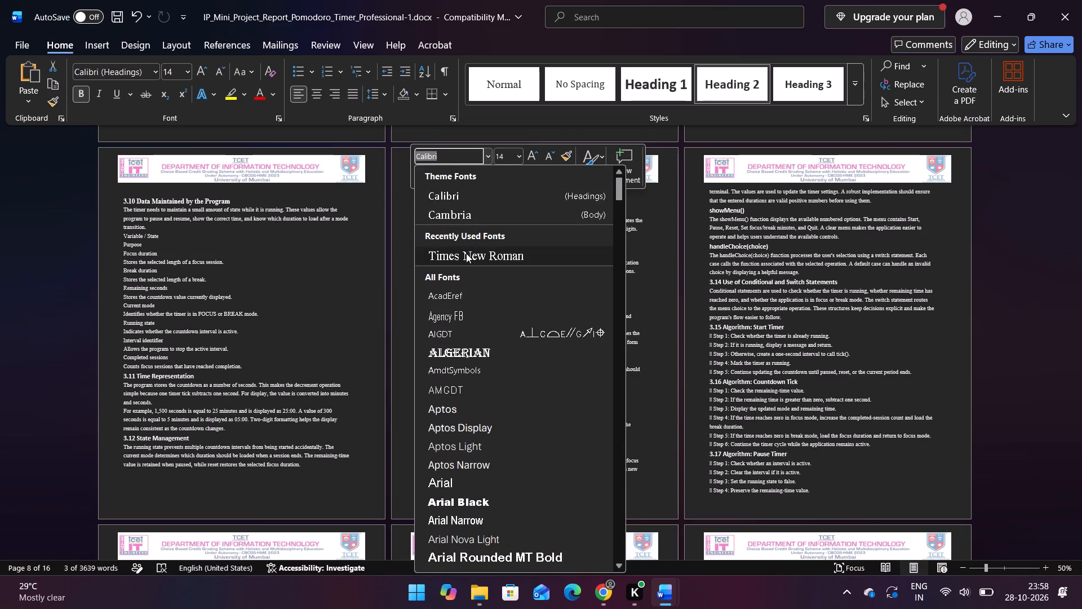
{"action": "left_click", "coordinate": [466, 253]}
{"action": "left_click", "coordinate": [504, 217]}
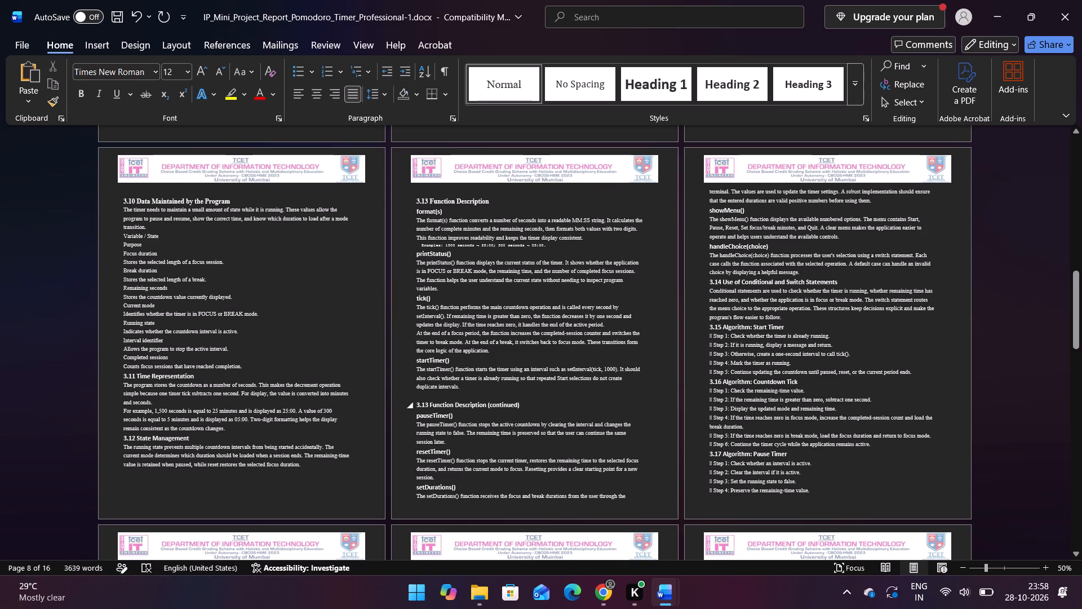
Delete the "3.13 Function Description (continued)" heading and the empty line above pauseTimer() so it directly follows the startTimer() text.
{"action": "left_click_drag", "start_coordinate": [521, 404], "coordinate": [401, 403]}
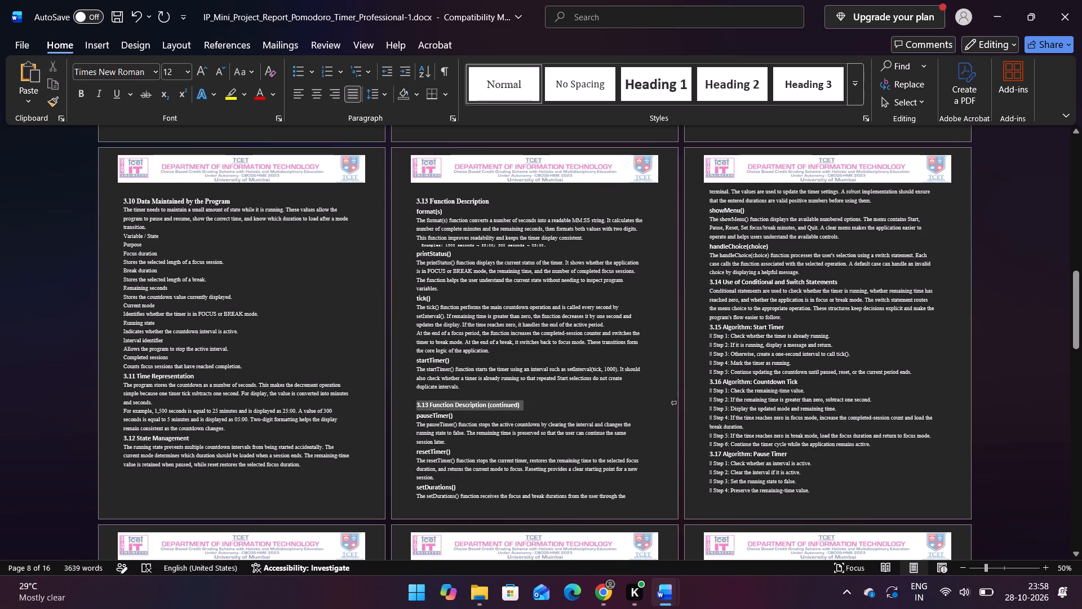
{"action": "left_click_drag", "start_coordinate": [401, 403], "coordinate": [401, 403]}
{"action": "key", "text": "BackSpace"}
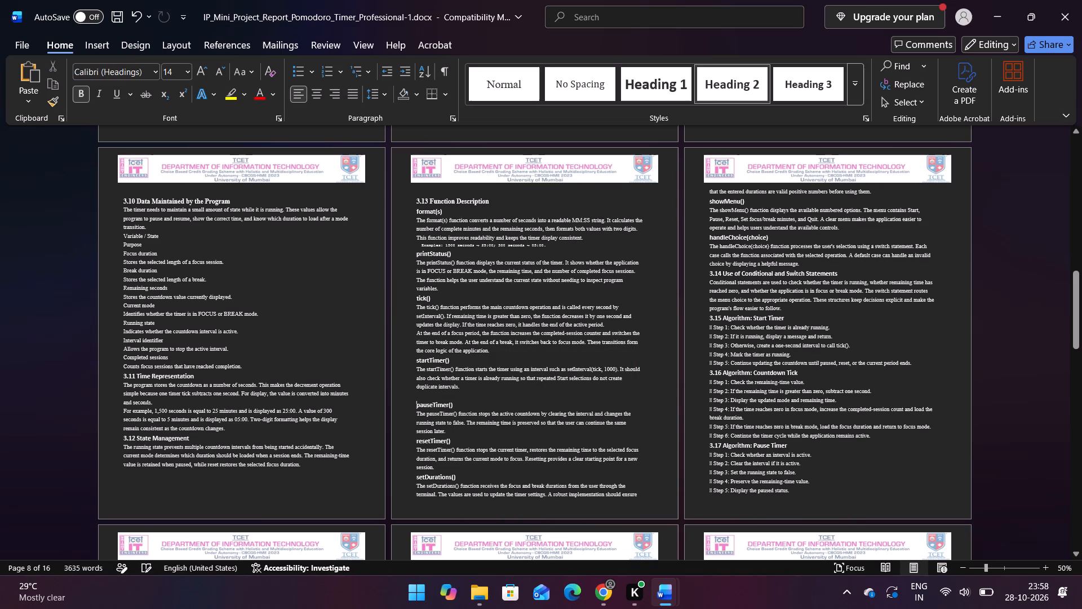
{"action": "key", "text": "BackSpace"}
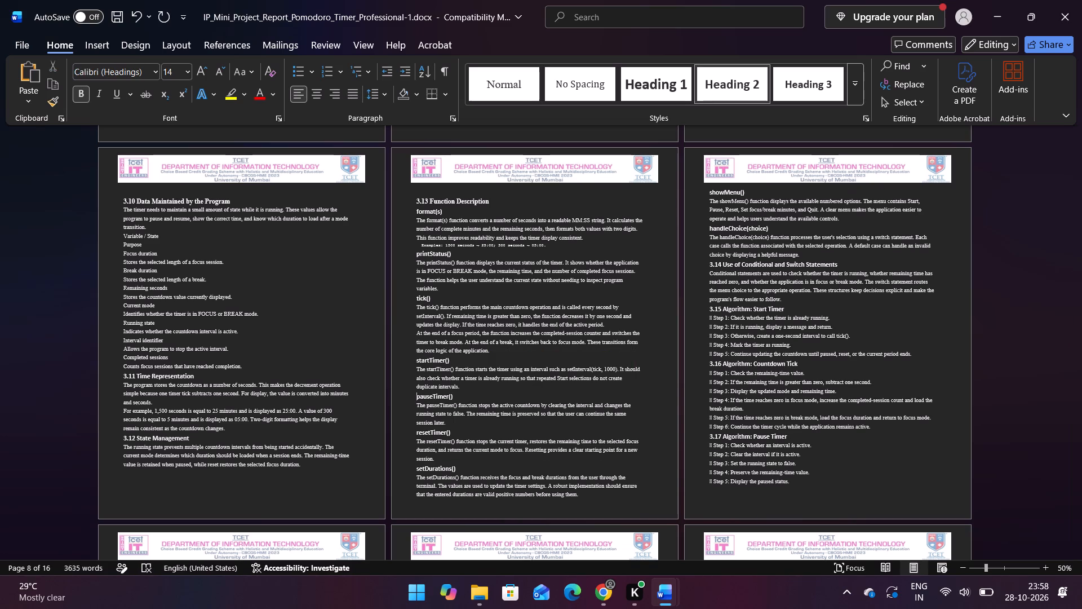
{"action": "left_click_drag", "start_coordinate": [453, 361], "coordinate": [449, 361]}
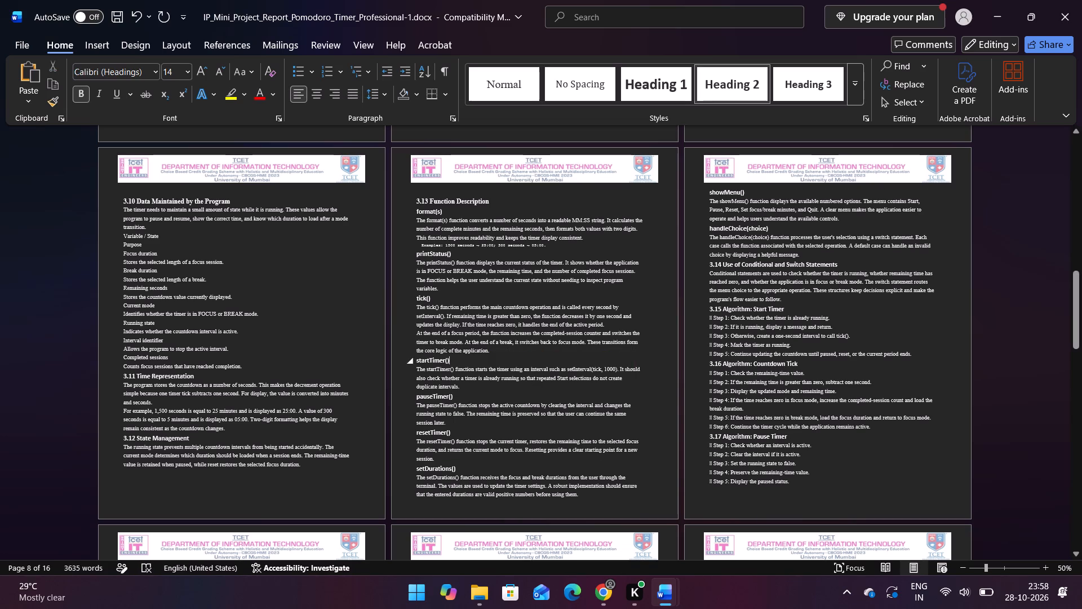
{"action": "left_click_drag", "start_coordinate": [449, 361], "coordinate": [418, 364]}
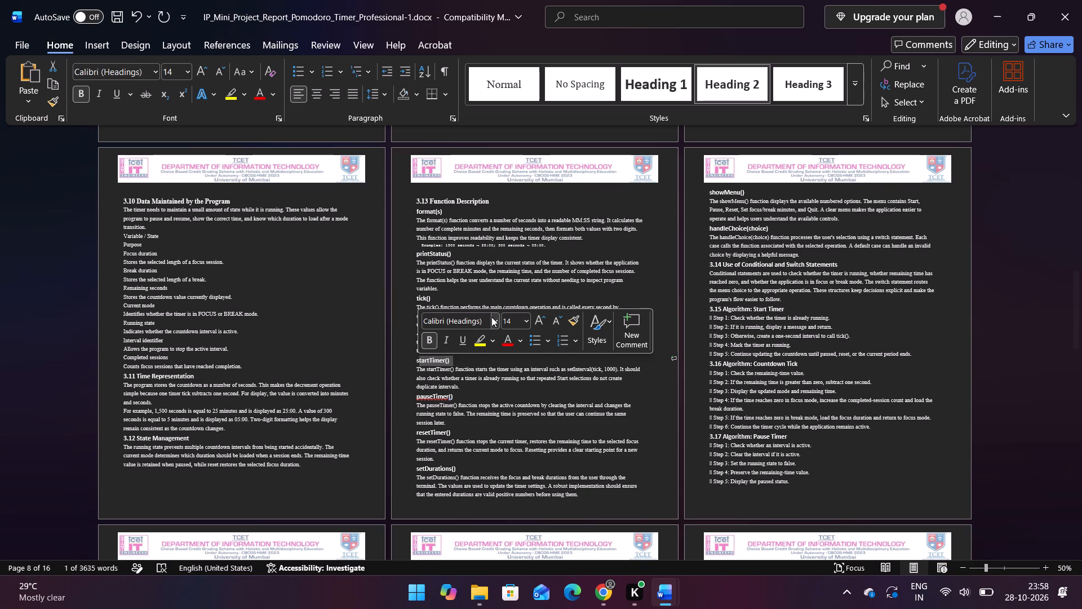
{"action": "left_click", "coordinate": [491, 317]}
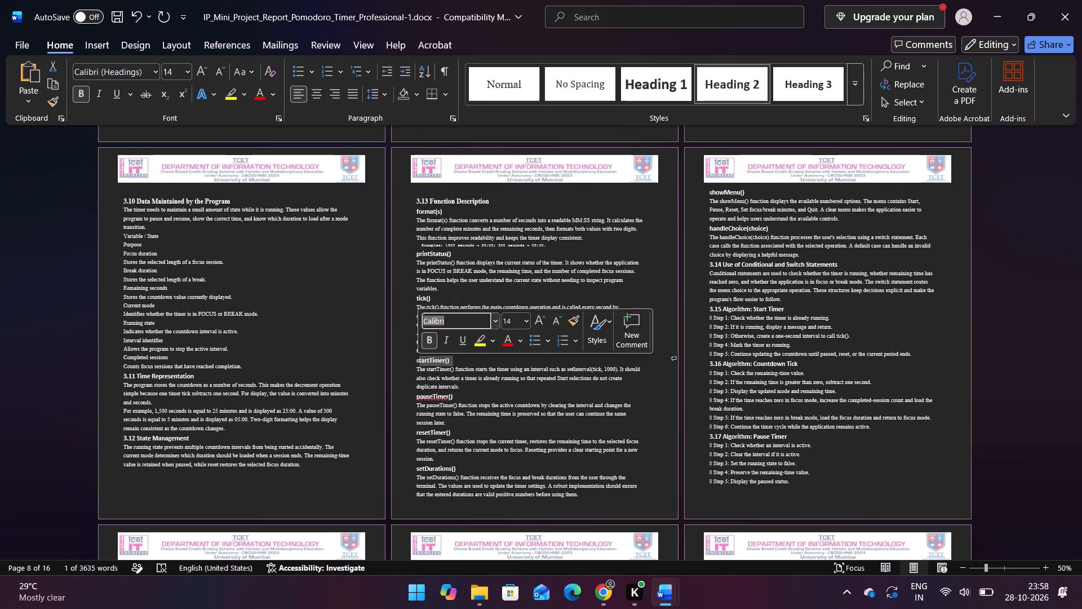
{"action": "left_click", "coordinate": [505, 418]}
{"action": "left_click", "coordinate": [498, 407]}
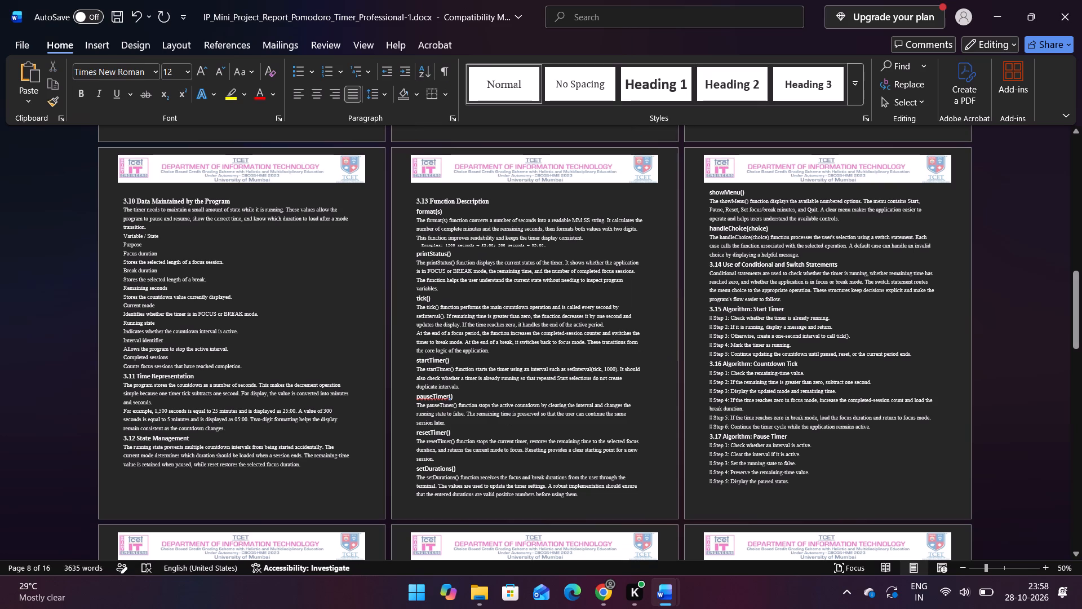
Set the font of the entire document text to Times New Roman.
{"action": "key", "text": "ctrl+a"}
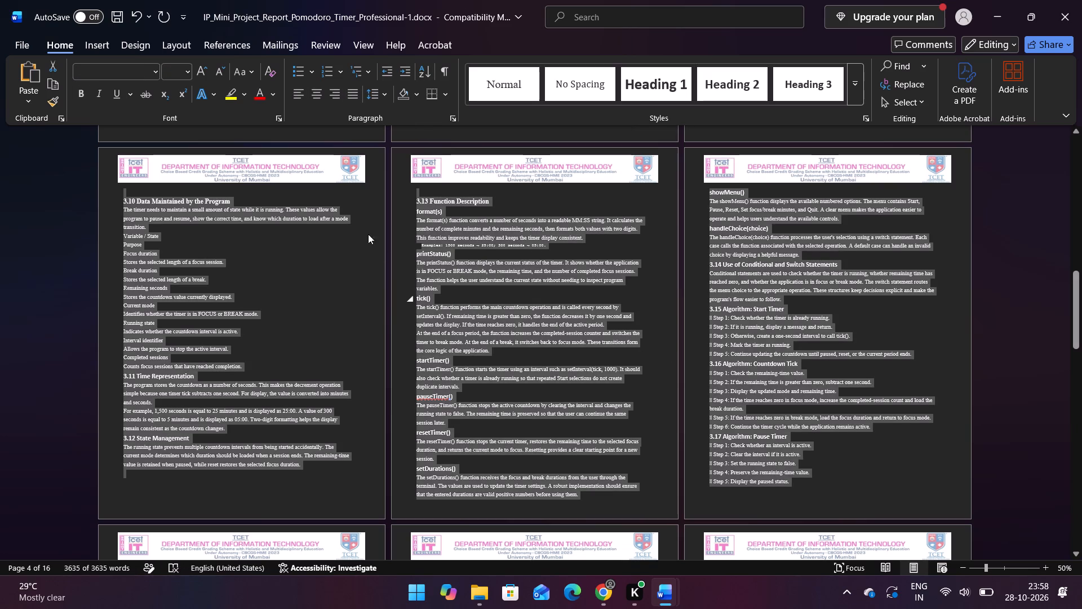
{"action": "left_click", "coordinate": [153, 70]}
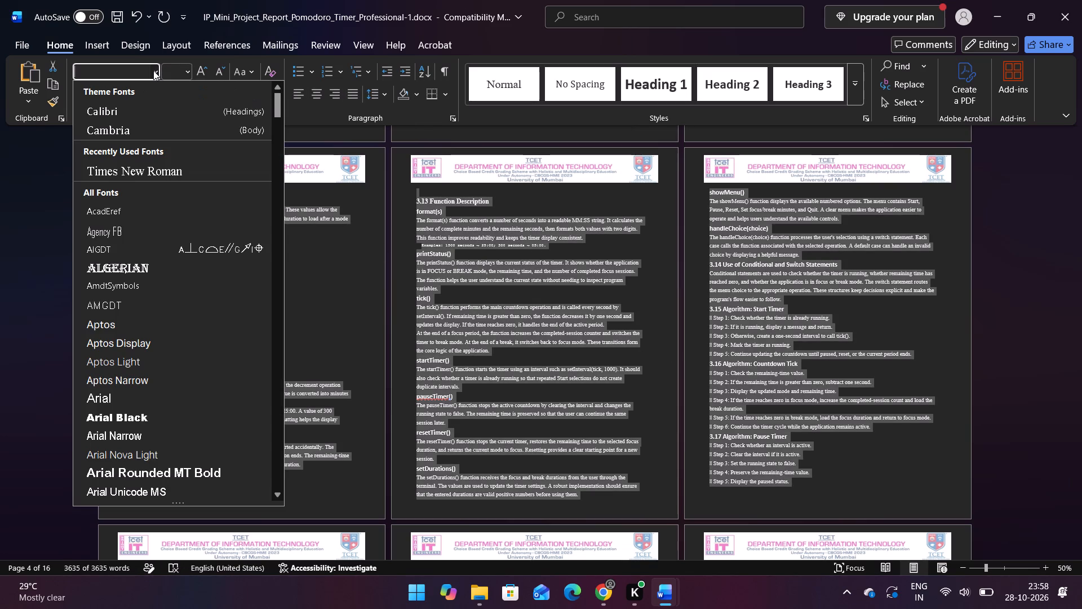
{"action": "left_click", "coordinate": [143, 173]}
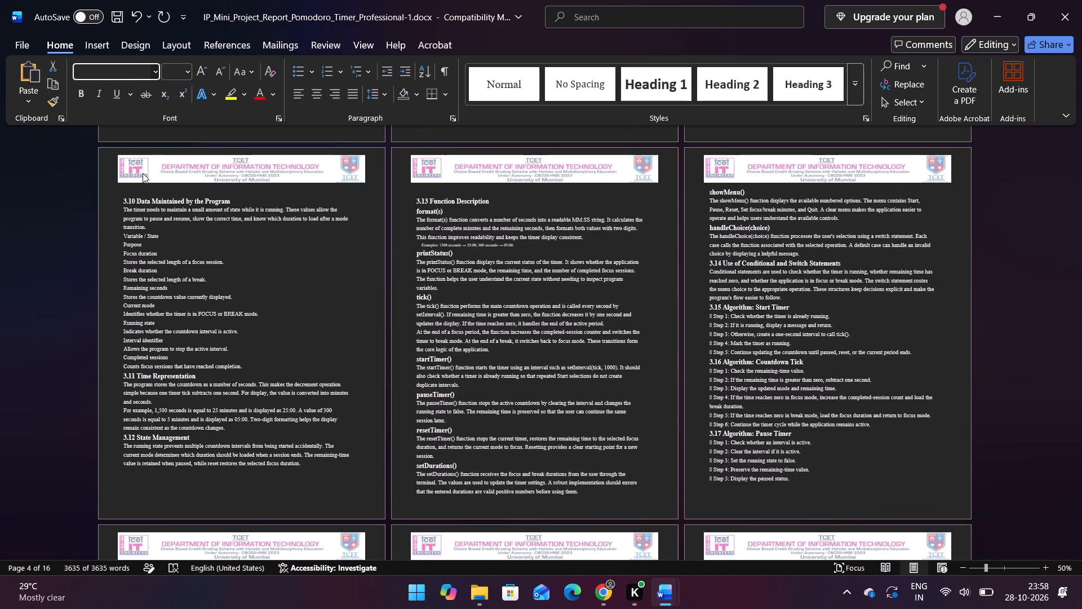
{"action": "left_click", "coordinate": [495, 398]}
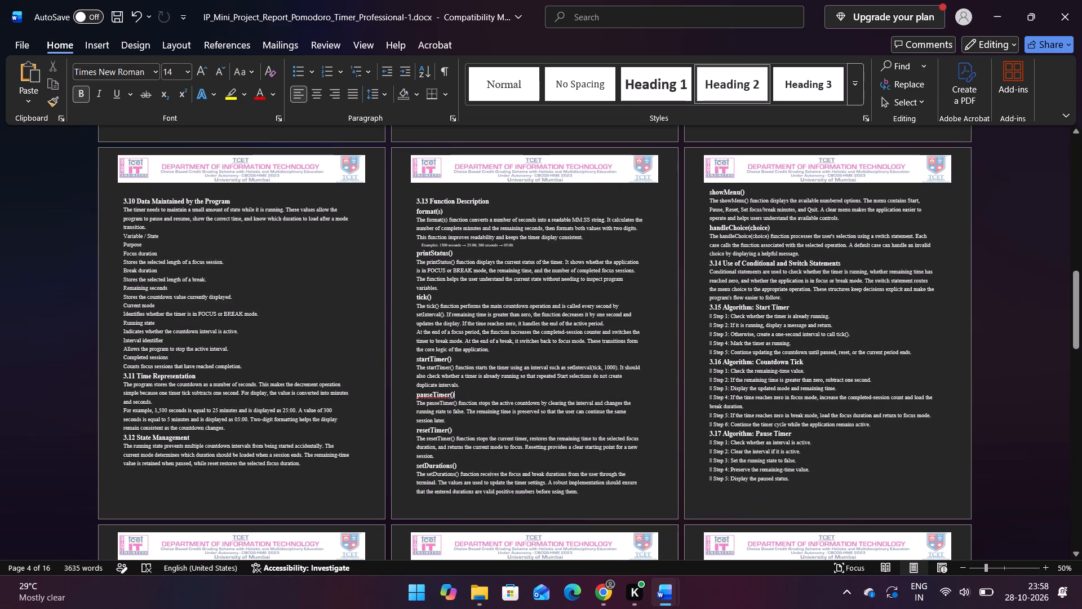
{"action": "left_click_drag", "start_coordinate": [455, 361], "coordinate": [434, 361]}
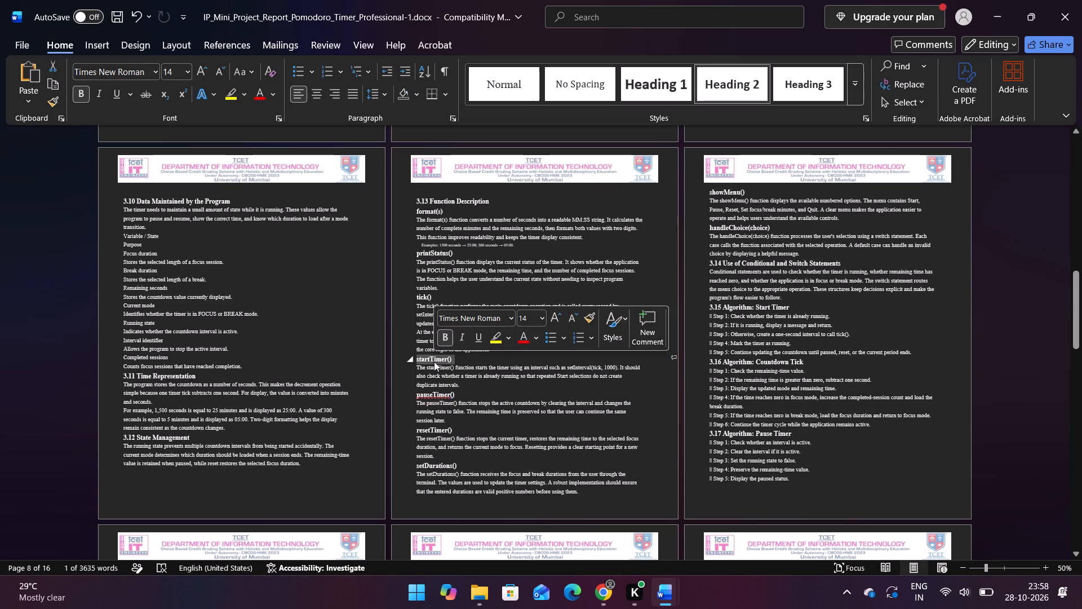
{"action": "left_click", "coordinate": [434, 361]}
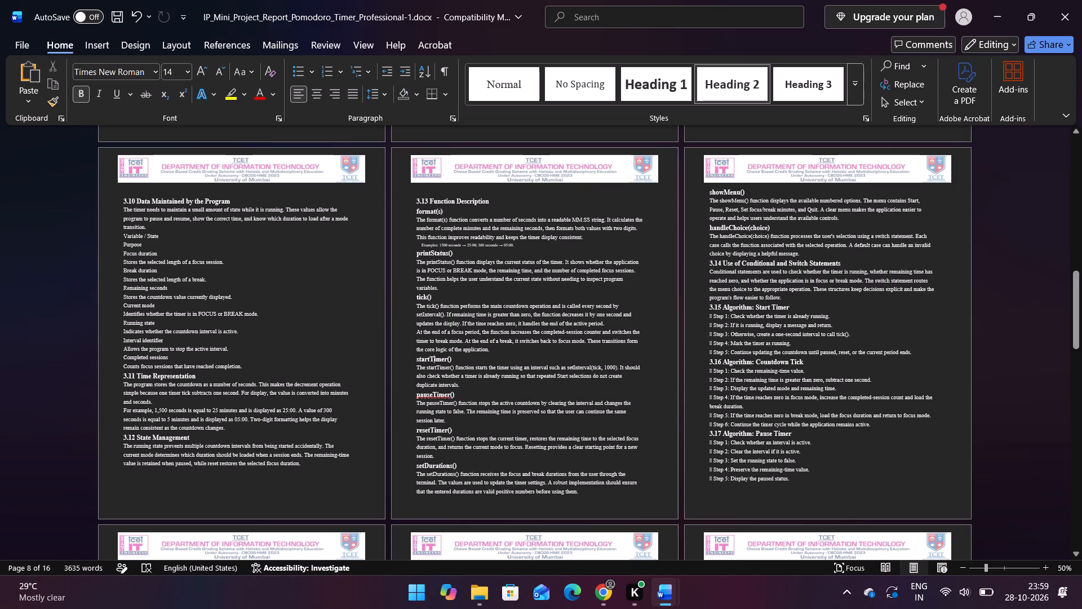
Insert a blank line above each of the headings 3.11 Time Representation and 3.12 State Management.
{"action": "left_click", "coordinate": [245, 367]}
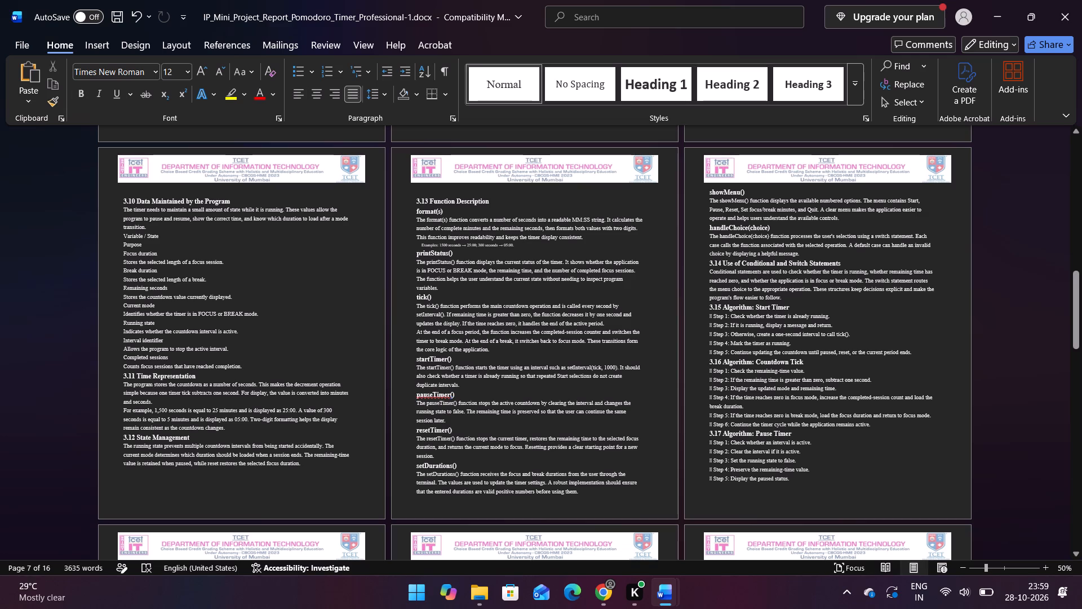
{"action": "key", "text": "Return"}
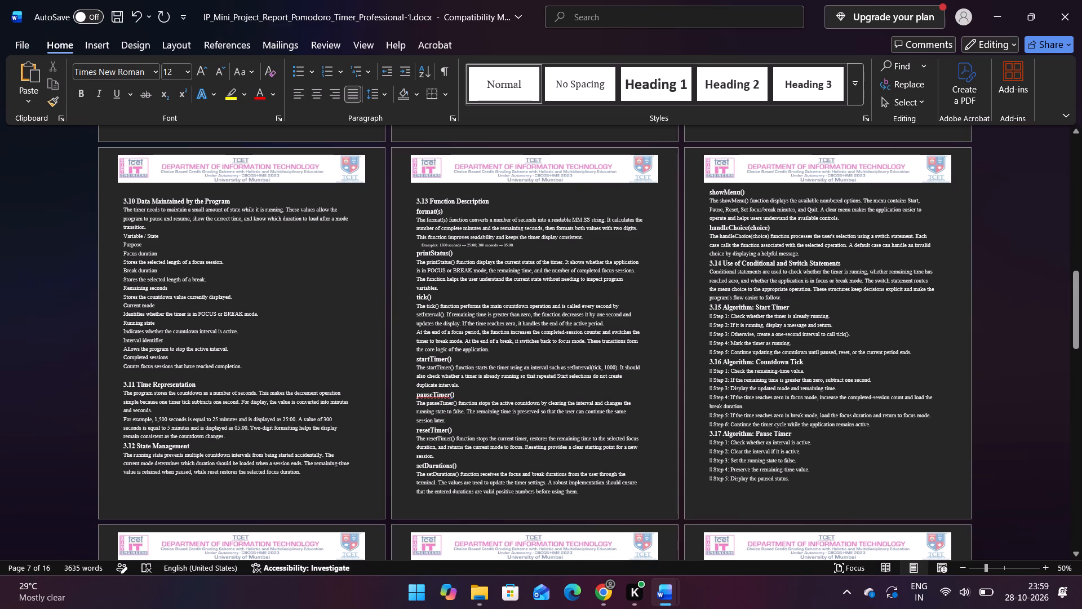
{"action": "left_click", "coordinate": [229, 439]}
{"action": "key", "text": "Return"}
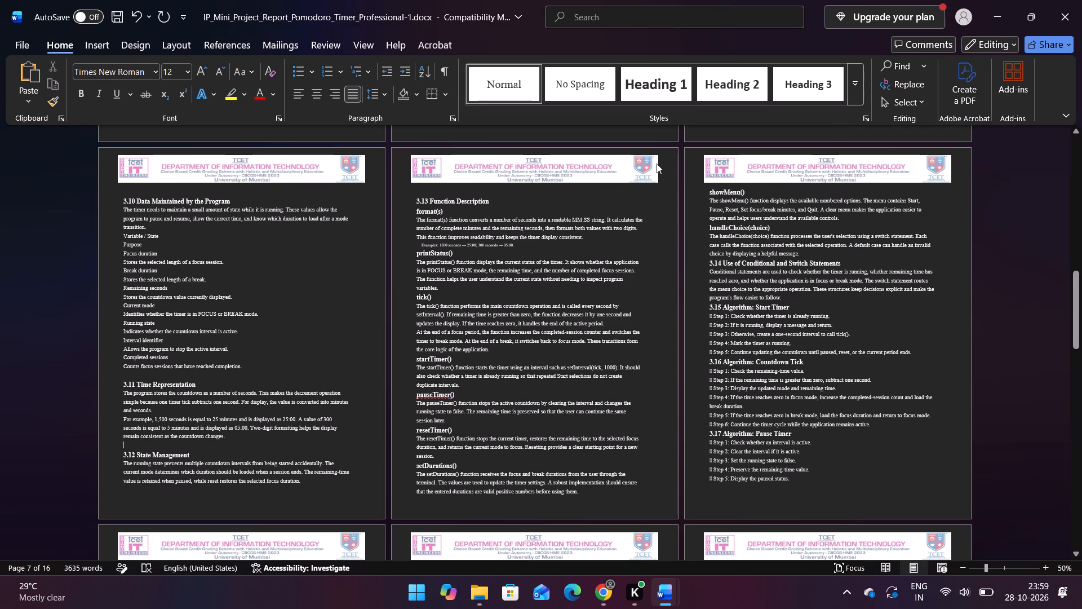
Insert a blank line above each of the headings 3.14, 3.15, 3.16 and 3.17 to separate the sections.
{"action": "left_click", "coordinate": [812, 255]}
{"action": "key", "text": "Return"}
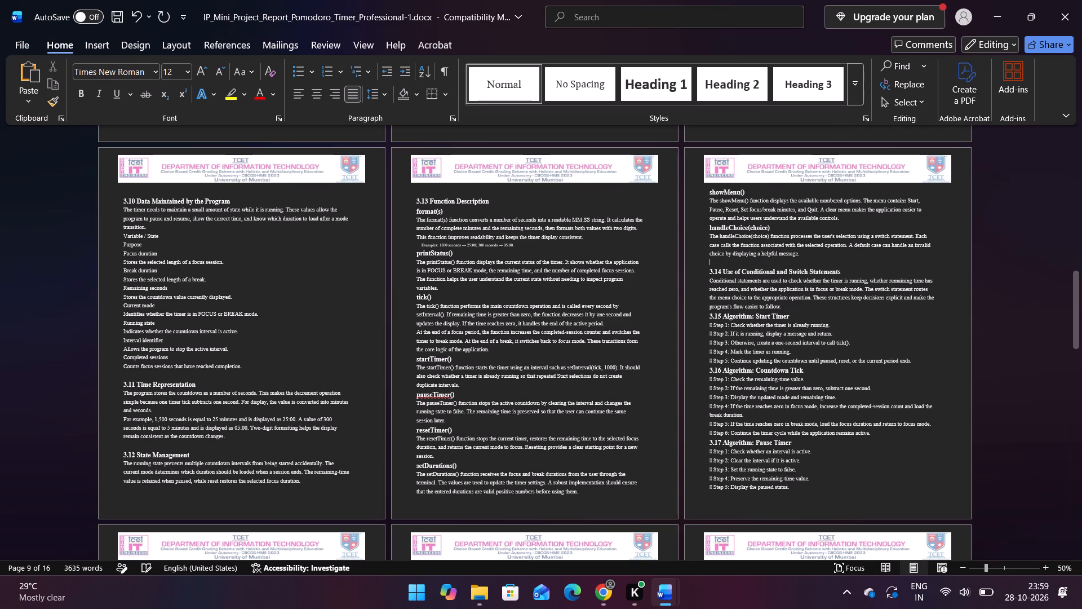
{"action": "left_click", "coordinate": [796, 311]}
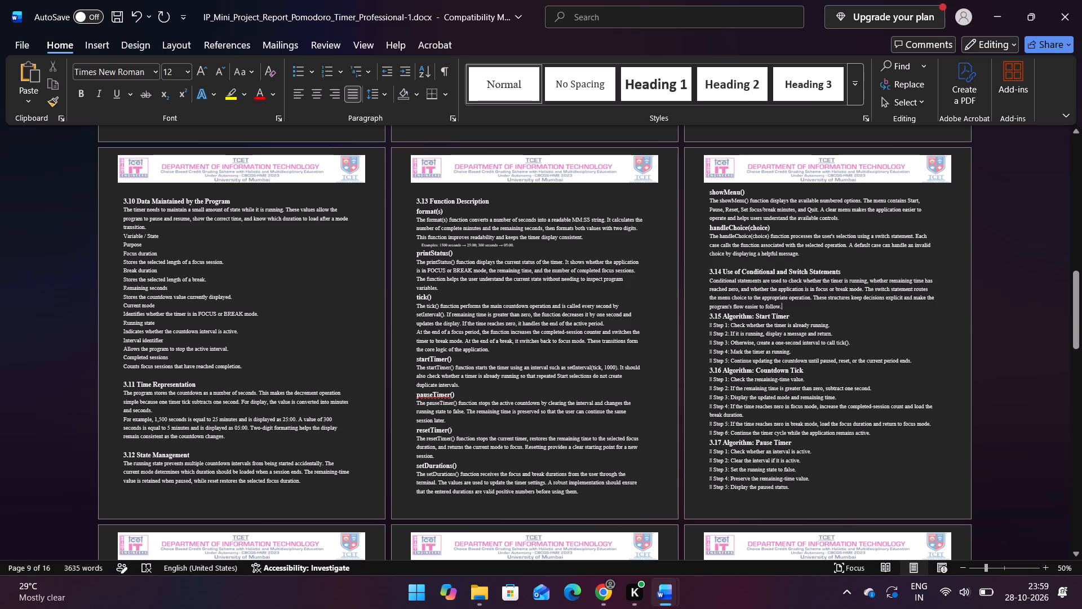
{"action": "key", "text": "Return"}
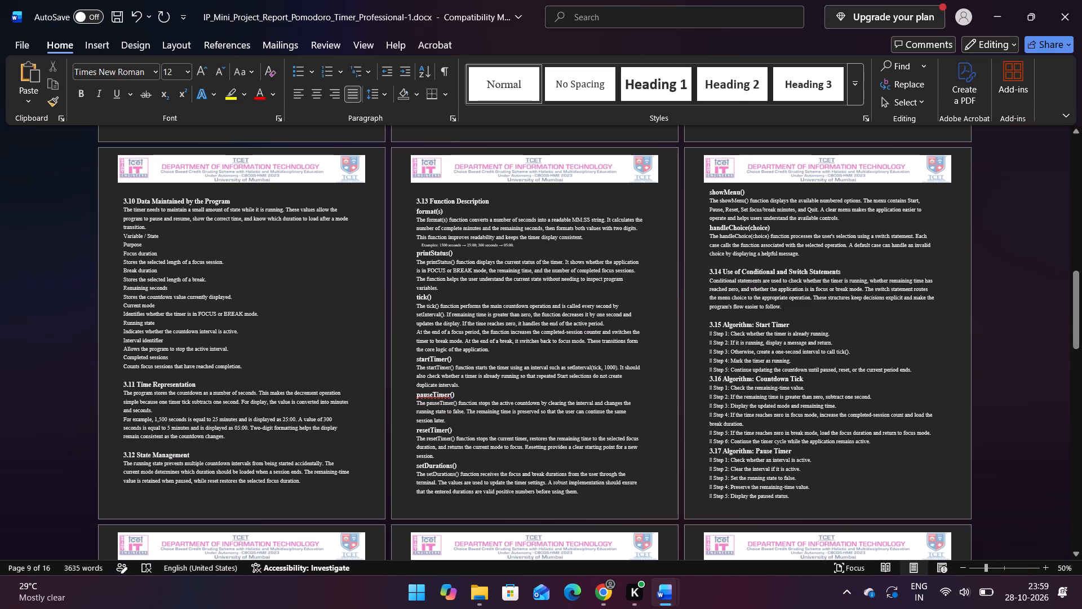
{"action": "left_click", "coordinate": [921, 369]}
{"action": "key", "text": "Return"}
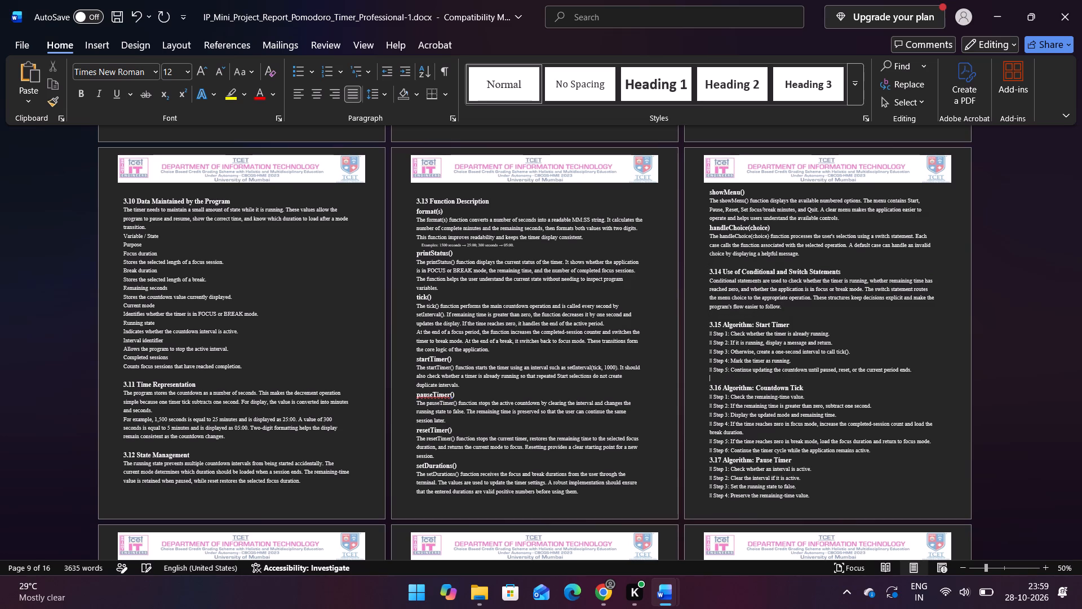
{"action": "left_click", "coordinate": [888, 451]}
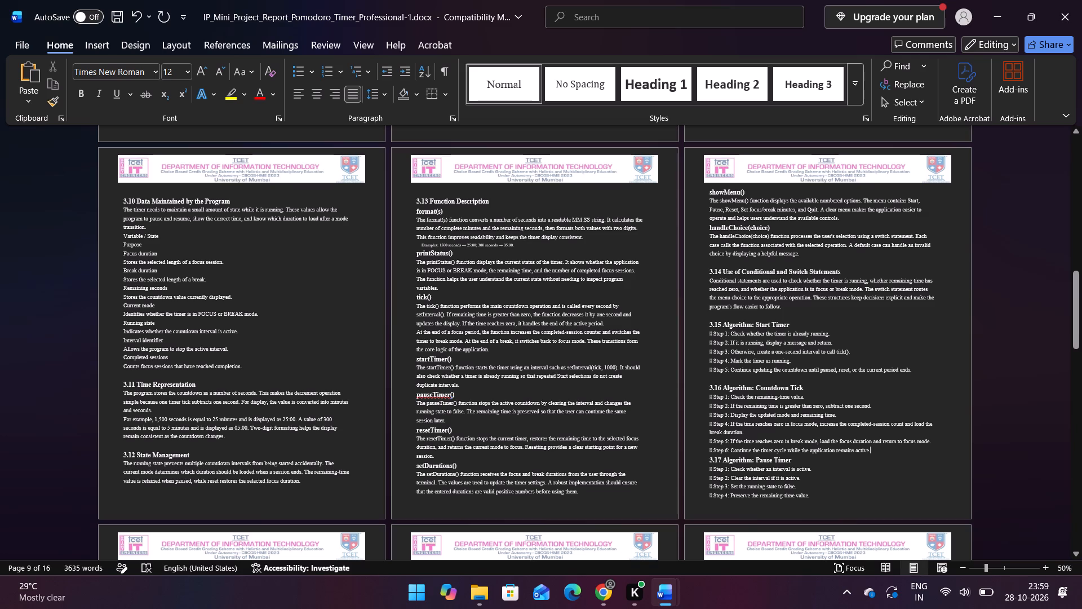
{"action": "key", "text": "Return"}
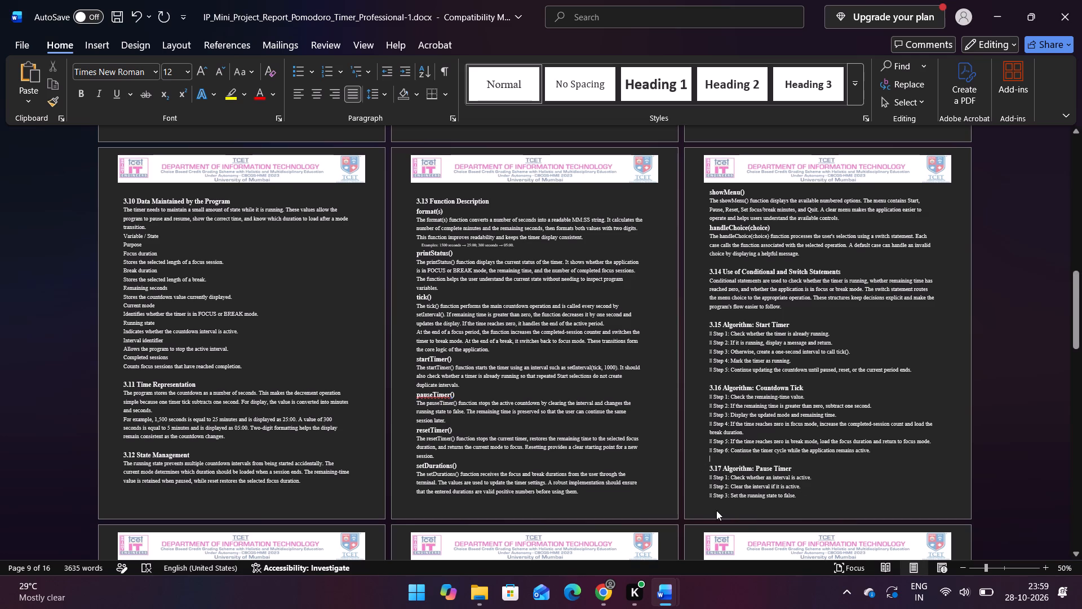
Insert a blank line above the "3.18 Algorithm: Reset Timer" heading.
{"action": "scroll", "coordinate": [716, 510], "scroll_direction": "down", "scroll_amount": 4}
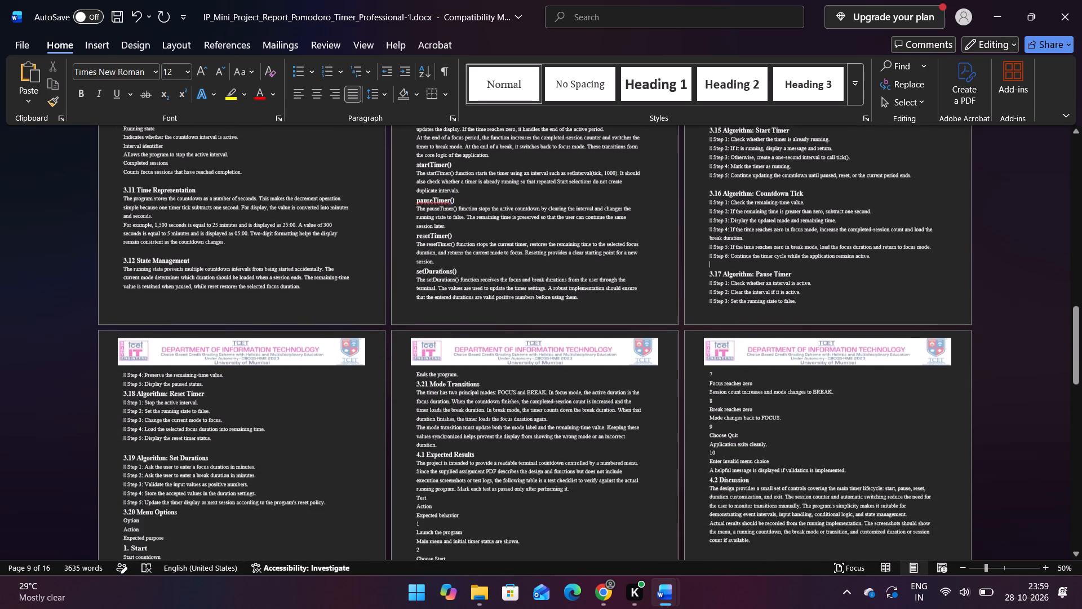
{"action": "scroll", "coordinate": [716, 510], "scroll_direction": "down", "scroll_amount": 1}
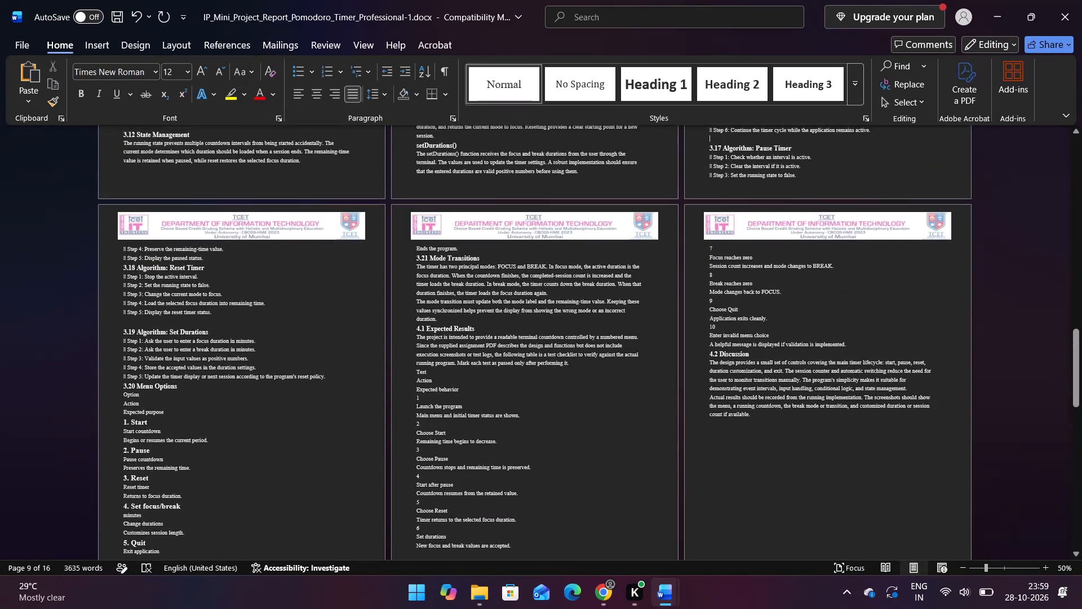
{"action": "left_click", "coordinate": [208, 257]}
{"action": "key", "text": "Return"}
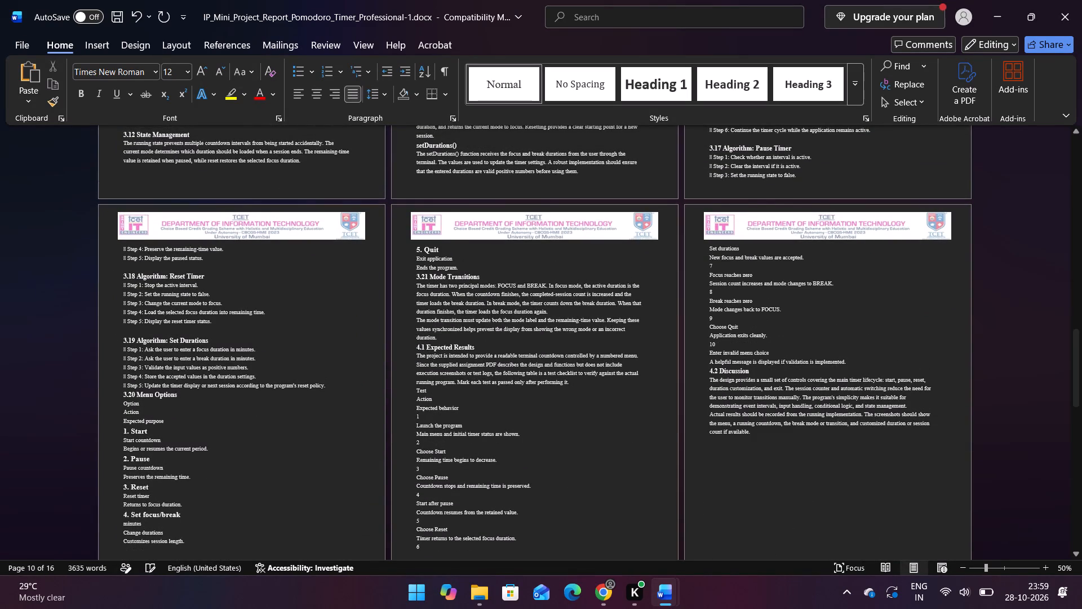
Review the layout and headings of the remaining pages through the 7. Annexure (Source Code) page.
{"action": "scroll", "coordinate": [252, 401], "scroll_direction": "down", "scroll_amount": 1}
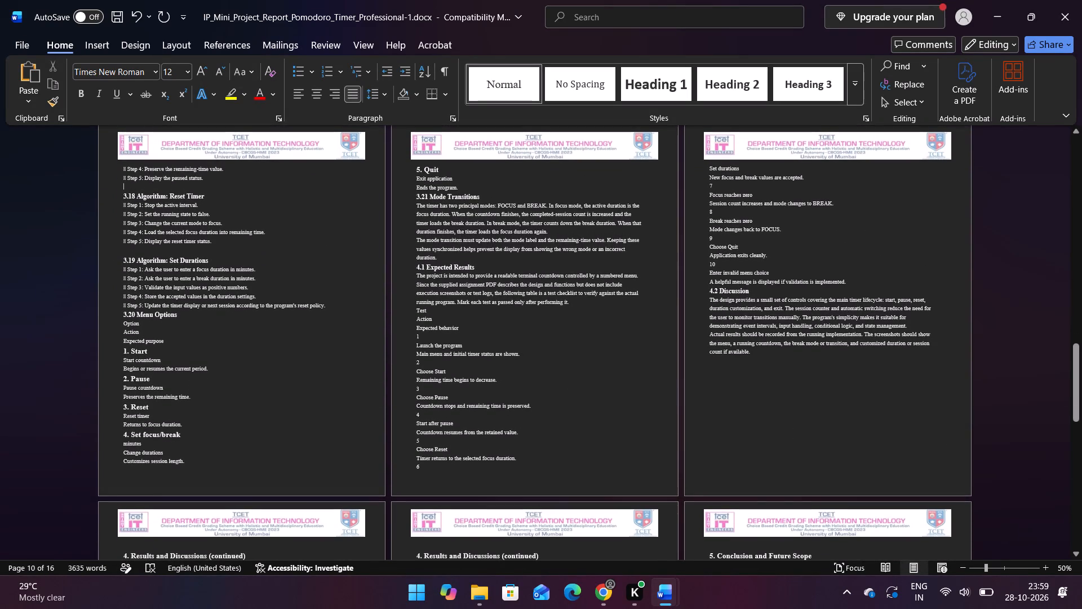
{"action": "scroll", "coordinate": [252, 401], "scroll_direction": "down", "scroll_amount": 3}
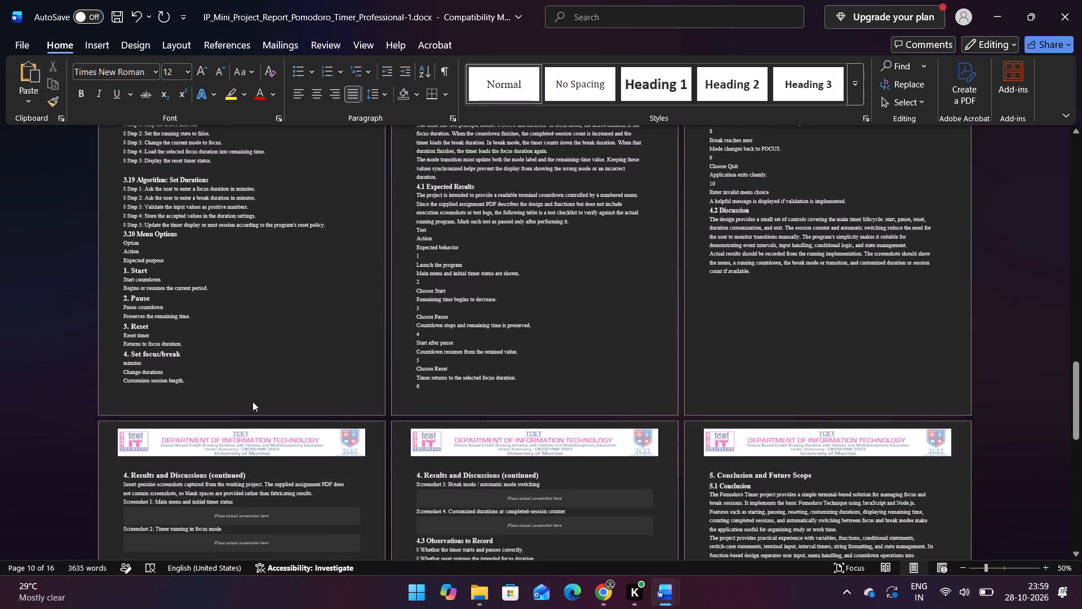
{"action": "scroll", "coordinate": [252, 401], "scroll_direction": "down", "scroll_amount": 7}
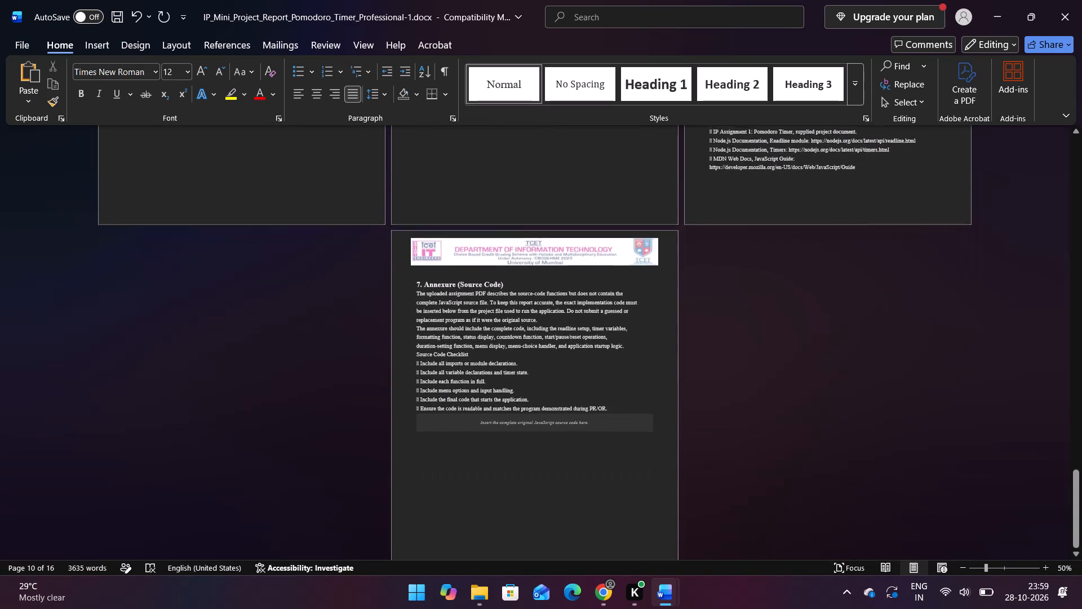
{"action": "scroll", "coordinate": [252, 401], "scroll_direction": "down", "scroll_amount": 1}
{"action": "scroll", "coordinate": [252, 401], "scroll_direction": "up", "scroll_amount": 7}
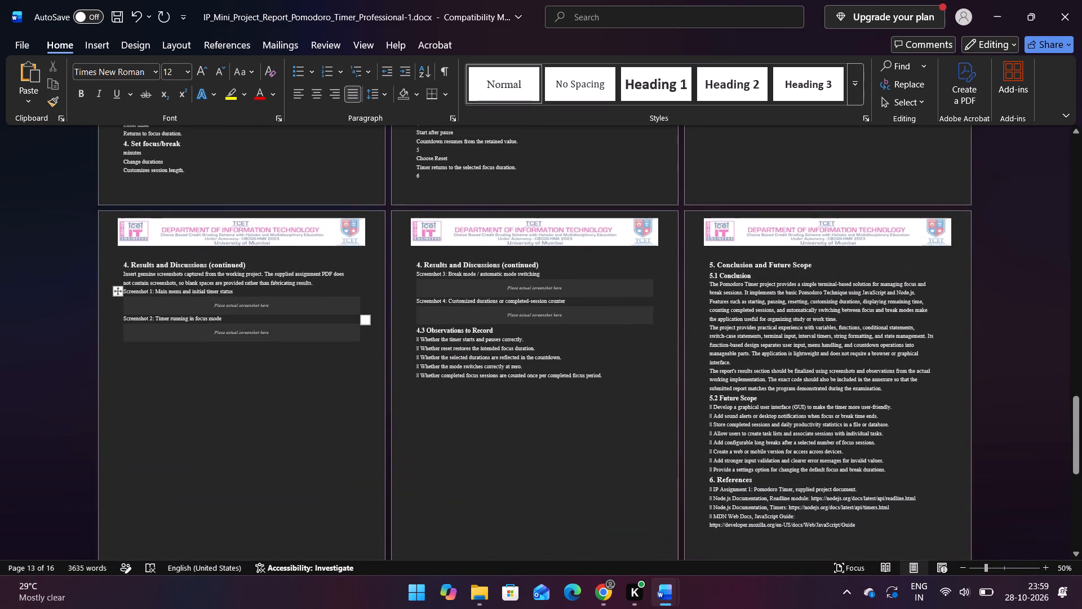
{"action": "scroll", "coordinate": [252, 401], "scroll_direction": "up", "scroll_amount": 1}
{"action": "scroll", "coordinate": [252, 401], "scroll_direction": "down", "scroll_amount": 1}
{"action": "scroll", "coordinate": [252, 401], "scroll_direction": "up", "scroll_amount": 2}
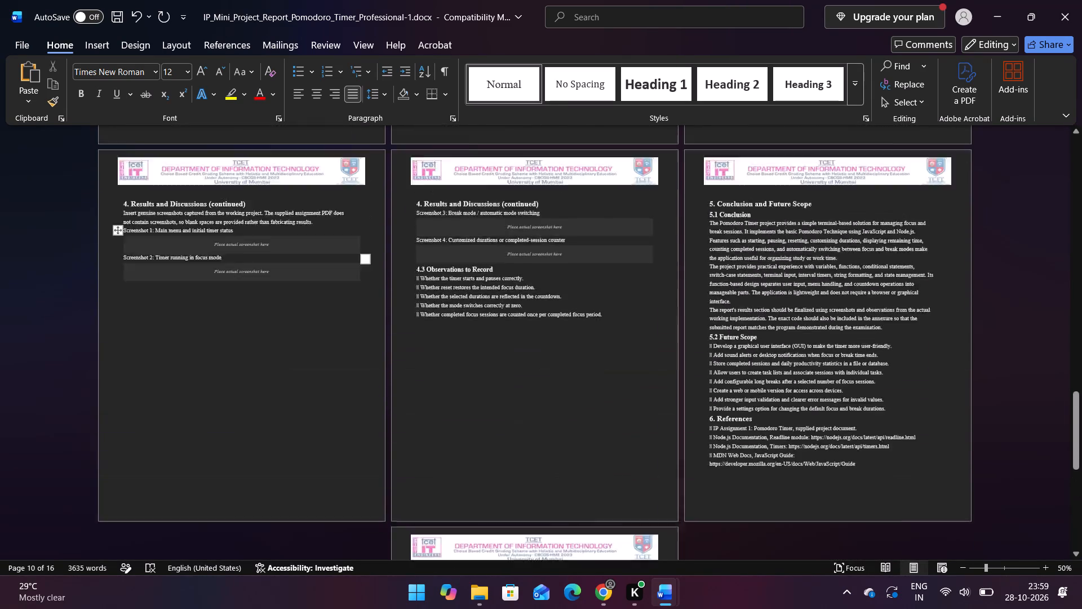
Insert a blank line above the "3.20 Menu Options" heading.
{"action": "scroll", "coordinate": [252, 401], "scroll_direction": "up", "scroll_amount": 7}
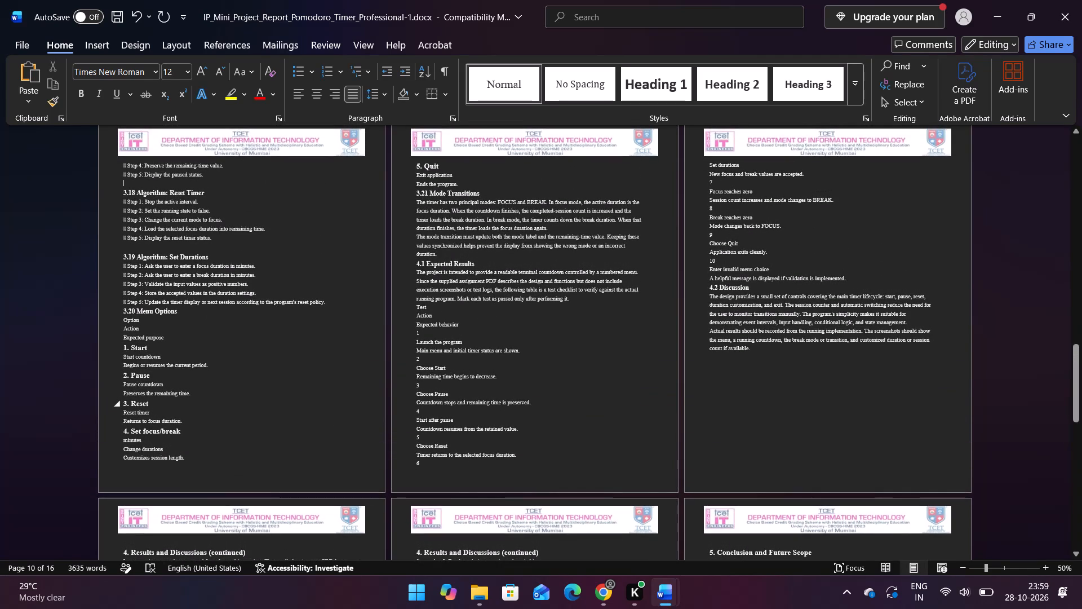
{"action": "left_click", "coordinate": [327, 298]}
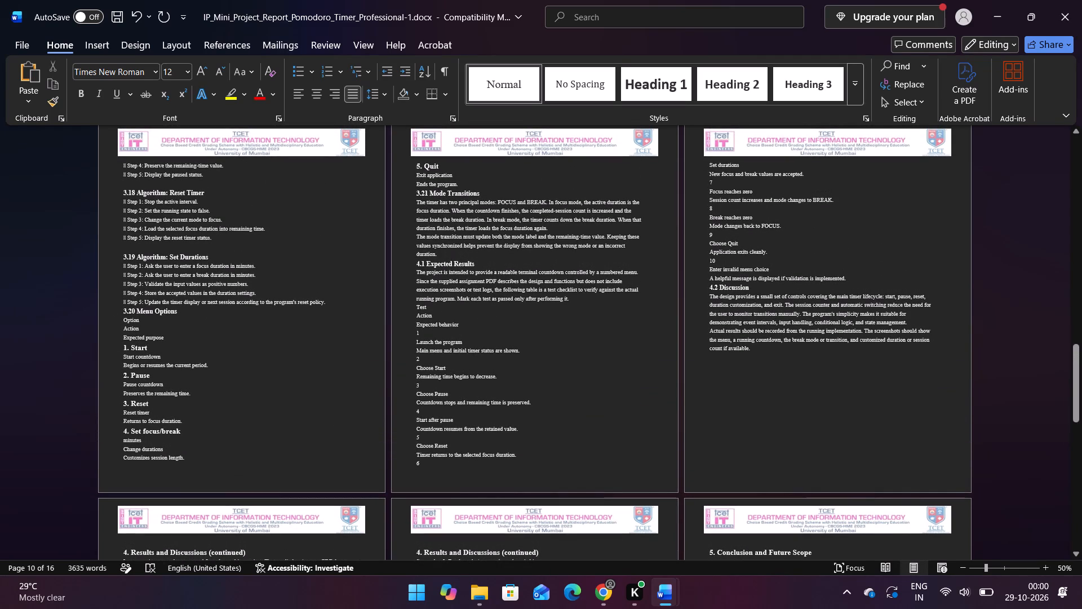
{"action": "key", "text": "Return"}
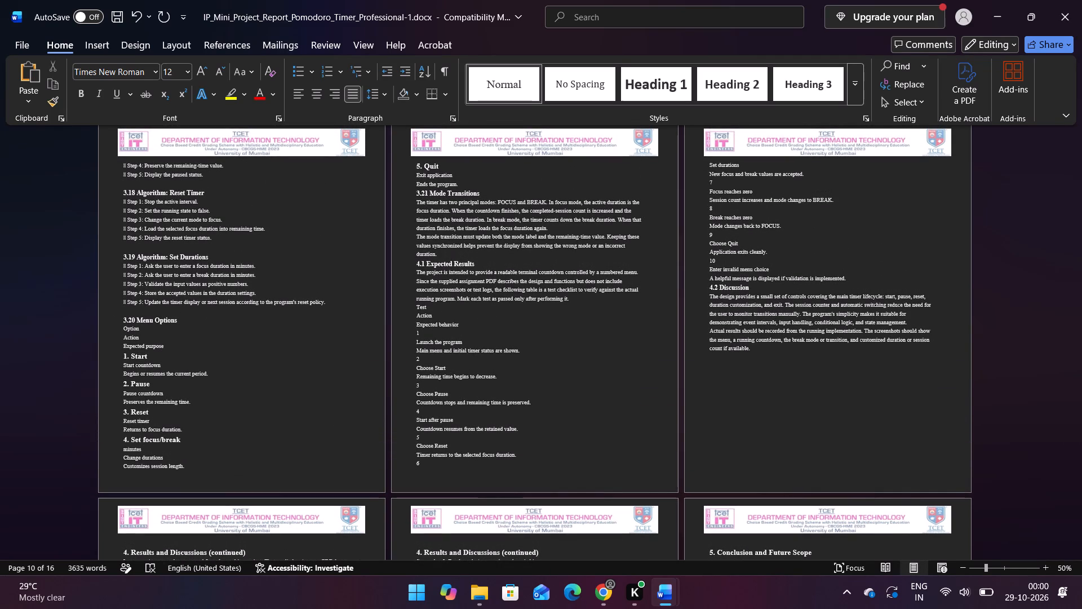
Remove the stray bullet symbol and space before Steps 1 to 5 under "3.18 Algorithm: Reset Timer".
{"action": "scroll", "coordinate": [130, 248], "scroll_direction": "up", "scroll_amount": 1}
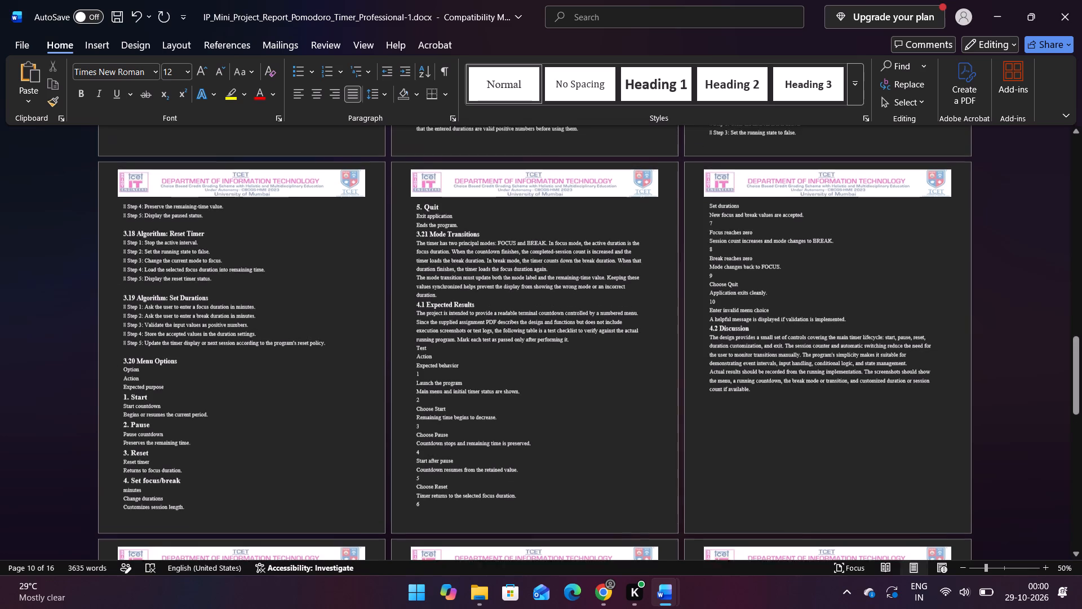
{"action": "scroll", "coordinate": [130, 248], "scroll_direction": "up", "scroll_amount": 1}
{"action": "left_click", "coordinate": [127, 245]}
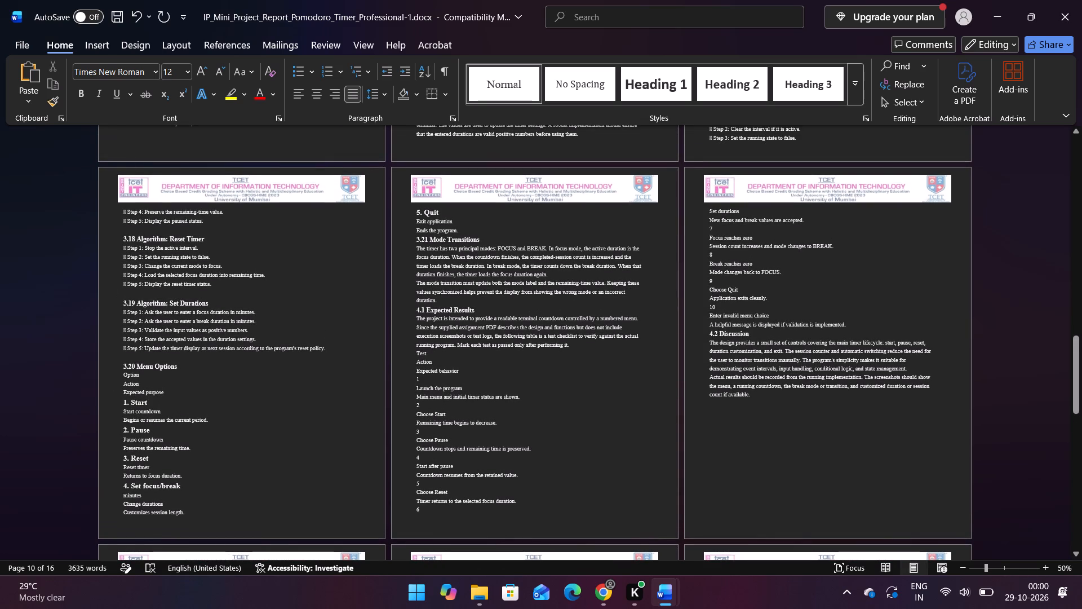
{"action": "key", "text": "BackSpace"}
{"action": "key", "text": "BackSpace"}
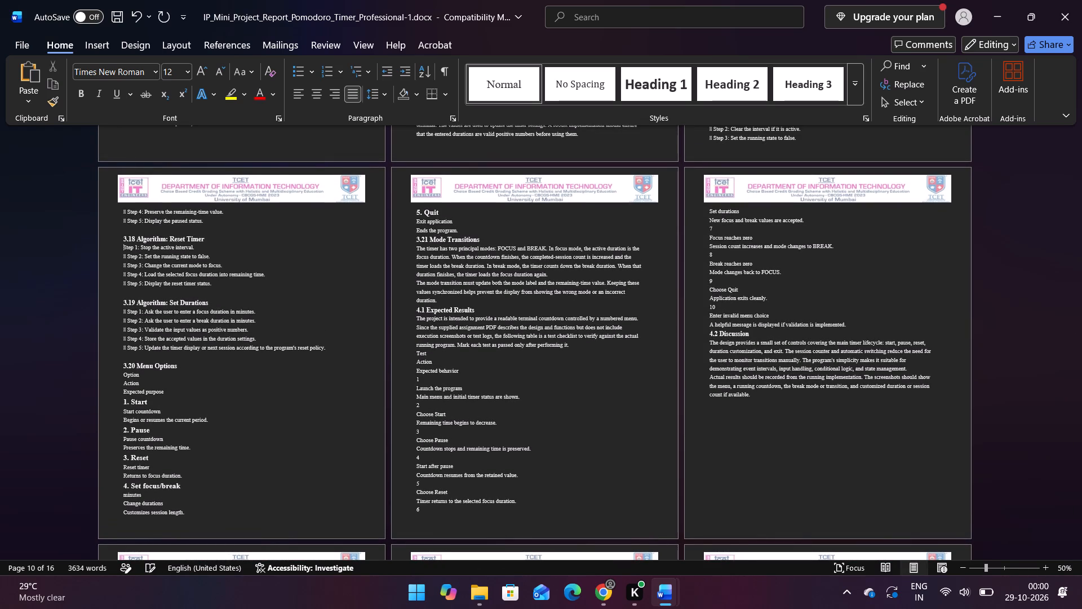
{"action": "key", "text": "Down"}
{"action": "key", "text": "Right"}
{"action": "key", "text": "Right"}
{"action": "key", "text": "BackSpace"}
{"action": "key", "text": "BackSpace"}
{"action": "key", "text": "Down"}
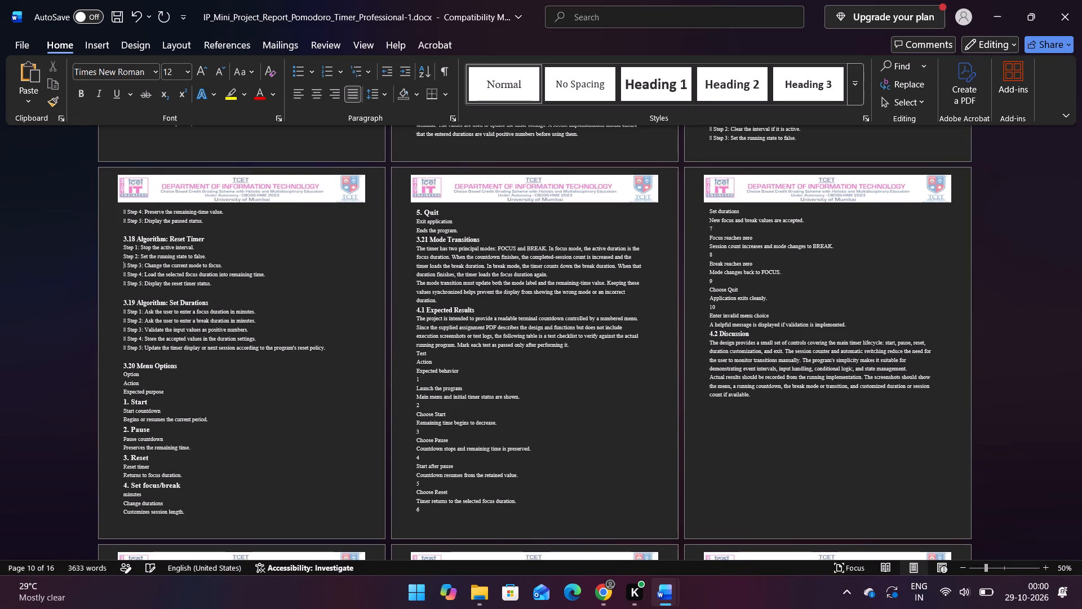
{"action": "key", "text": "Right"}
{"action": "key", "text": "Right"}
{"action": "key", "text": "BackSpace"}
{"action": "key", "text": "BackSpace"}
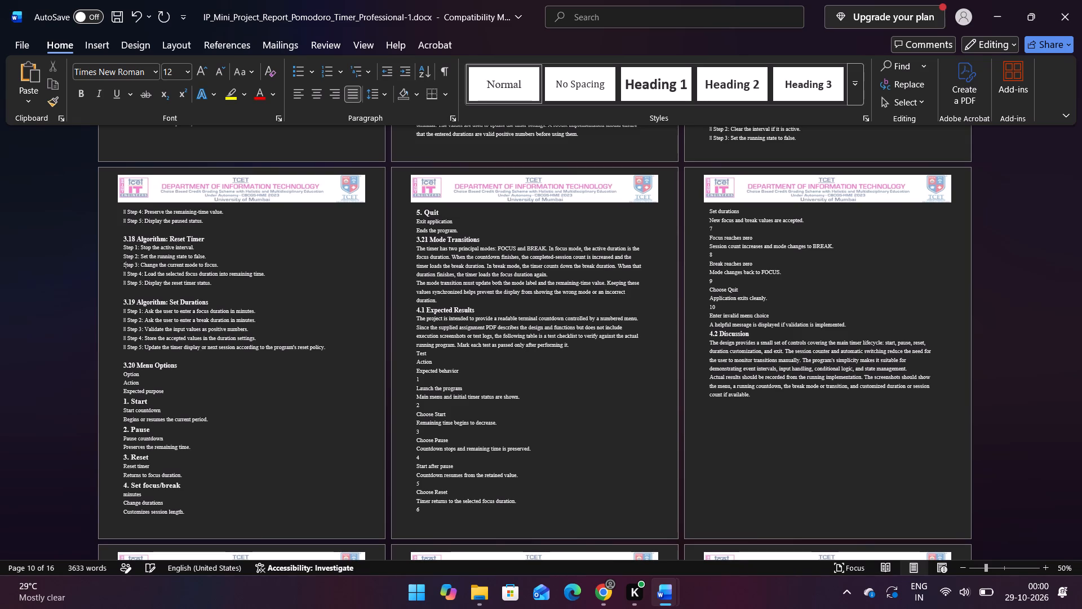
{"action": "key", "text": "Down"}
{"action": "key", "text": "Right"}
{"action": "key", "text": "Right"}
{"action": "key", "text": "BackSpace"}
{"action": "key", "text": "BackSpace"}
{"action": "key", "text": "Down"}
{"action": "key", "text": "Right"}
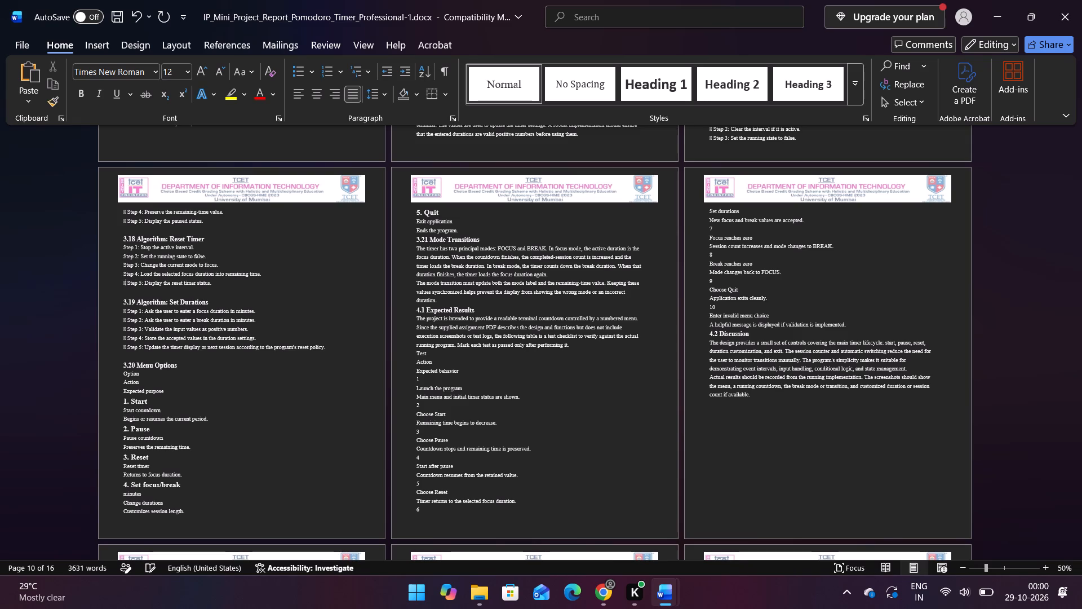
{"action": "key", "text": "Right"}
{"action": "key", "text": "BackSpace"}
{"action": "key", "text": "BackSpace"}
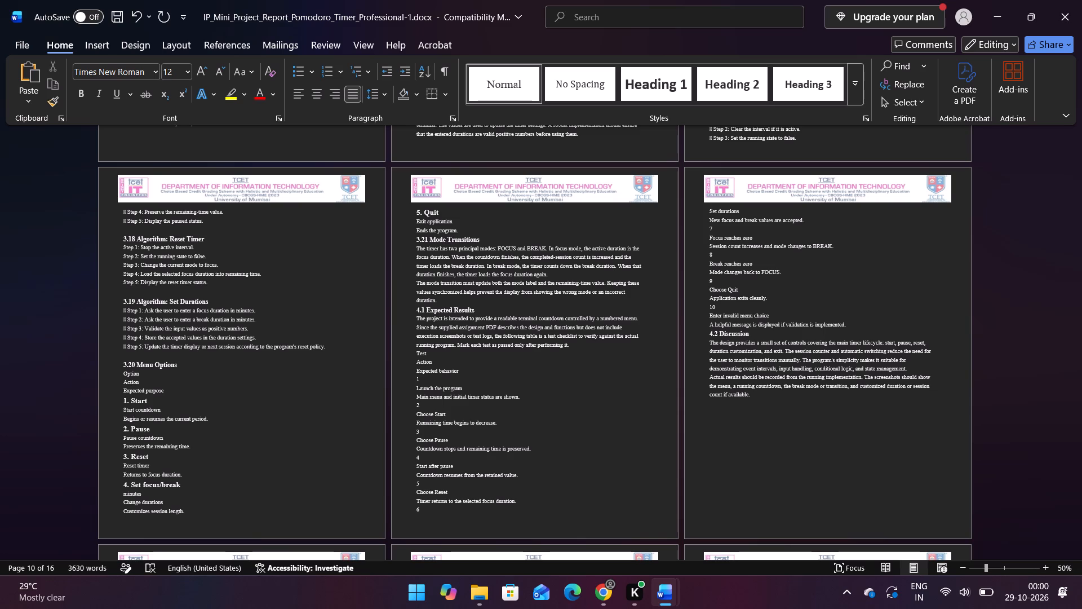
Remove the stray bullet symbol and space before Steps 1 to 5 under "3.19 Algorithm: Set Durations".
{"action": "key", "text": "Down"}
{"action": "key", "text": "Down"}
{"action": "key", "text": "Down"}
{"action": "key", "text": "Right"}
{"action": "key", "text": "Right"}
{"action": "key", "text": "BackSpace"}
{"action": "key", "text": "BackSpace"}
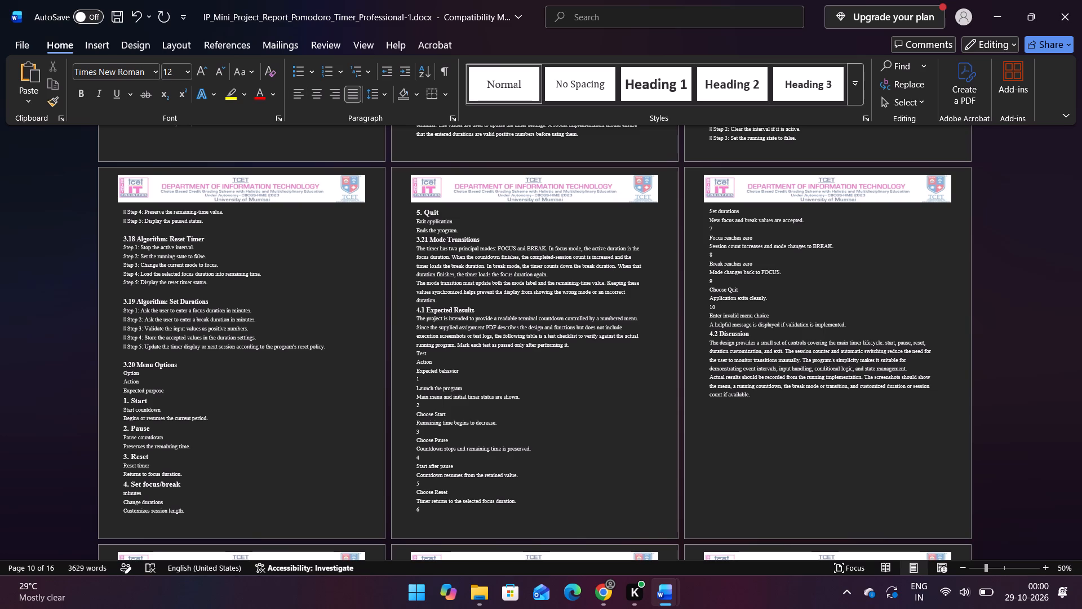
{"action": "key", "text": "Down"}
{"action": "key", "text": "Right"}
{"action": "key", "text": "Right"}
{"action": "key", "text": "BackSpace"}
{"action": "key", "text": "BackSpace"}
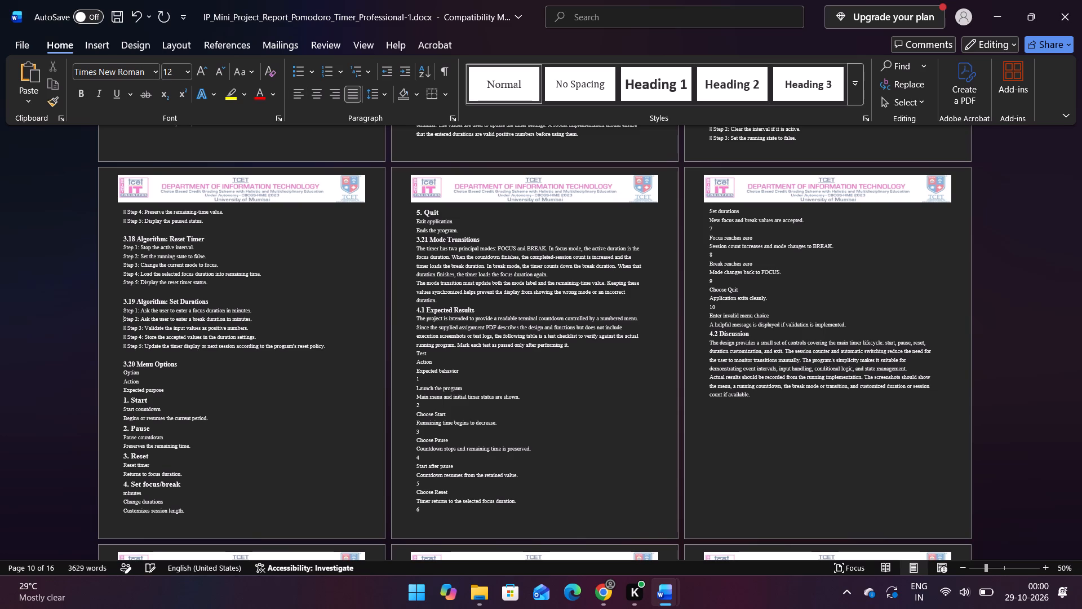
{"action": "key", "text": "Down"}
{"action": "key", "text": "Right"}
{"action": "key", "text": "Right"}
{"action": "key", "text": "BackSpace"}
{"action": "key", "text": "BackSpace"}
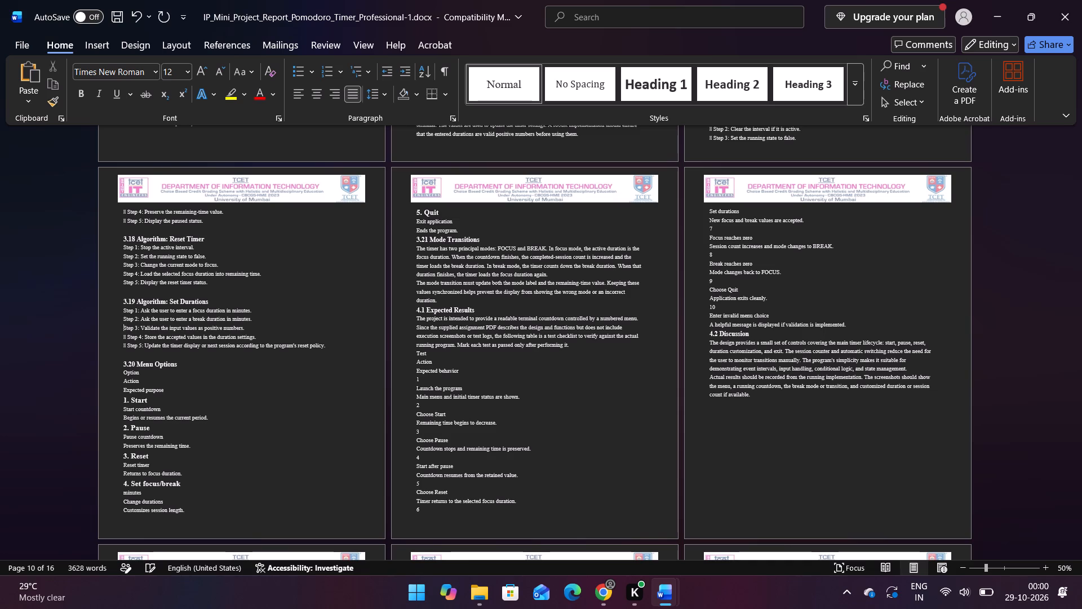
{"action": "key", "text": "Down"}
{"action": "key", "text": "Right"}
{"action": "key", "text": "Right"}
{"action": "key", "text": "BackSpace"}
{"action": "key", "text": "BackSpace"}
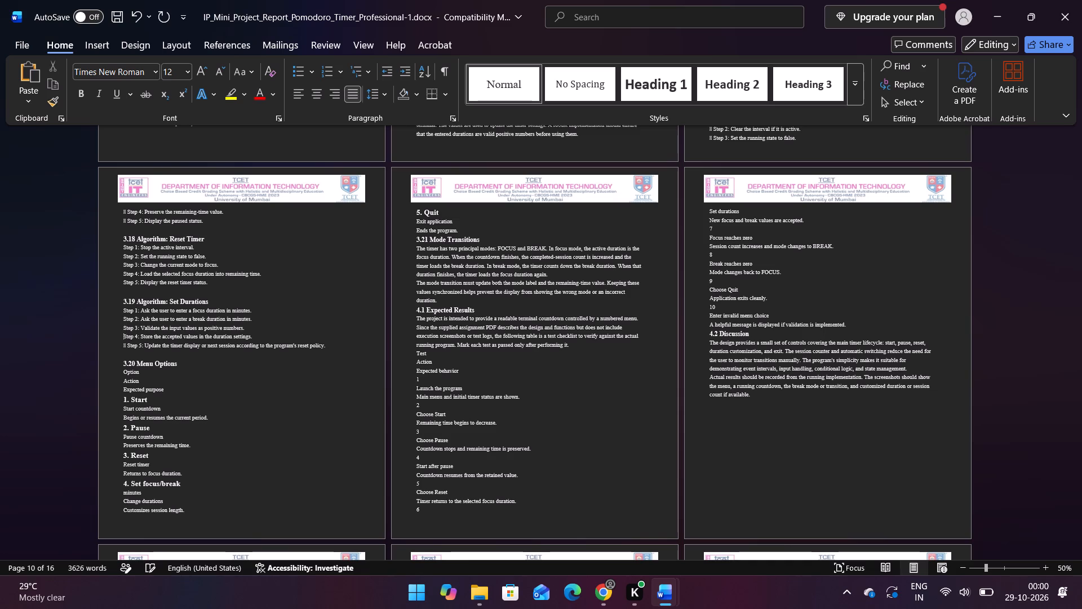
{"action": "key", "text": "Down"}
{"action": "key", "text": "Right"}
{"action": "key", "text": "Right"}
{"action": "key", "text": "BackSpace"}
{"action": "key", "text": "BackSpace"}
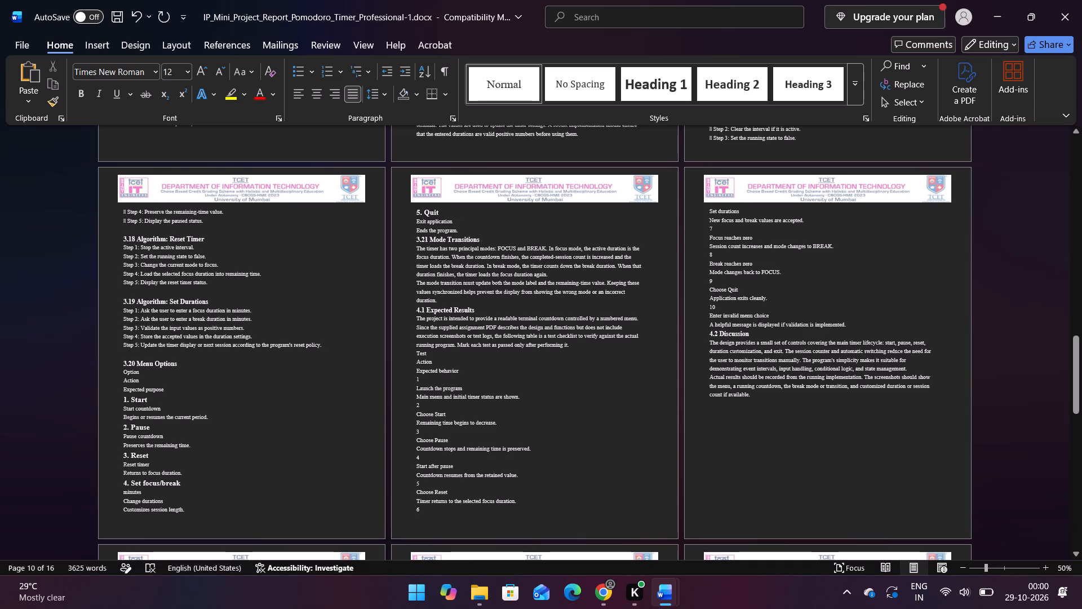
Remove the stray bullet symbol and space before Steps 1 to 5 under "3.15 Algorithm: Start Timer".
{"action": "scroll", "coordinate": [378, 283], "scroll_direction": "up", "scroll_amount": 6}
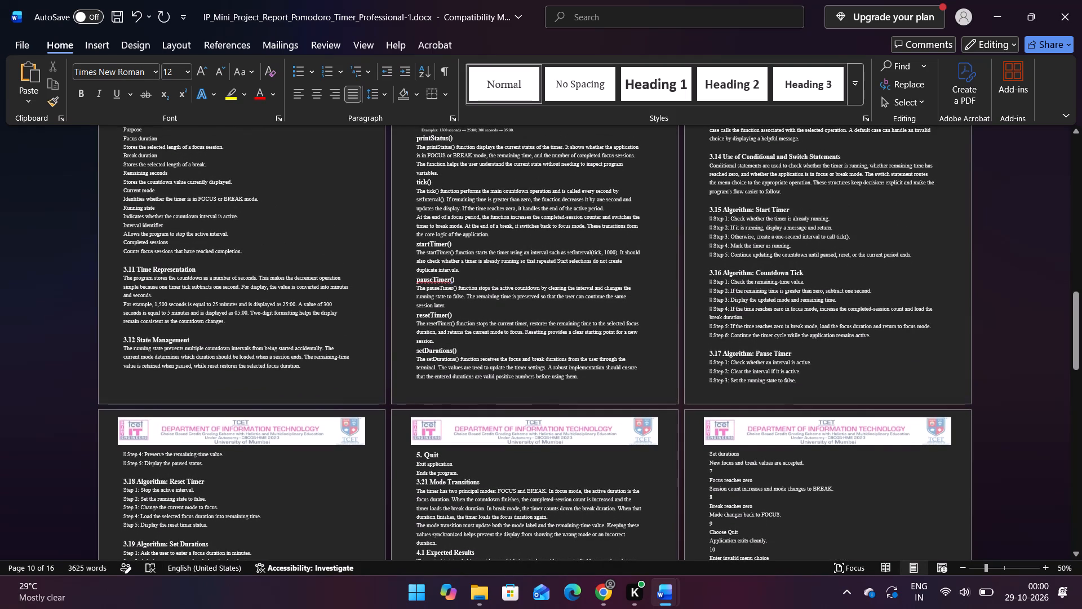
{"action": "left_click", "coordinate": [715, 218]}
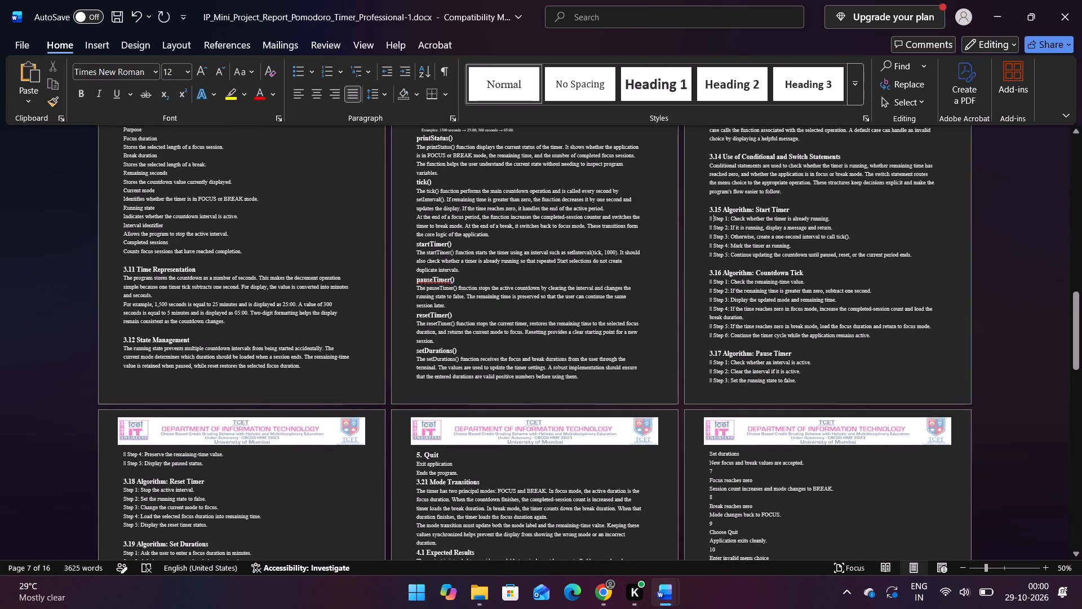
{"action": "key", "text": "BackSpace"}
{"action": "key", "text": "BackSpace"}
{"action": "key", "text": "Down"}
{"action": "key", "text": "Right"}
{"action": "key", "text": "Right"}
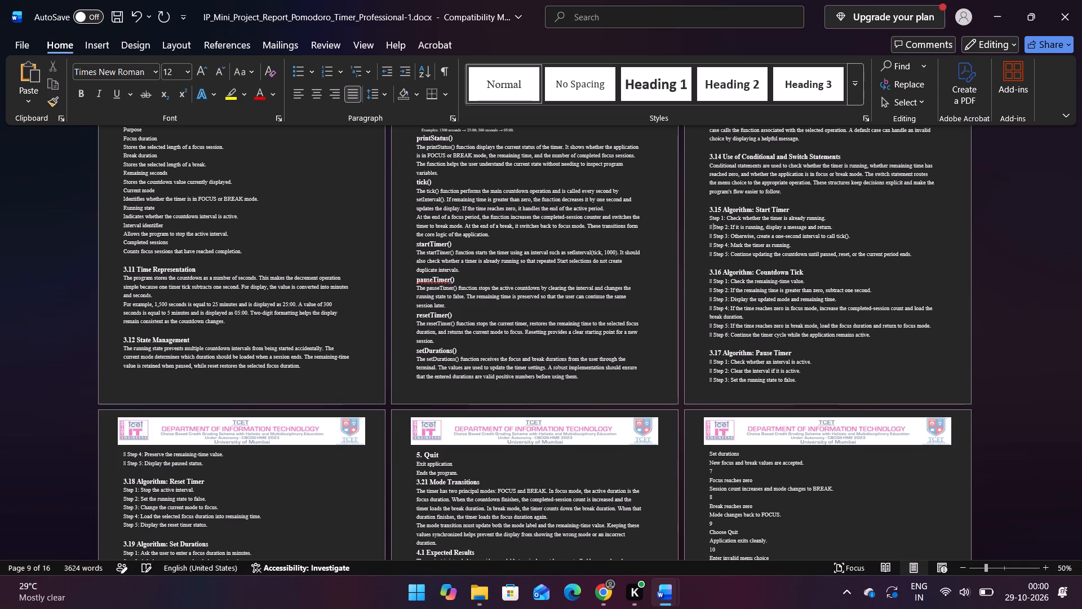
{"action": "key", "text": "BackSpace"}
{"action": "key", "text": "BackSpace"}
{"action": "key", "text": "Down"}
{"action": "key", "text": "Right"}
{"action": "key", "text": "Right"}
{"action": "key", "text": "BackSpace"}
{"action": "key", "text": "BackSpace"}
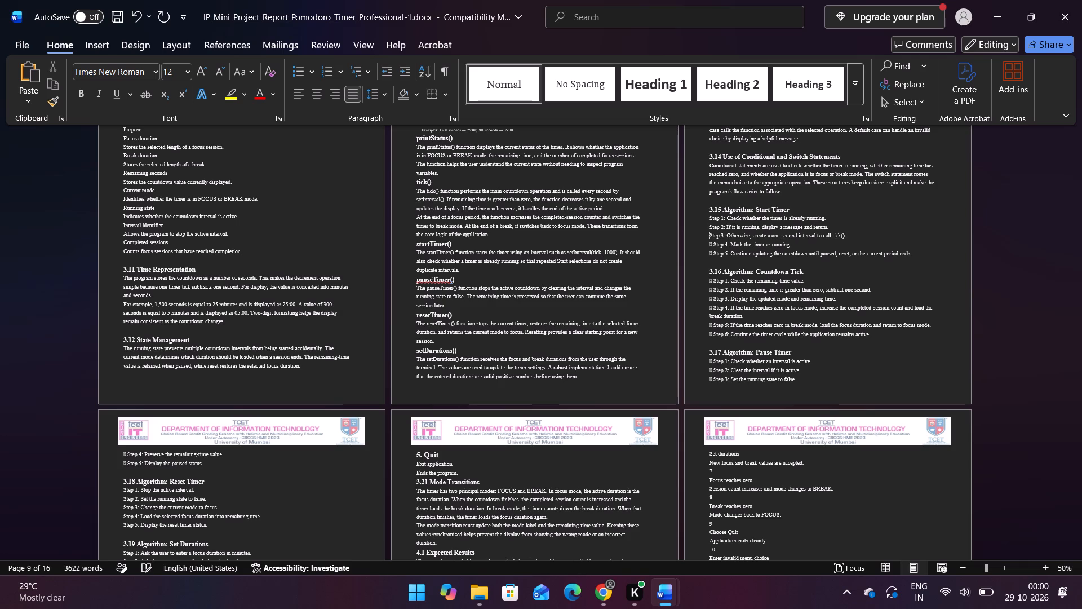
{"action": "key", "text": "Down"}
{"action": "key", "text": "Right"}
{"action": "key", "text": "Right"}
{"action": "key", "text": "BackSpace"}
{"action": "key", "text": "BackSpace"}
{"action": "key", "text": "Down"}
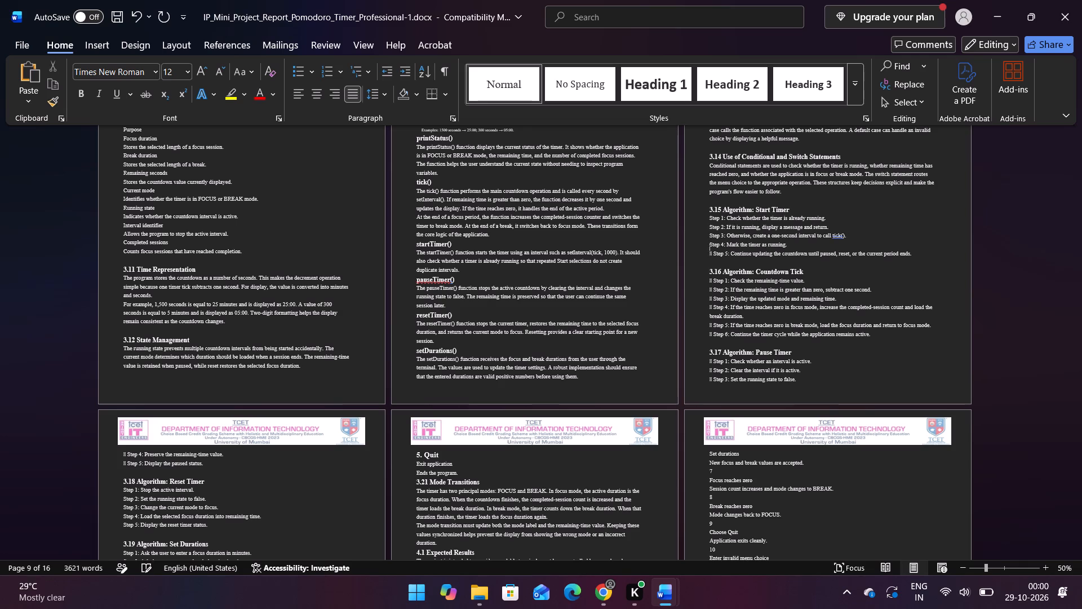
{"action": "key", "text": "Right"}
{"action": "key", "text": "Right"}
{"action": "key", "text": "BackSpace"}
{"action": "key", "text": "BackSpace"}
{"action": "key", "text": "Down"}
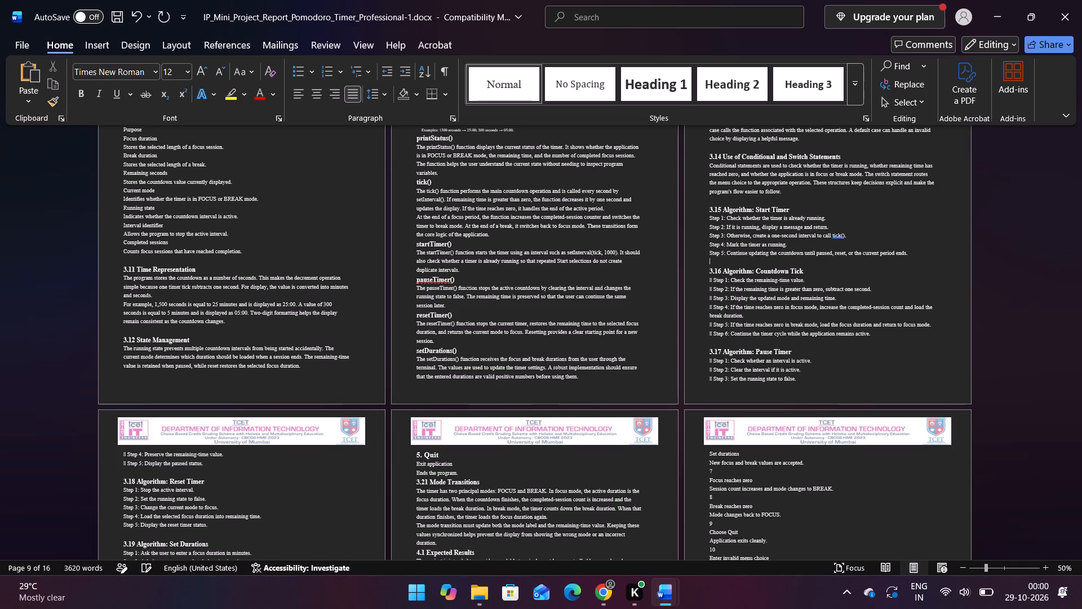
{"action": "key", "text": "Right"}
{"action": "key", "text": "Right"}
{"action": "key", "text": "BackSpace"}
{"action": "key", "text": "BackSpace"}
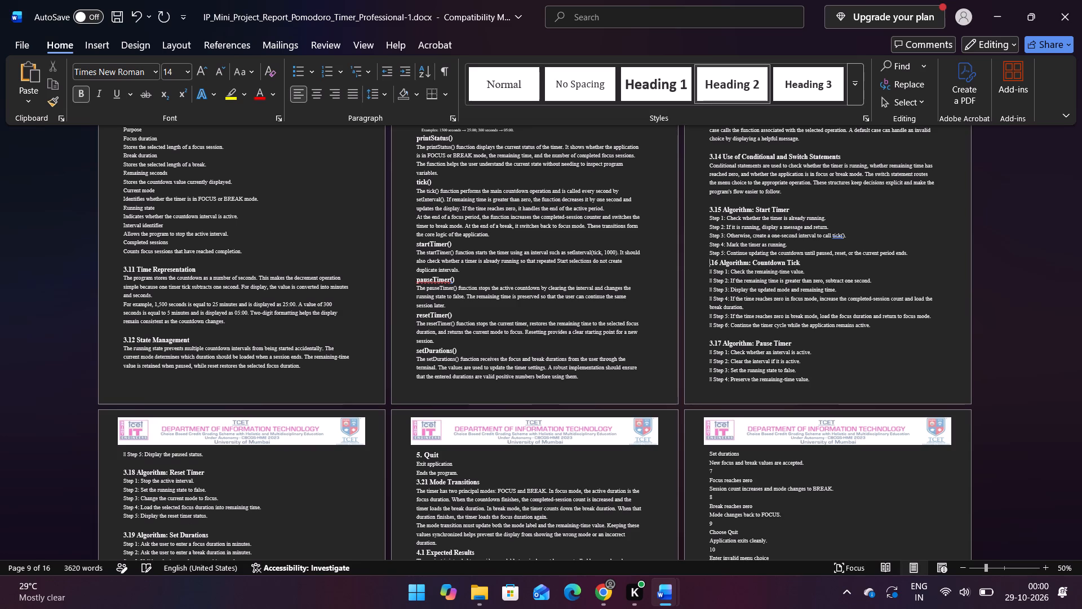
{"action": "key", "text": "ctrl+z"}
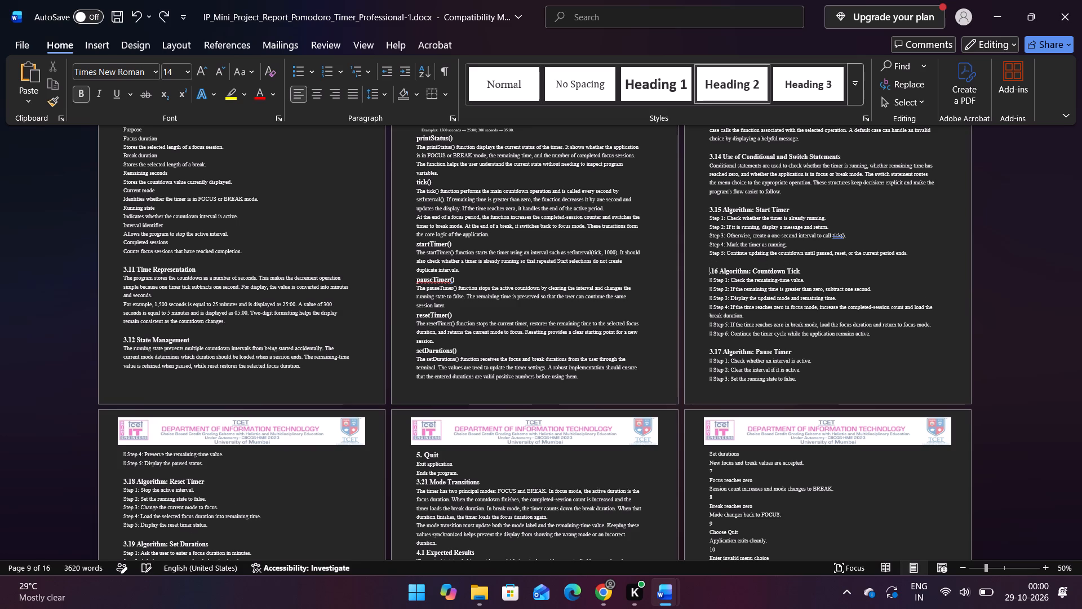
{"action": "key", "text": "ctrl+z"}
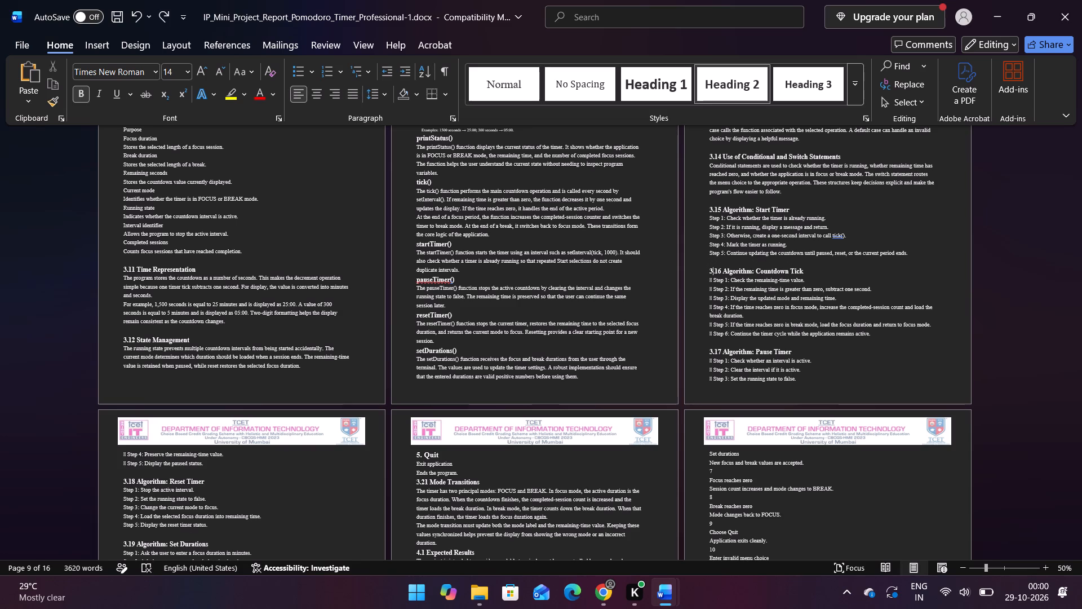
Remove the stray bullet symbol and space before Steps 1 to 6 under "3.16 Algorithm: Countdown Tick".
{"action": "key", "text": "Down"}
{"action": "key", "text": "Right"}
{"action": "key", "text": "Down"}
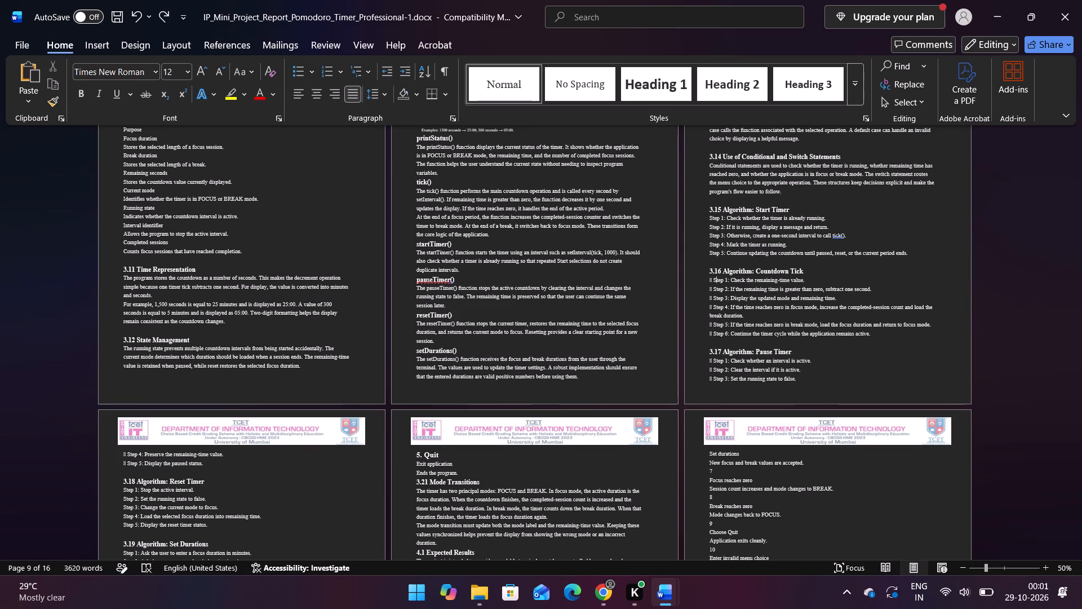
{"action": "key", "text": "Left"}
{"action": "key", "text": "Up"}
{"action": "key", "text": "BackSpace"}
{"action": "key", "text": "BackSpace"}
{"action": "key", "text": "Down"}
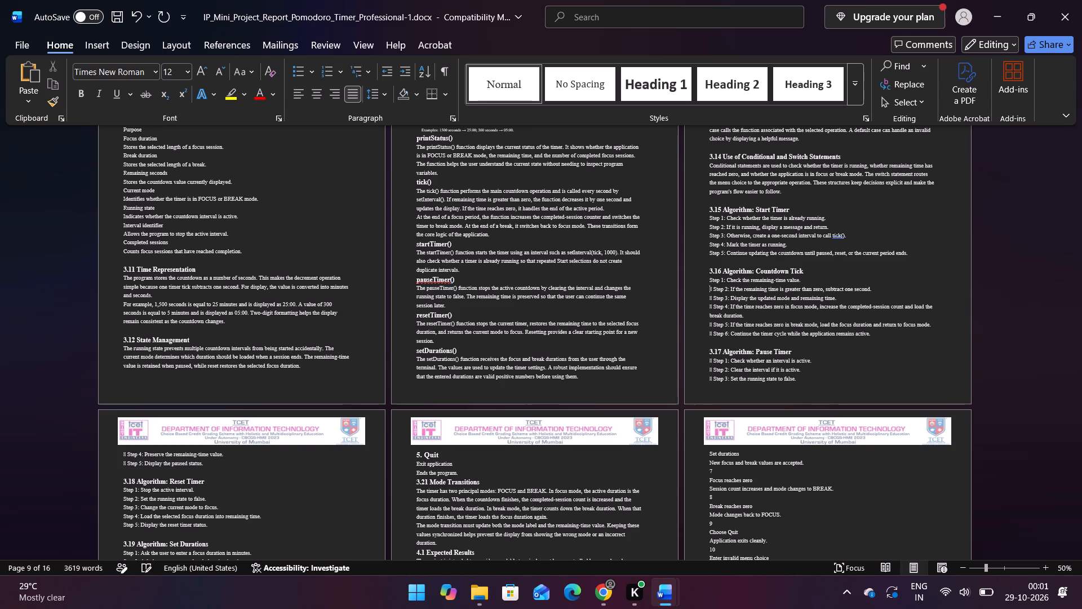
{"action": "key", "text": "Right"}
{"action": "key", "text": "Right"}
{"action": "key", "text": "BackSpace"}
{"action": "key", "text": "BackSpace"}
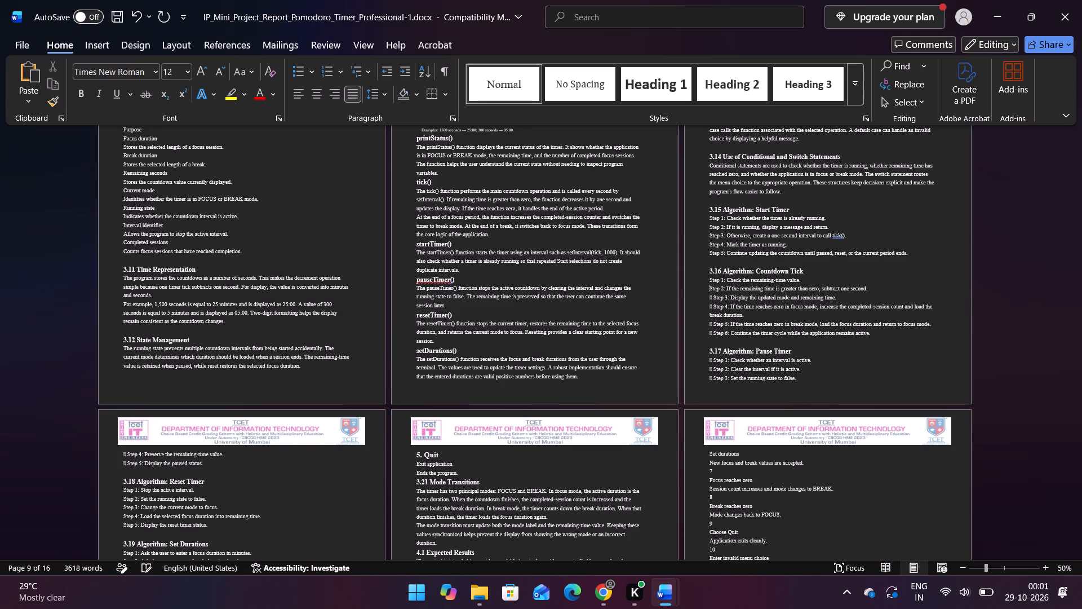
{"action": "key", "text": "Down"}
{"action": "key", "text": "Right"}
{"action": "key", "text": "Right"}
{"action": "key", "text": "BackSpace"}
{"action": "key", "text": "BackSpace"}
{"action": "key", "text": "Down"}
{"action": "key", "text": "Right"}
{"action": "key", "text": "Right"}
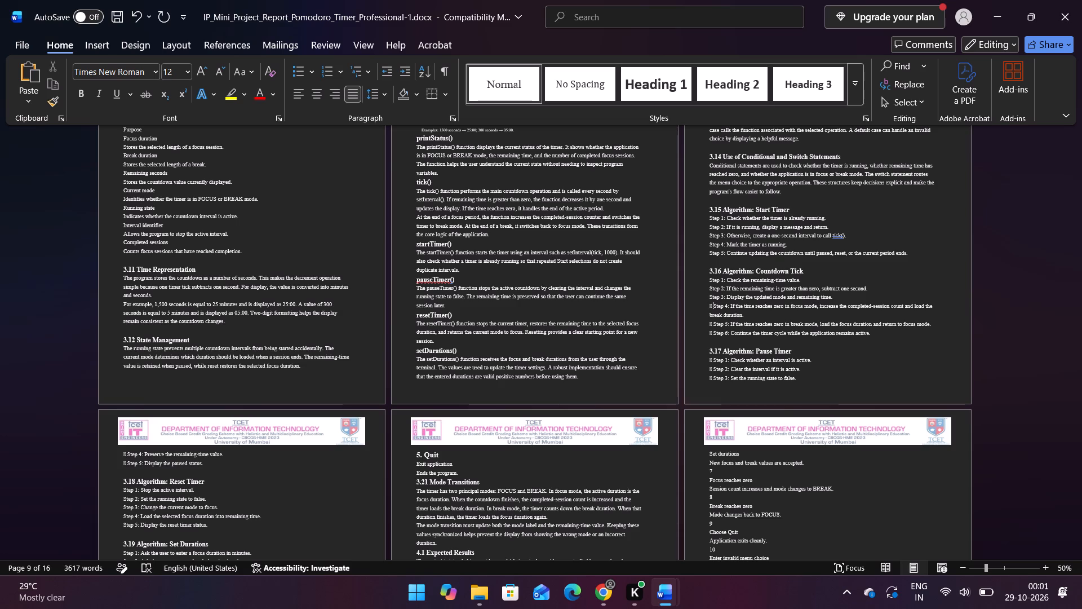
{"action": "key", "text": "BackSpace"}
{"action": "key", "text": "BackSpace"}
{"action": "key", "text": "Down"}
{"action": "key", "text": "Down"}
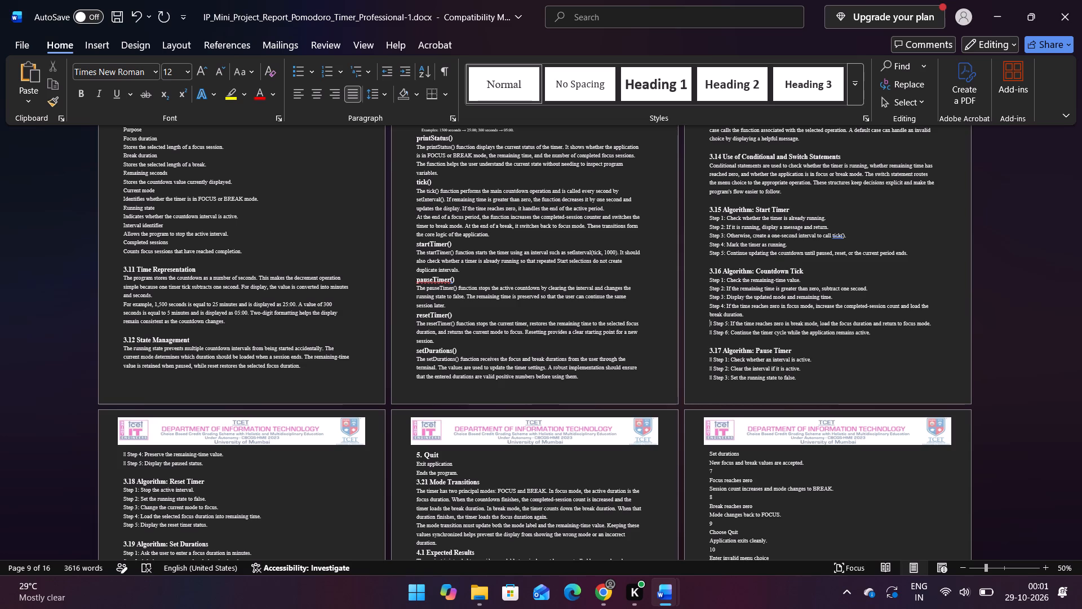
{"action": "key", "text": "Right"}
{"action": "key", "text": "Right"}
{"action": "key", "text": "BackSpace"}
{"action": "key", "text": "BackSpace"}
{"action": "key", "text": "Down"}
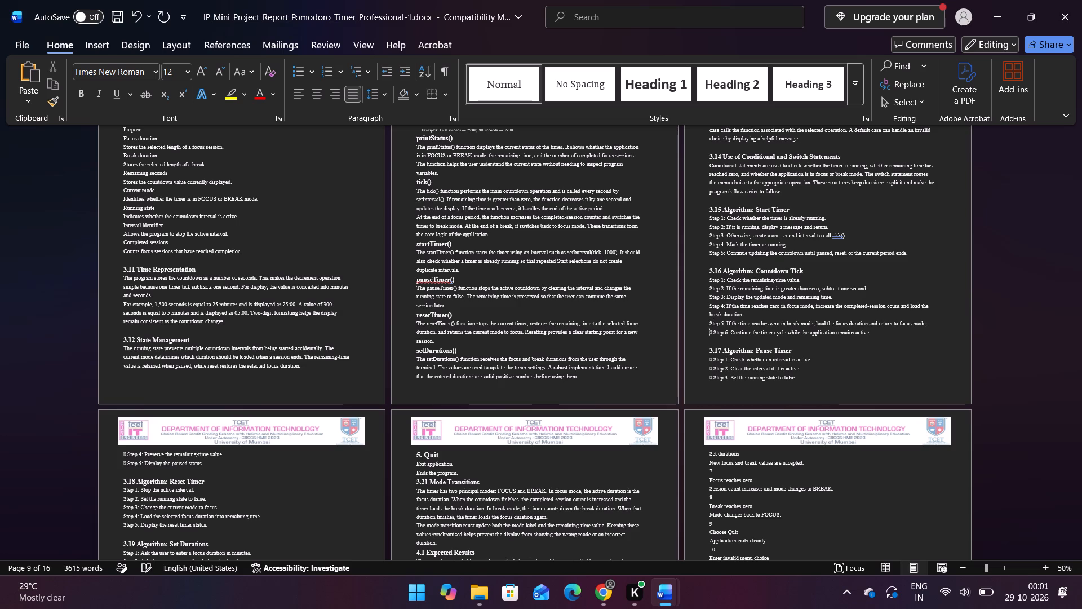
{"action": "key", "text": "Right"}
{"action": "key", "text": "Right"}
{"action": "key", "text": "BackSpace"}
{"action": "key", "text": "BackSpace"}
{"action": "key", "text": "Down"}
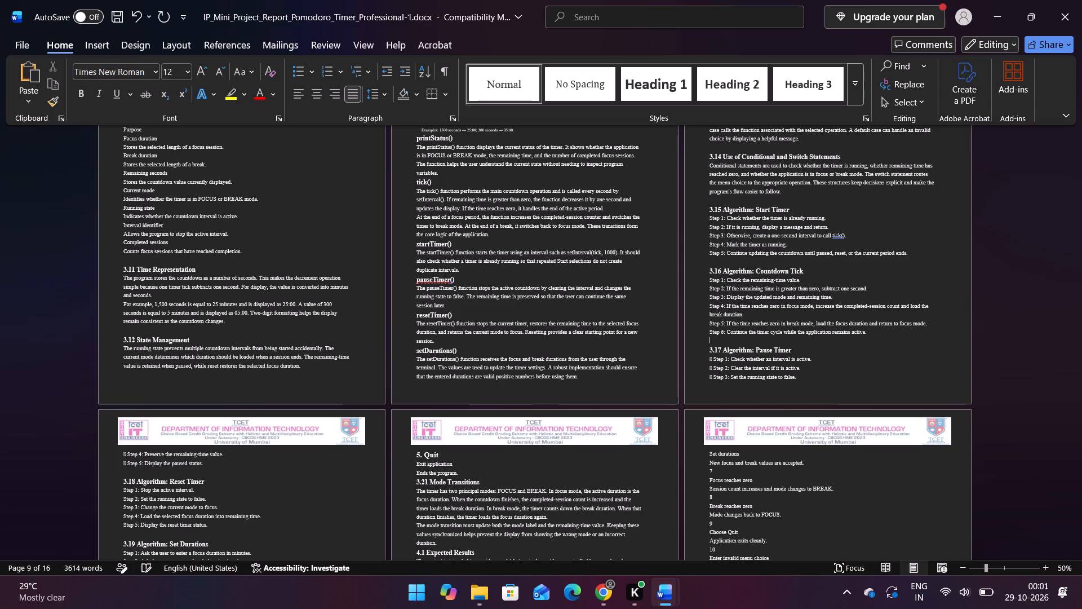
Remove the stray bullet symbol and space before Steps 1 to 5 under "3.17 Algorithm: Pause Timer".
{"action": "key", "text": "Down"}
{"action": "key", "text": "Down"}
{"action": "key", "text": "Right"}
{"action": "key", "text": "Right"}
{"action": "key", "text": "BackSpace"}
{"action": "key", "text": "BackSpace"}
{"action": "key", "text": "Down"}
{"action": "key", "text": "Right"}
{"action": "key", "text": "Right"}
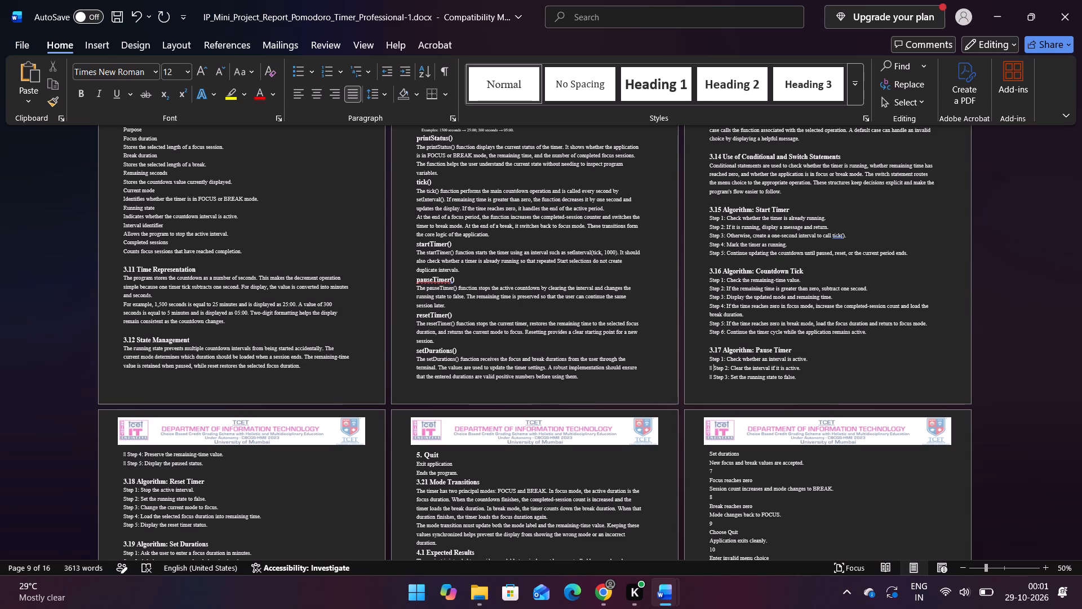
{"action": "key", "text": "BackSpace"}
{"action": "key", "text": "BackSpace"}
{"action": "key", "text": "Down"}
{"action": "key", "text": "Right"}
{"action": "key", "text": "Right"}
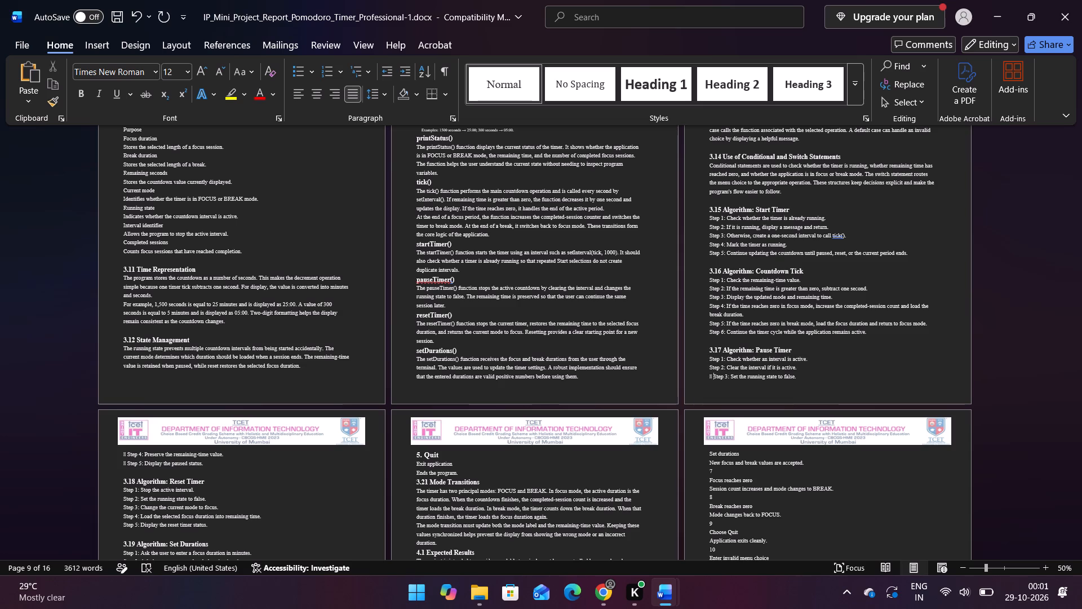
{"action": "key", "text": "BackSpace"}
{"action": "key", "text": "BackSpace"}
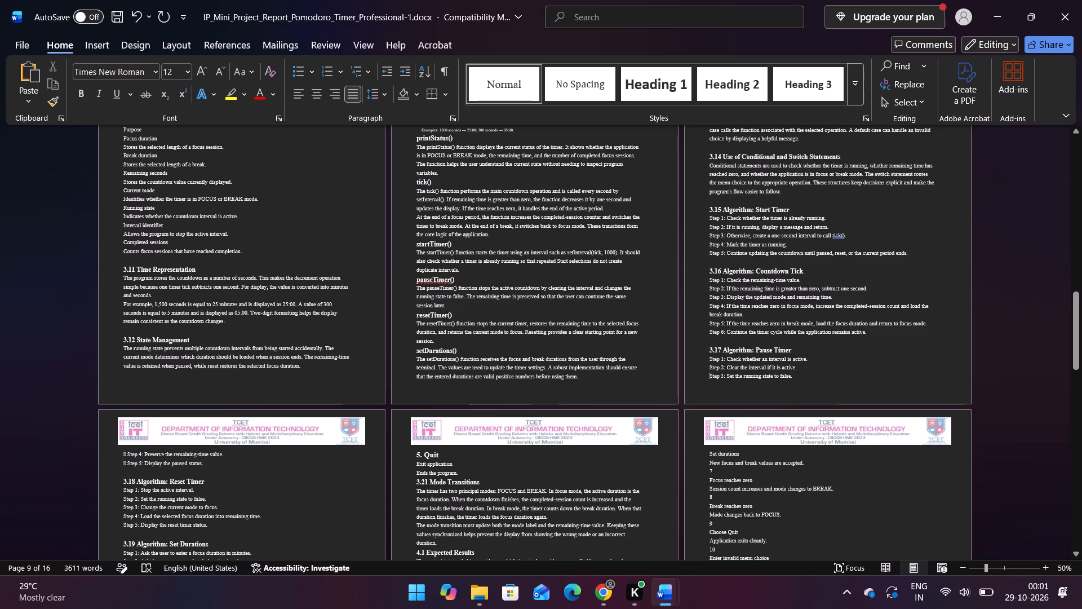
{"action": "scroll", "coordinate": [145, 458], "scroll_direction": "left", "scroll_amount": 1}
{"action": "left_click", "coordinate": [127, 455]}
{"action": "key", "text": "BackSpace"}
{"action": "key", "text": "BackSpace"}
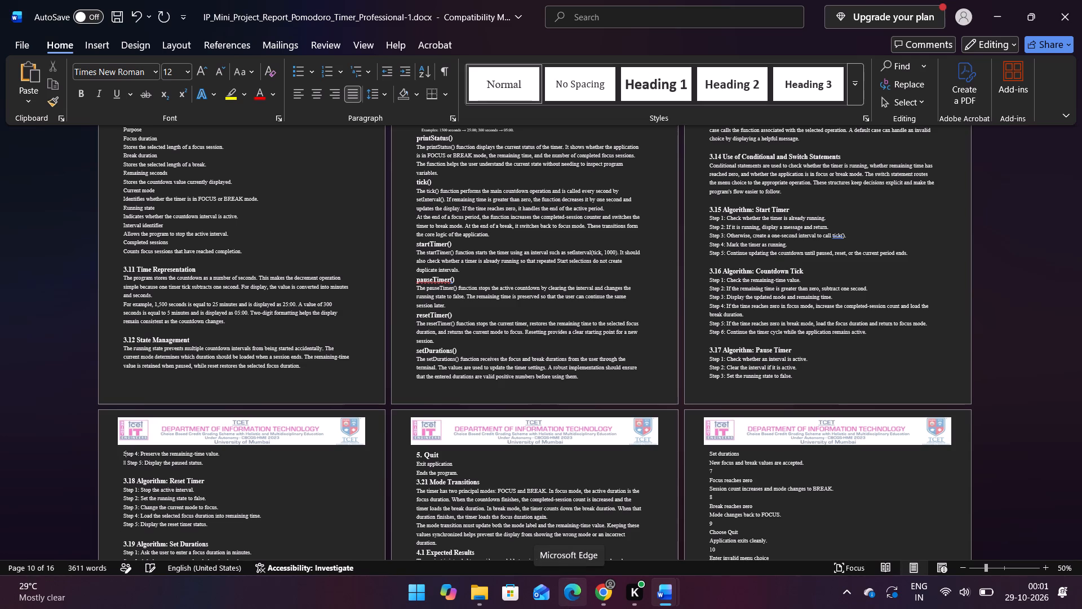
{"action": "key", "text": "Down"}
{"action": "key", "text": "Right"}
{"action": "key", "text": "Right"}
{"action": "key", "text": "BackSpace"}
{"action": "key", "text": "BackSpace"}
Look through the remaining pages up to "7. Annexure (Source Code)" and back to the Abstract to check headings, lists and alignment.
{"action": "scroll", "coordinate": [402, 566], "scroll_direction": "down", "scroll_amount": 1}
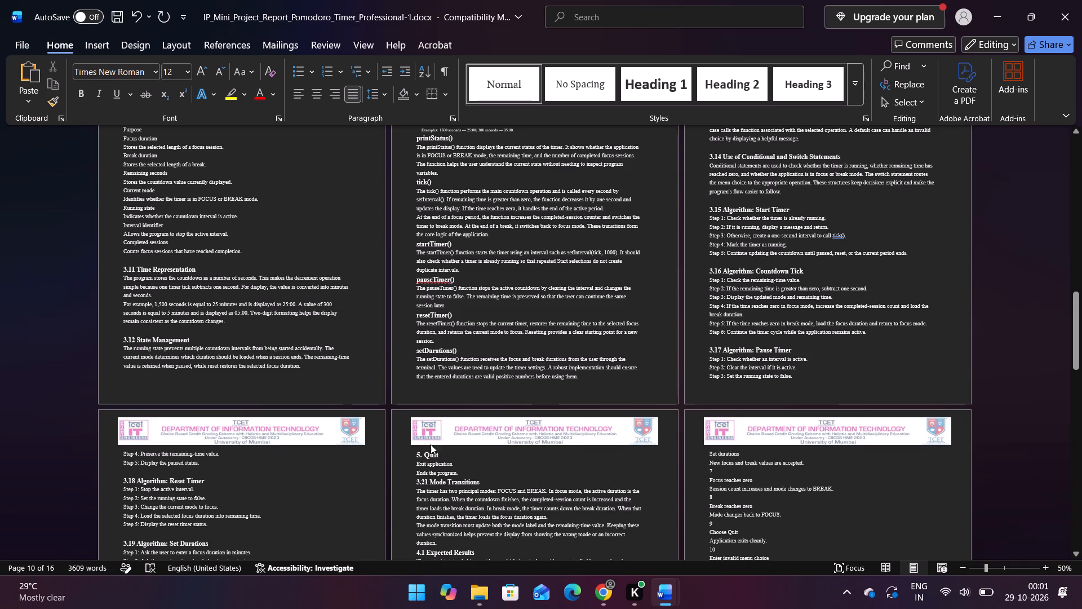
{"action": "scroll", "coordinate": [431, 444], "scroll_direction": "down", "scroll_amount": 3}
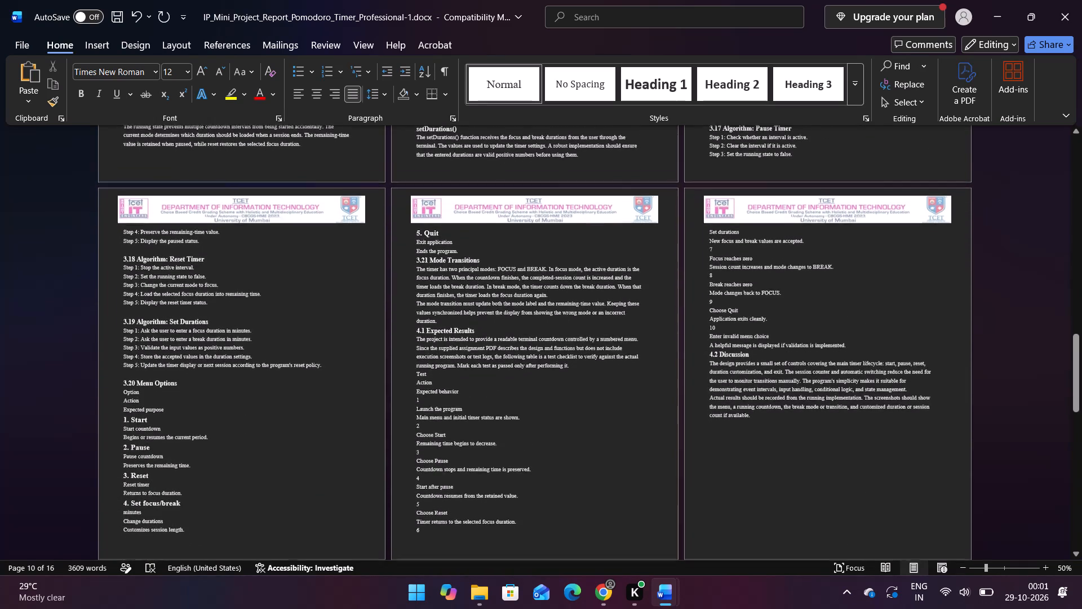
{"action": "scroll", "coordinate": [431, 444], "scroll_direction": "down", "scroll_amount": 2}
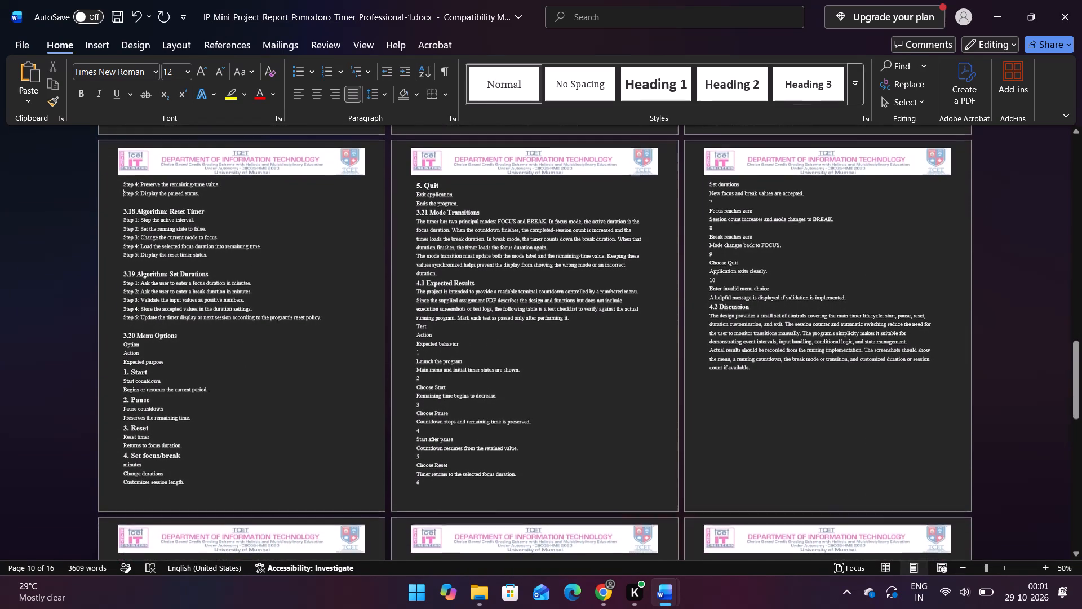
{"action": "scroll", "coordinate": [431, 444], "scroll_direction": "down", "scroll_amount": 1}
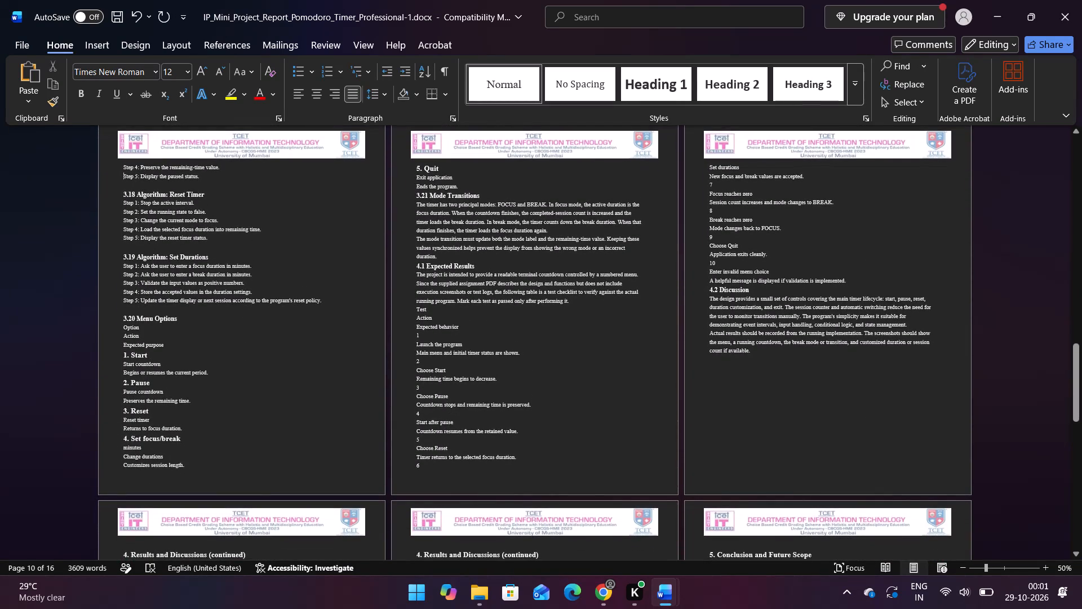
{"action": "scroll", "coordinate": [431, 444], "scroll_direction": "down", "scroll_amount": 8}
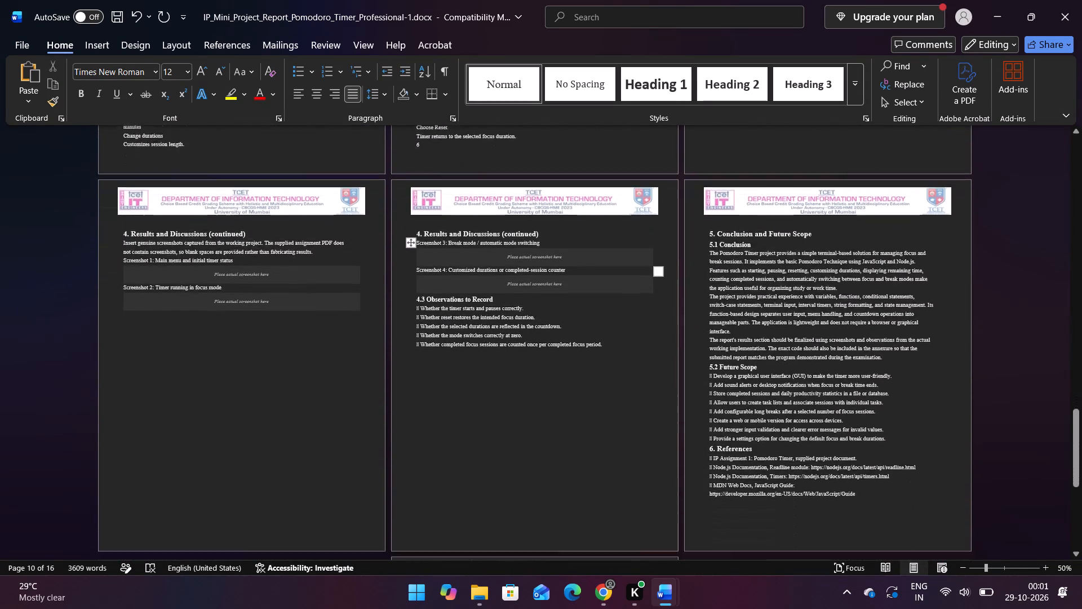
{"action": "scroll", "coordinate": [431, 444], "scroll_direction": "down", "scroll_amount": 4}
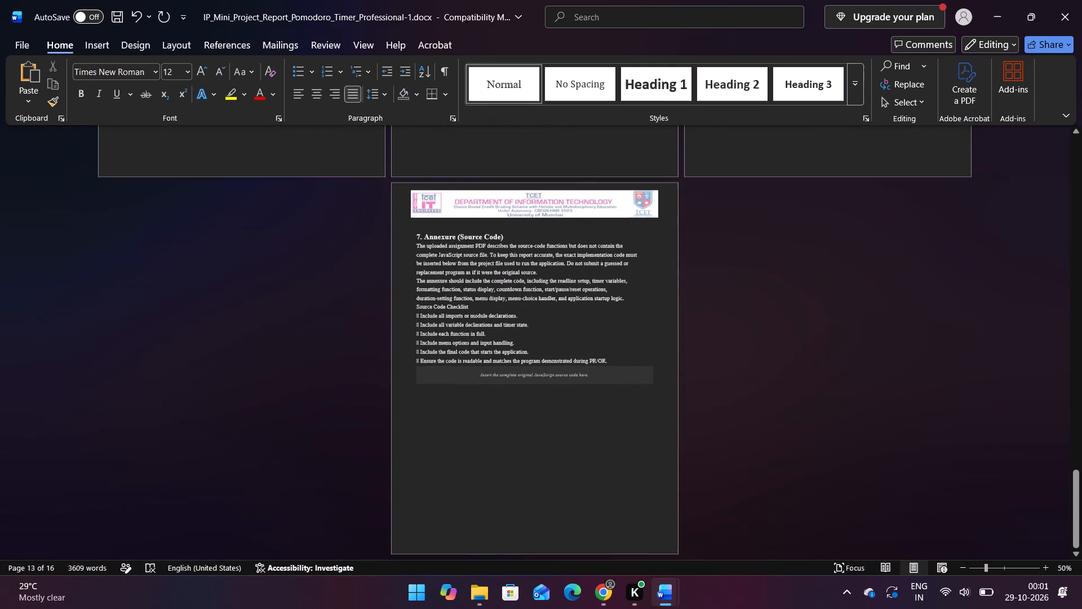
{"action": "scroll", "coordinate": [431, 444], "scroll_direction": "up", "scroll_amount": 4}
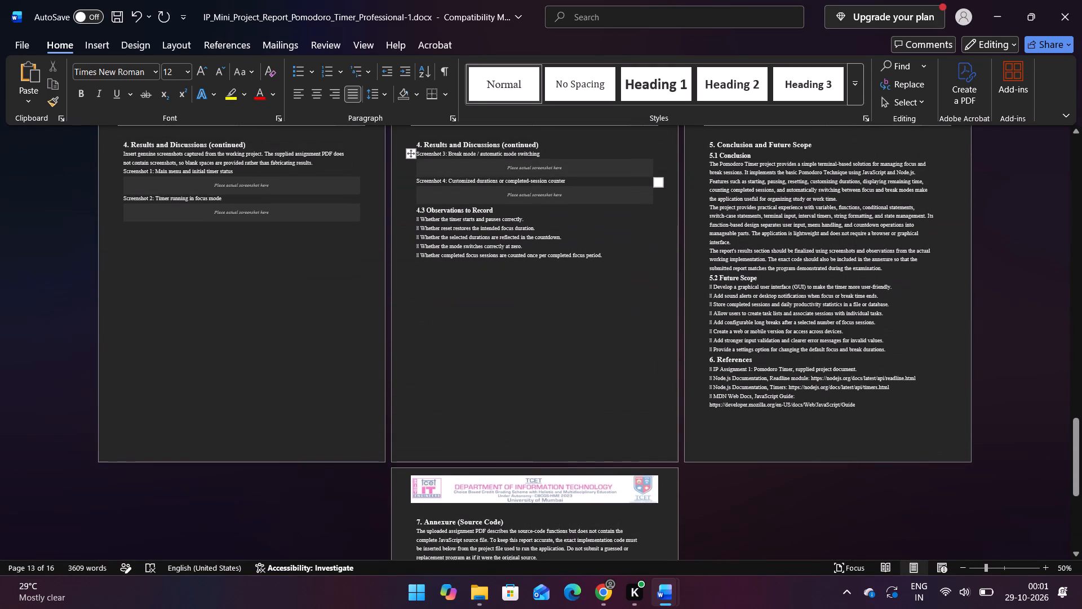
{"action": "scroll", "coordinate": [489, 310], "scroll_direction": "up", "scroll_amount": 7}
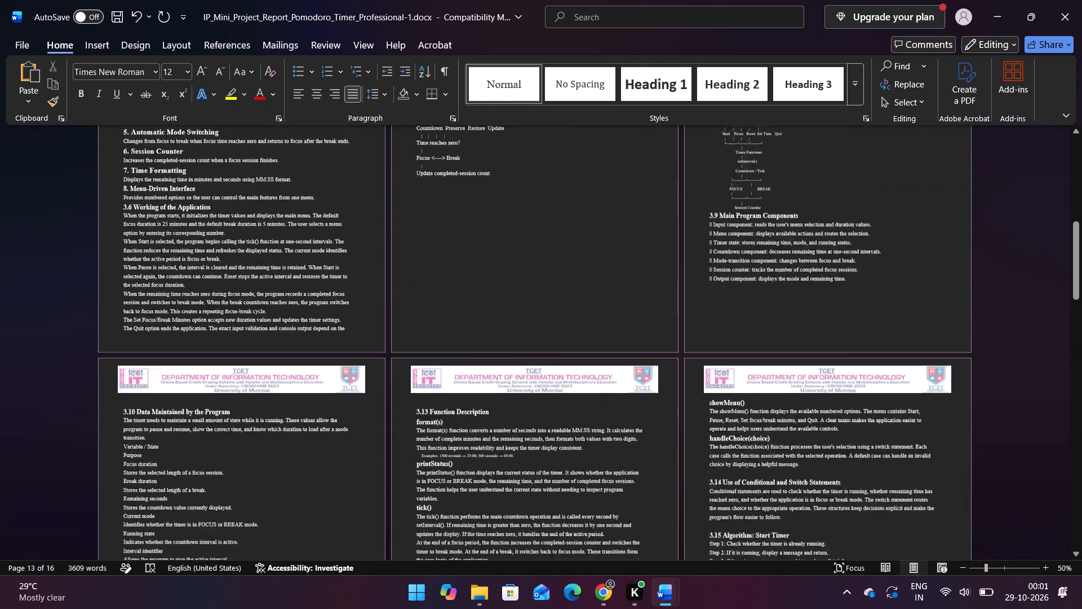
{"action": "scroll", "coordinate": [489, 310], "scroll_direction": "up", "scroll_amount": 11}
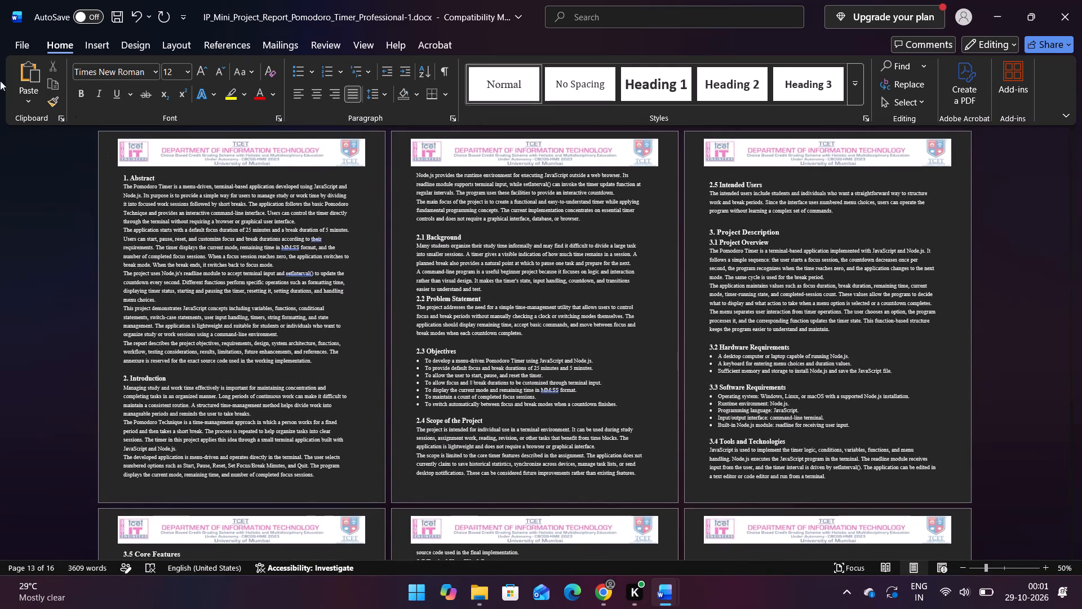
Apply justified alignment to the entire document text.
{"action": "left_click", "coordinate": [123, 177]}
{"action": "key", "text": "ctrl+a"}
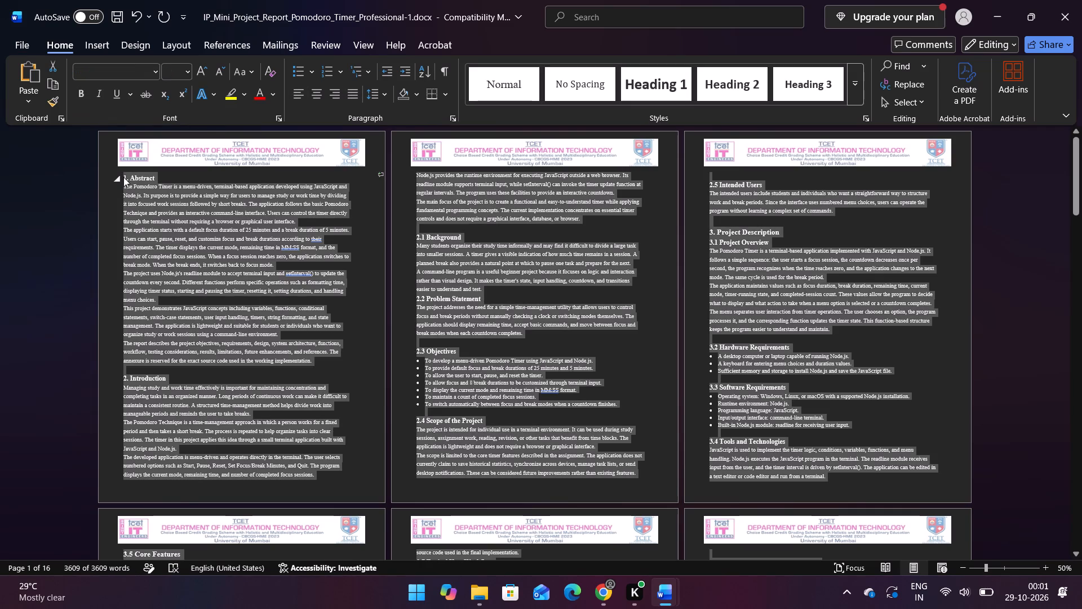
{"action": "left_click", "coordinate": [345, 94]}
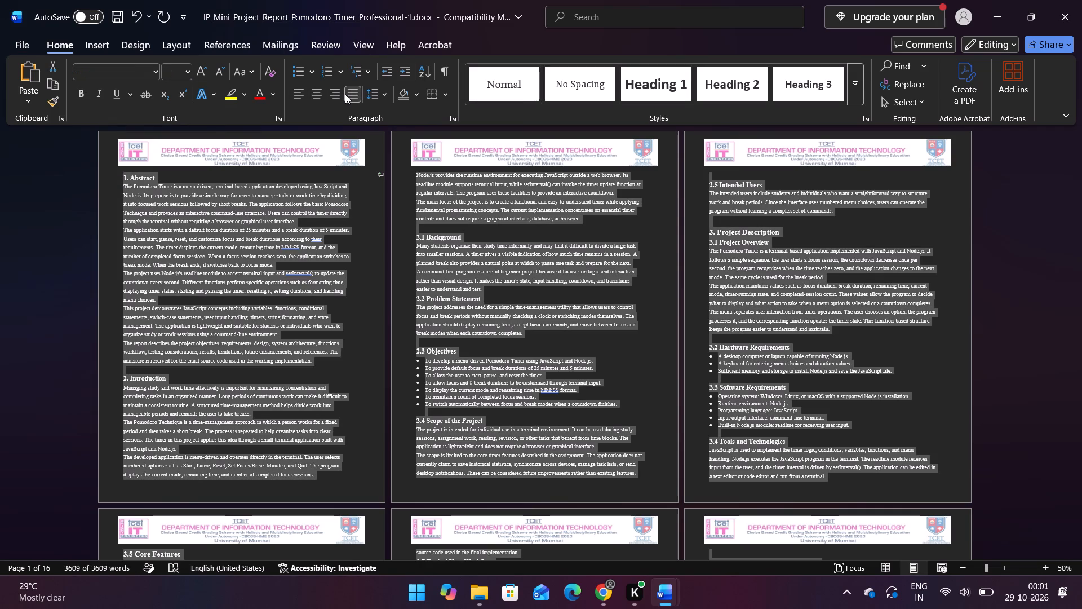
{"action": "left_click", "coordinate": [336, 96]}
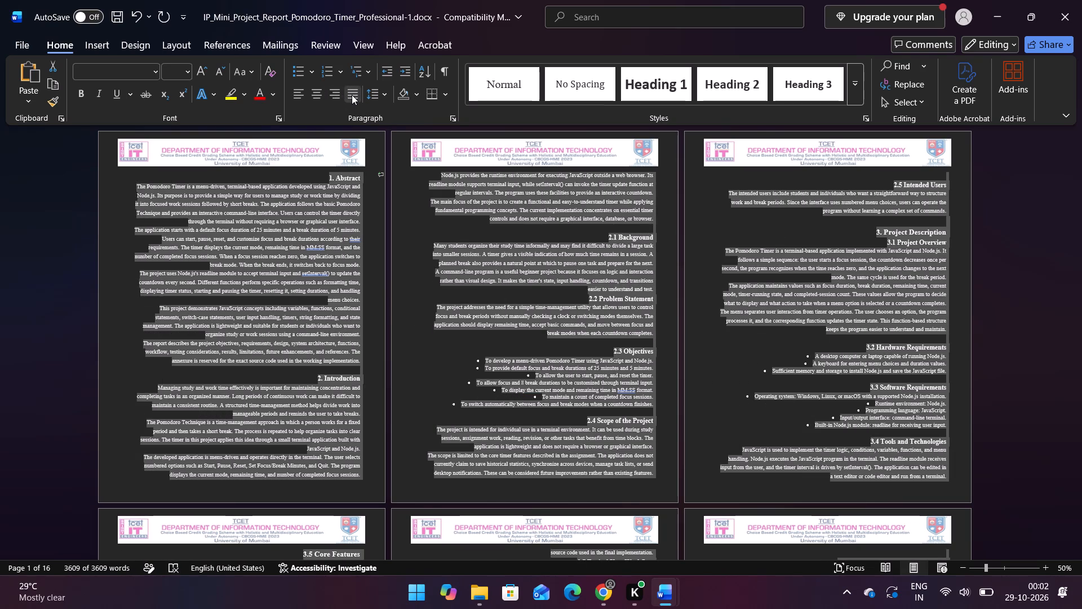
{"action": "left_click", "coordinate": [352, 95]}
{"action": "left_click", "coordinate": [309, 302]}
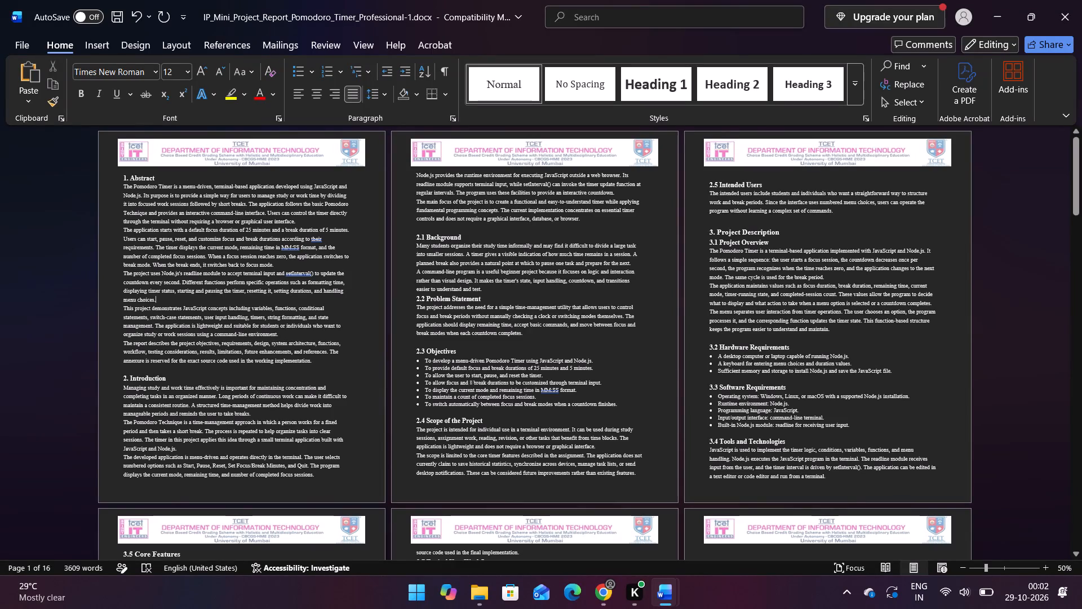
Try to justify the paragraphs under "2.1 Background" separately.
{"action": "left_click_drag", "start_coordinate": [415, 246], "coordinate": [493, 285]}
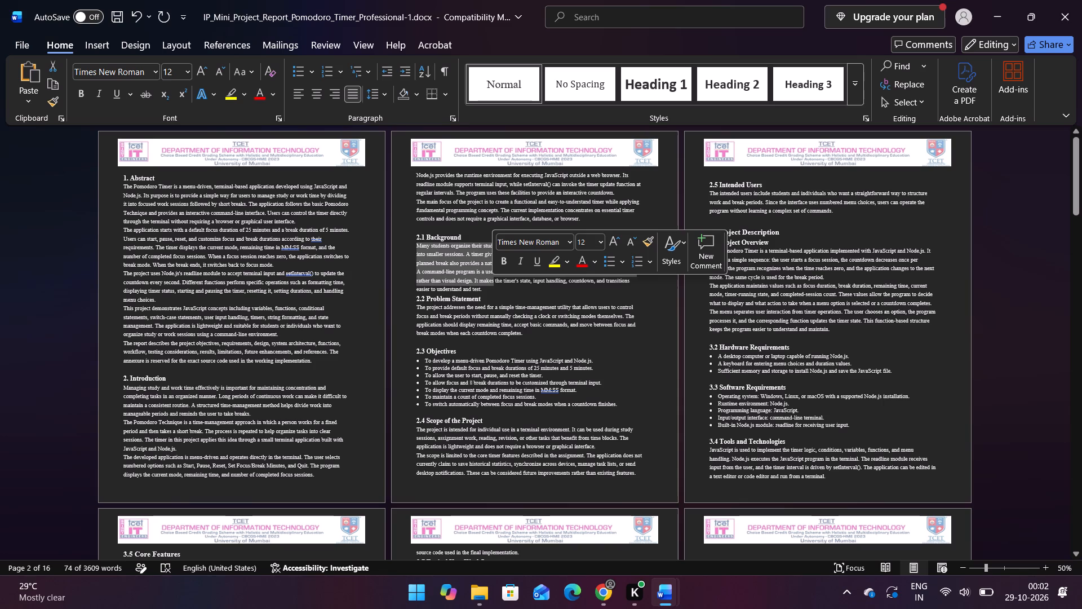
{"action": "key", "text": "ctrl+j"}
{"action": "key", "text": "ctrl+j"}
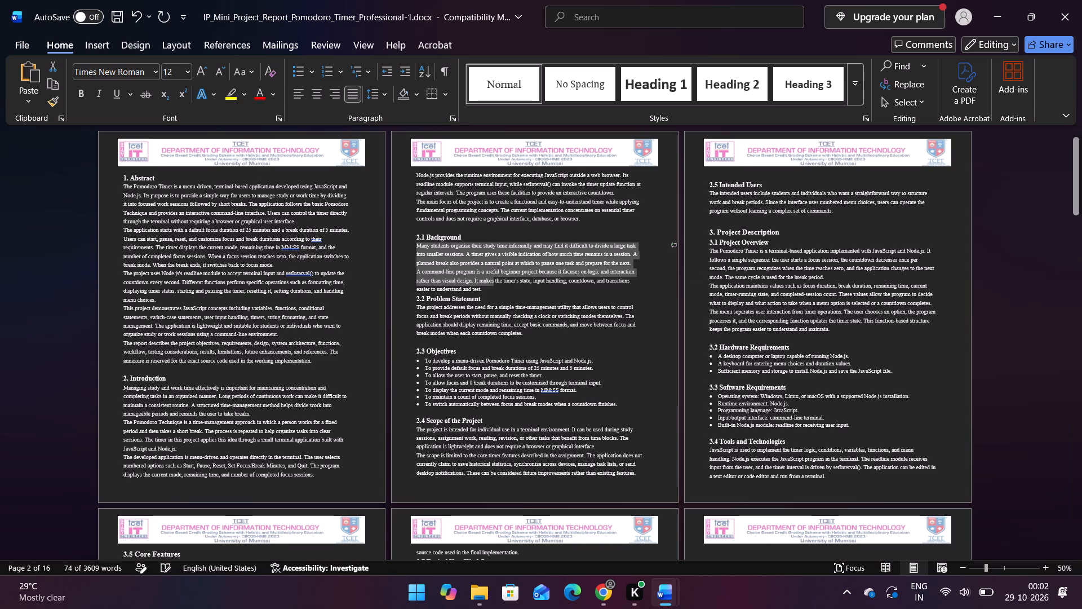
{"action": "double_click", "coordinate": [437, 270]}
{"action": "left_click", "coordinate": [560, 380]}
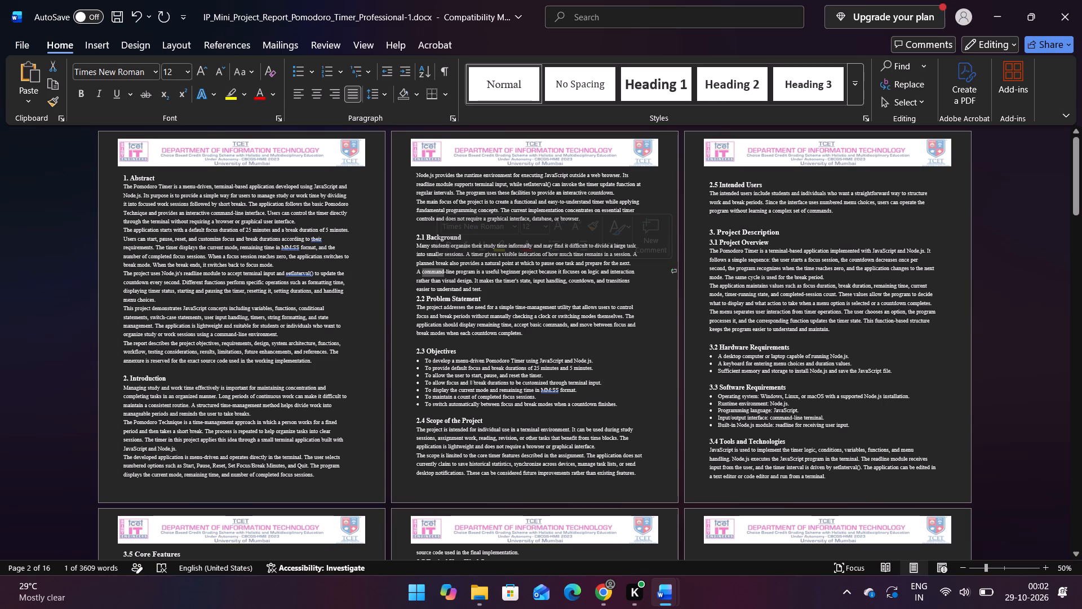
Insert three blank lines above "3.17 Algorithm: Pause Timer" so the heading and all its steps start on a new page.
{"action": "scroll", "coordinate": [578, 417], "scroll_direction": "down", "scroll_amount": 5}
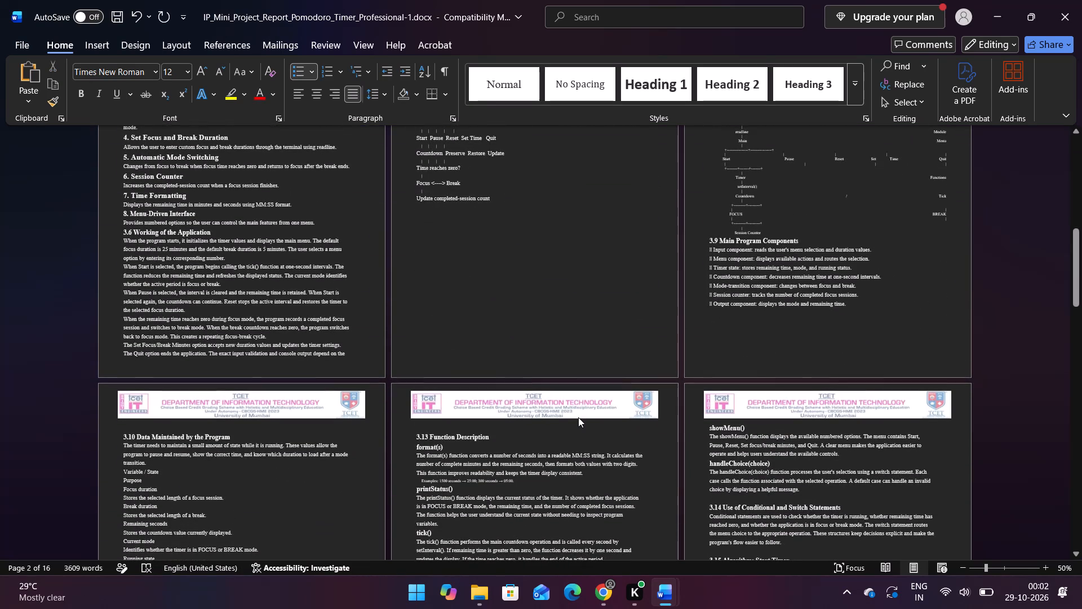
{"action": "scroll", "coordinate": [578, 417], "scroll_direction": "down", "scroll_amount": 9}
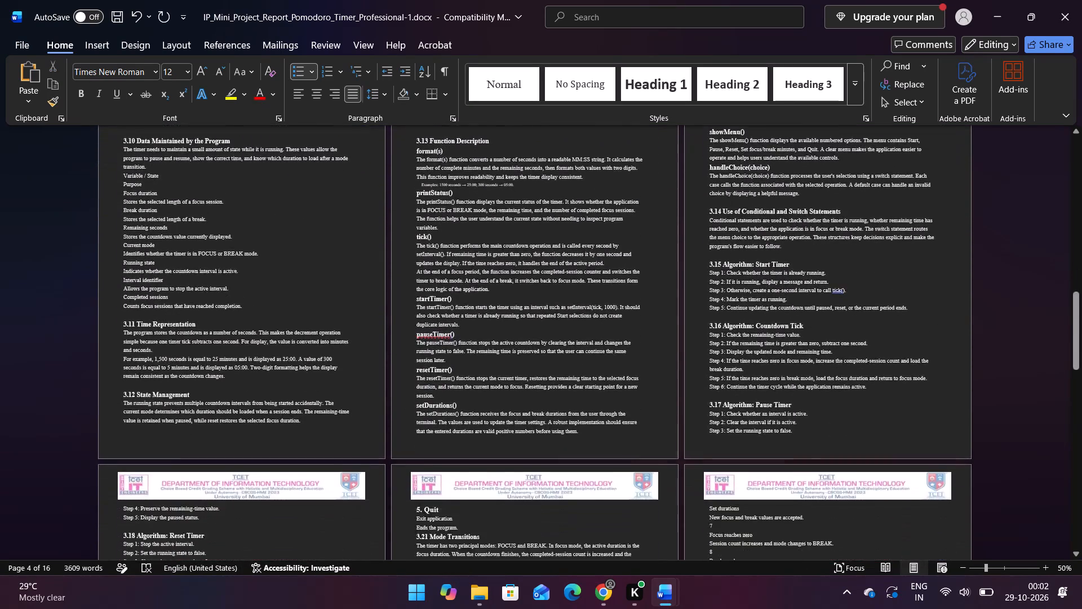
{"action": "scroll", "coordinate": [578, 417], "scroll_direction": "down", "scroll_amount": 1}
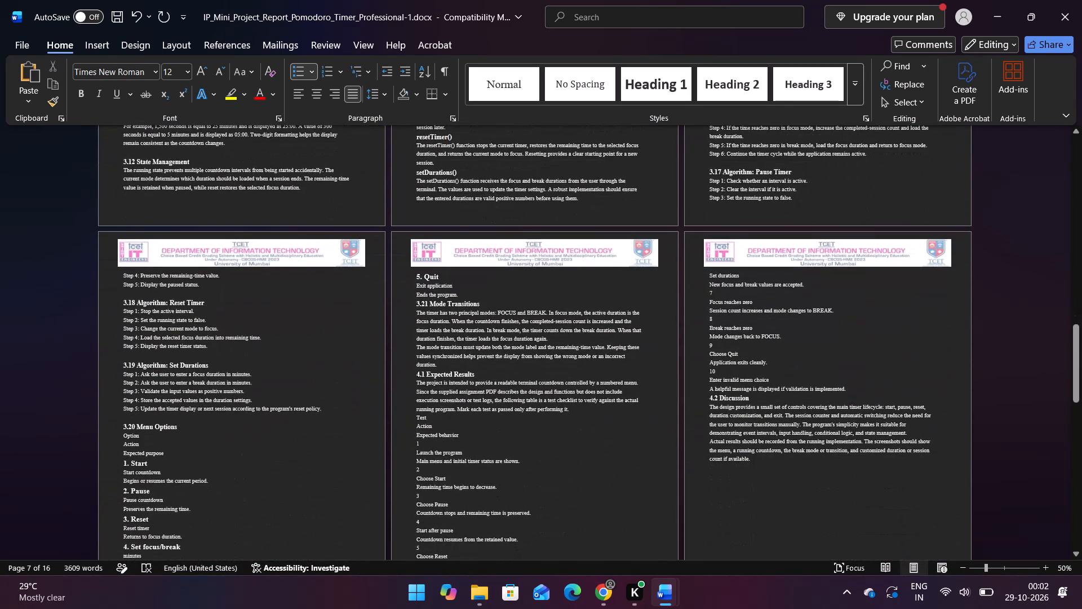
{"action": "scroll", "coordinate": [578, 417], "scroll_direction": "up", "scroll_amount": 2}
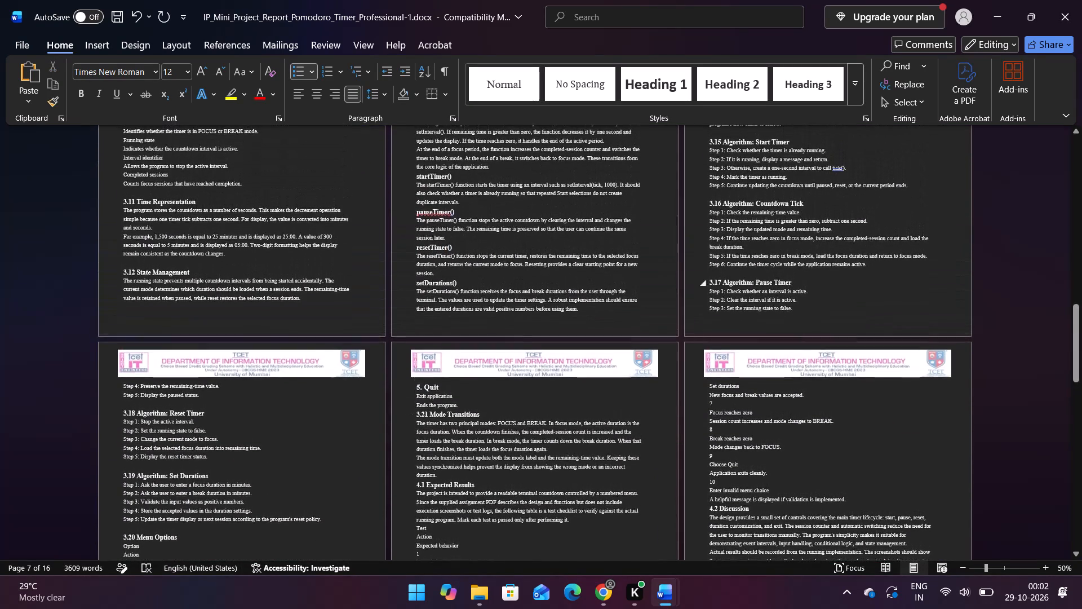
{"action": "left_click", "coordinate": [708, 277]}
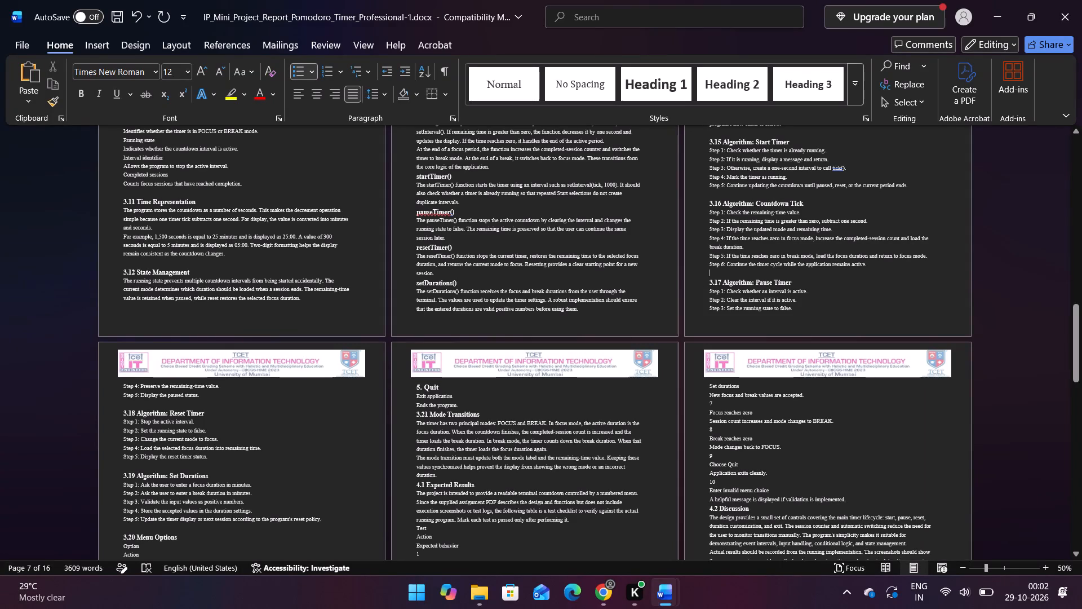
{"action": "key", "text": "Return"}
{"action": "key", "text": "Return"}
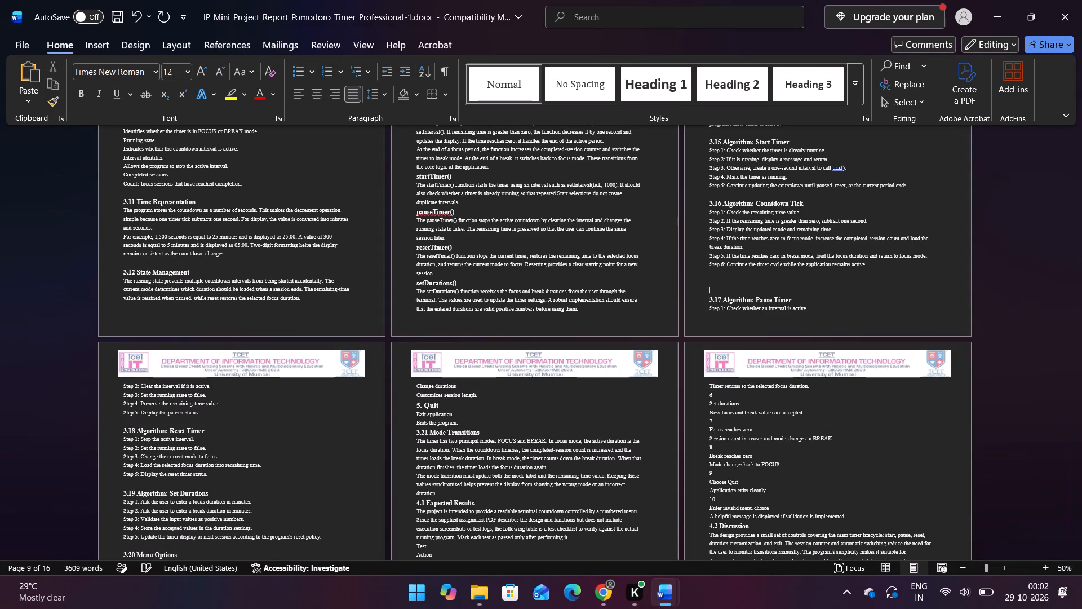
{"action": "key", "text": "Return"}
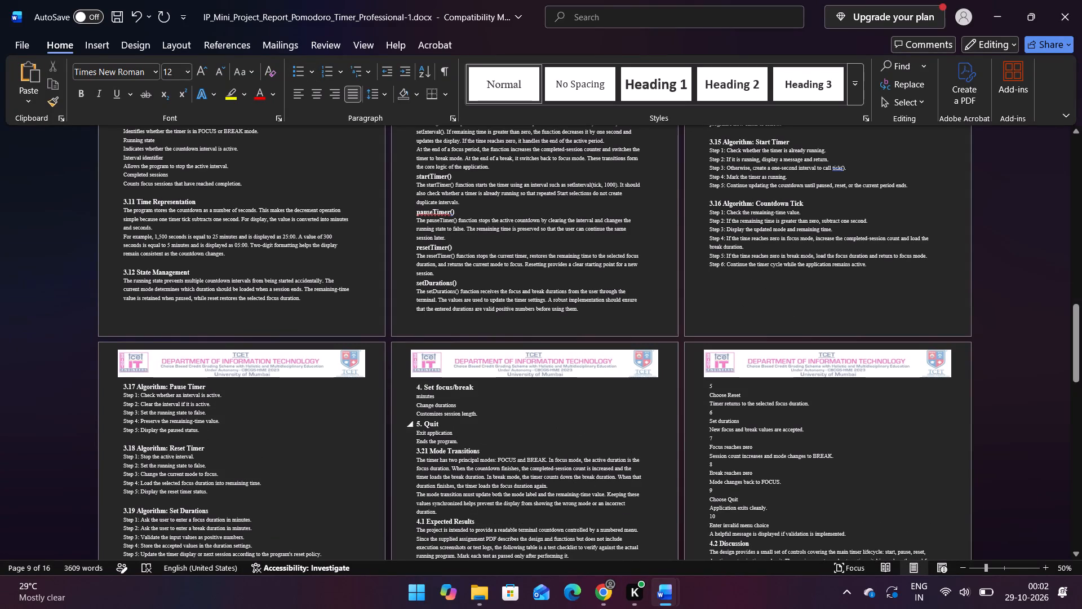
Look over the page layout around the Menu Options and Results sections, and back through the earlier pages to the Abstract.
{"action": "scroll", "coordinate": [613, 430], "scroll_direction": "down", "scroll_amount": 5}
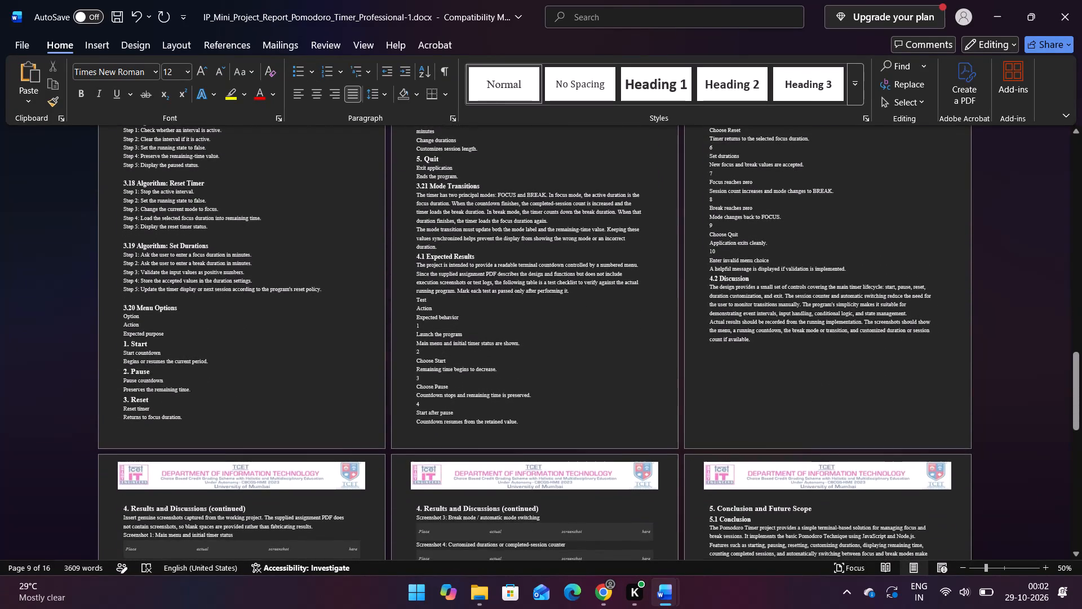
{"action": "scroll", "coordinate": [613, 430], "scroll_direction": "up", "scroll_amount": 5}
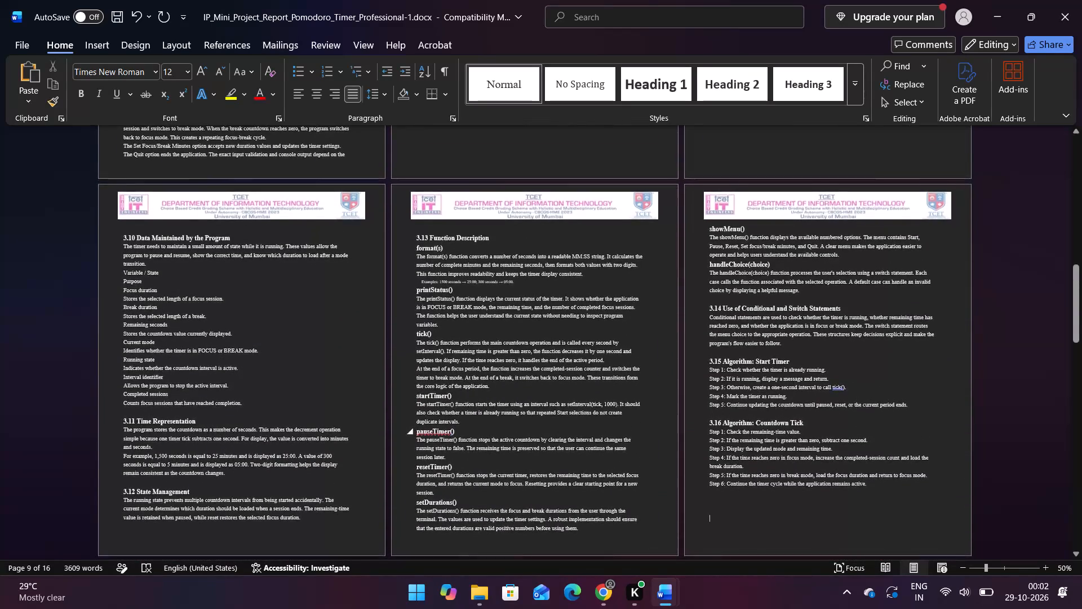
{"action": "scroll", "coordinate": [613, 430], "scroll_direction": "up", "scroll_amount": 3}
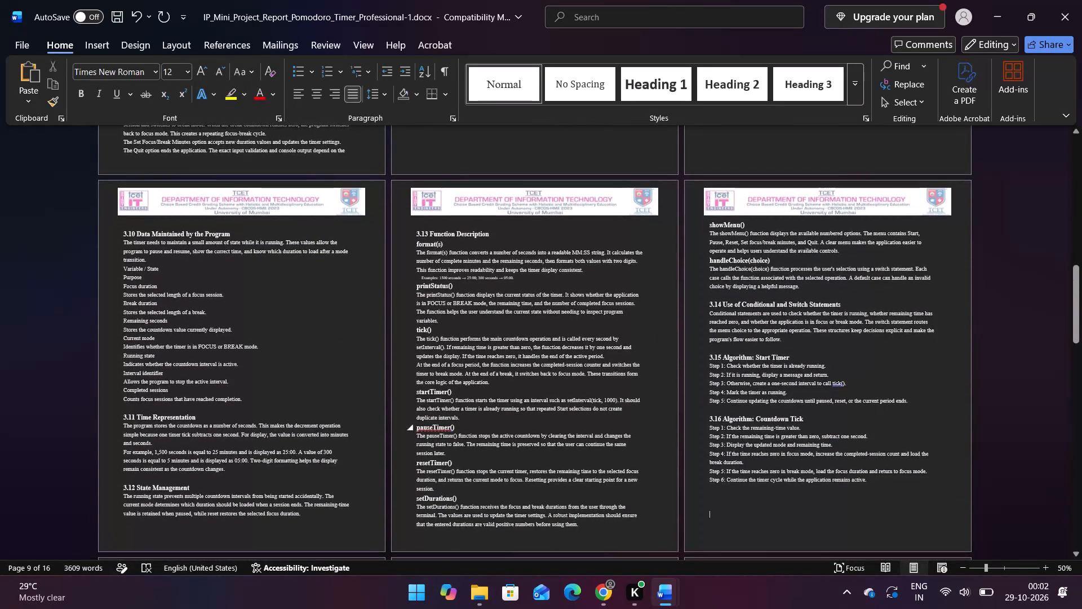
{"action": "scroll", "coordinate": [613, 430], "scroll_direction": "up", "scroll_amount": 8}
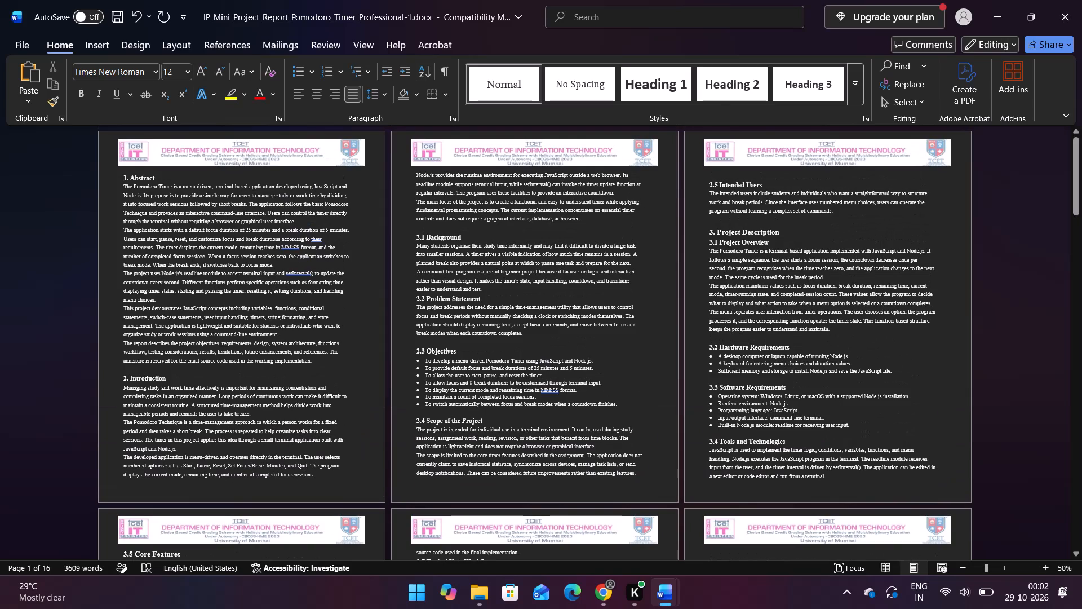
Look over the layout of the report pages from the Abstract through "3.9 Main Program Components".
{"action": "scroll", "coordinate": [613, 430], "scroll_direction": "down", "scroll_amount": 4}
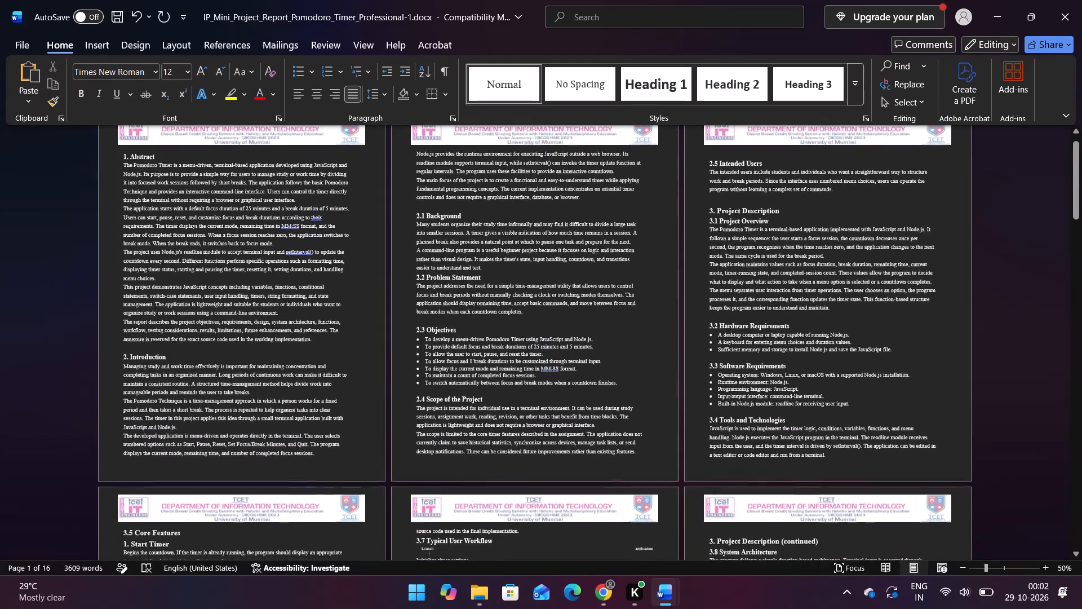
{"action": "scroll", "coordinate": [613, 430], "scroll_direction": "down", "scroll_amount": 5}
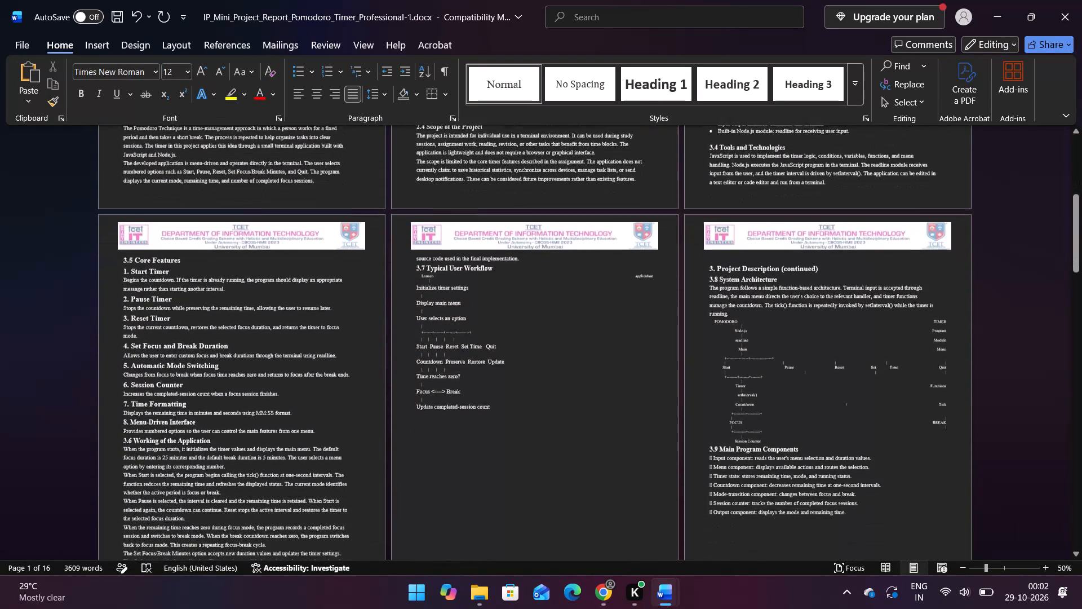
{"action": "scroll", "coordinate": [613, 430], "scroll_direction": "down", "scroll_amount": 1}
{"action": "scroll", "coordinate": [613, 430], "scroll_direction": "up", "scroll_amount": 3}
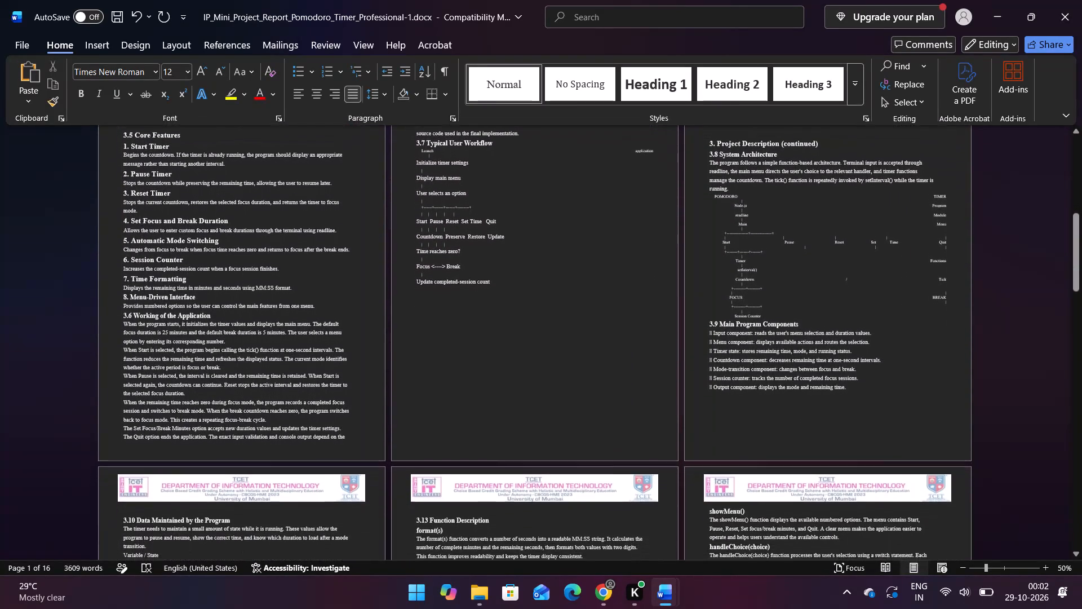
{"action": "scroll", "coordinate": [613, 430], "scroll_direction": "up", "scroll_amount": 1}
{"action": "scroll", "coordinate": [613, 430], "scroll_direction": "down", "scroll_amount": 2}
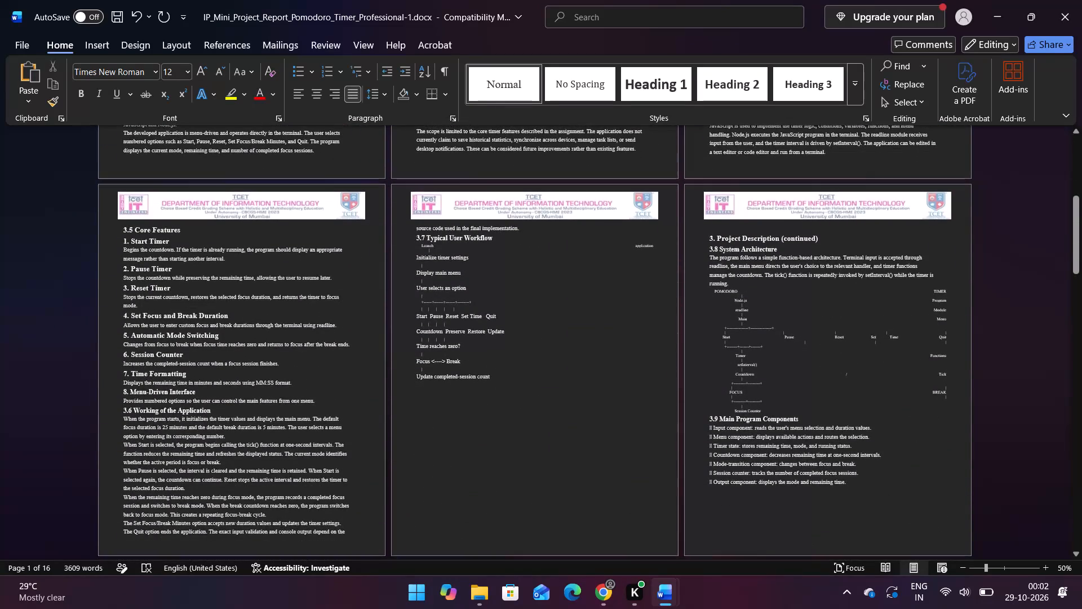
{"action": "scroll", "coordinate": [613, 430], "scroll_direction": "down", "scroll_amount": 1}
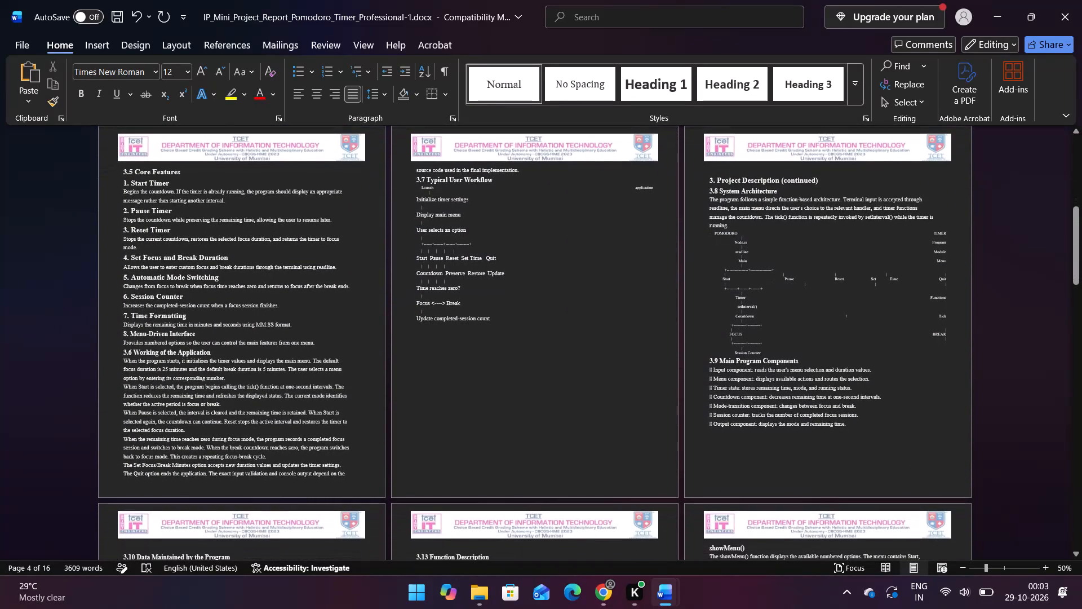
{"action": "scroll", "coordinate": [613, 430], "scroll_direction": "down", "scroll_amount": 2}
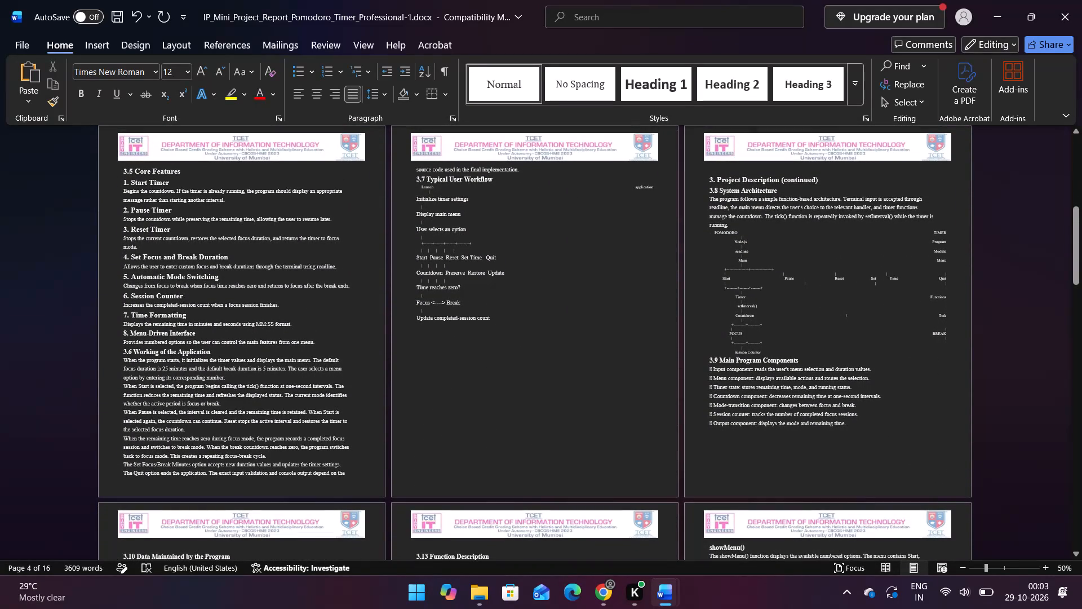
{"action": "scroll", "coordinate": [613, 430], "scroll_direction": "down", "scroll_amount": 1}
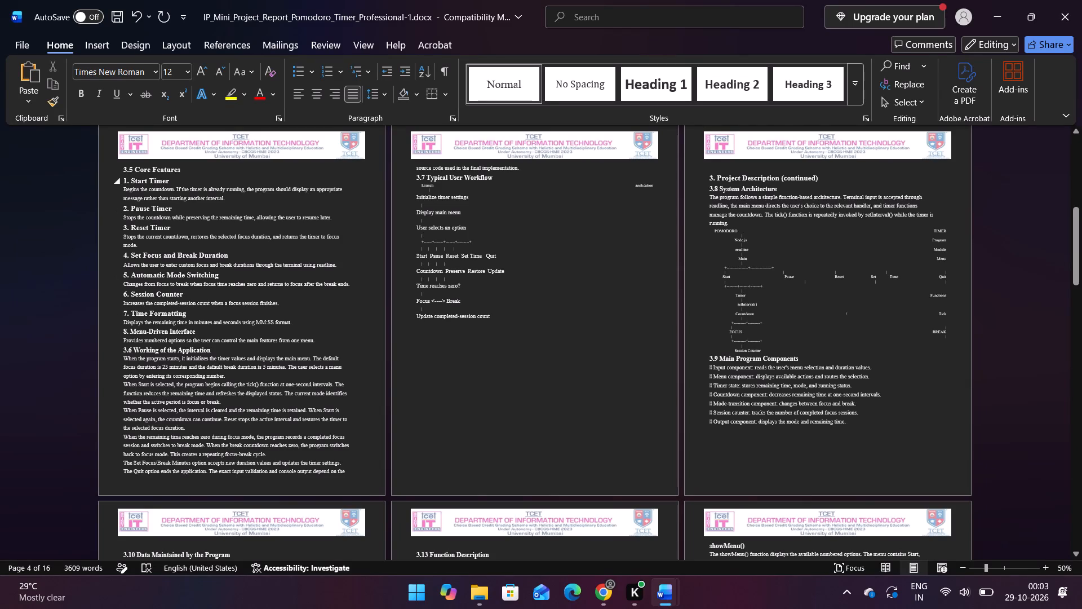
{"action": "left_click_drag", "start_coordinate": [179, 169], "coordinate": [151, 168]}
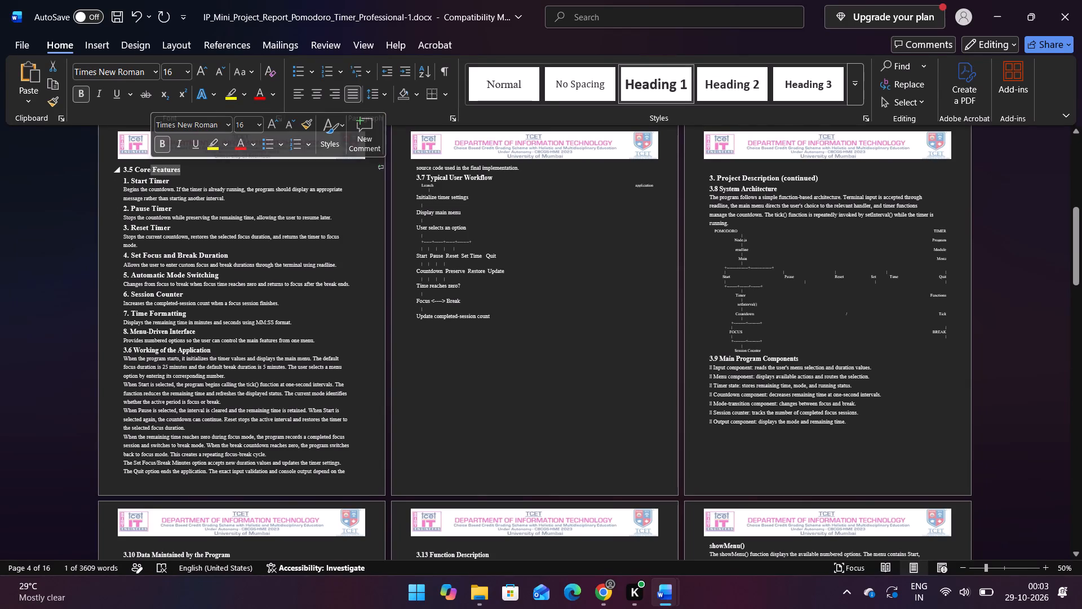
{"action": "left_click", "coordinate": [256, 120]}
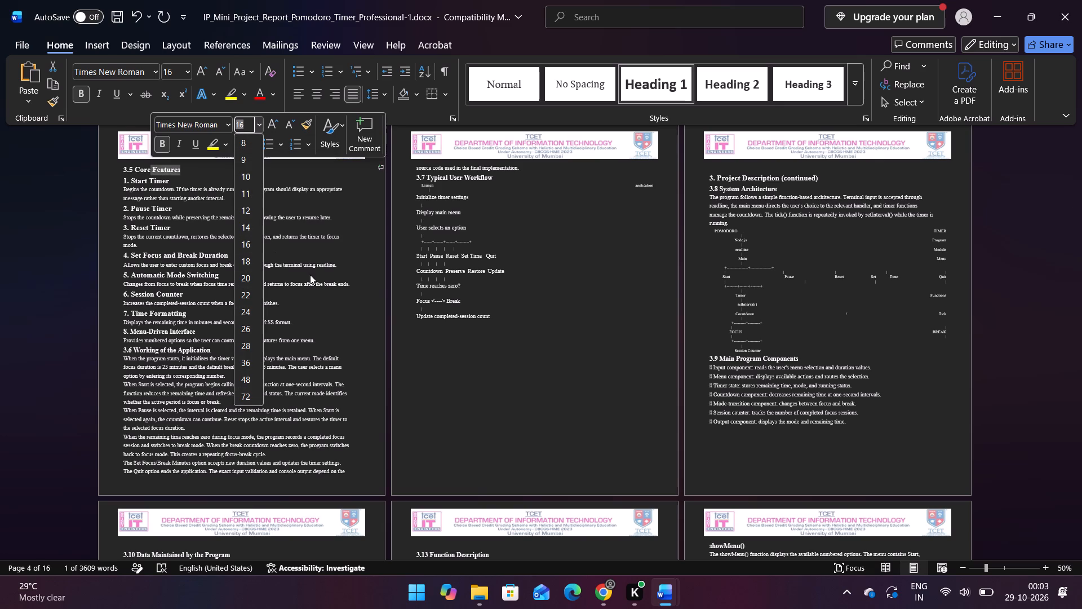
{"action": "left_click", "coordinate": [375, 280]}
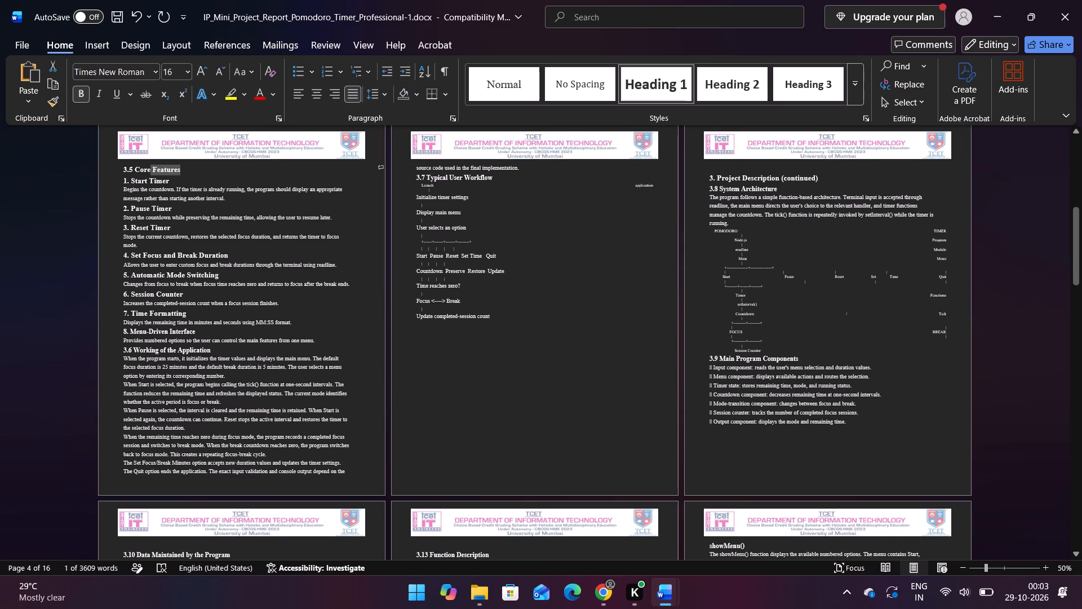
Delete the "3. Project Description (continued)" heading above "3.8 System Architecture".
{"action": "left_click_drag", "start_coordinate": [822, 179], "coordinate": [706, 182]}
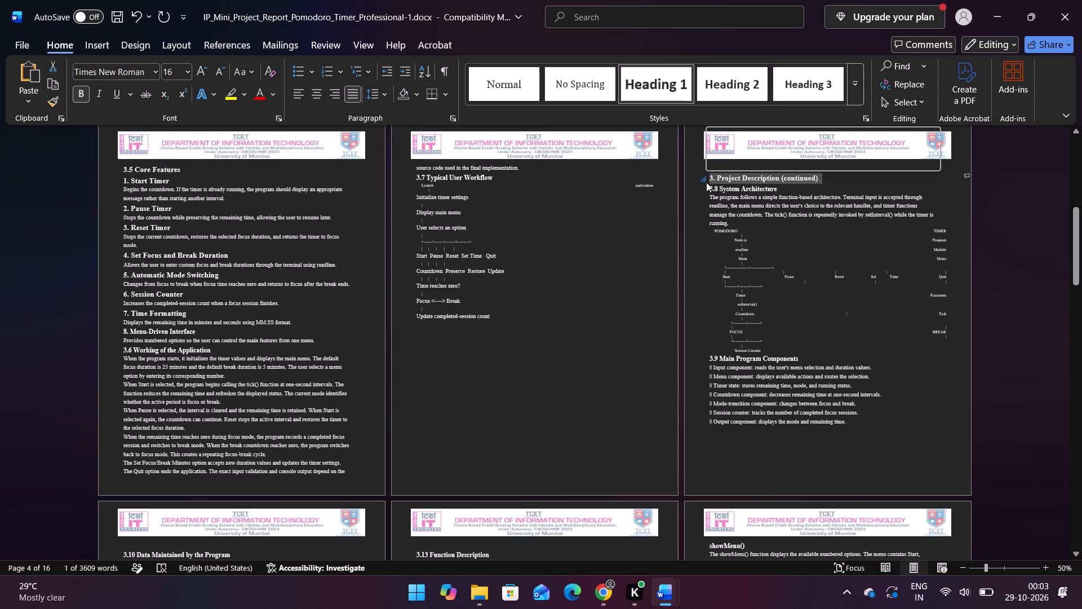
{"action": "key", "text": "BackSpace"}
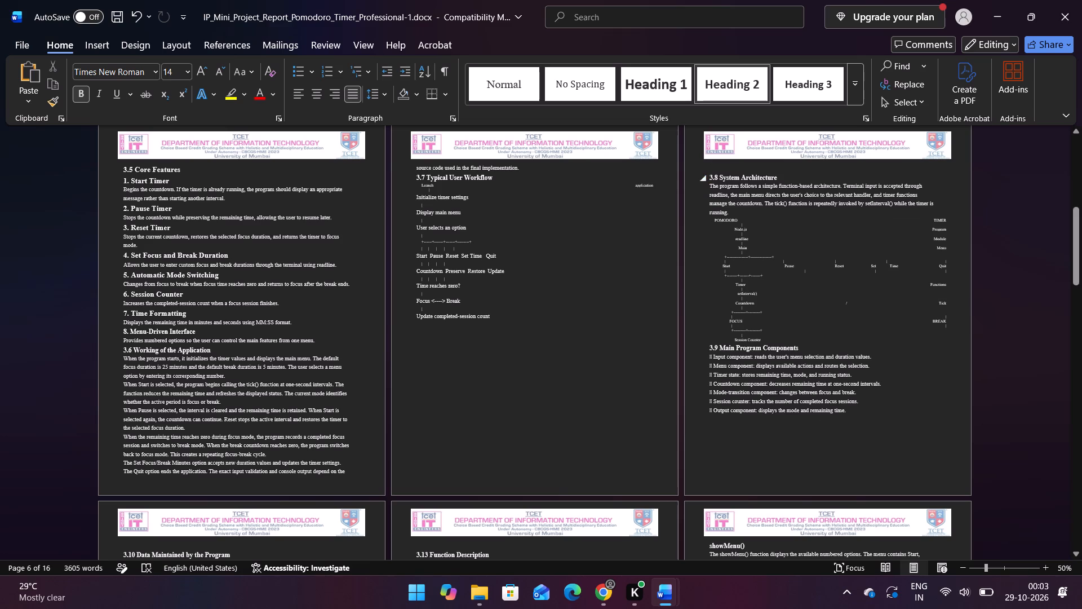
{"action": "left_click_drag", "start_coordinate": [780, 176], "coordinate": [693, 164]}
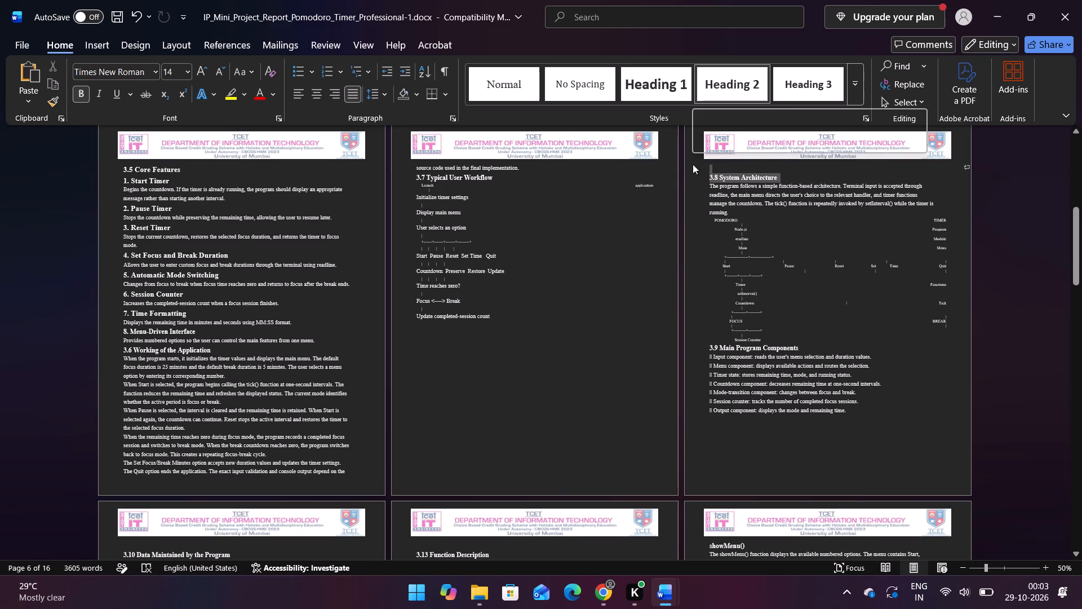
{"action": "left_click", "coordinate": [722, 183]}
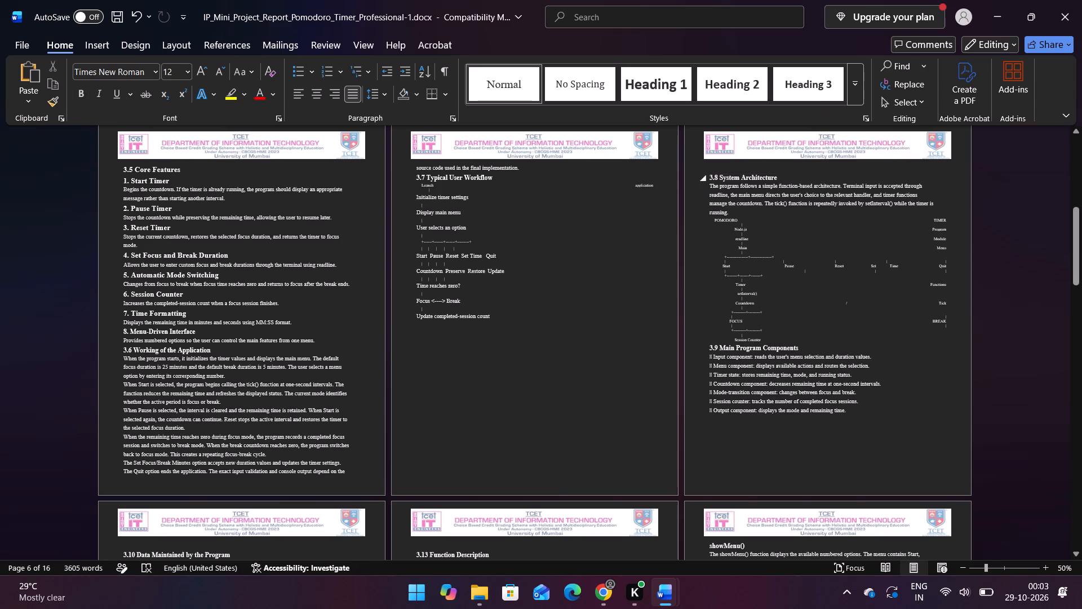
Check the font size of the section headings one by one, from "1. Abstract" through "3.5 Core Features".
{"action": "scroll", "coordinate": [623, 220], "scroll_direction": "up", "scroll_amount": 14}
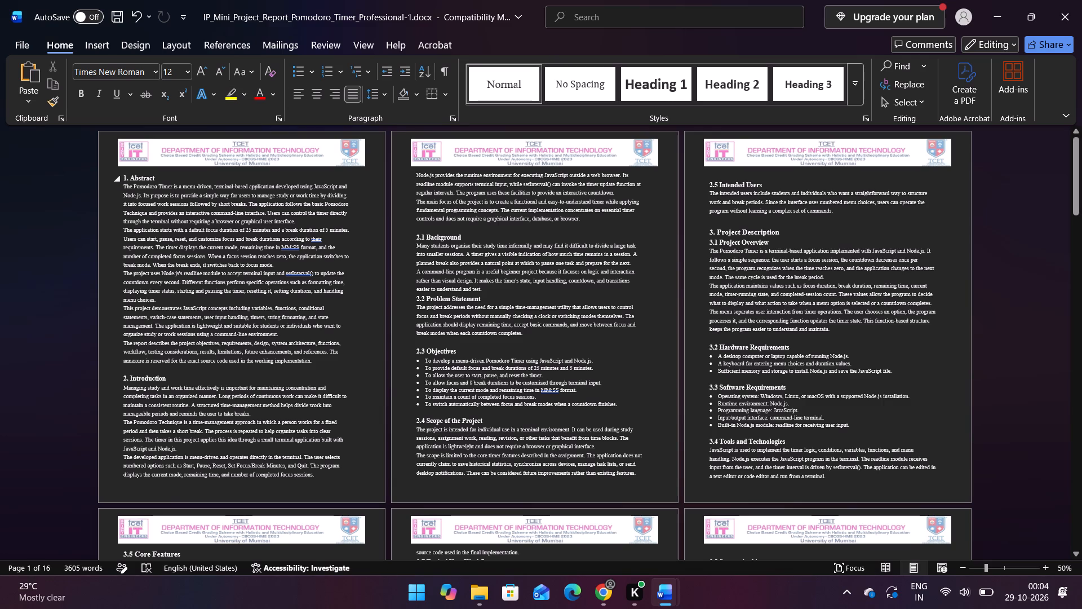
{"action": "left_click_drag", "start_coordinate": [123, 180], "coordinate": [152, 173]}
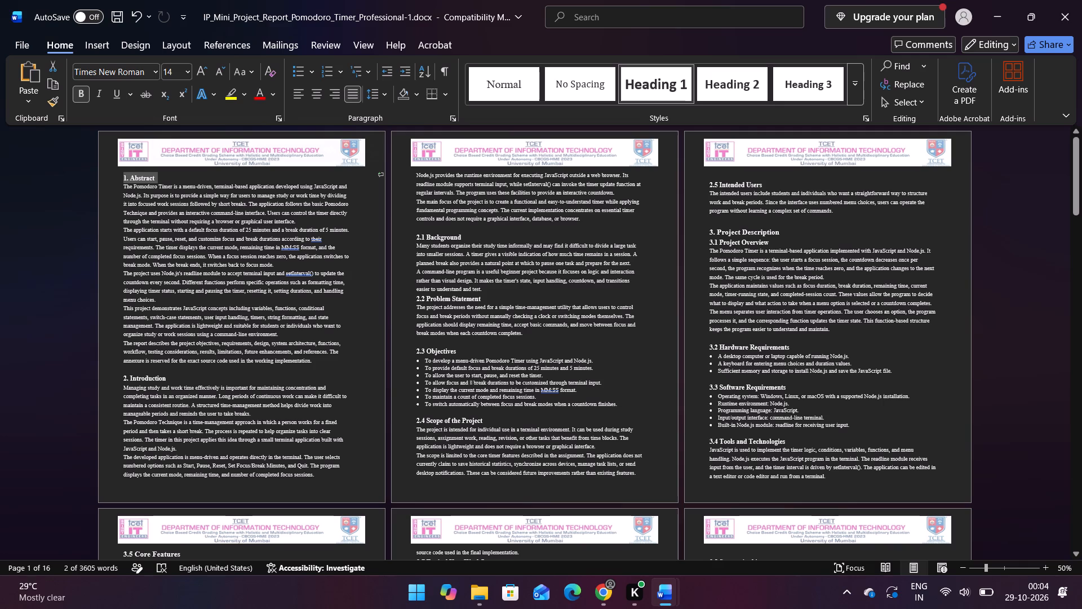
{"action": "left_click_drag", "start_coordinate": [122, 376], "coordinate": [161, 374]}
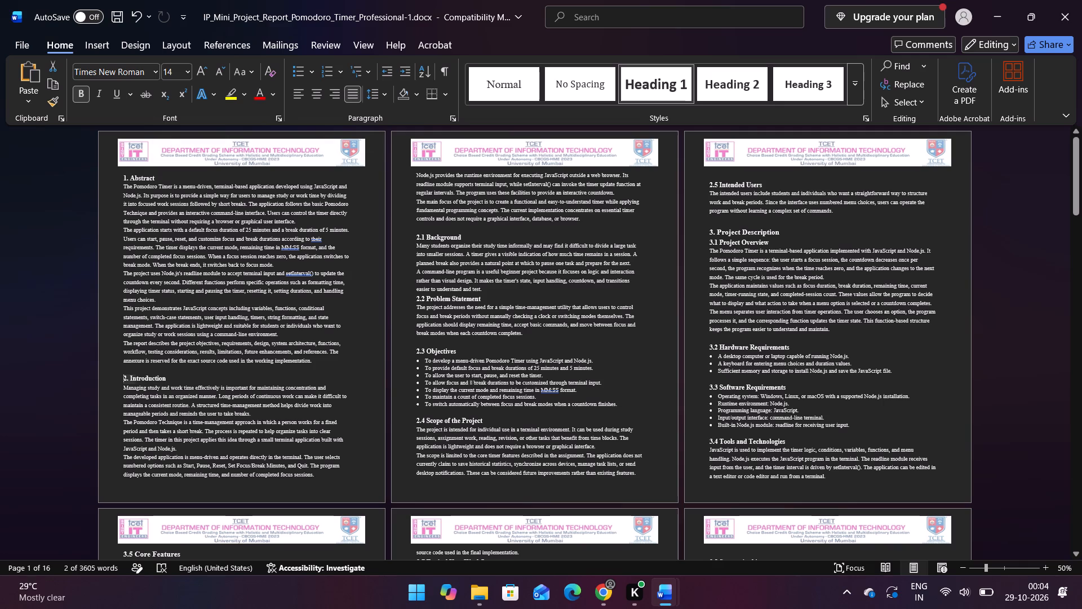
{"action": "left_click_drag", "start_coordinate": [161, 374], "coordinate": [169, 377]}
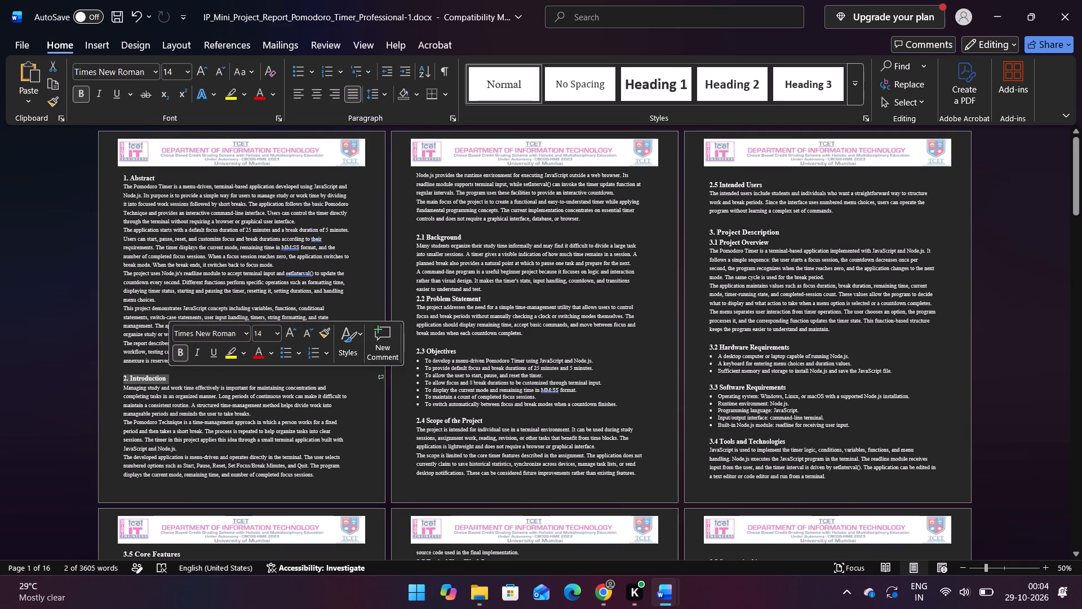
{"action": "left_click", "coordinate": [294, 373]}
{"action": "left_click_drag", "start_coordinate": [295, 351], "coordinate": [267, 333]}
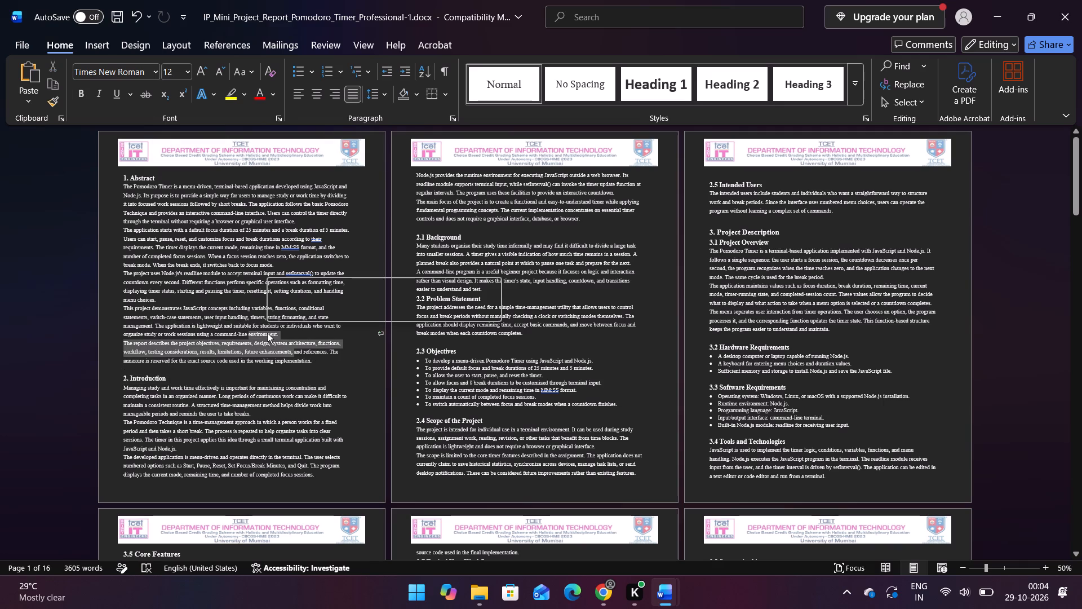
{"action": "left_click", "coordinate": [267, 333]}
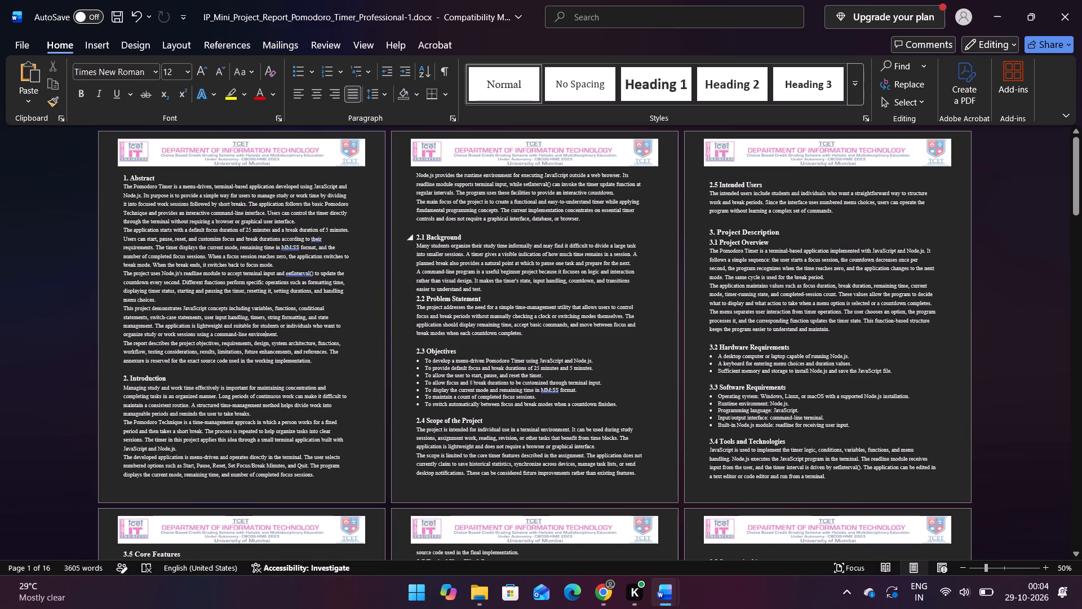
{"action": "left_click_drag", "start_coordinate": [416, 236], "coordinate": [470, 239]}
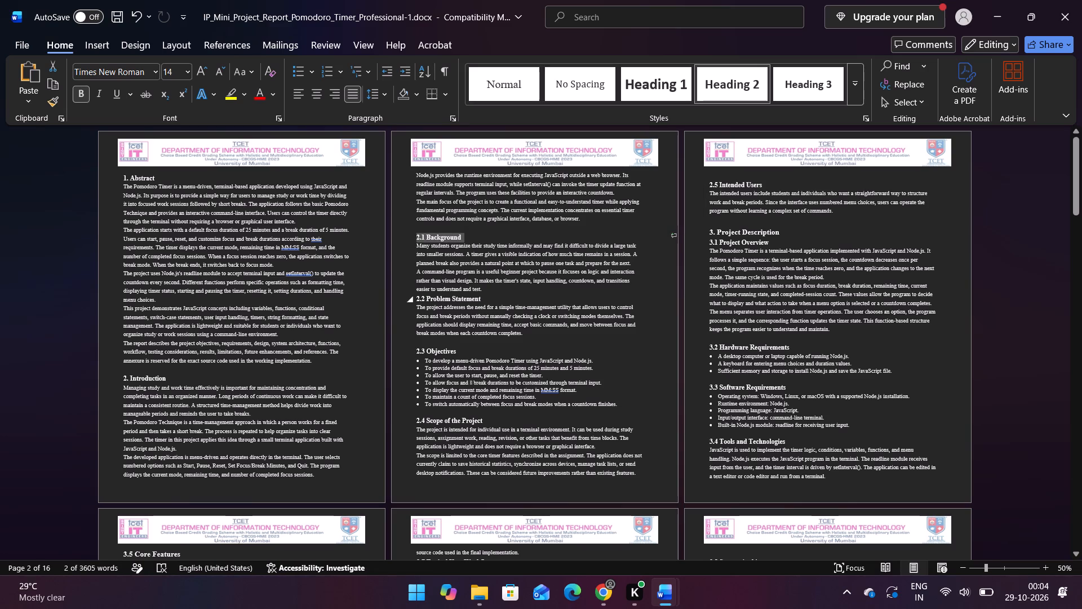
{"action": "left_click_drag", "start_coordinate": [480, 297], "coordinate": [472, 297]}
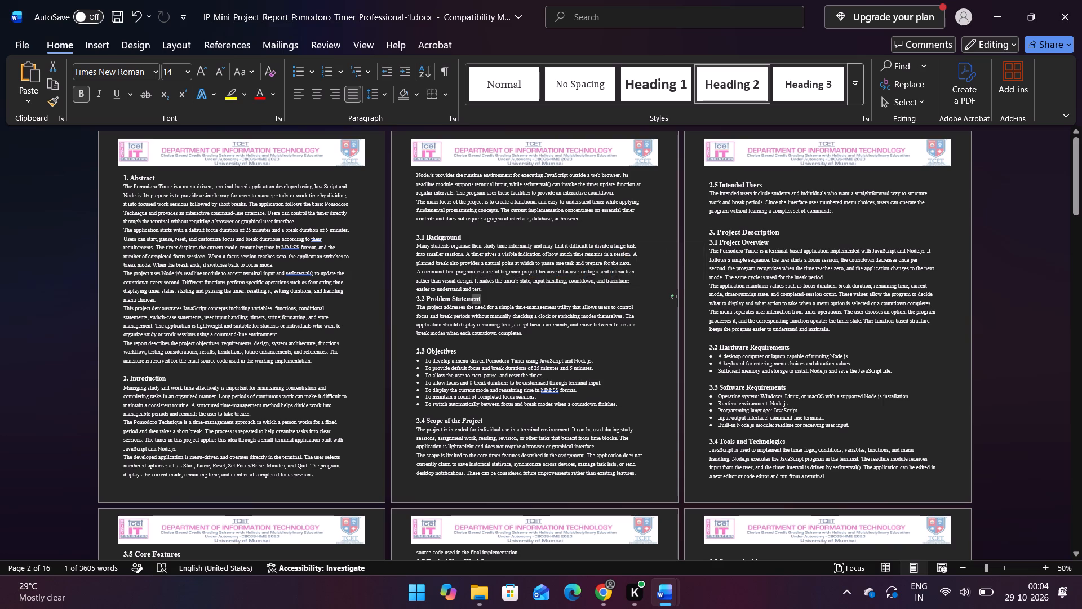
{"action": "left_click_drag", "start_coordinate": [454, 347], "coordinate": [447, 349]}
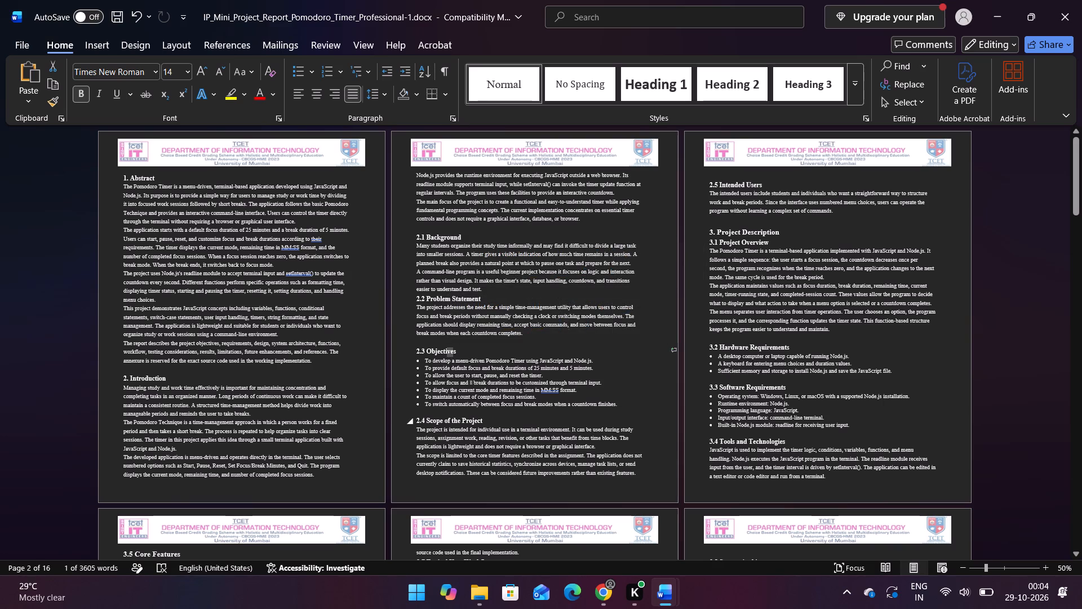
{"action": "left_click_drag", "start_coordinate": [486, 423], "coordinate": [471, 423]}
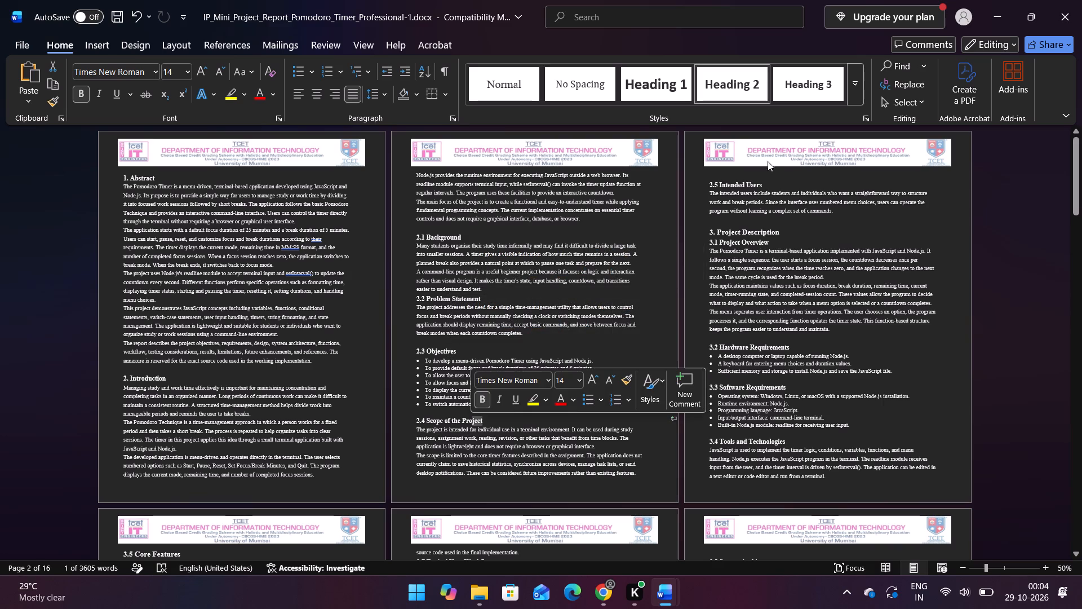
{"action": "left_click_drag", "start_coordinate": [760, 185], "coordinate": [736, 188]}
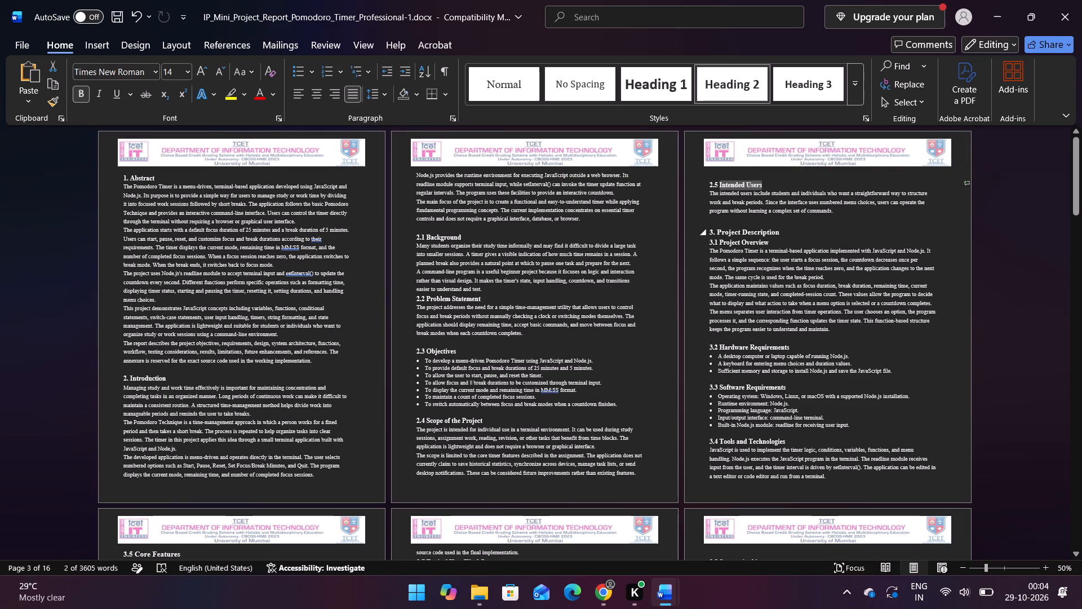
{"action": "left_click_drag", "start_coordinate": [768, 236], "coordinate": [752, 230]}
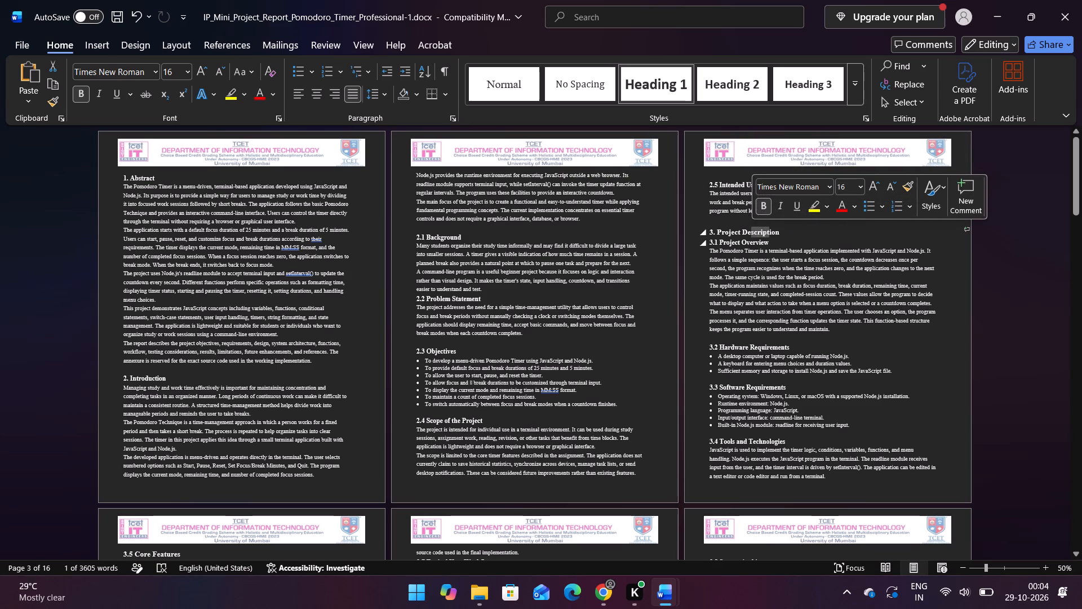
{"action": "left_click_drag", "start_coordinate": [766, 244], "coordinate": [752, 244]}
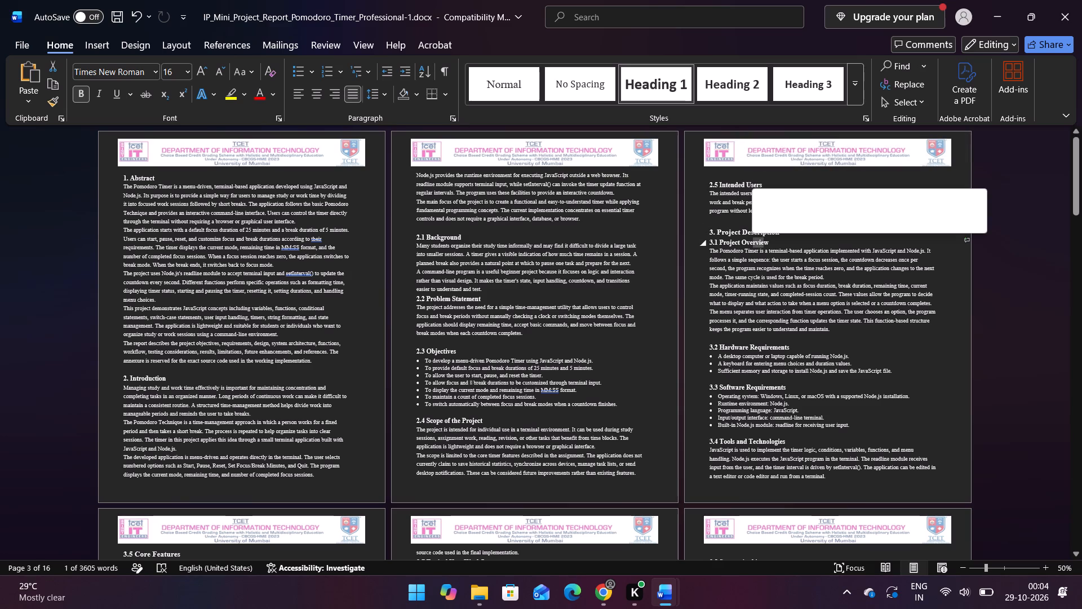
{"action": "left_click_drag", "start_coordinate": [790, 350], "coordinate": [773, 348]}
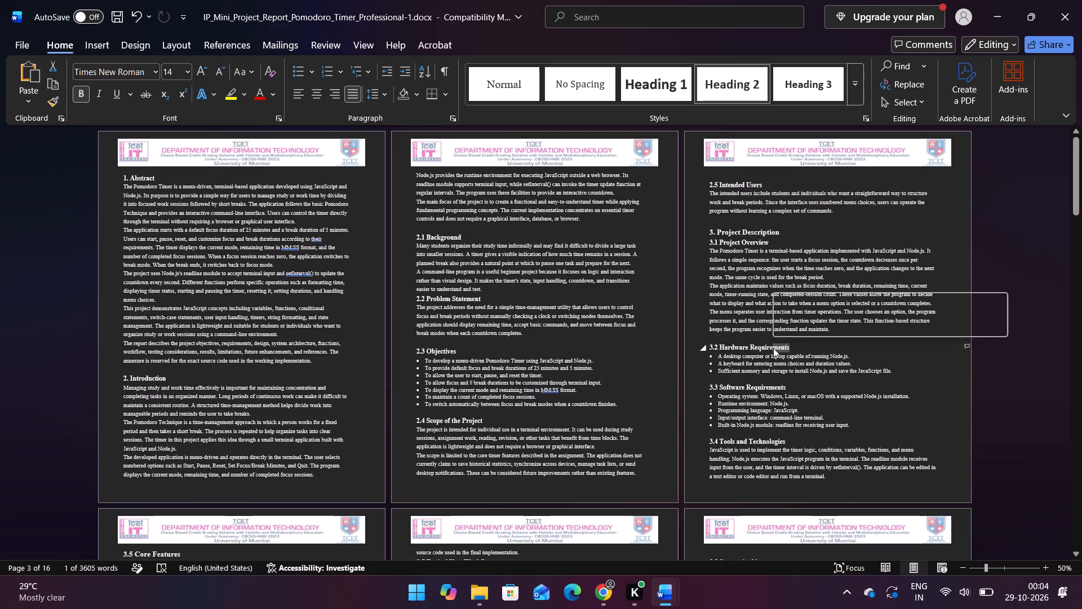
{"action": "left_click_drag", "start_coordinate": [786, 389], "coordinate": [773, 388]}
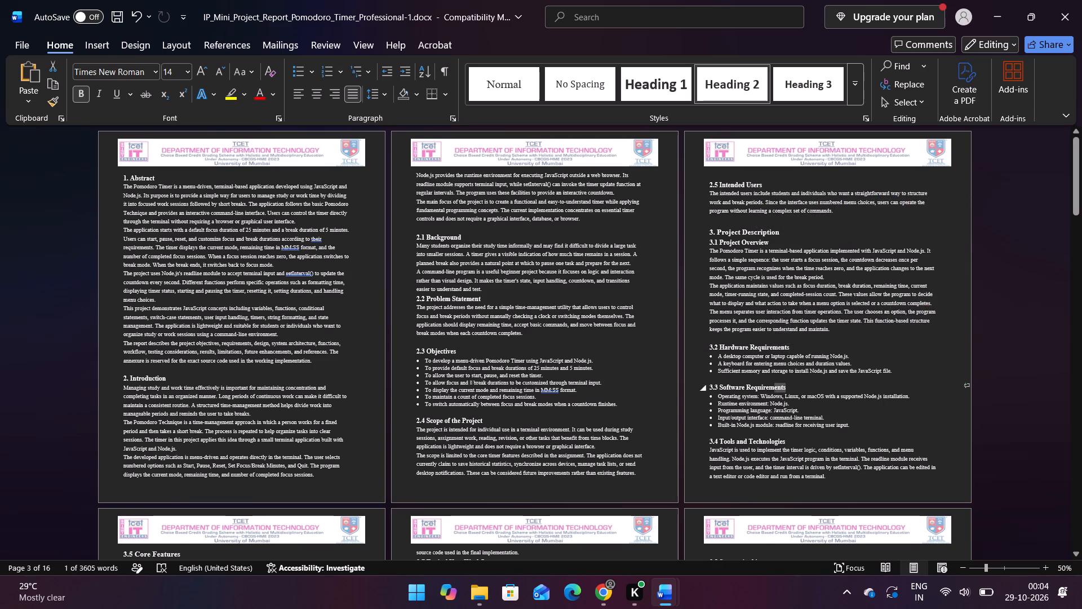
{"action": "left_click_drag", "start_coordinate": [773, 388], "coordinate": [771, 388]}
{"action": "left_click_drag", "start_coordinate": [786, 441], "coordinate": [771, 441]}
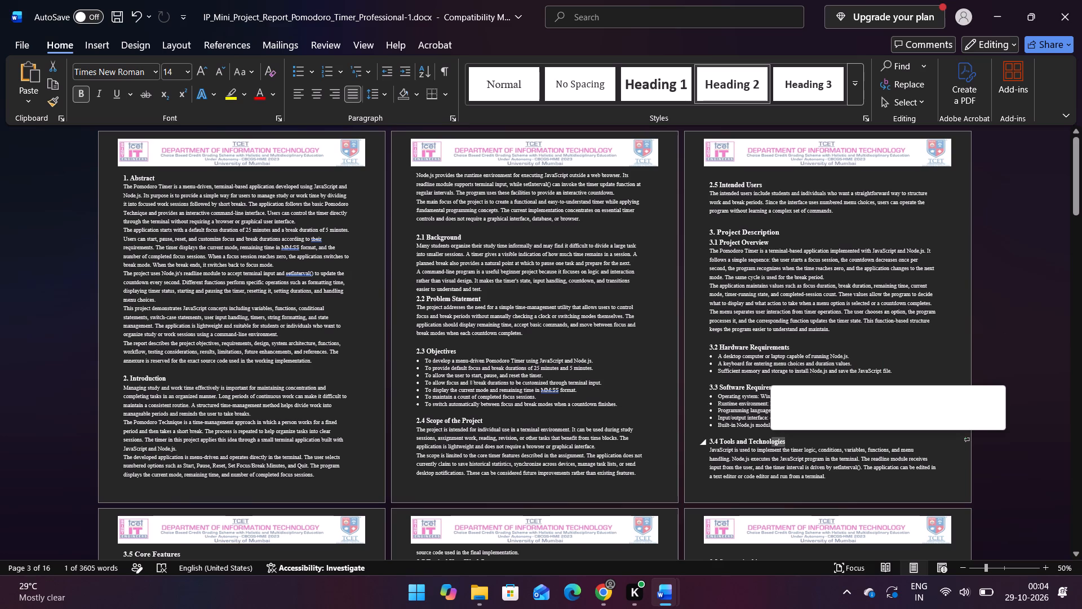
{"action": "scroll", "coordinate": [747, 444], "scroll_direction": "down", "scroll_amount": 13}
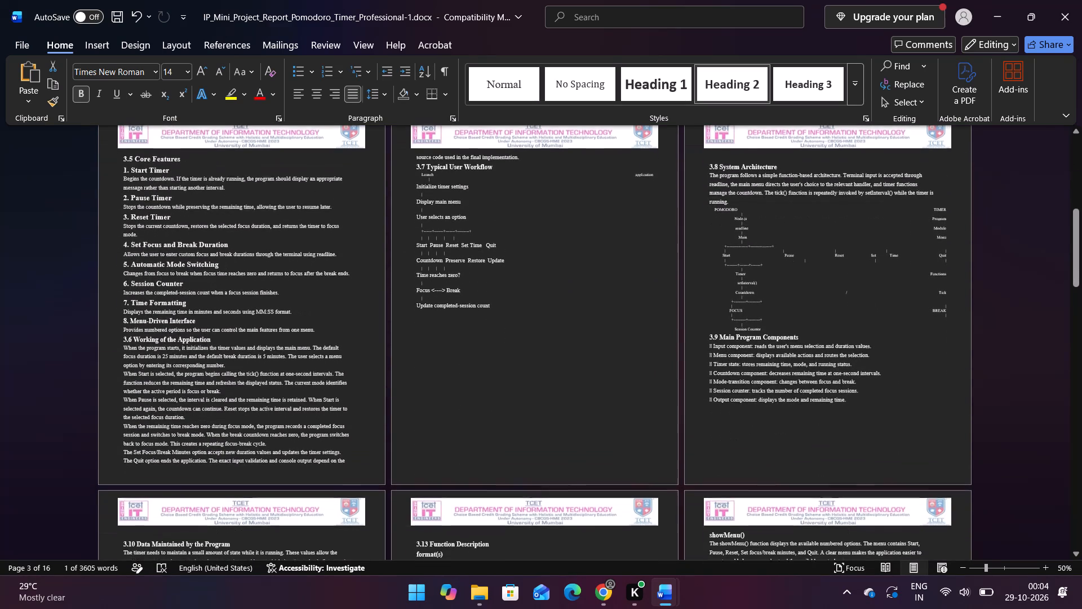
{"action": "scroll", "coordinate": [747, 444], "scroll_direction": "down", "scroll_amount": 1}
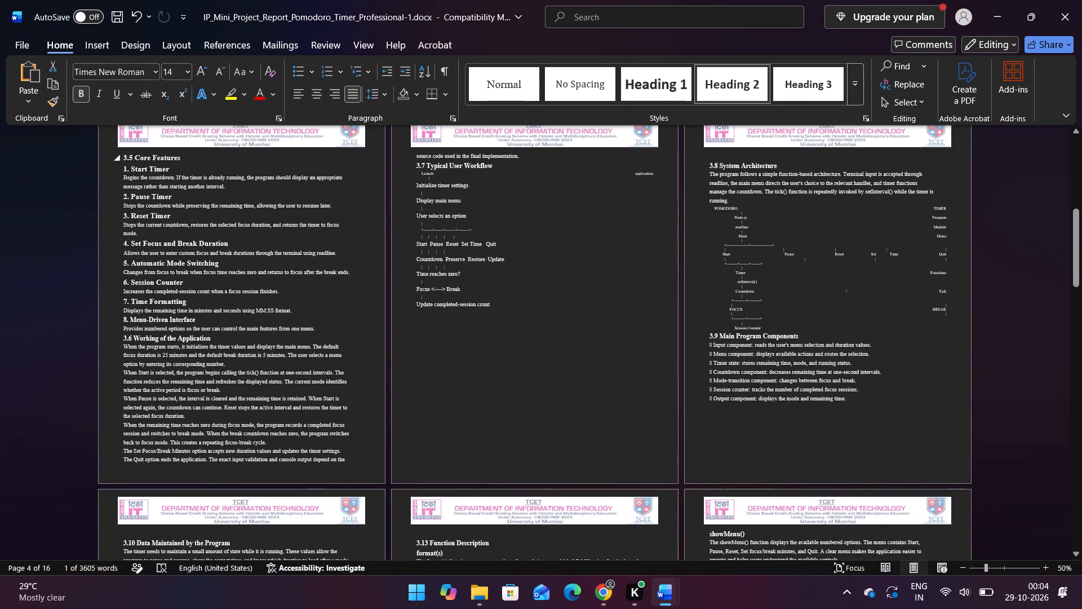
{"action": "left_click_drag", "start_coordinate": [182, 156], "coordinate": [151, 160]}
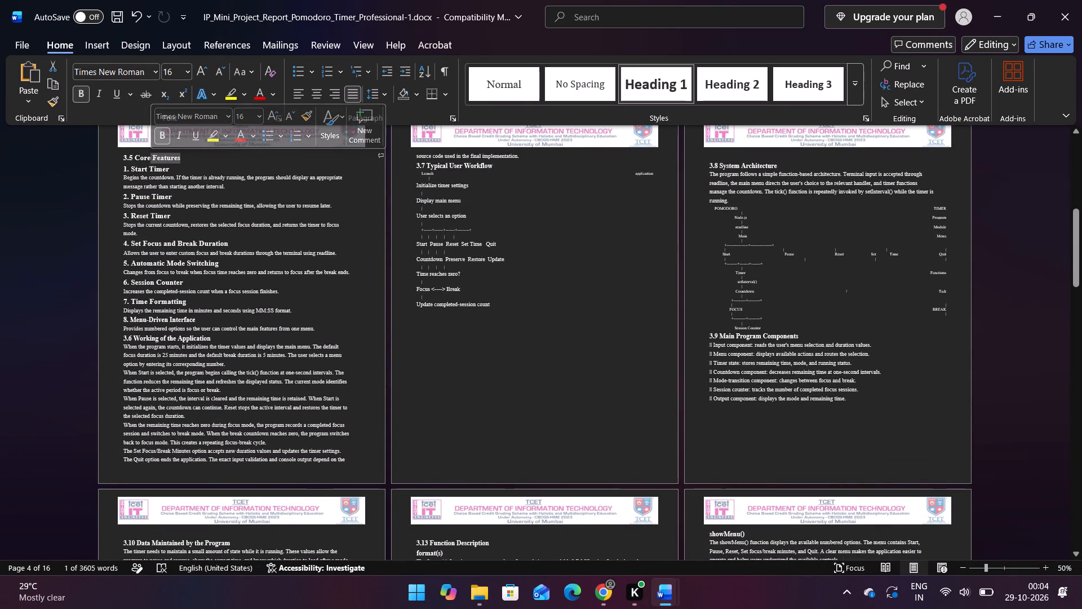
Set the core feature headings from "1. Start Timer" through "4. Set Focus and Break Duration" to 14 pt.
{"action": "left_click_drag", "start_coordinate": [170, 167], "coordinate": [125, 166]}
{"action": "left_click", "coordinate": [229, 120]}
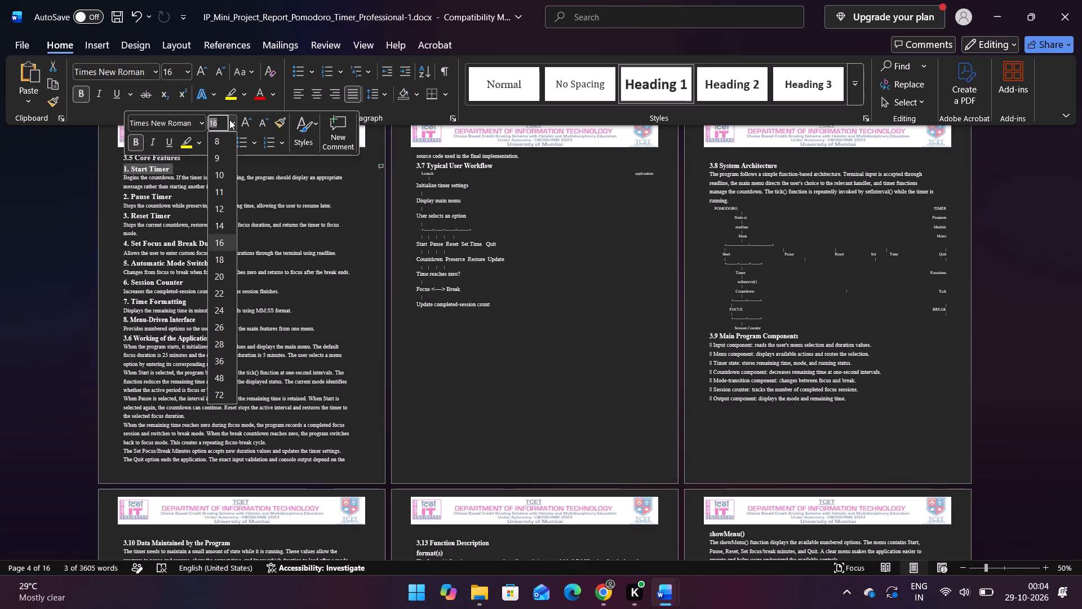
{"action": "left_click", "coordinate": [228, 220]}
{"action": "left_click_drag", "start_coordinate": [172, 192], "coordinate": [123, 192]}
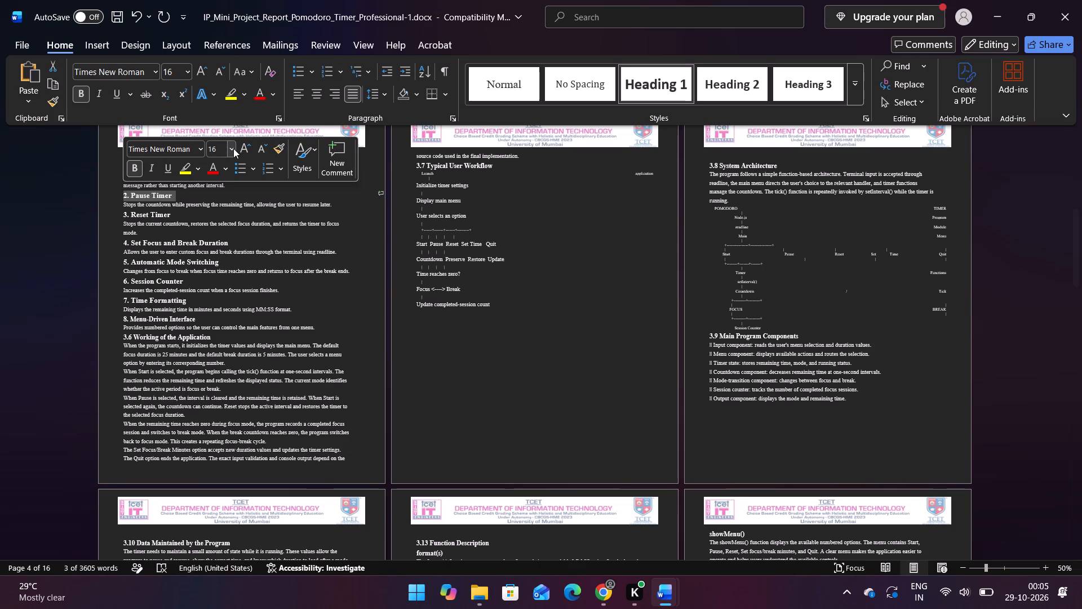
{"action": "left_click", "coordinate": [233, 148]}
{"action": "left_click", "coordinate": [227, 247]}
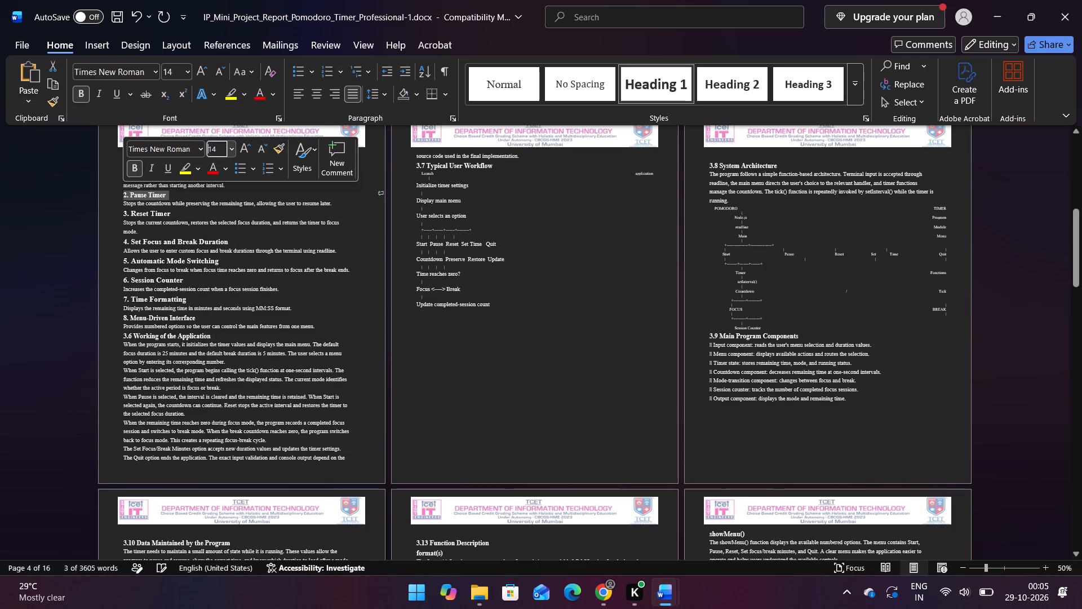
{"action": "left_click_drag", "start_coordinate": [172, 214], "coordinate": [121, 217]}
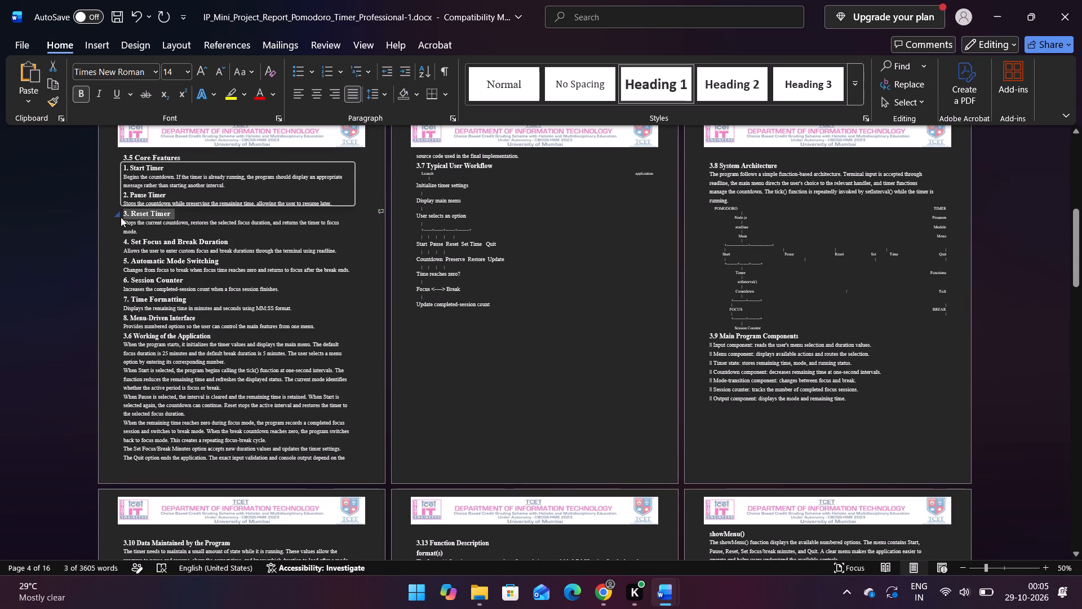
{"action": "left_click", "coordinate": [225, 176]}
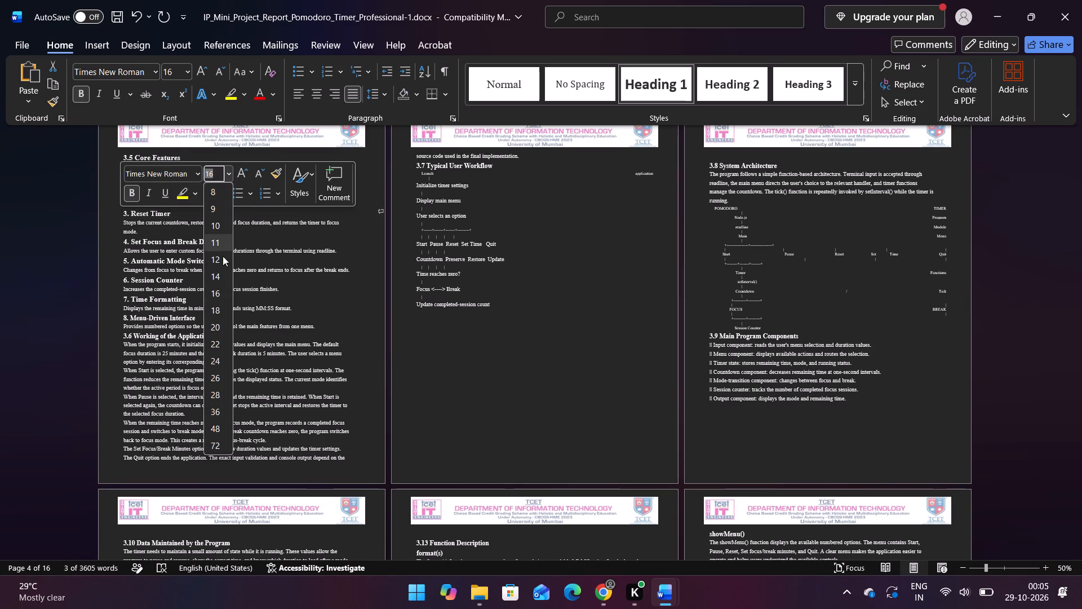
{"action": "left_click", "coordinate": [221, 272]}
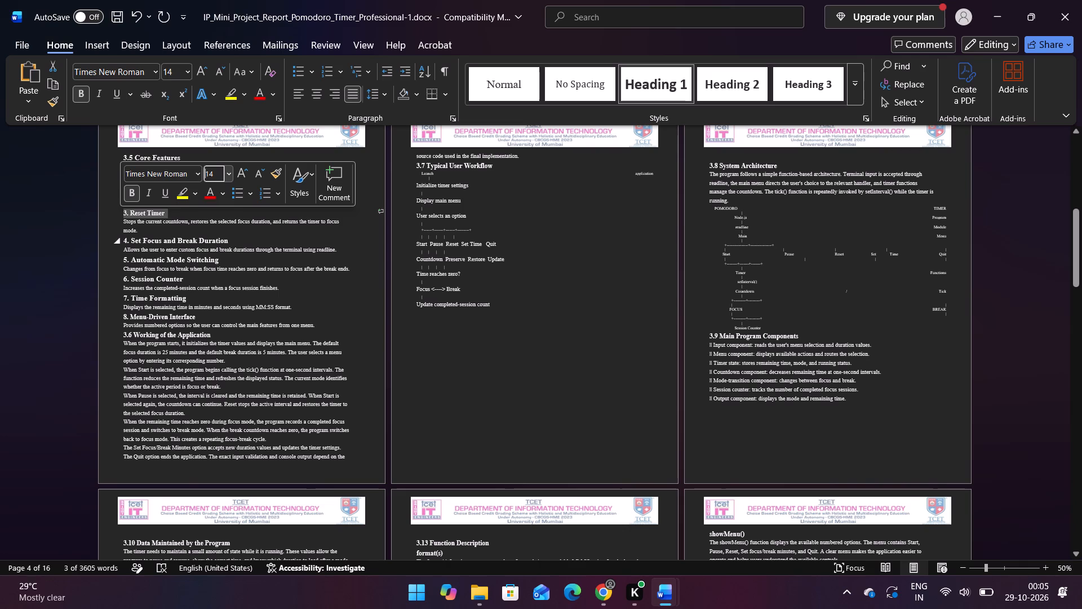
{"action": "left_click_drag", "start_coordinate": [232, 239], "coordinate": [124, 244]}
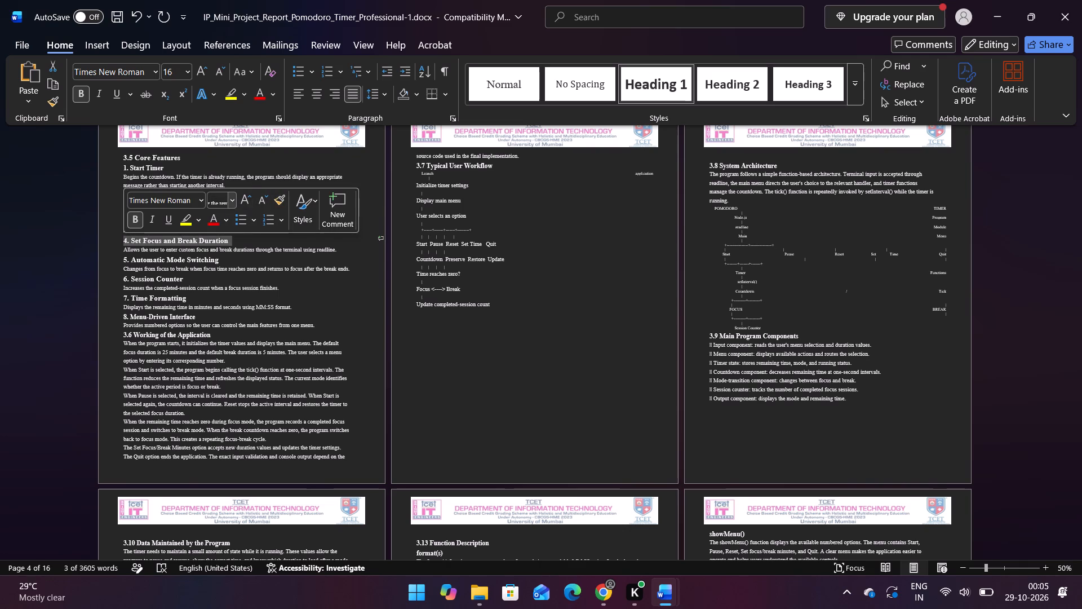
{"action": "left_click", "coordinate": [230, 203]}
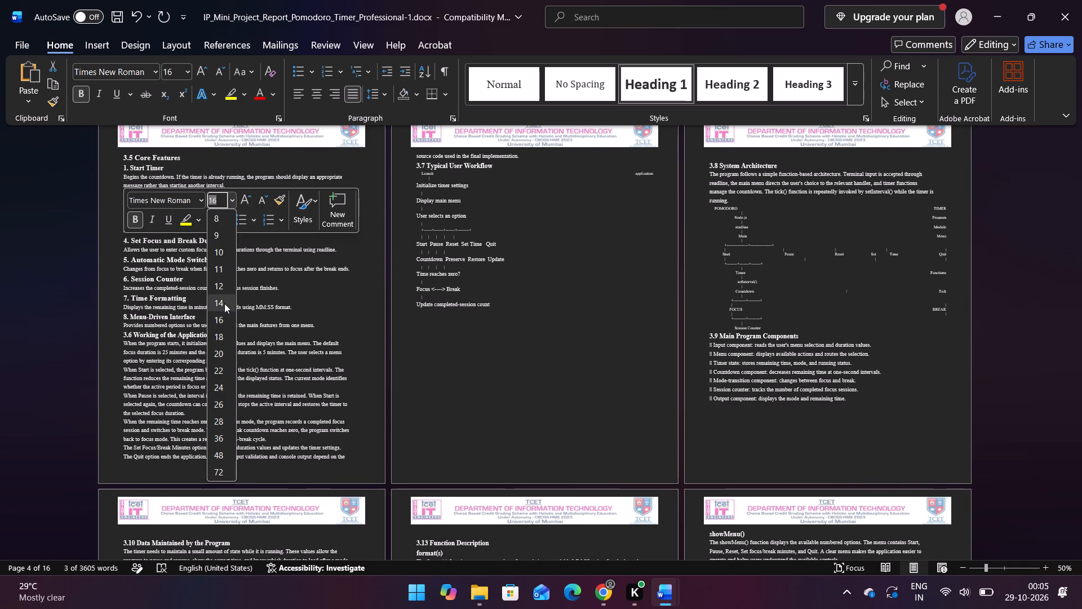
{"action": "left_click", "coordinate": [224, 303]}
Set the core feature headings from "5. Automatic Mode Switching" through "8. Menu-Driven Interface" to 14 pt.
{"action": "left_click_drag", "start_coordinate": [220, 257], "coordinate": [120, 258]}
{"action": "left_click", "coordinate": [226, 211]}
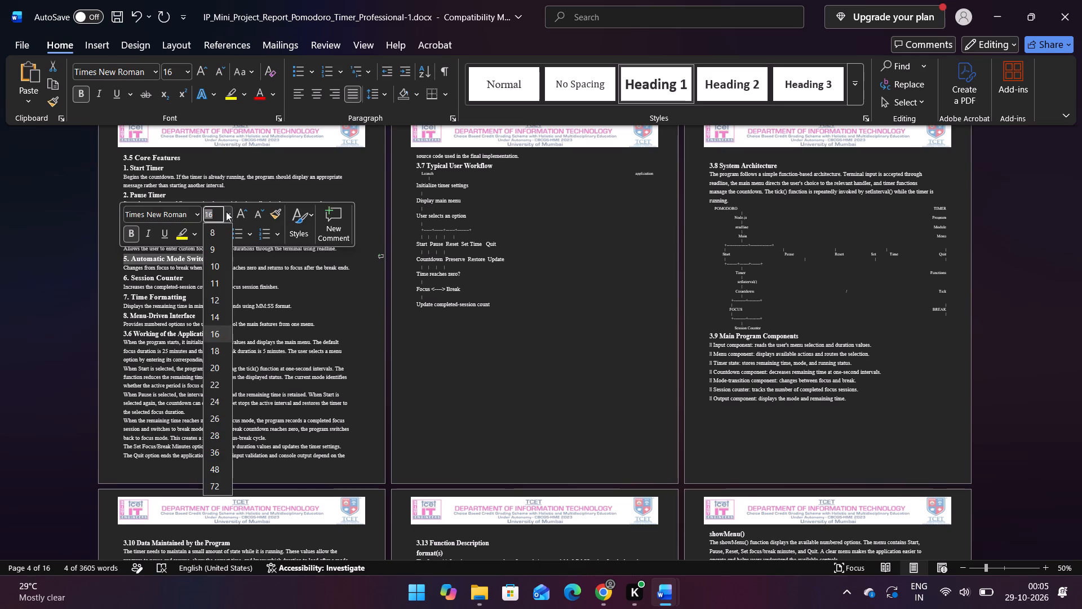
{"action": "left_click", "coordinate": [220, 316]}
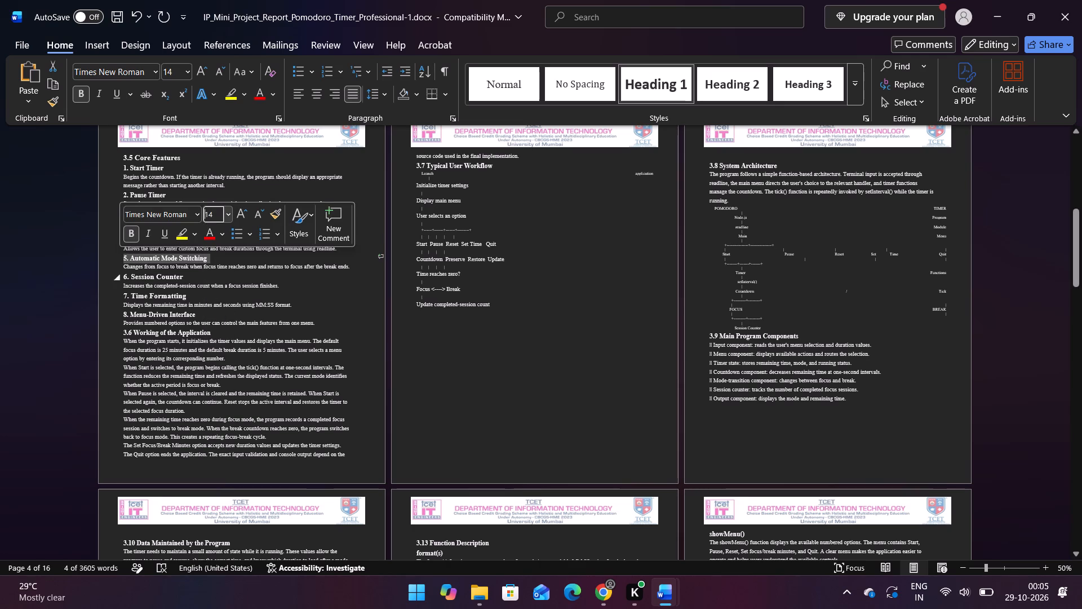
{"action": "left_click_drag", "start_coordinate": [182, 277], "coordinate": [123, 282]}
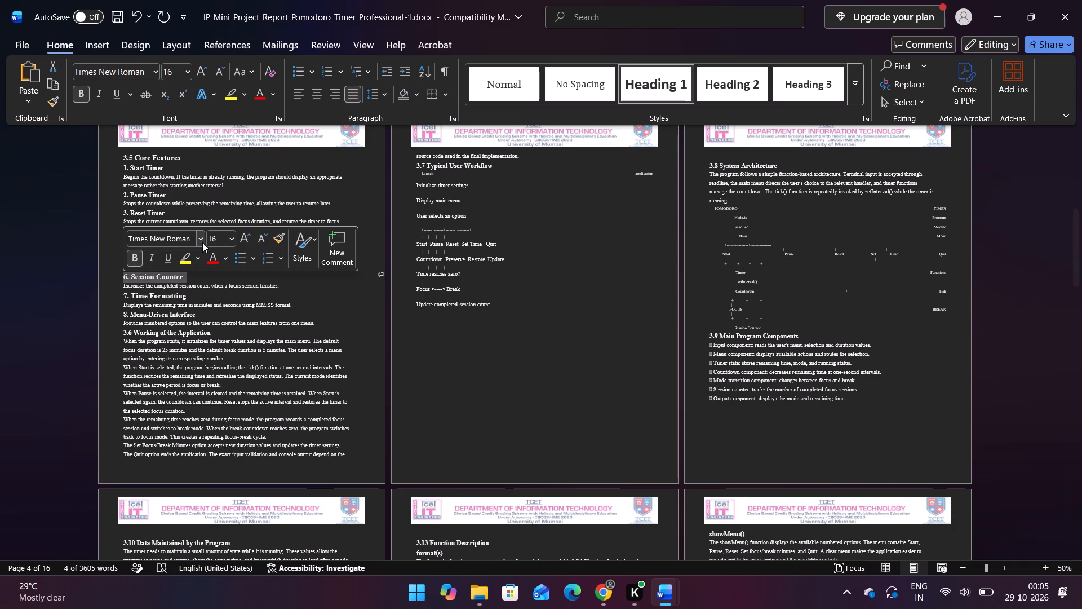
{"action": "left_click", "coordinate": [232, 239]}
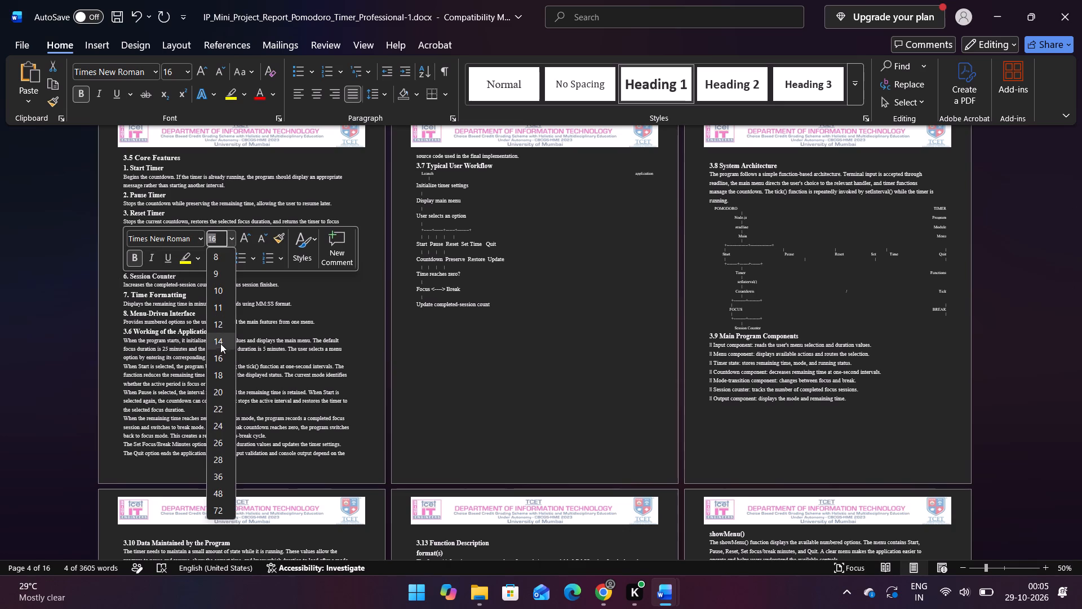
{"action": "left_click", "coordinate": [227, 338]}
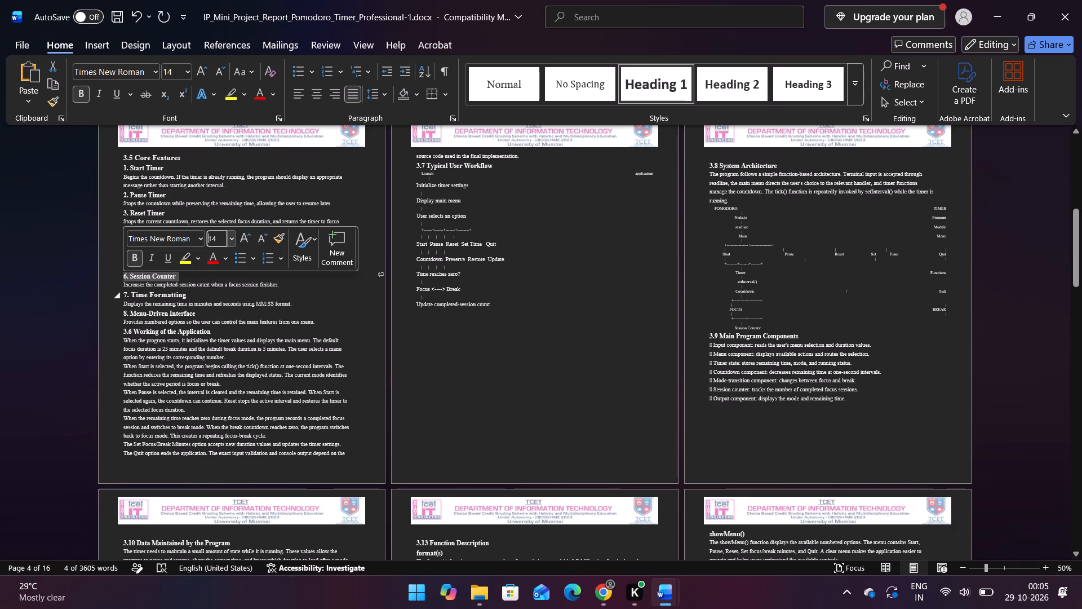
{"action": "left_click_drag", "start_coordinate": [187, 294], "coordinate": [127, 283]}
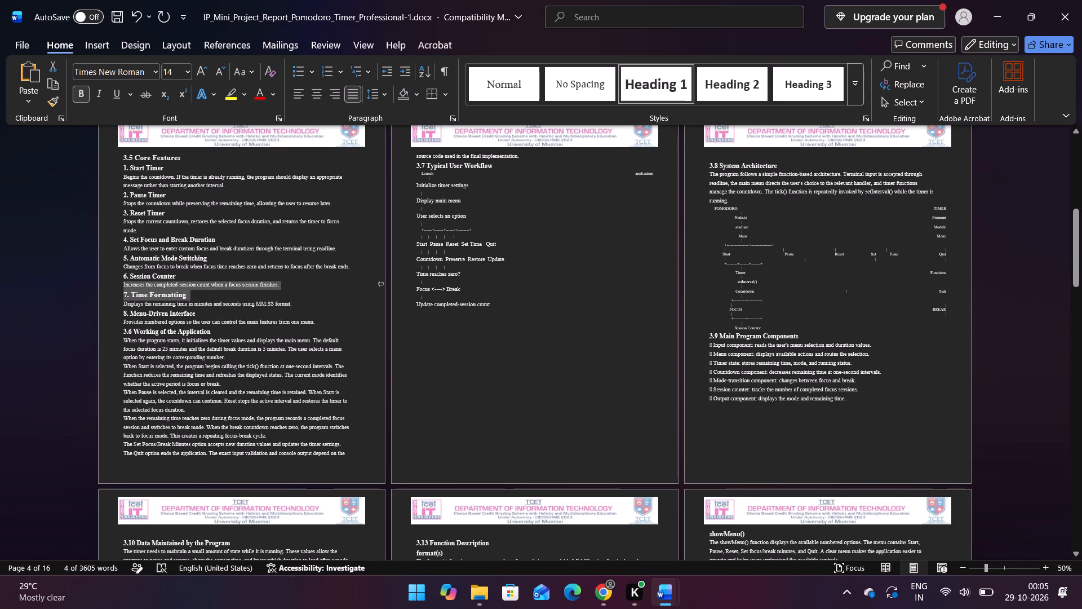
{"action": "left_click_drag", "start_coordinate": [127, 283], "coordinate": [123, 298]}
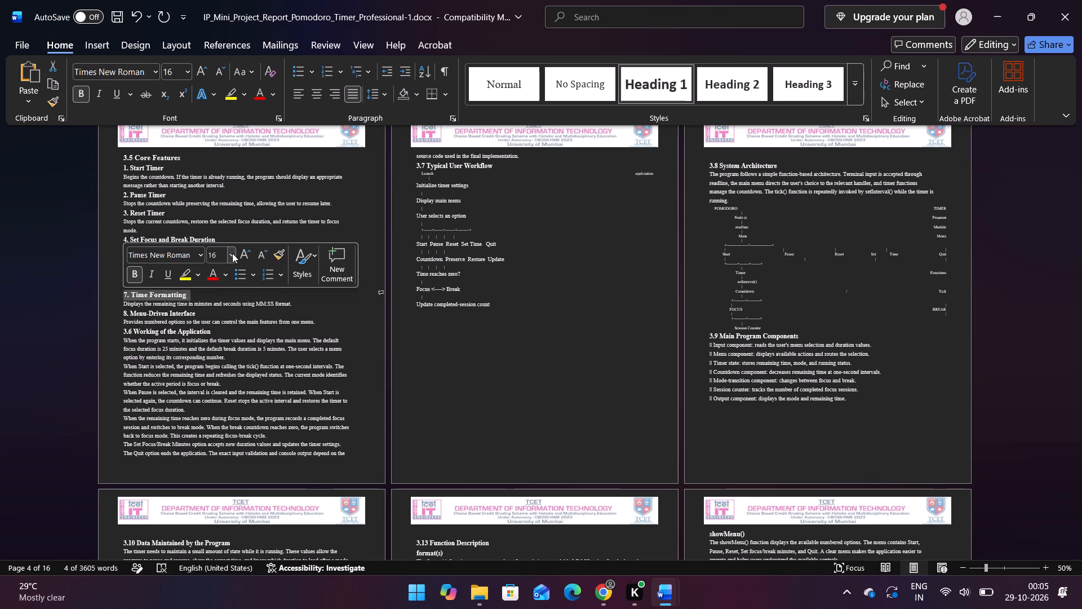
{"action": "left_click", "coordinate": [232, 253]}
{"action": "left_click", "coordinate": [230, 353]}
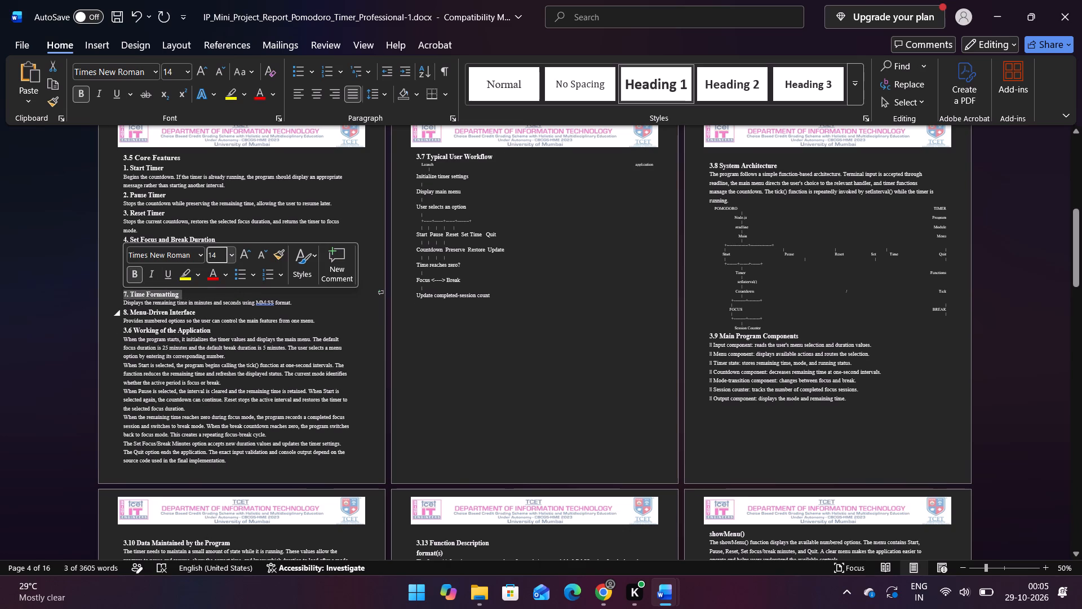
{"action": "left_click_drag", "start_coordinate": [195, 310], "coordinate": [107, 318]}
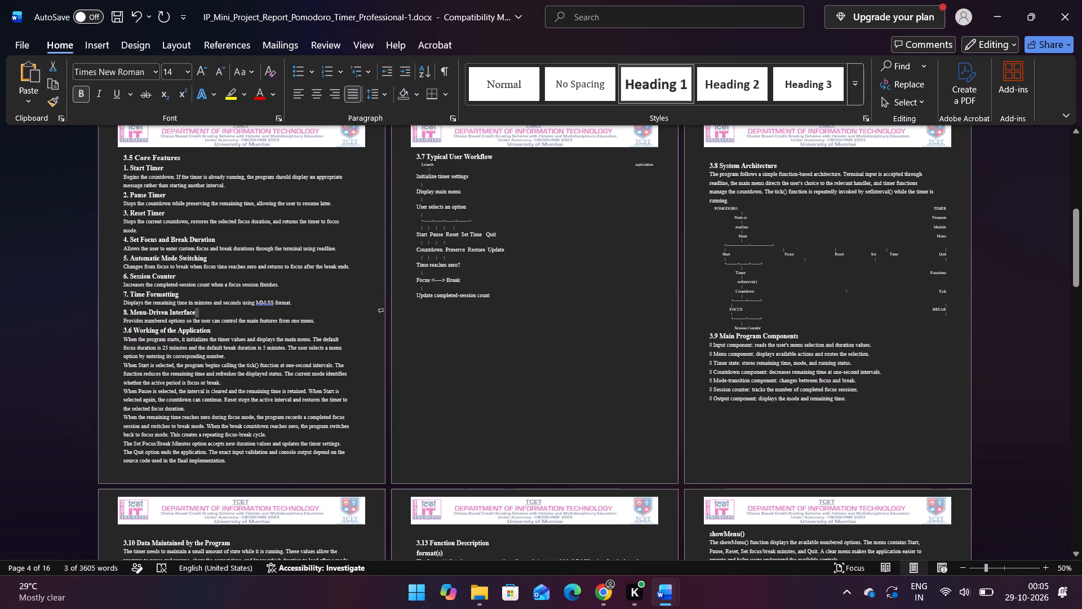
{"action": "left_click_drag", "start_coordinate": [107, 318], "coordinate": [120, 311]}
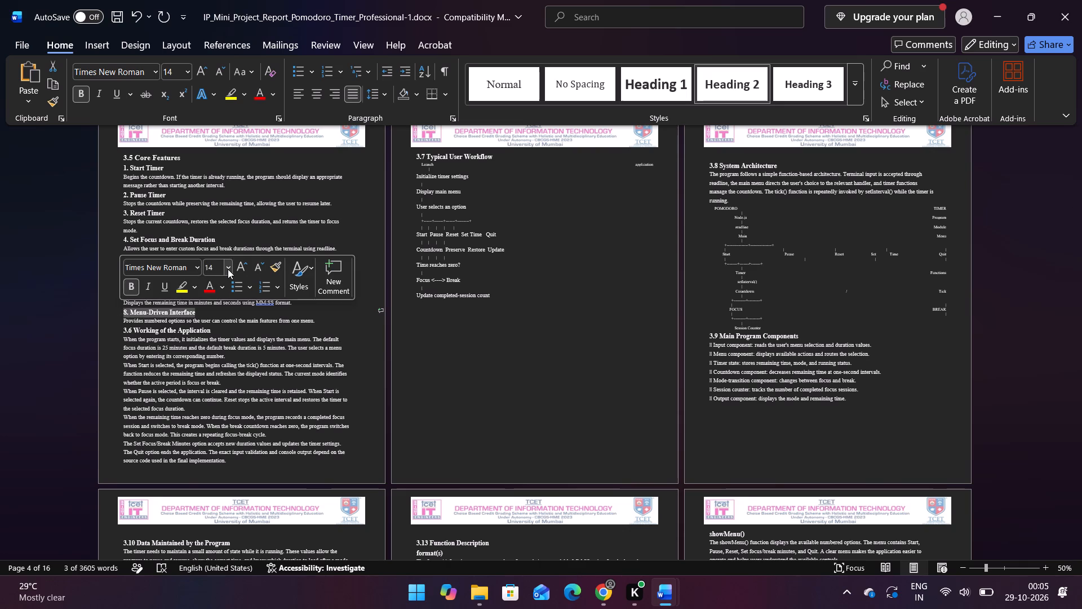
{"action": "left_click", "coordinate": [228, 269]}
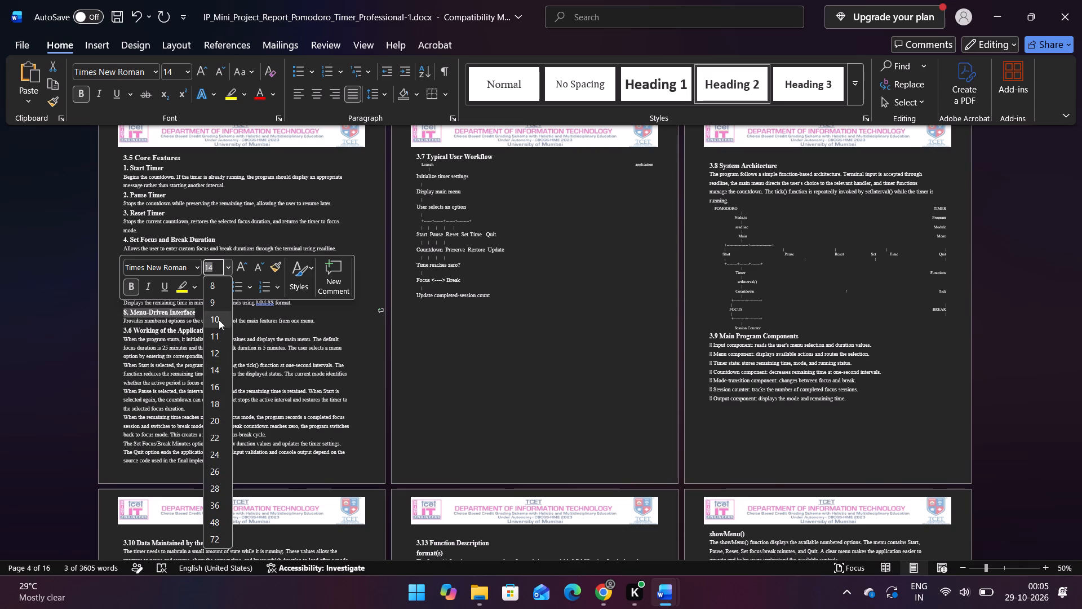
{"action": "left_click", "coordinate": [220, 368]}
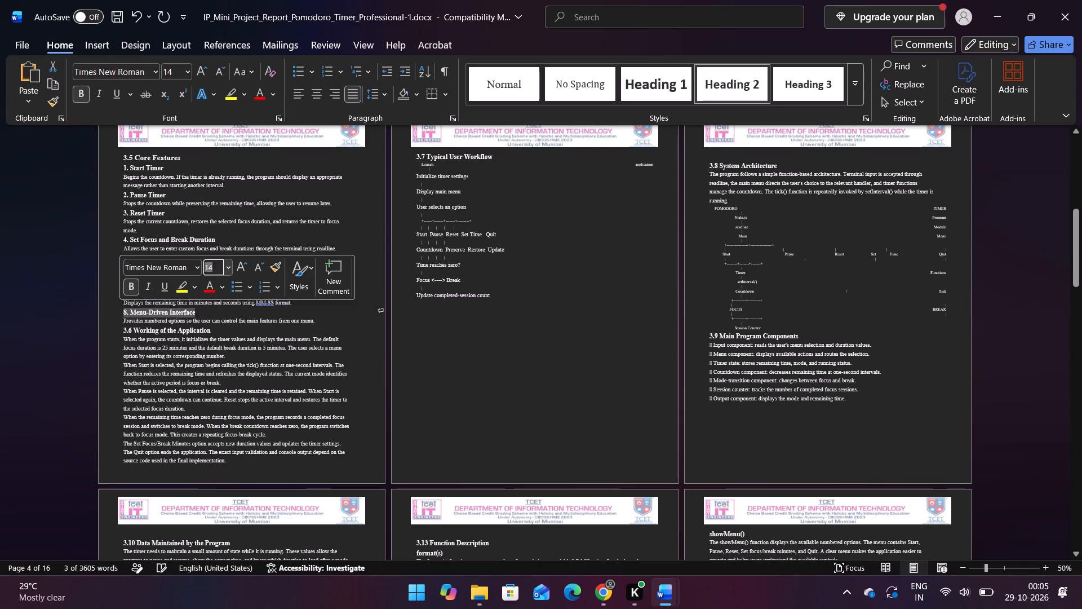
{"action": "left_click", "coordinate": [251, 314]}
Check the font size of the "3.6 Working of the Application" heading.
{"action": "left_click_drag", "start_coordinate": [212, 329], "coordinate": [121, 331]}
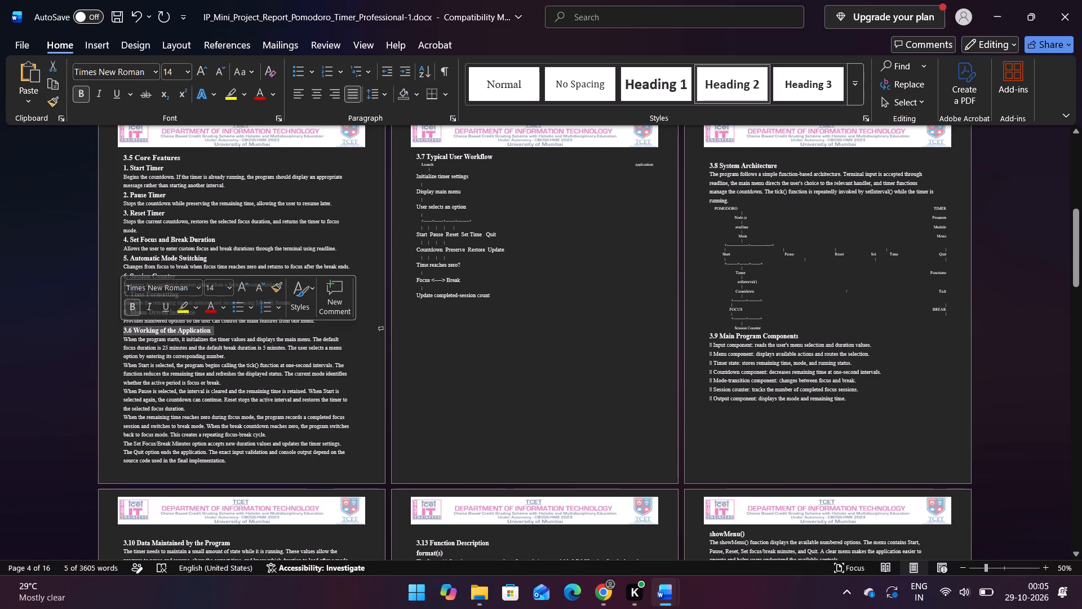
{"action": "left_click", "coordinate": [235, 340]}
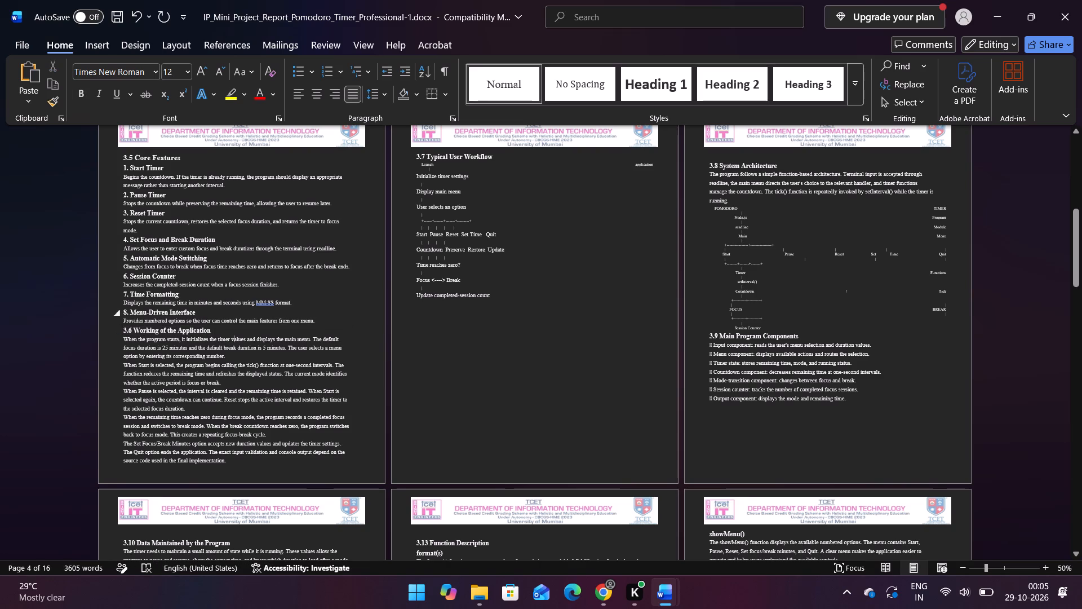
Set the "3.5 Core Features" heading to 14 pt.
{"action": "left_click_drag", "start_coordinate": [184, 155], "coordinate": [175, 152]}
{"action": "left_click_drag", "start_coordinate": [175, 152], "coordinate": [126, 154]}
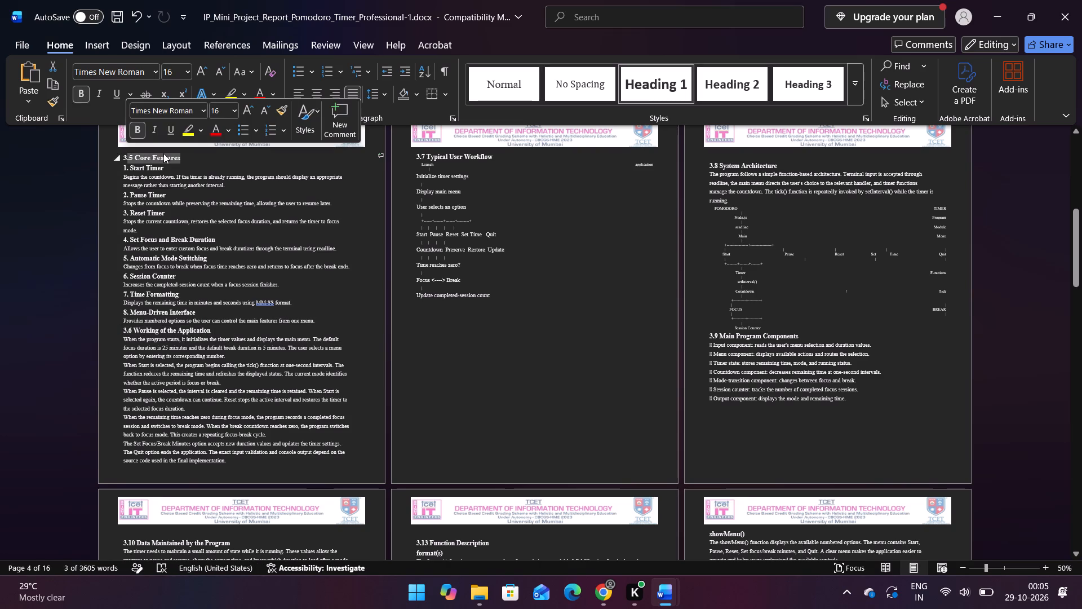
{"action": "left_click_drag", "start_coordinate": [163, 153], "coordinate": [185, 154]}
{"action": "left_click", "coordinate": [185, 154]}
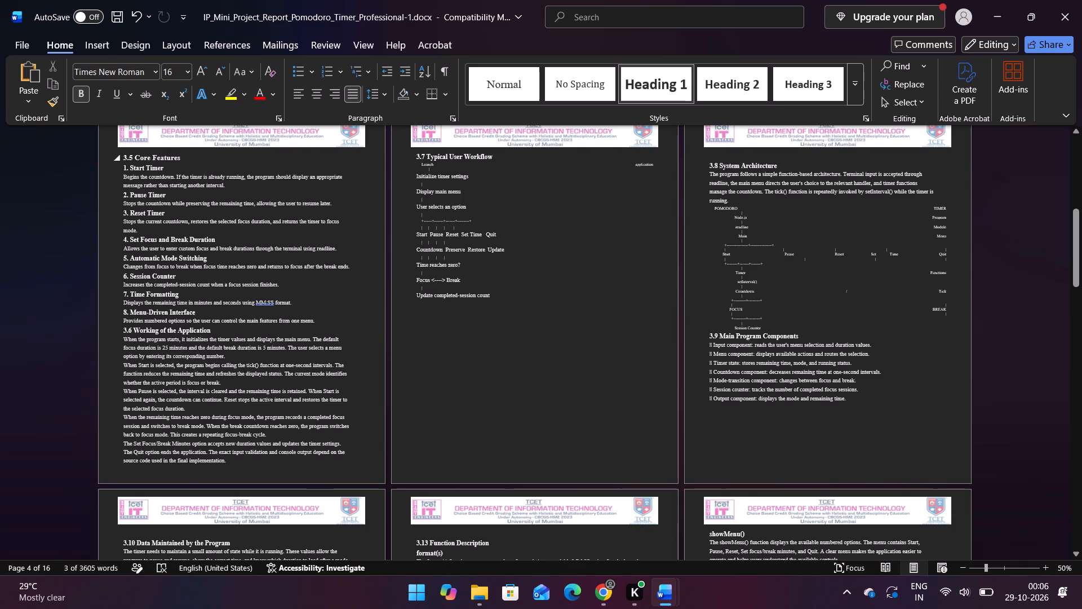
{"action": "left_click_drag", "start_coordinate": [185, 154], "coordinate": [105, 157]}
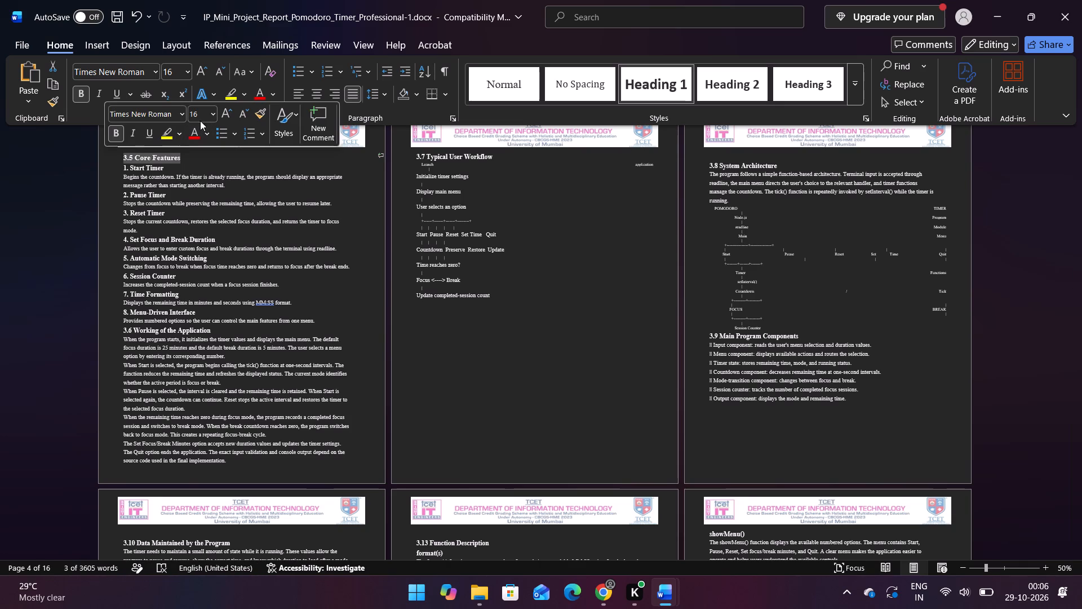
{"action": "left_click", "coordinate": [213, 113]}
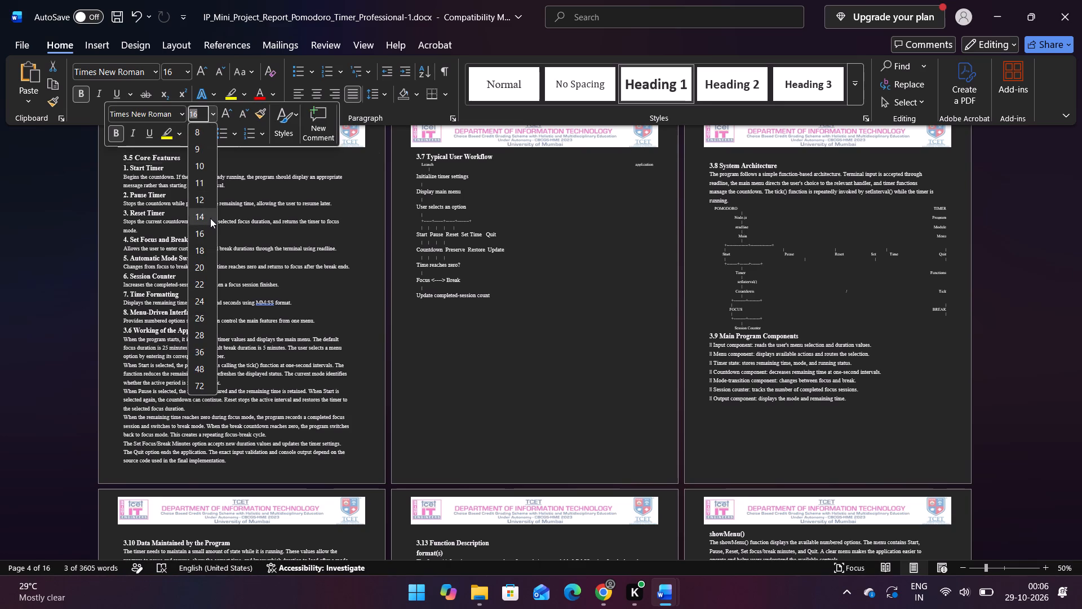
{"action": "left_click", "coordinate": [210, 218]}
{"action": "left_click", "coordinate": [329, 307]}
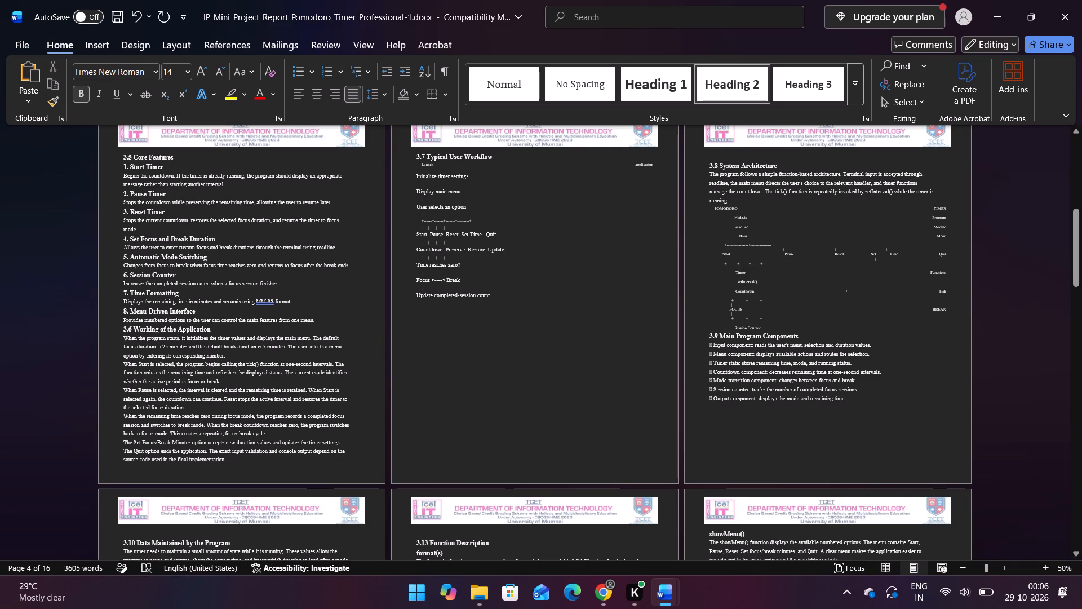
Check the font size of the headings "3.7 Typical User Workflow", "3.8 System Architecture" and "3.9 Main Program Components".
{"action": "left_click_drag", "start_coordinate": [497, 155], "coordinate": [401, 157]}
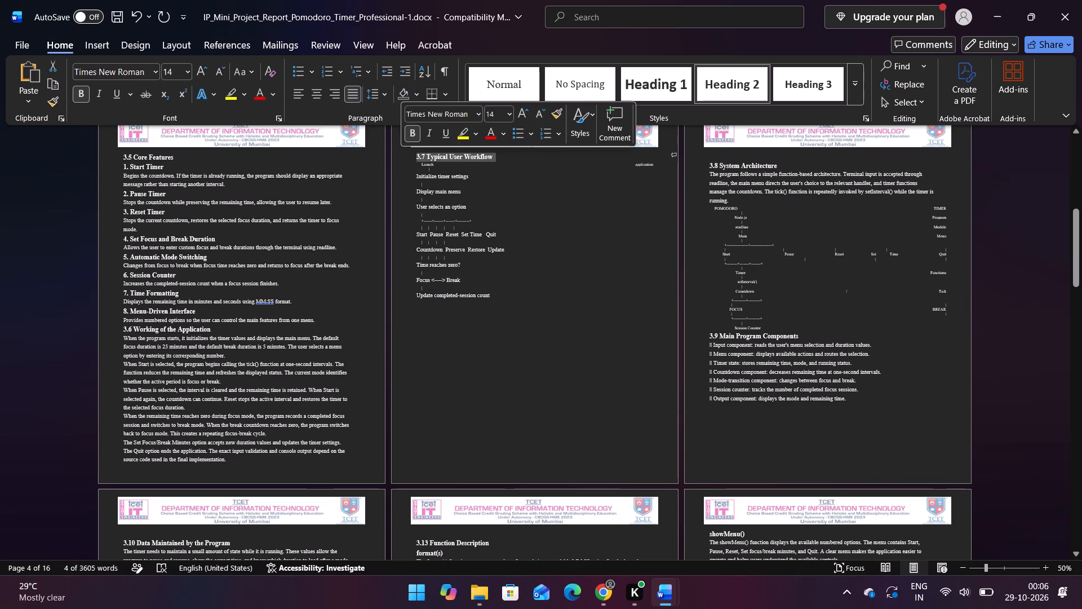
{"action": "left_click", "coordinate": [526, 316]}
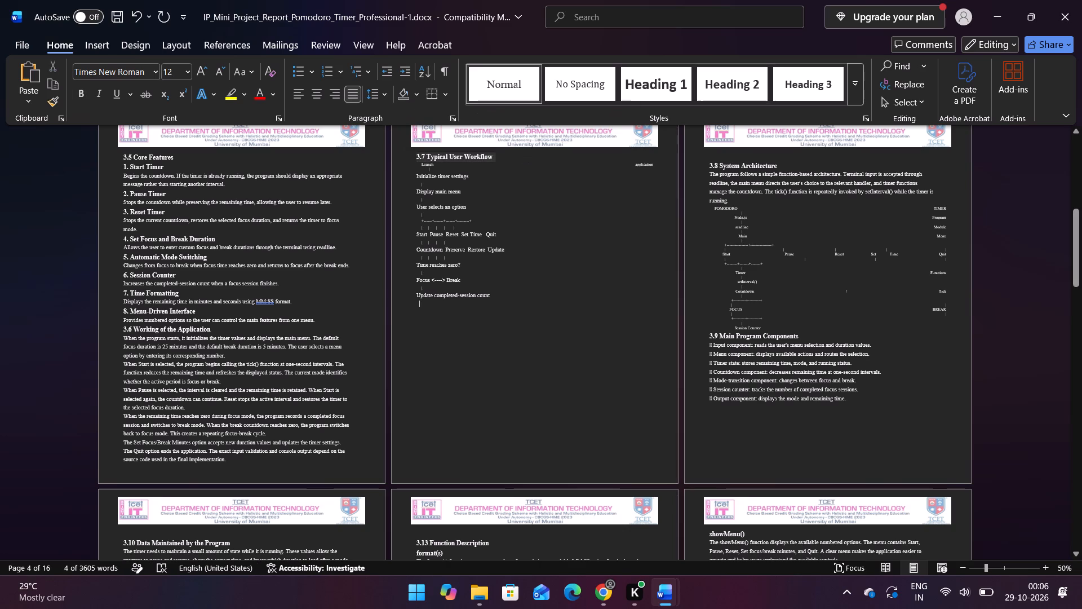
{"action": "left_click_drag", "start_coordinate": [776, 166], "coordinate": [725, 171]}
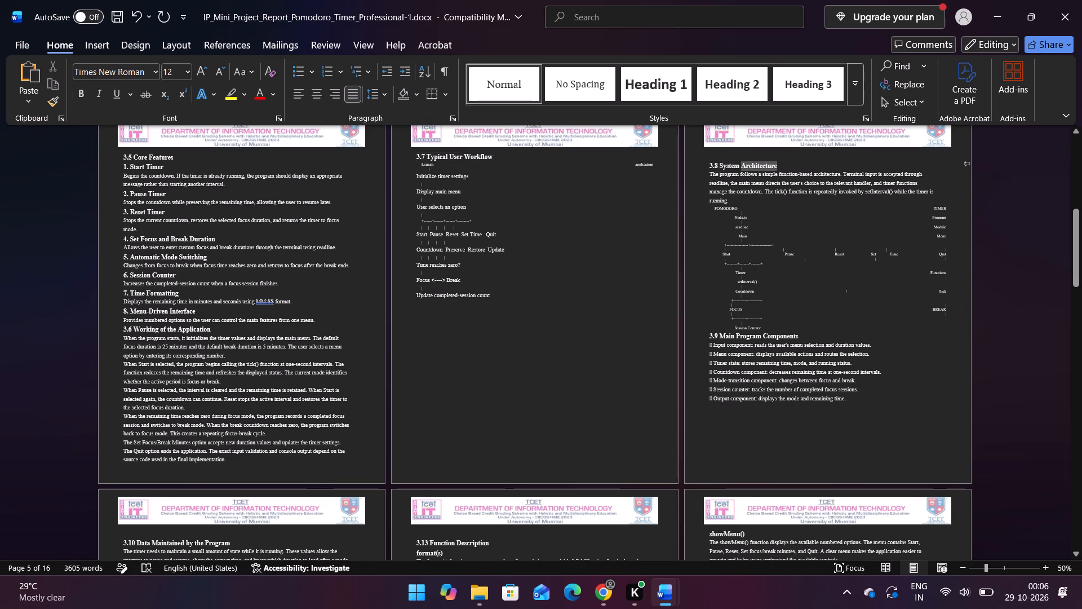
{"action": "left_click_drag", "start_coordinate": [725, 171], "coordinate": [706, 162]}
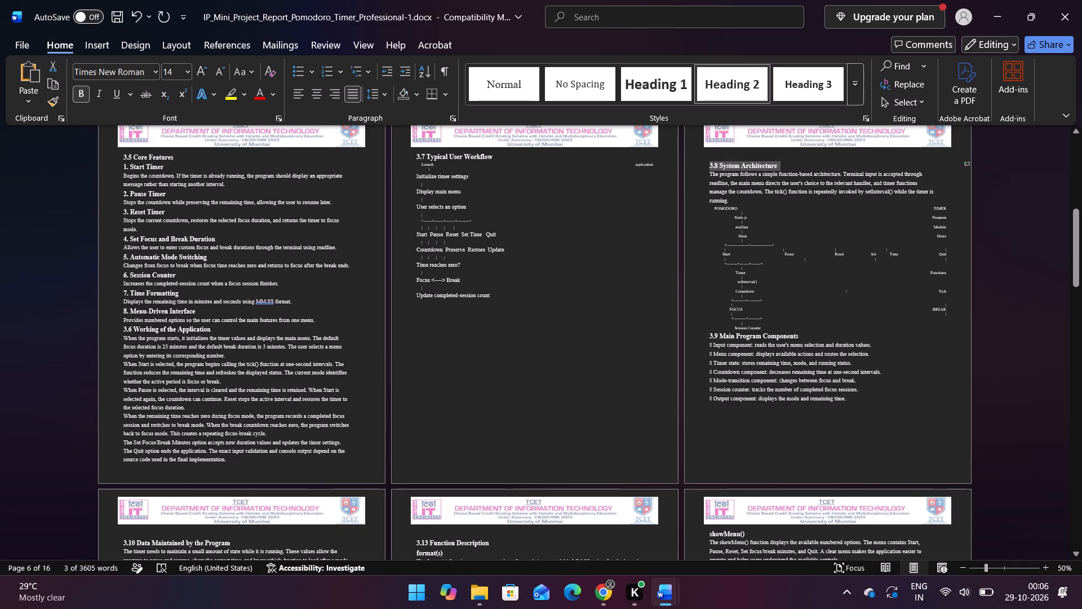
{"action": "left_click", "coordinate": [743, 398]}
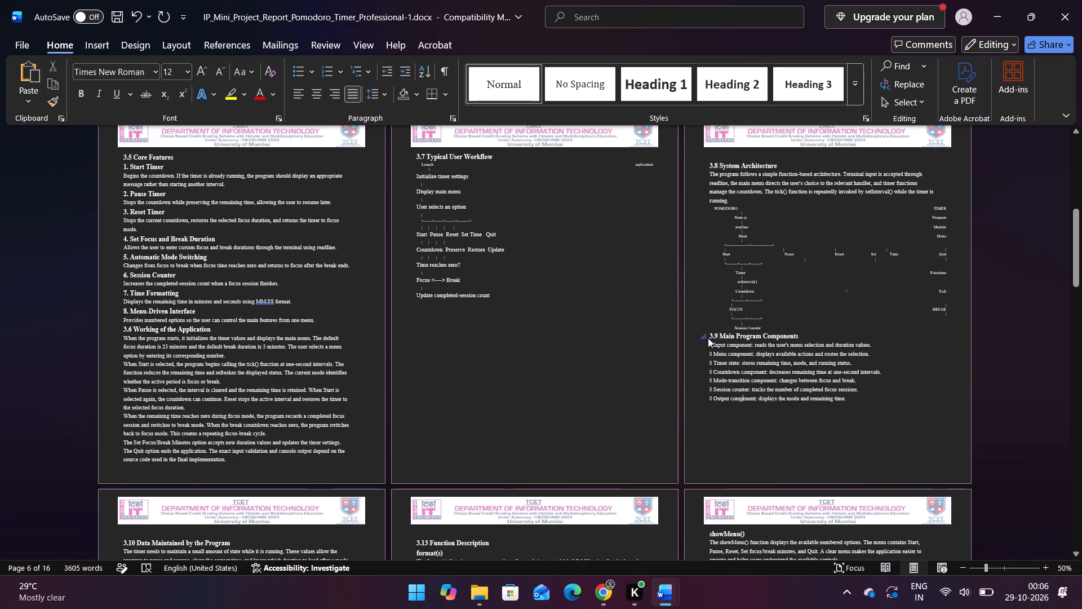
{"action": "left_click_drag", "start_coordinate": [709, 332], "coordinate": [723, 334]}
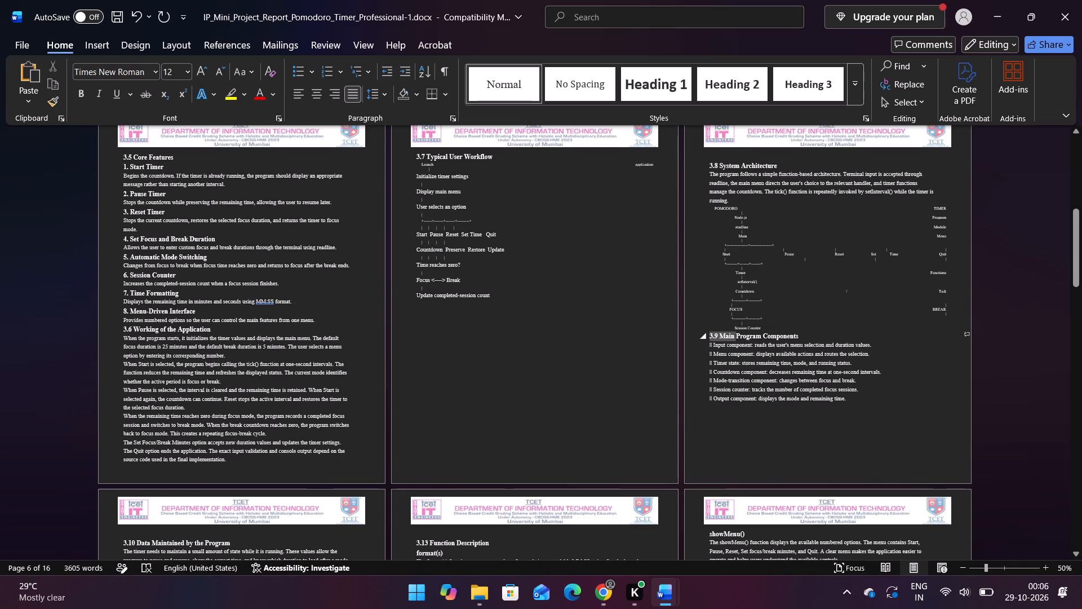
{"action": "left_click_drag", "start_coordinate": [723, 334], "coordinate": [724, 334]}
{"action": "left_click", "coordinate": [724, 334]}
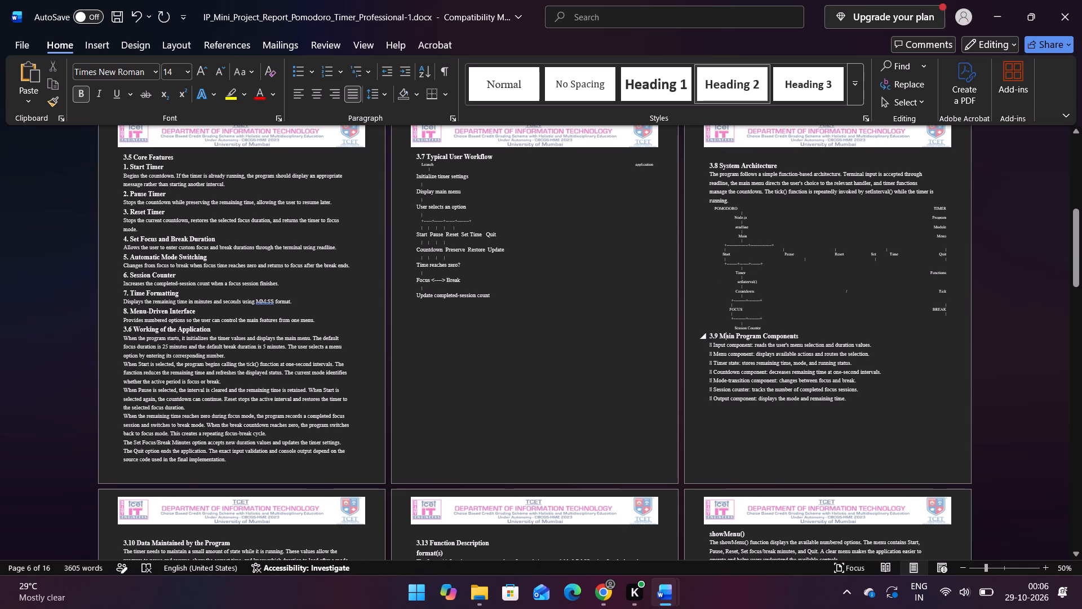
Insert a blank line above the "3.9 Main Program Components" heading.
{"action": "left_click", "coordinate": [709, 332]}
{"action": "key", "text": "Return"}
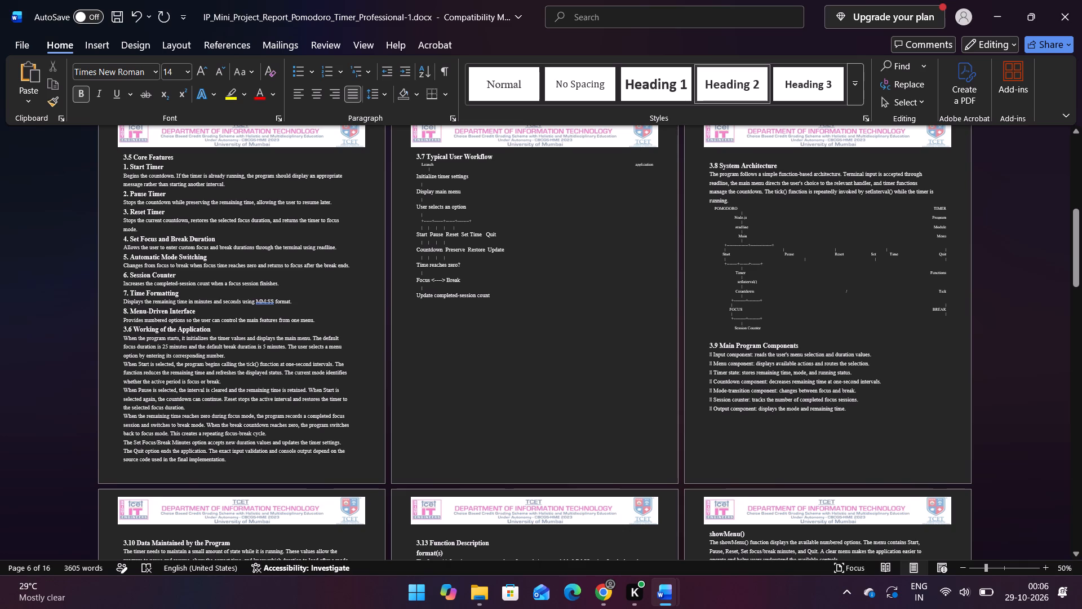
Remove the stray bullet symbols from the Input, Menu, Timer state and Countdown component lines under section 3.9.
{"action": "left_click", "coordinate": [714, 356]}
{"action": "key", "text": "BackSpace"}
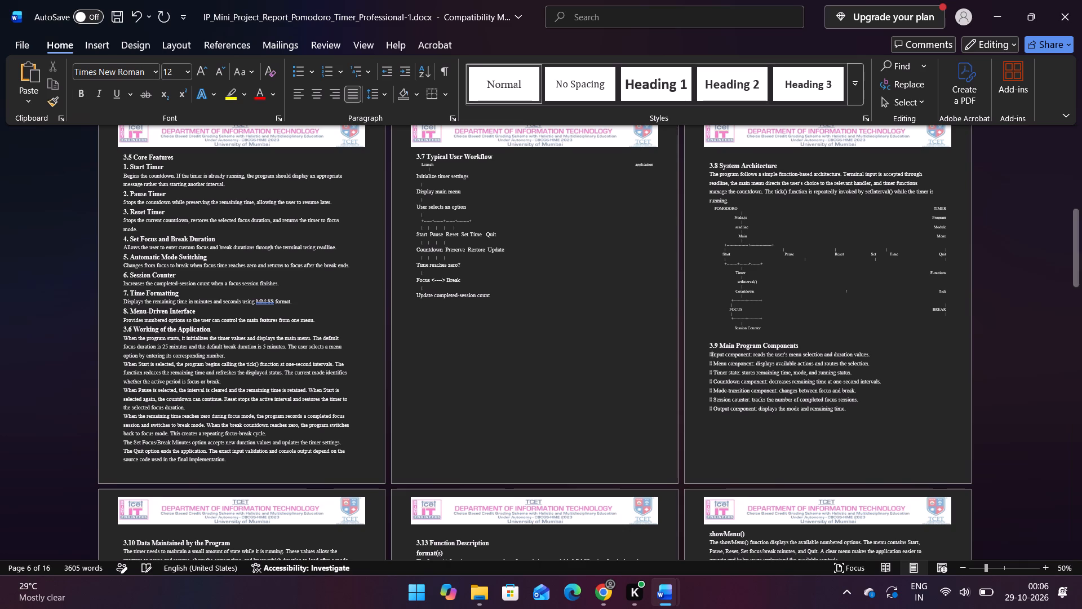
{"action": "key", "text": "BackSpace"}
{"action": "key", "text": "Down"}
{"action": "key", "text": "Right"}
{"action": "key", "text": "Right"}
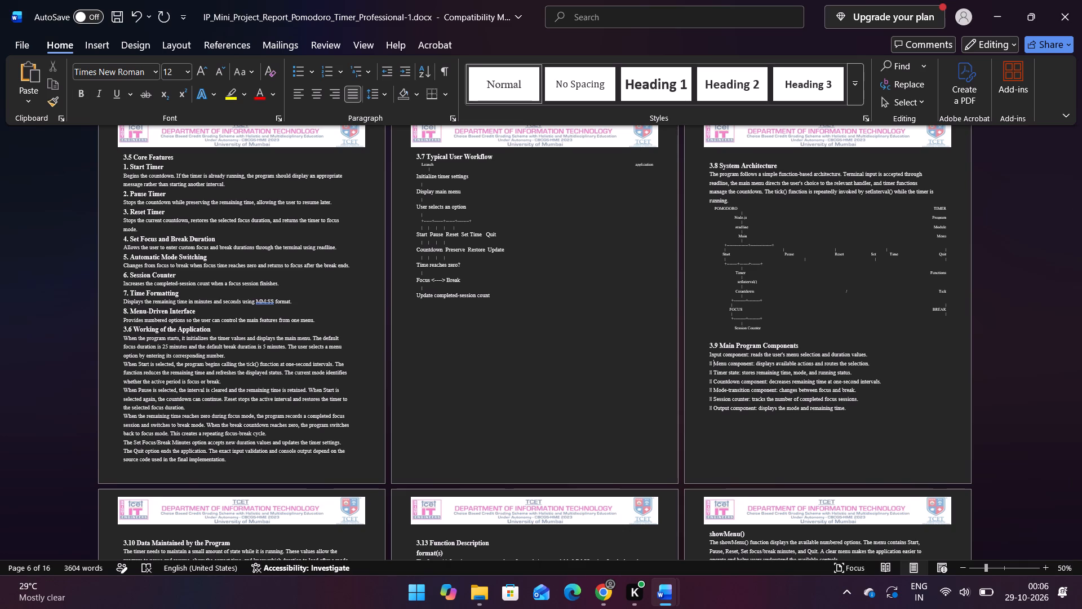
{"action": "key", "text": "BackSpace"}
{"action": "key", "text": "BackSpace"}
{"action": "key", "text": "Down"}
{"action": "key", "text": "Right"}
{"action": "key", "text": "Right"}
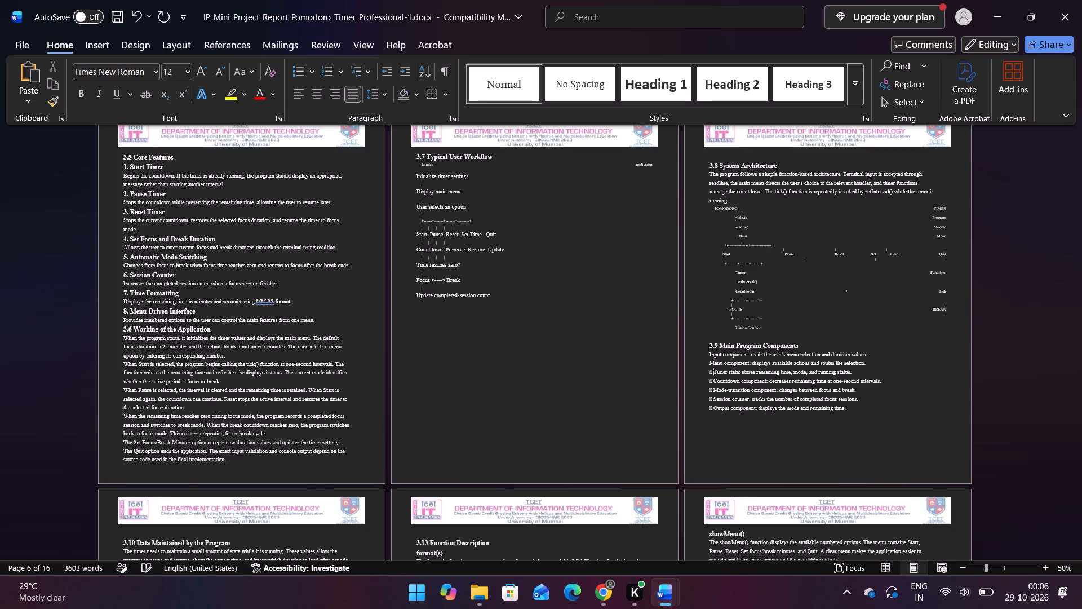
{"action": "key", "text": "BackSpace"}
{"action": "key", "text": "BackSpace"}
{"action": "key", "text": "Down"}
{"action": "key", "text": "Right"}
{"action": "key", "text": "Right"}
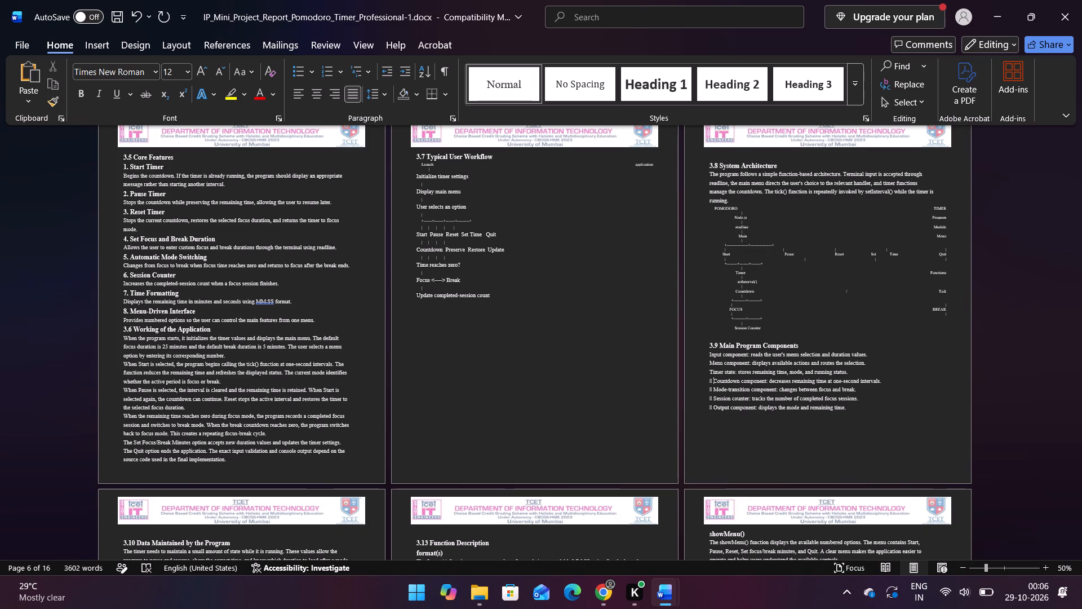
{"action": "key", "text": "BackSpace"}
{"action": "key", "text": "BackSpace"}
Remove the stray bullet symbols from the Mode-transition, Session counter and Output component lines under section 3.9.
{"action": "key", "text": "Down"}
{"action": "key", "text": "Right"}
{"action": "key", "text": "Right"}
{"action": "key", "text": "BackSpace"}
{"action": "key", "text": "BackSpace"}
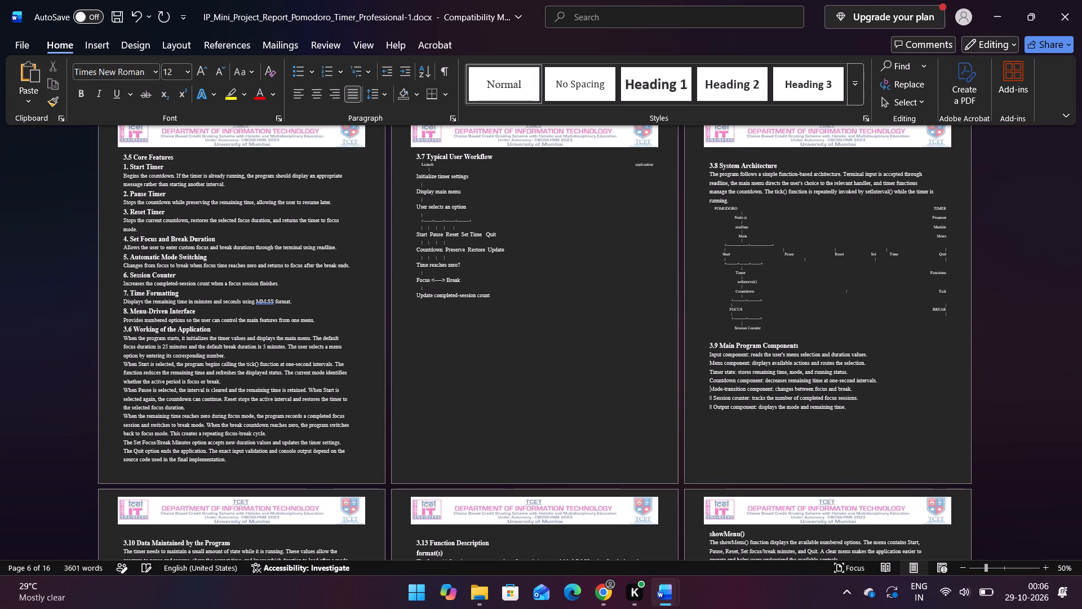
{"action": "key", "text": "Down"}
{"action": "key", "text": "Right"}
{"action": "key", "text": "Right"}
{"action": "key", "text": "BackSpace"}
{"action": "key", "text": "BackSpace"}
{"action": "key", "text": "Down"}
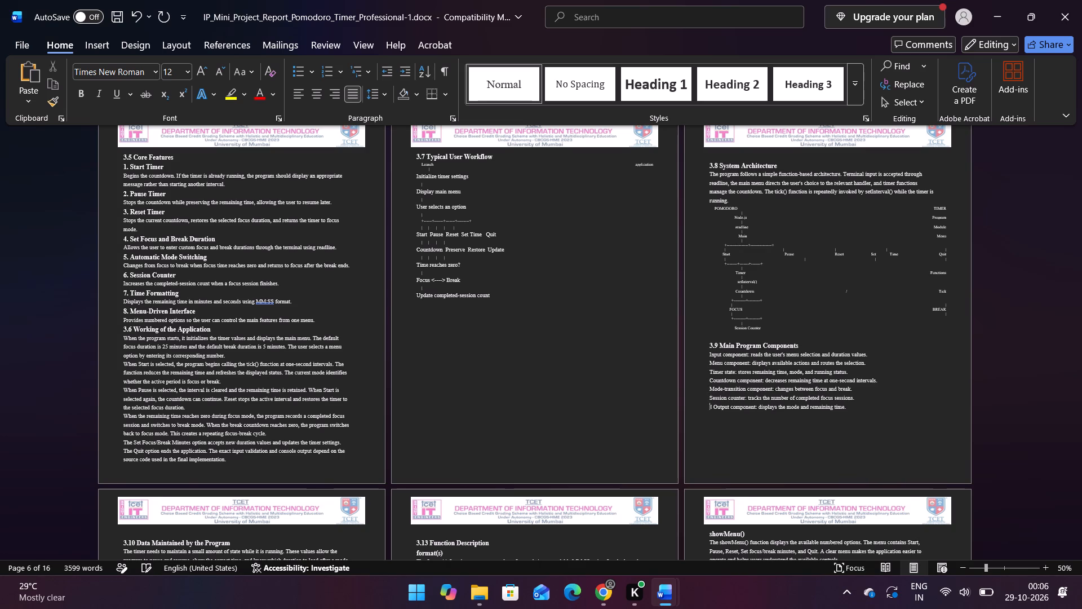
{"action": "key", "text": "Right"}
{"action": "key", "text": "Right"}
{"action": "key", "text": "BackSpace"}
{"action": "key", "text": "BackSpace"}
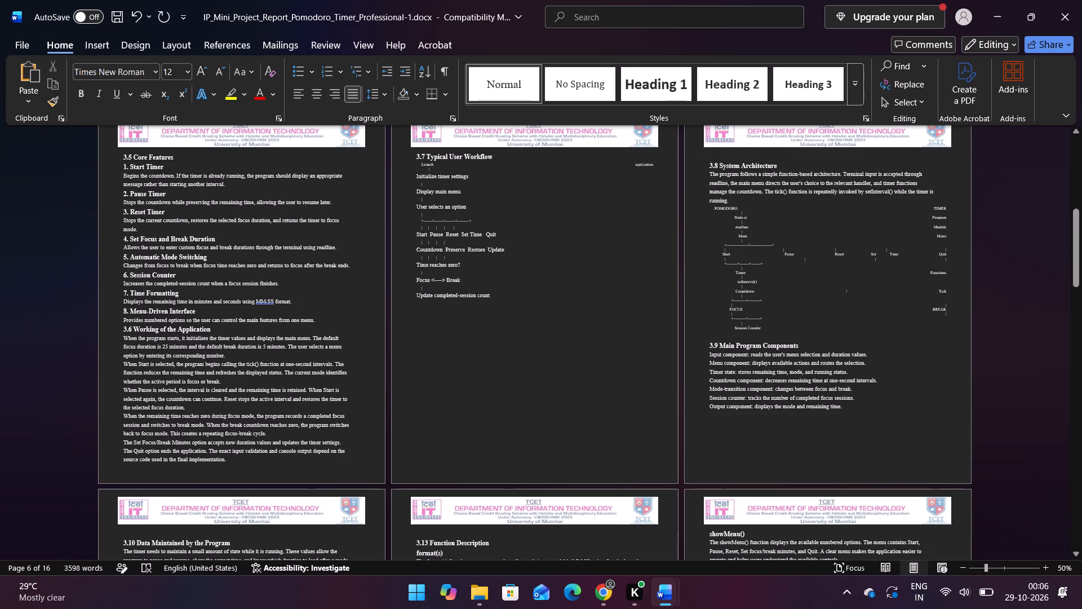
Format the seven component lines under section 3.9 as a numbered list from 1 to 7.
{"action": "left_click_drag", "start_coordinate": [709, 356], "coordinate": [824, 399]}
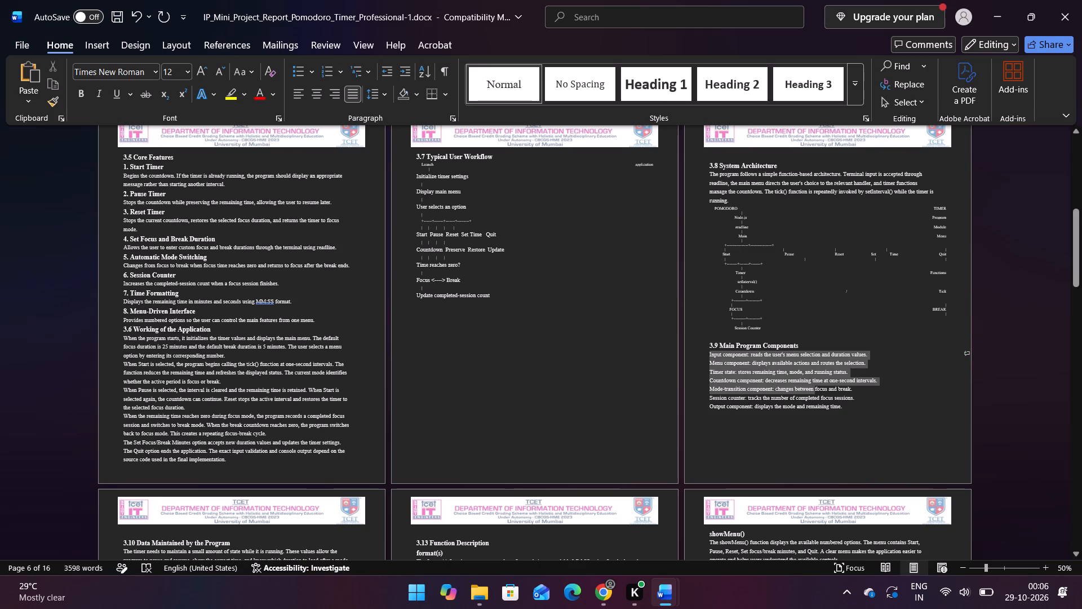
{"action": "left_click_drag", "start_coordinate": [824, 399], "coordinate": [885, 418]}
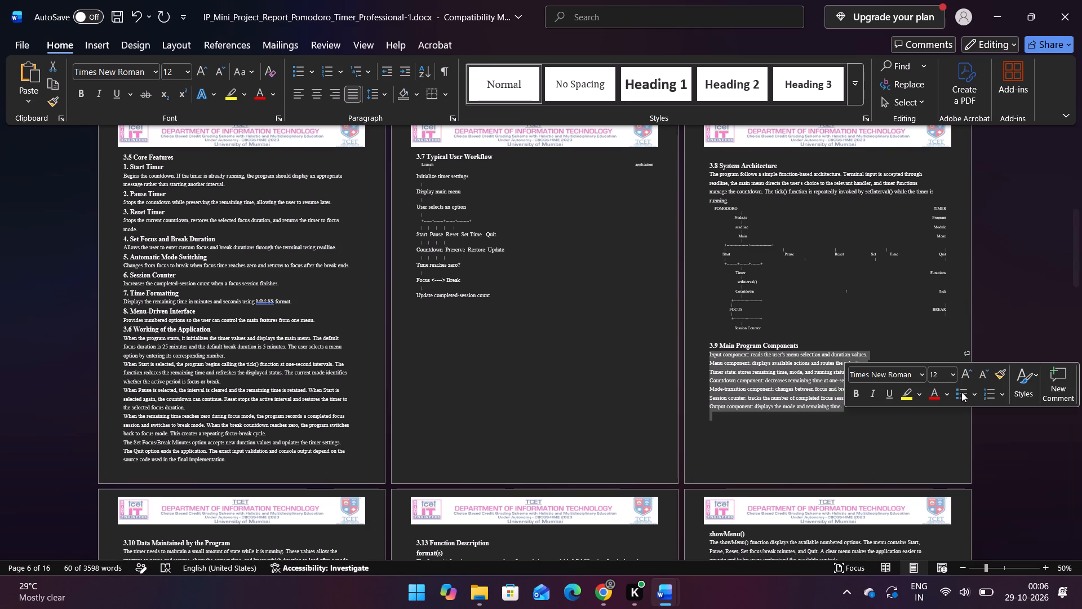
{"action": "left_click", "coordinate": [961, 392]}
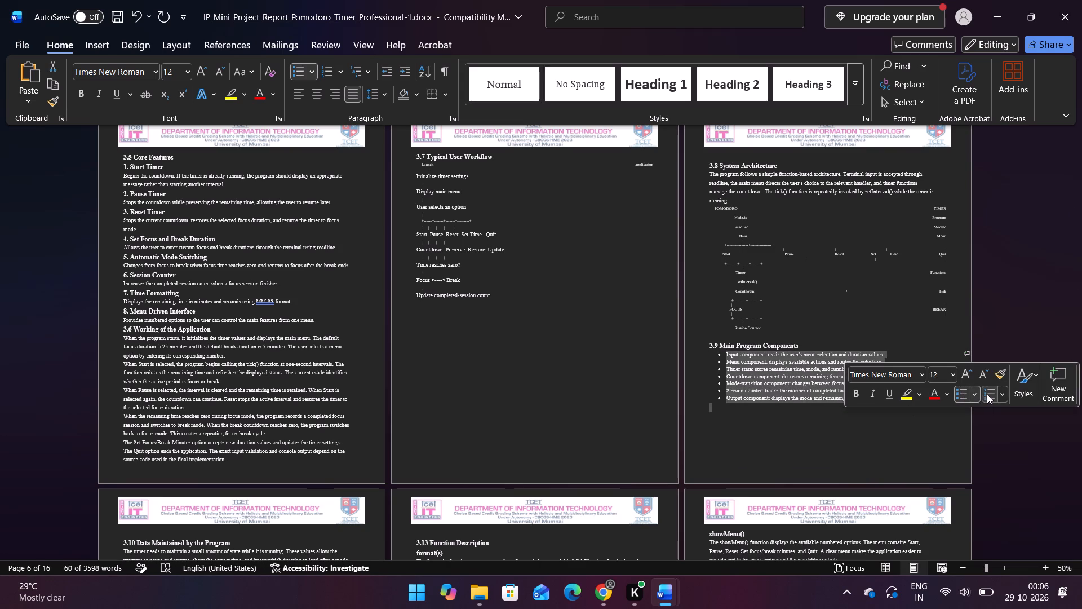
{"action": "left_click", "coordinate": [987, 395]}
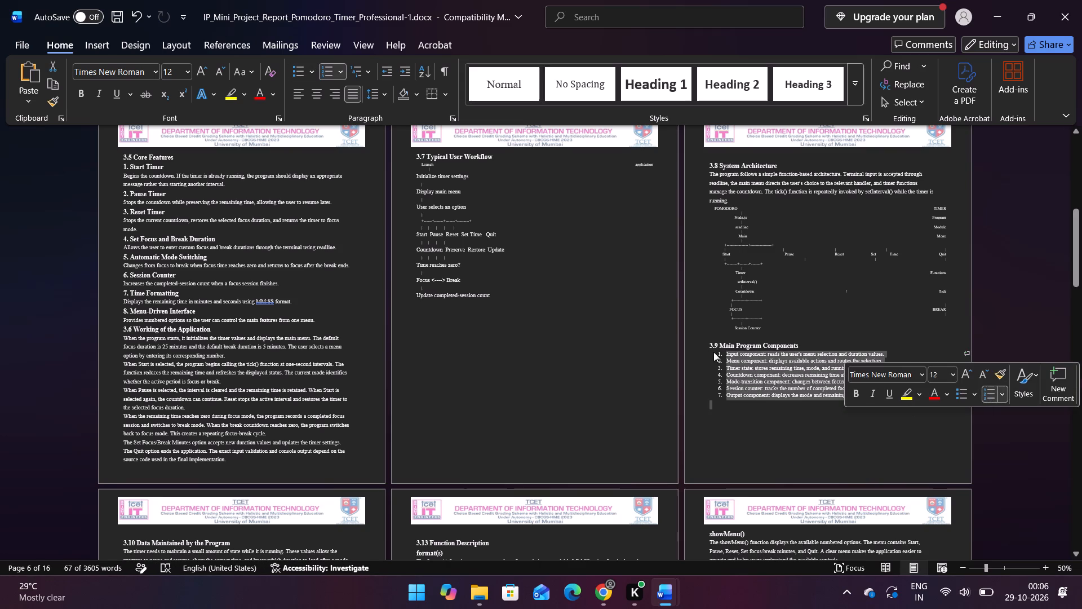
Shift the numbered component list in section 3.9 outward so its numbers align with the body text's left margin.
{"action": "double_click", "coordinate": [716, 351]}
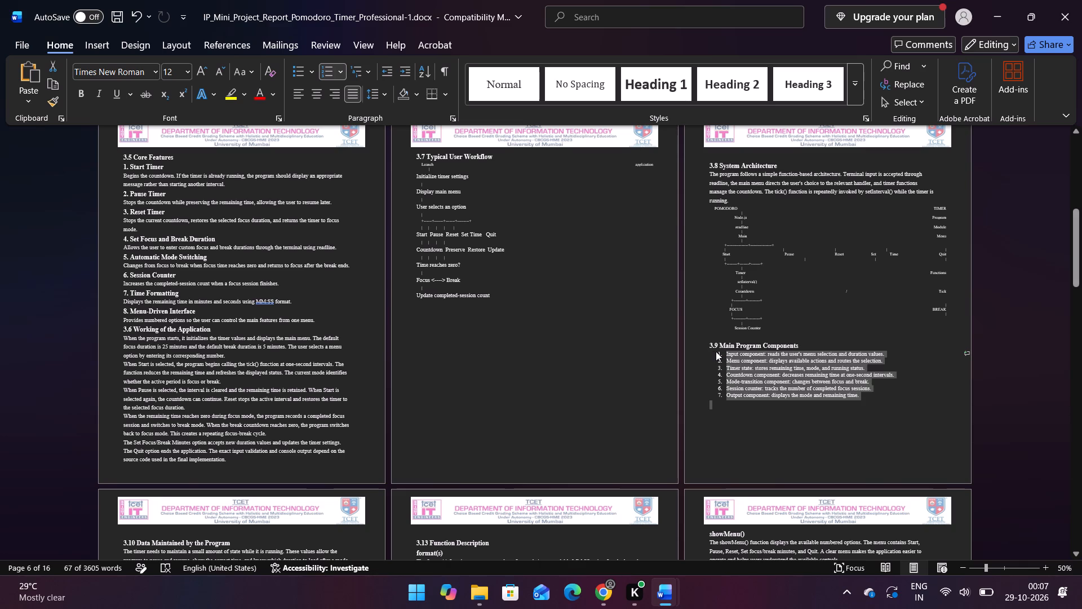
{"action": "double_click", "coordinate": [721, 355]}
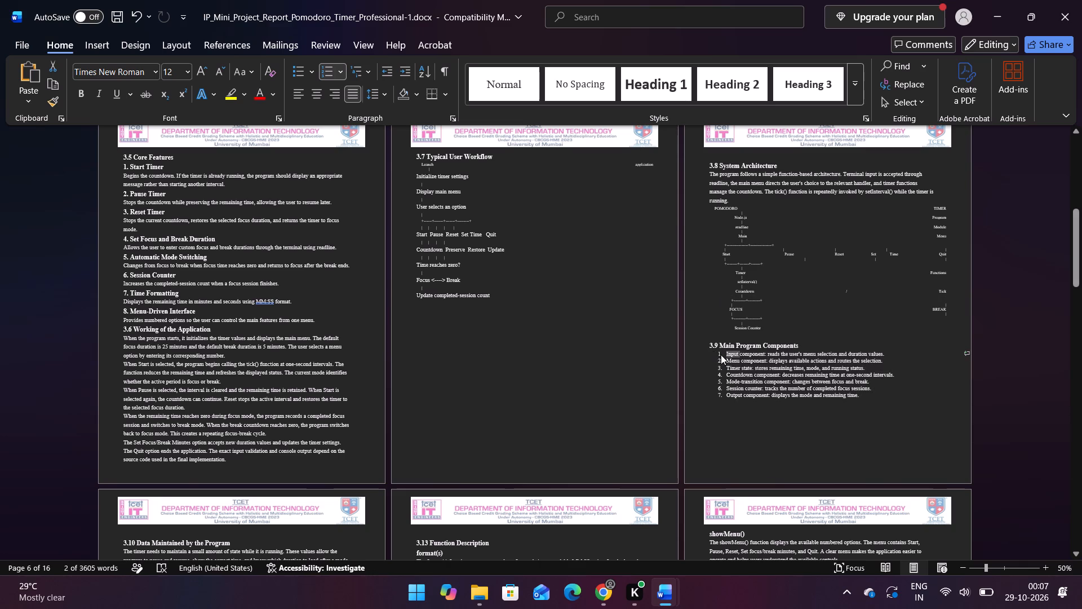
{"action": "left_click_drag", "start_coordinate": [721, 355], "coordinate": [707, 355]}
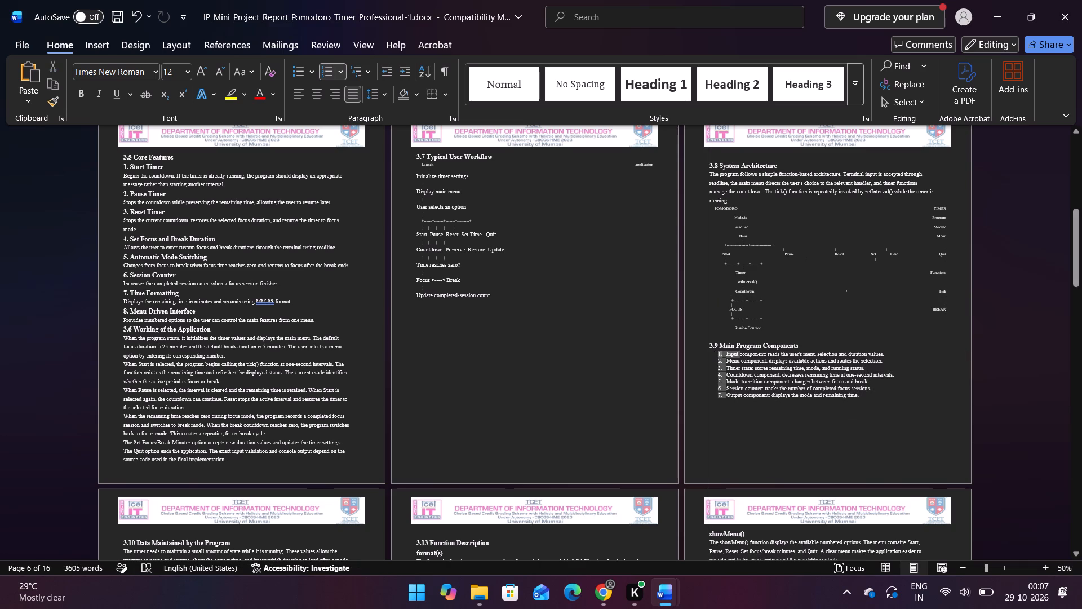
{"action": "left_click_drag", "start_coordinate": [707, 355], "coordinate": [707, 354]}
{"action": "left_click", "coordinate": [742, 425]}
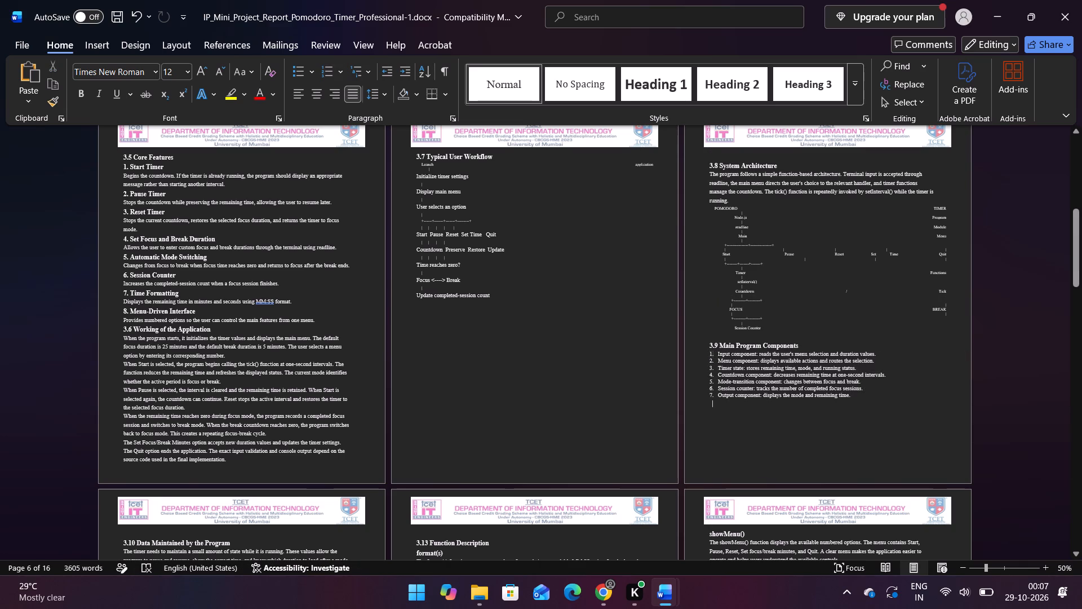
Check the font size of the headings "3.10 Data Maintained by the Program", "3.11 Time Representation", "3.12 State Management" and "3.13 Function Description".
{"action": "scroll", "coordinate": [558, 436], "scroll_direction": "down", "scroll_amount": 5}
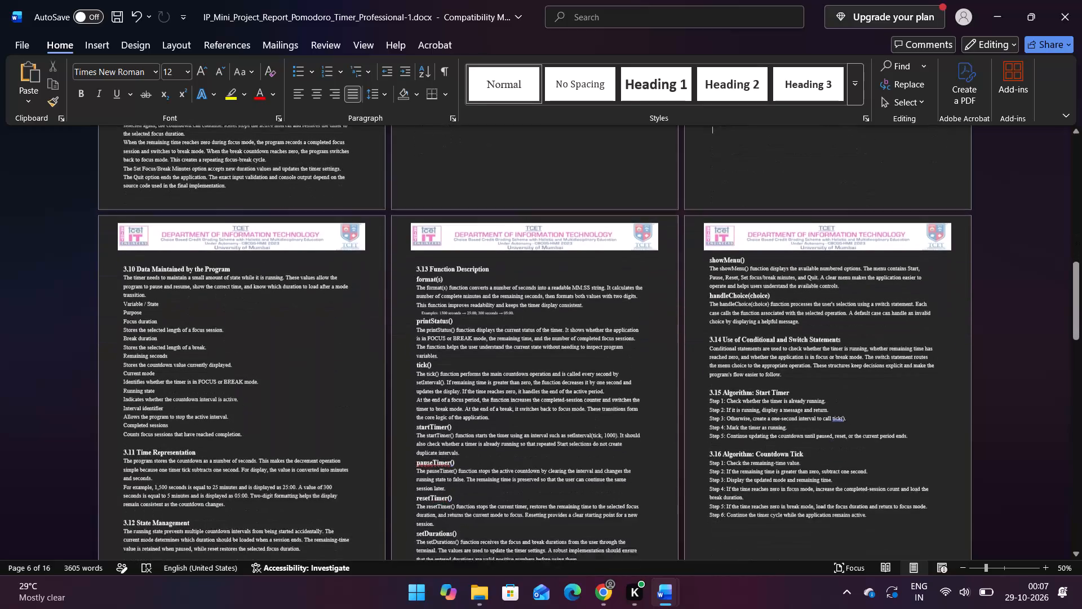
{"action": "scroll", "coordinate": [558, 436], "scroll_direction": "down", "scroll_amount": 1}
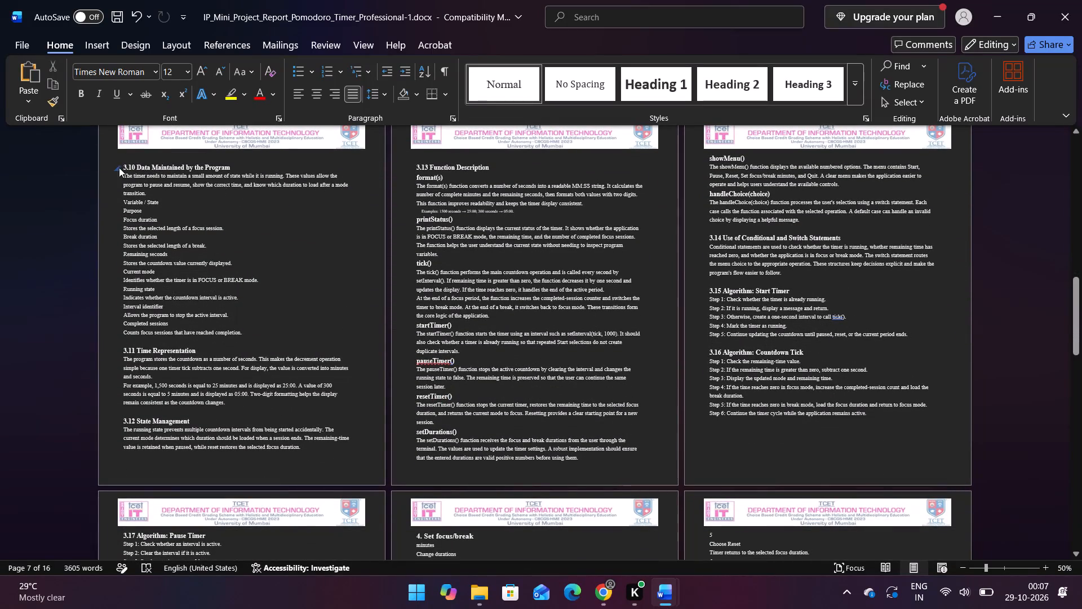
{"action": "left_click_drag", "start_coordinate": [123, 165], "coordinate": [237, 170]}
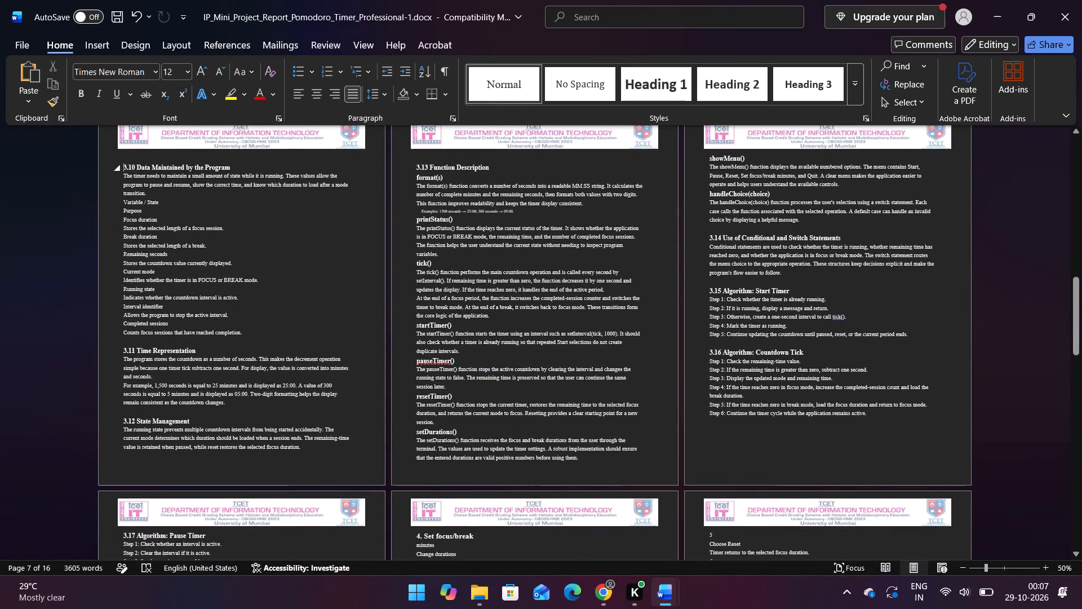
{"action": "left_click_drag", "start_coordinate": [237, 170], "coordinate": [230, 170]}
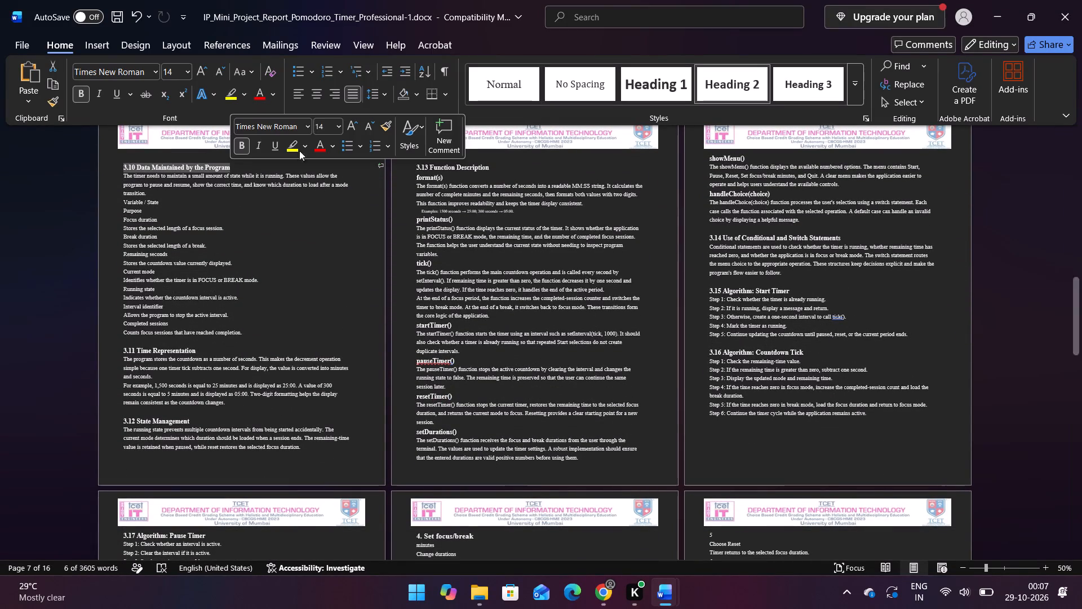
{"action": "left_click", "coordinate": [256, 264]}
{"action": "left_click_drag", "start_coordinate": [197, 352], "coordinate": [121, 350]}
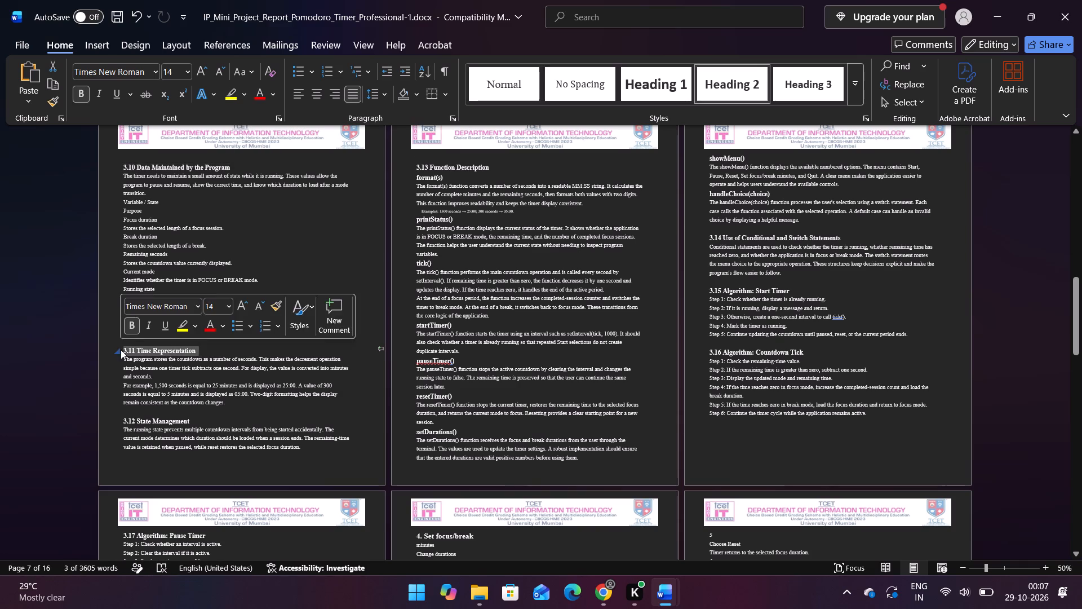
{"action": "left_click_drag", "start_coordinate": [191, 419], "coordinate": [114, 412]}
{"action": "left_click", "coordinate": [170, 426]}
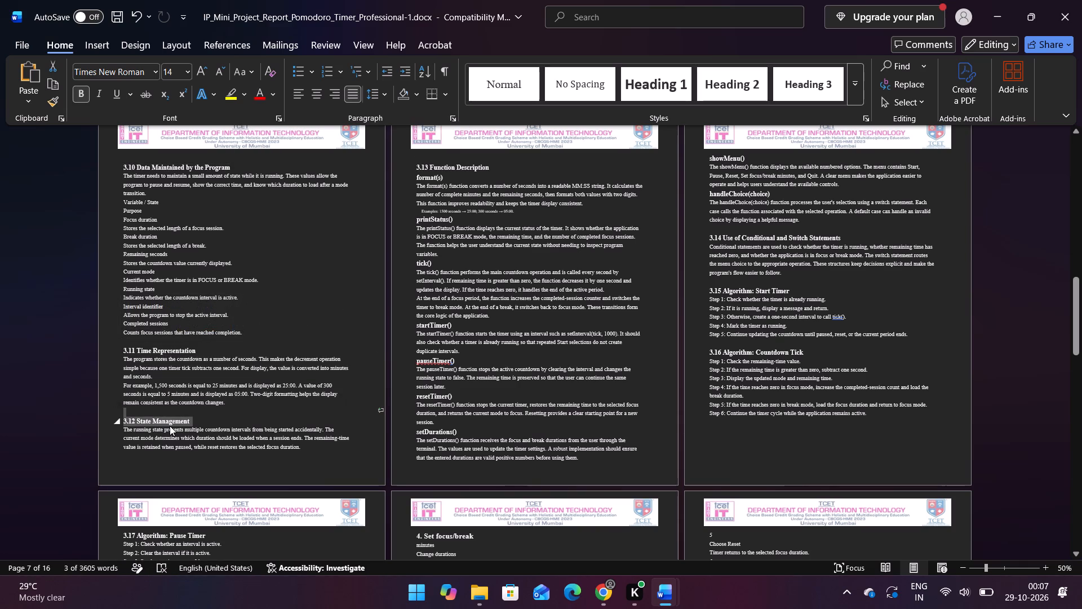
{"action": "left_click_drag", "start_coordinate": [490, 170], "coordinate": [417, 166]}
{"action": "left_click", "coordinate": [484, 168]}
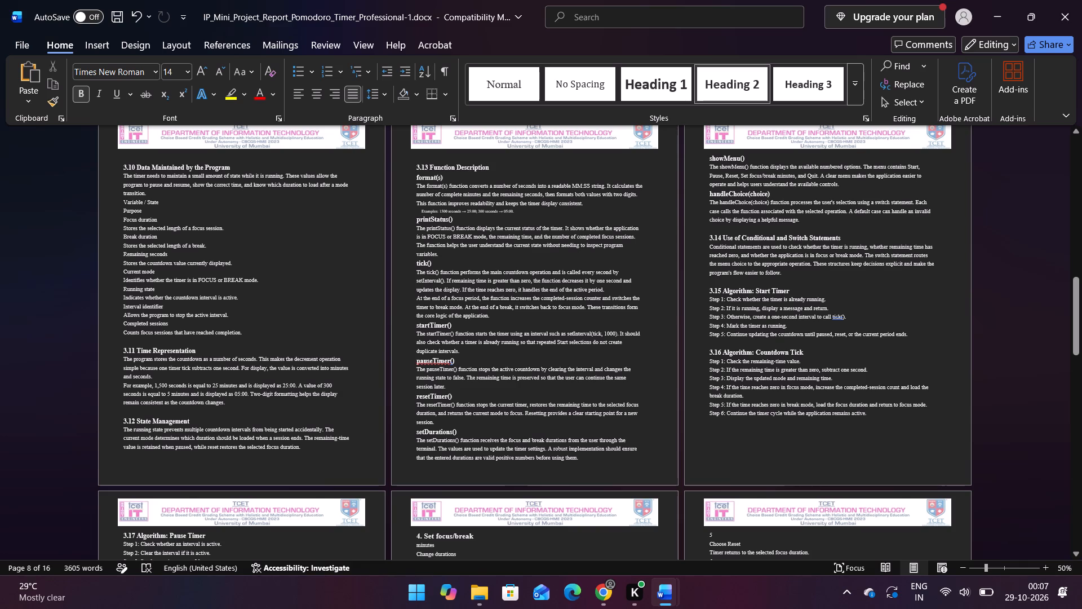
Look over the remaining pages, from the algorithm sections through the references, for headings, spacing and lists that need fixing.
{"action": "scroll", "coordinate": [507, 440], "scroll_direction": "down", "scroll_amount": 3}
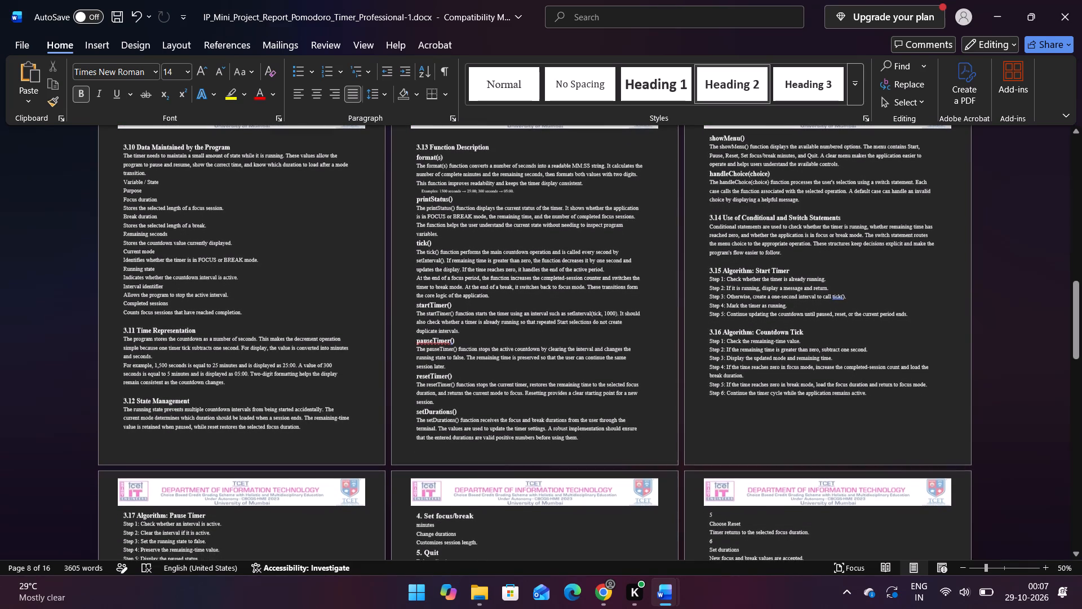
{"action": "scroll", "coordinate": [507, 440], "scroll_direction": "down", "scroll_amount": 5}
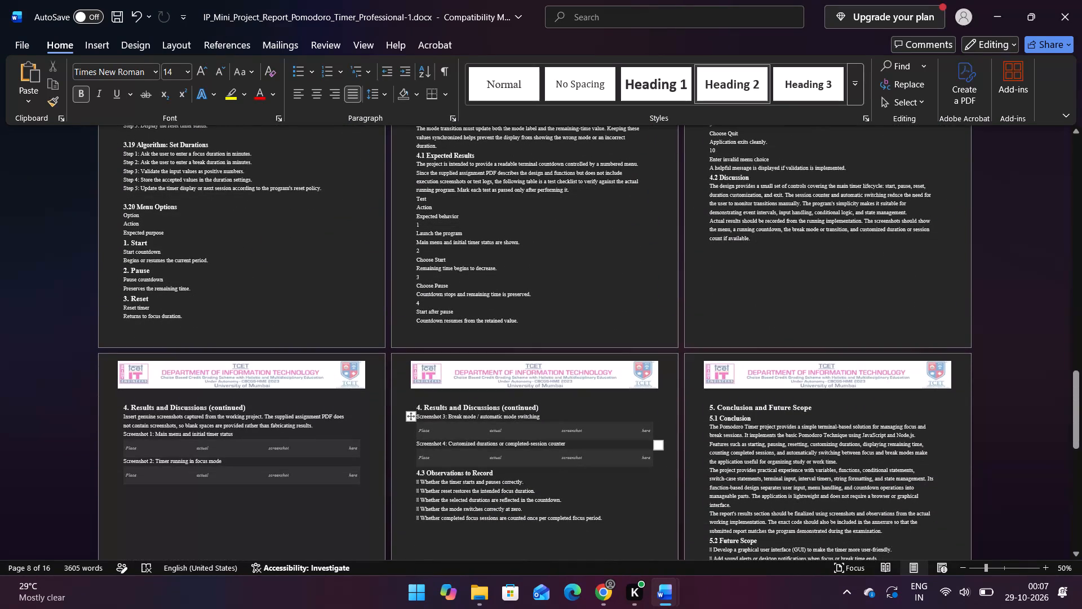
{"action": "scroll", "coordinate": [507, 440], "scroll_direction": "down", "scroll_amount": 4}
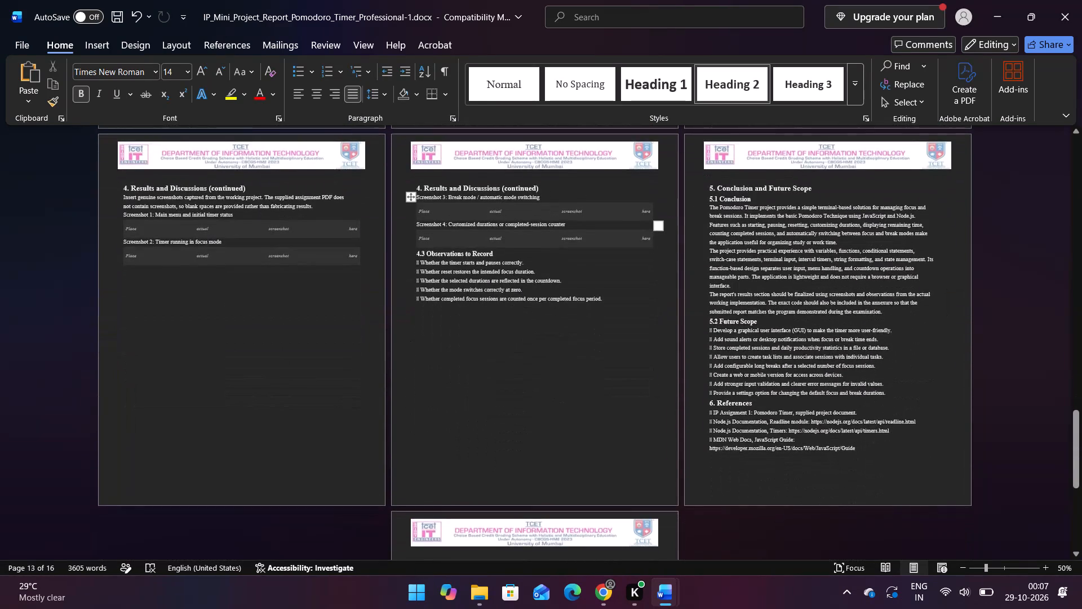
{"action": "scroll", "coordinate": [507, 440], "scroll_direction": "up", "scroll_amount": 8}
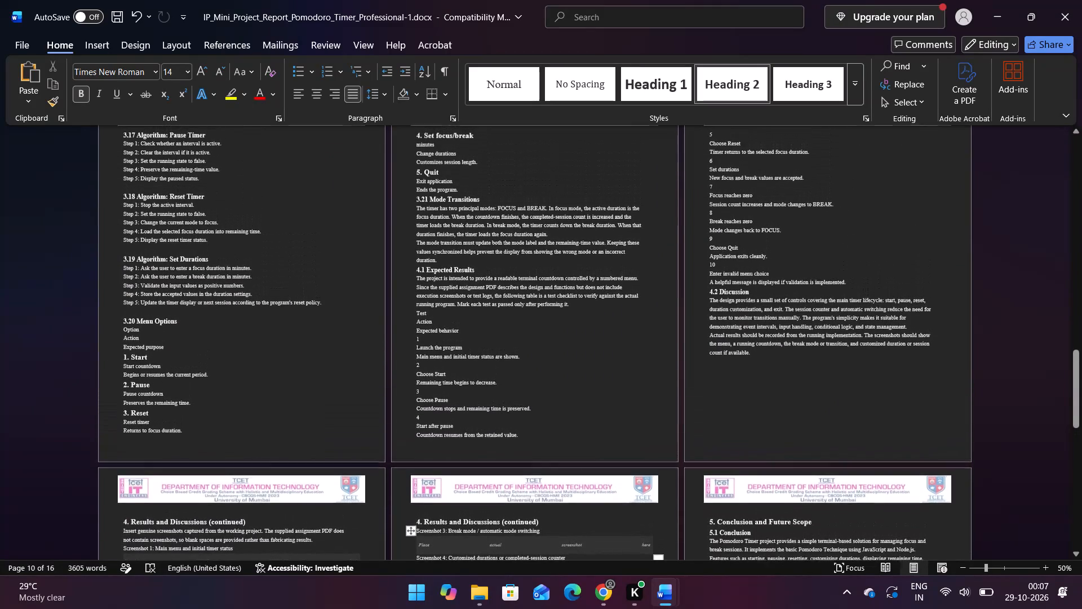
{"action": "scroll", "coordinate": [507, 440], "scroll_direction": "up", "scroll_amount": 2}
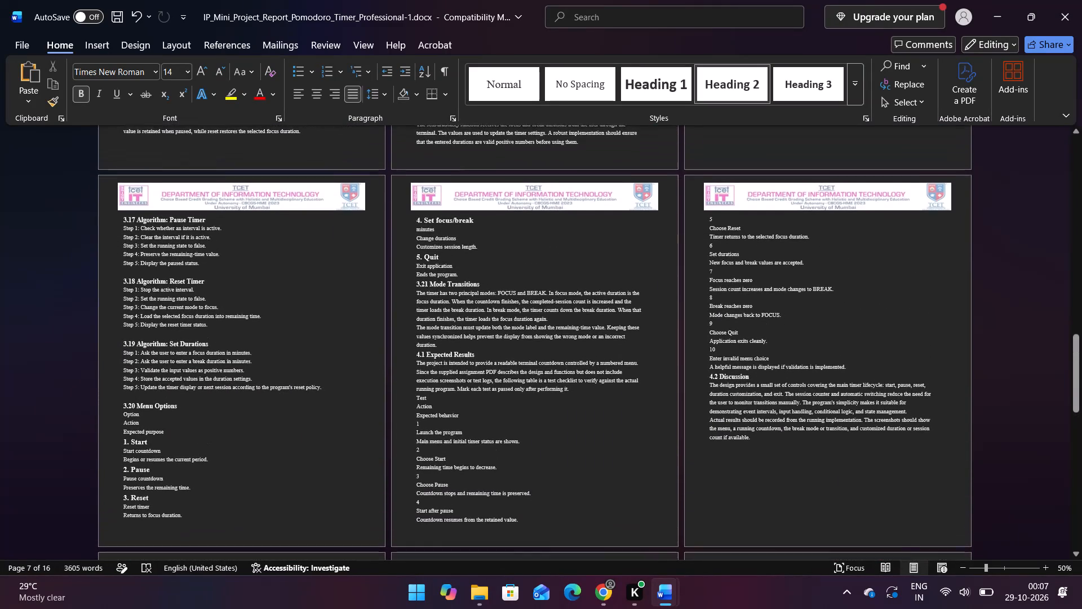
{"action": "scroll", "coordinate": [507, 440], "scroll_direction": "up", "scroll_amount": 1}
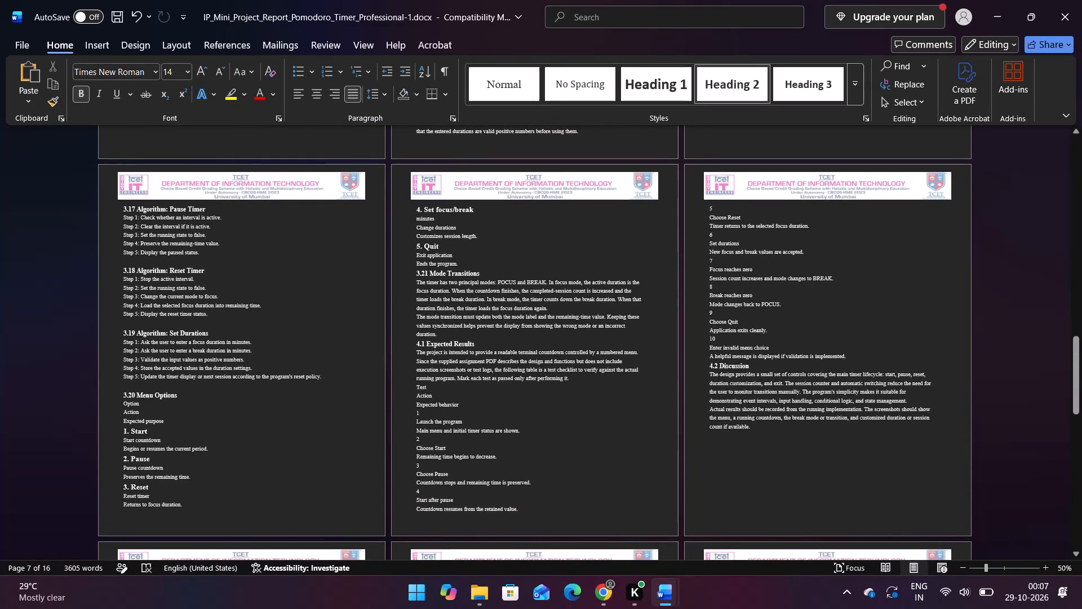
Insert a blank line above each of the headings "3.21 Mode Transitions" and "4.1 Expected Results".
{"action": "left_click", "coordinate": [462, 267]}
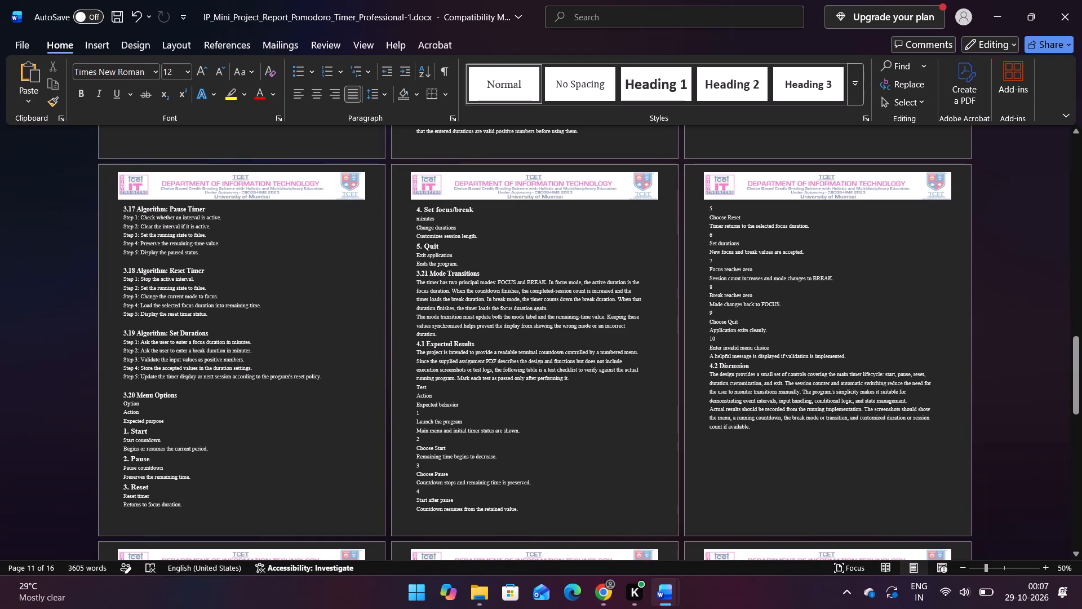
{"action": "key", "text": "Return"}
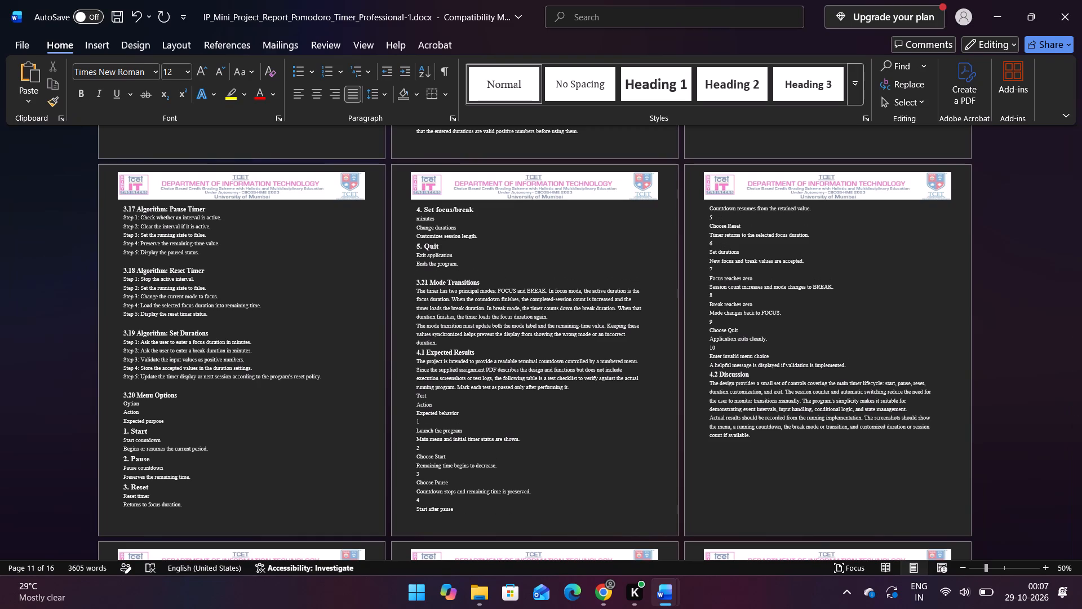
{"action": "left_click", "coordinate": [439, 344]}
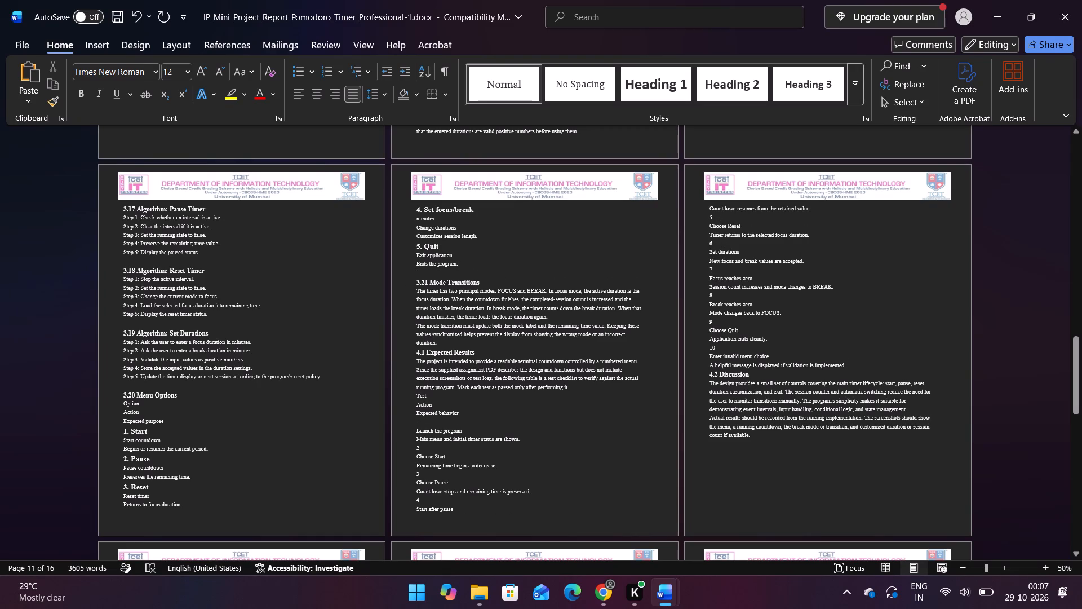
{"action": "key", "text": "Return"}
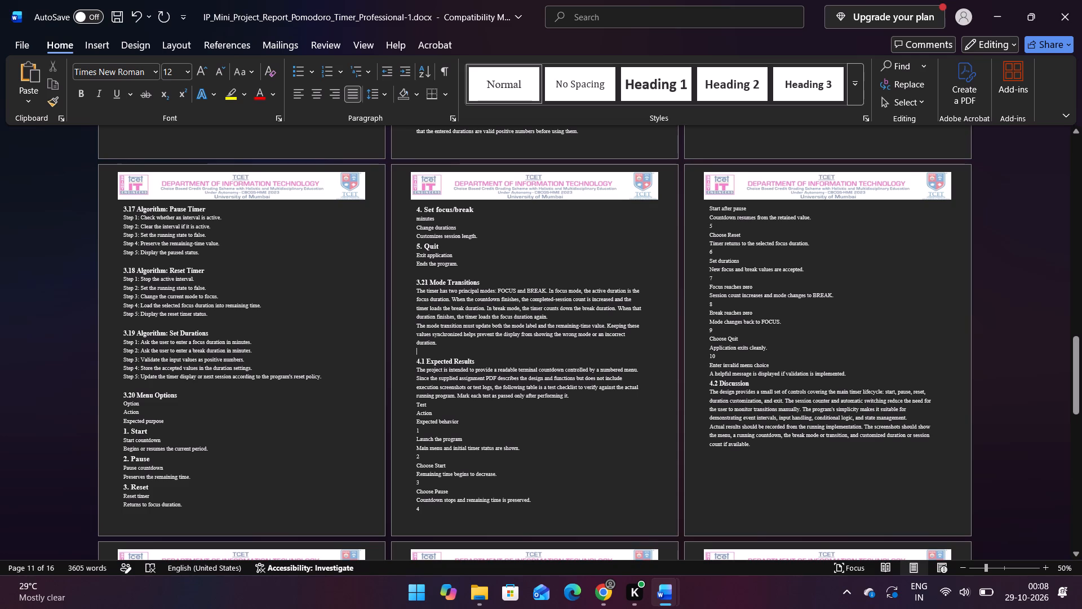
Insert a blank line above the heading "4.2 Discussion".
{"action": "left_click", "coordinate": [415, 435]}
{"action": "left_click", "coordinate": [708, 386]}
{"action": "key", "text": "Return"}
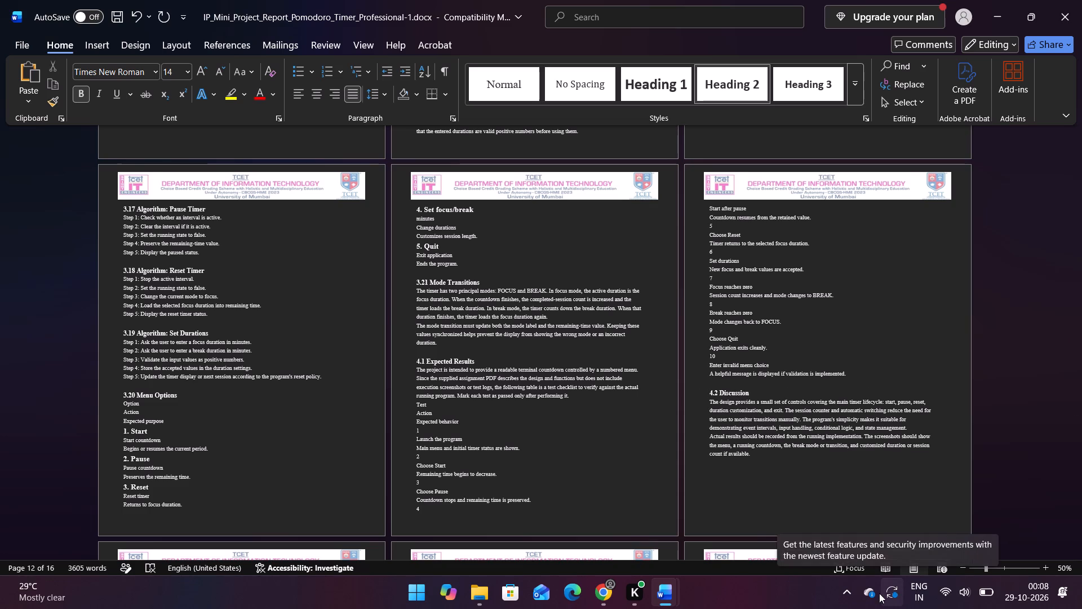
Delete the first "4. Results and Discussions (continued)" heading and the break before it, so the screenshot instructions directly follow section 4.2.
{"action": "scroll", "coordinate": [740, 490], "scroll_direction": "down", "scroll_amount": 5}
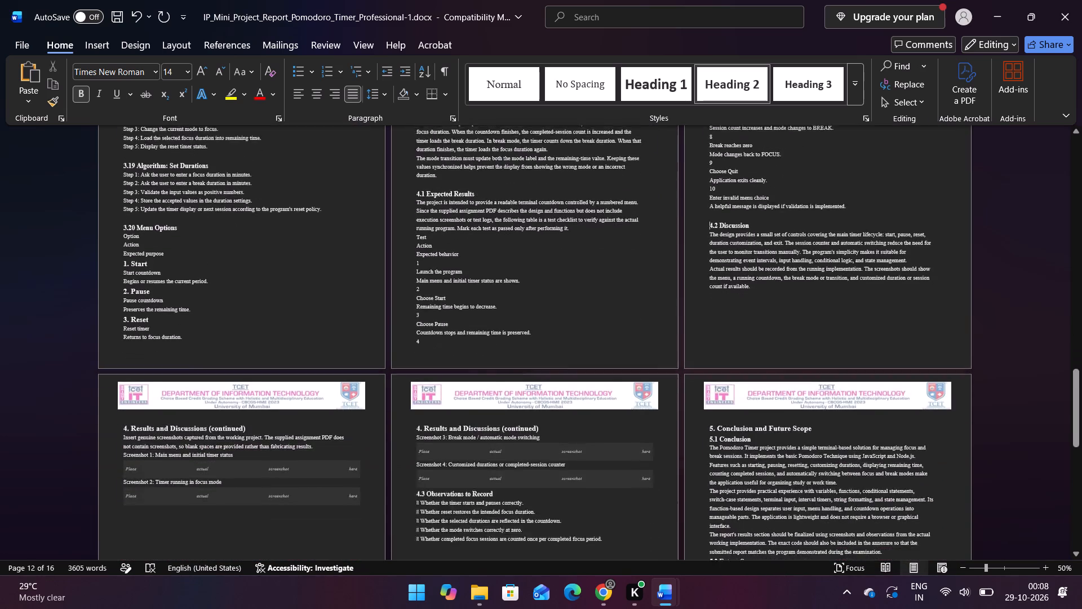
{"action": "scroll", "coordinate": [740, 490], "scroll_direction": "down", "scroll_amount": 1}
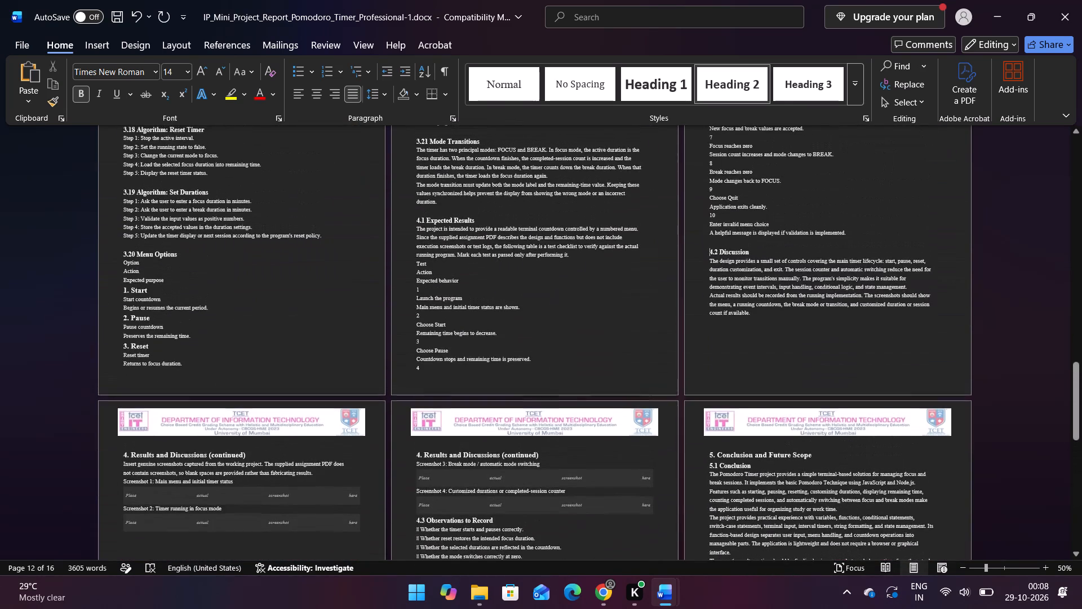
{"action": "scroll", "coordinate": [740, 490], "scroll_direction": "down", "scroll_amount": 1}
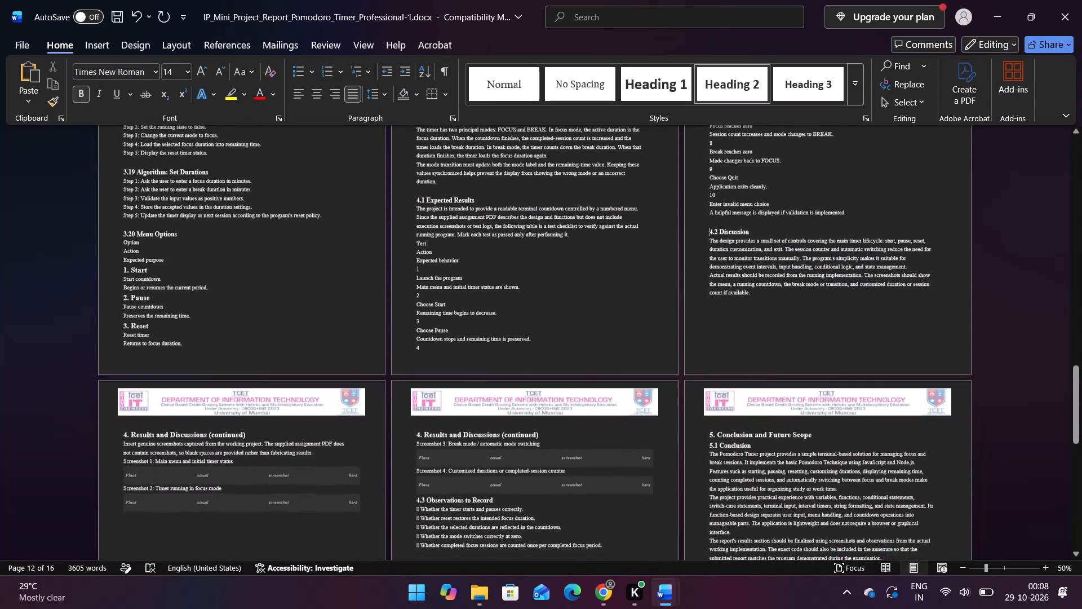
{"action": "scroll", "coordinate": [740, 490], "scroll_direction": "down", "scroll_amount": 1}
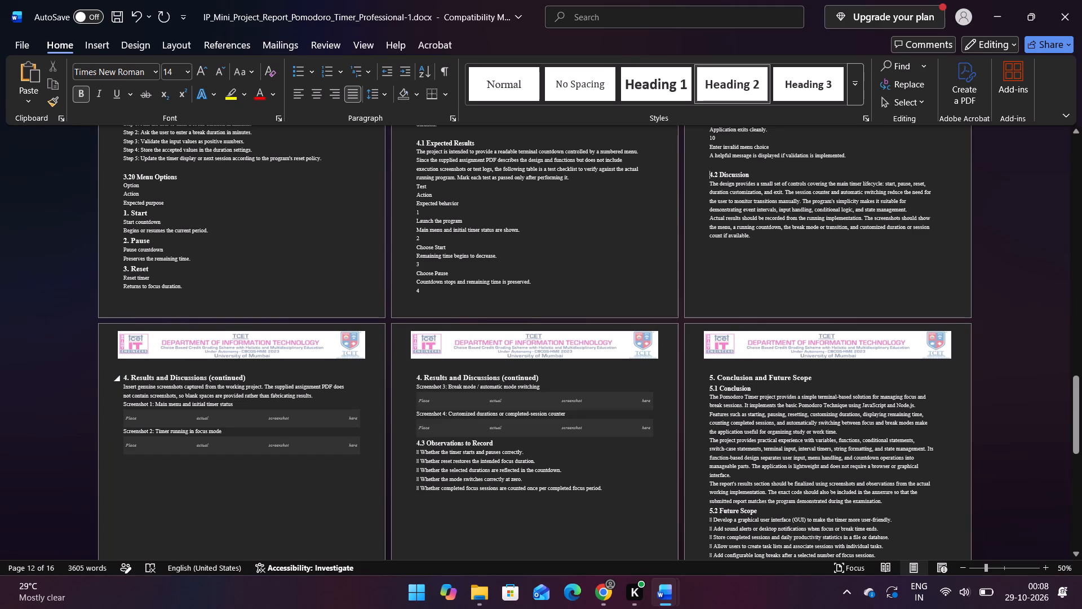
{"action": "left_click_drag", "start_coordinate": [123, 376], "coordinate": [282, 361]}
{"action": "left_click_drag", "start_coordinate": [282, 361], "coordinate": [255, 376]}
{"action": "key", "text": "backslash"}
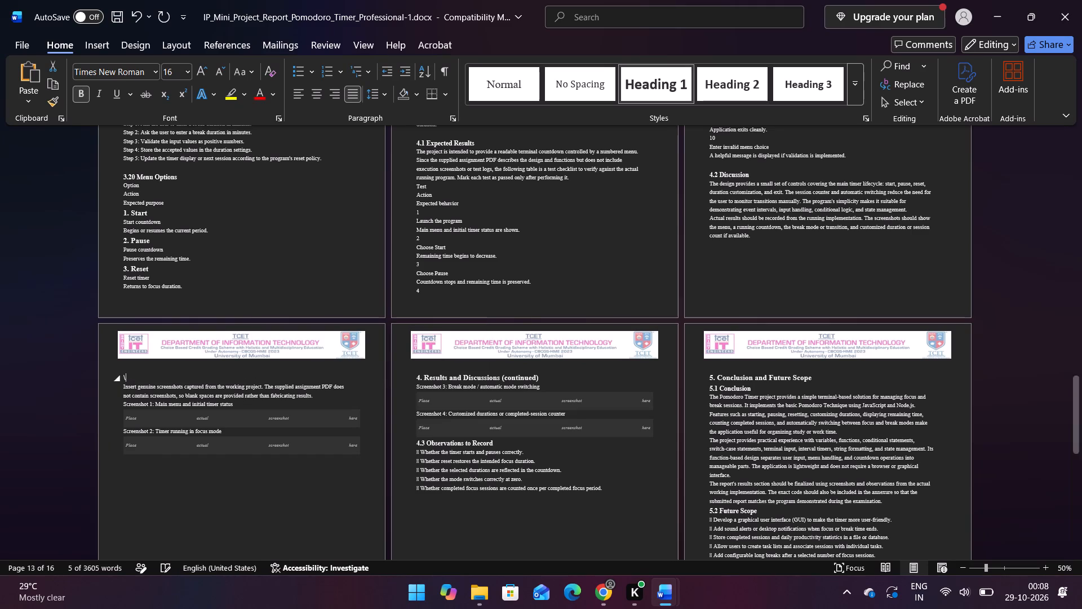
{"action": "key", "text": "BackSpace"}
{"action": "key", "text": "BackSpace"}
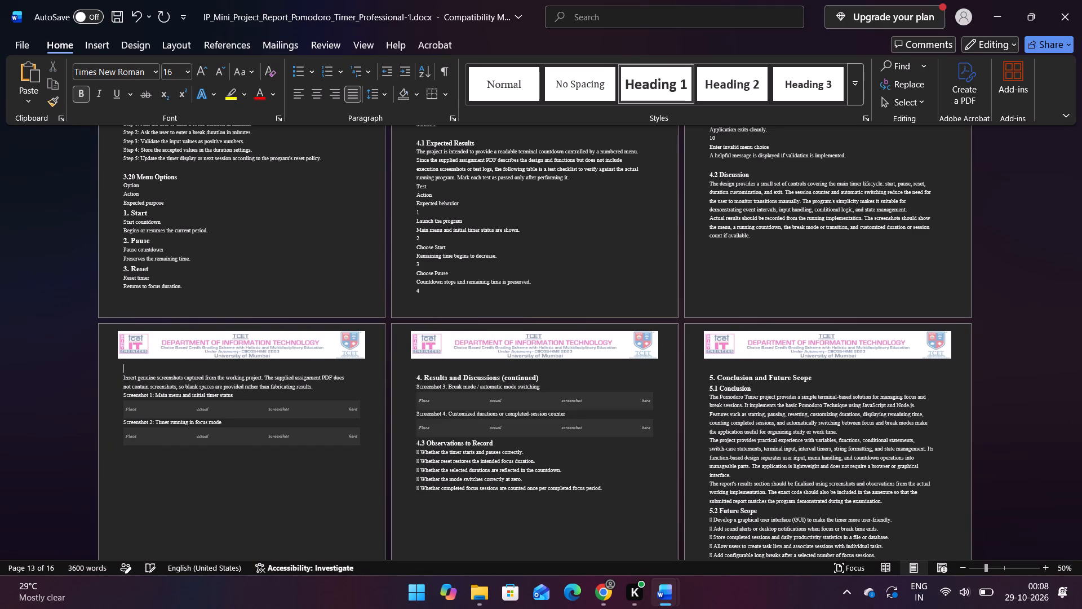
{"action": "key", "text": "BackSpace"}
{"action": "key", "text": "BackSpace"}
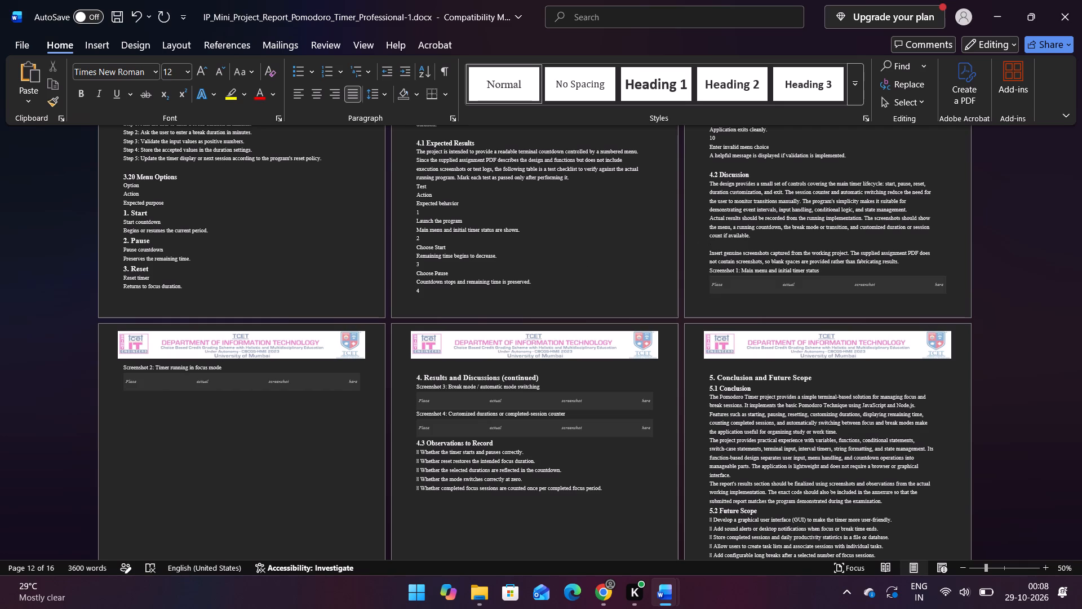
{"action": "key", "text": "BackSpace"}
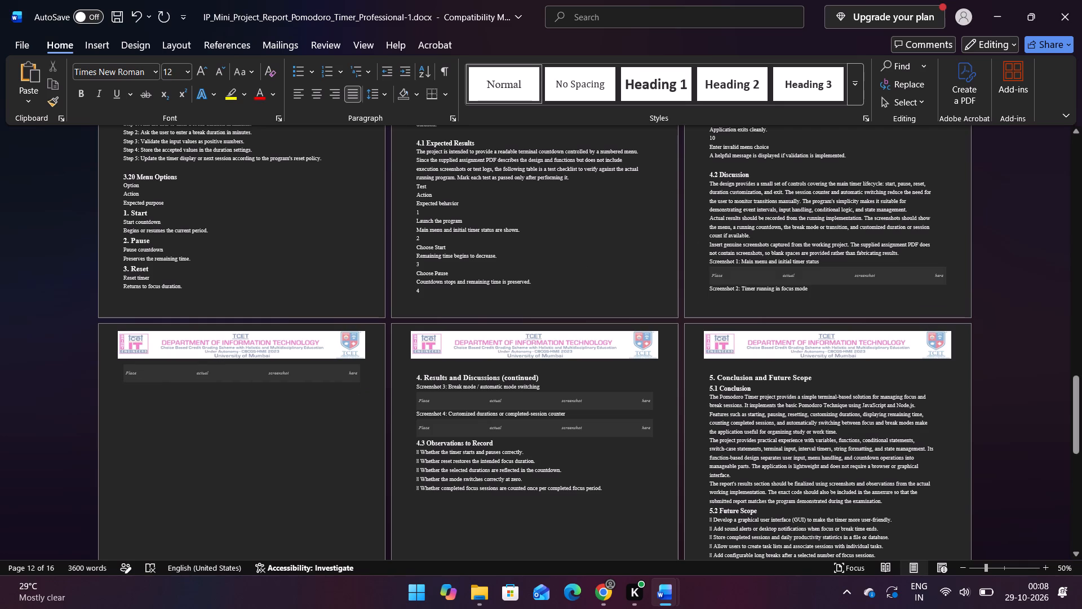
Move the placeholder table under the "Screenshot 1" caption onto the following page, slightly below the banner.
{"action": "left_click_drag", "start_coordinate": [708, 245], "coordinate": [766, 250]}
{"action": "left_click_drag", "start_coordinate": [766, 250], "coordinate": [826, 266]}
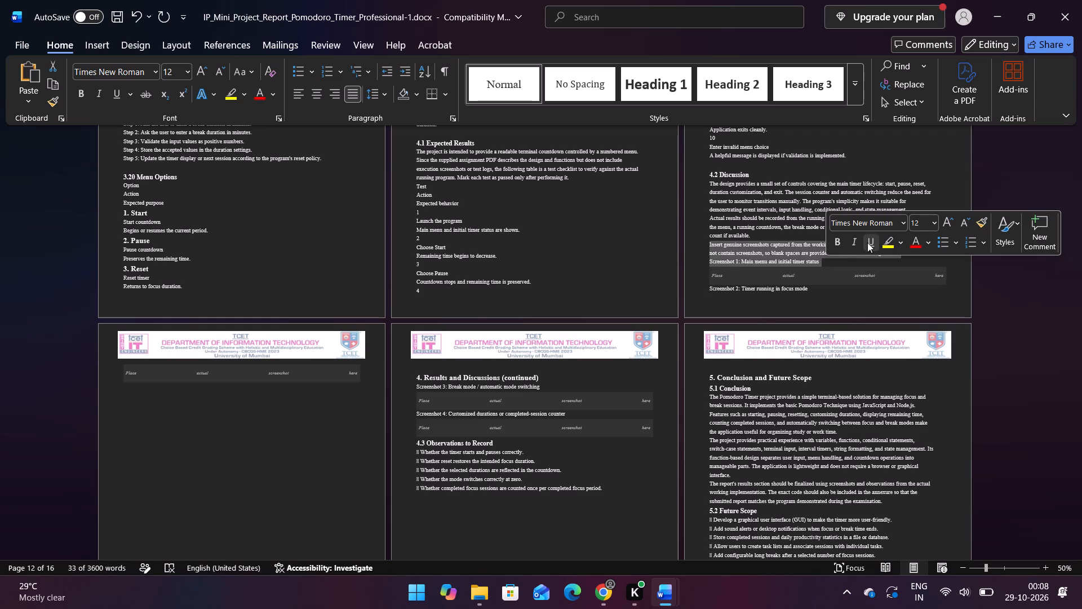
{"action": "left_click", "coordinate": [833, 278]}
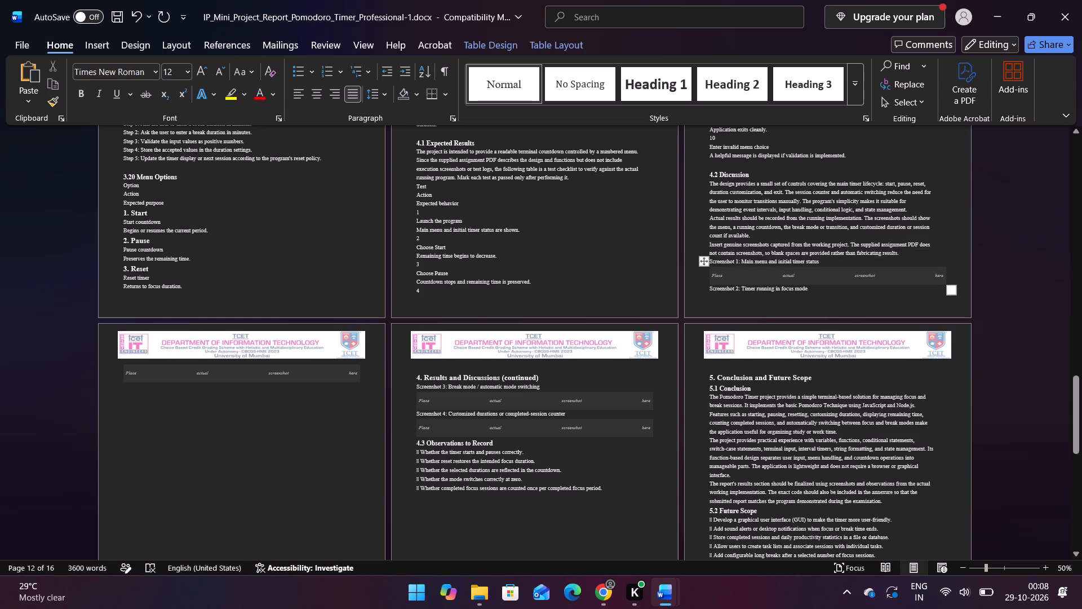
{"action": "double_click", "coordinate": [757, 277]}
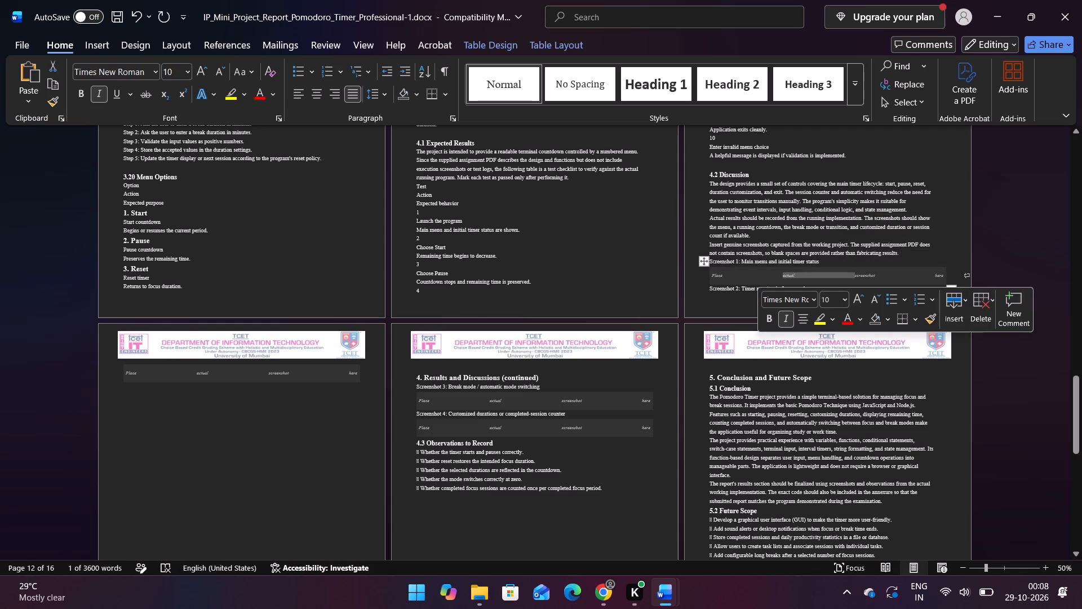
{"action": "left_click_drag", "start_coordinate": [704, 263], "coordinate": [695, 301]}
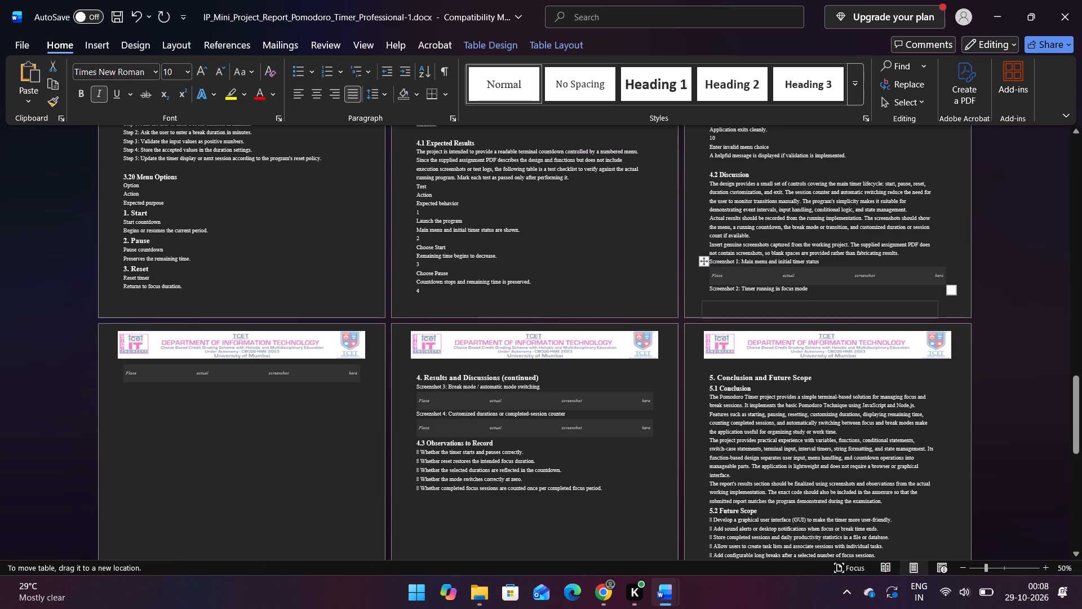
{"action": "left_click_drag", "start_coordinate": [695, 301], "coordinate": [219, 402]}
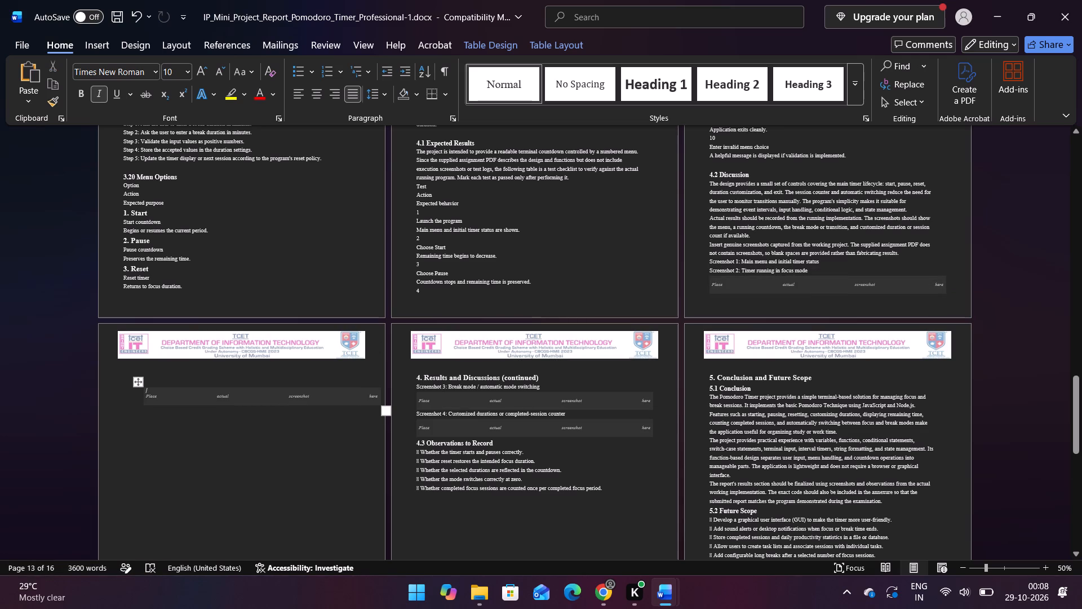
{"action": "scroll", "coordinate": [130, 412], "scroll_direction": "left", "scroll_amount": 1}
{"action": "left_click_drag", "start_coordinate": [139, 384], "coordinate": [126, 365]}
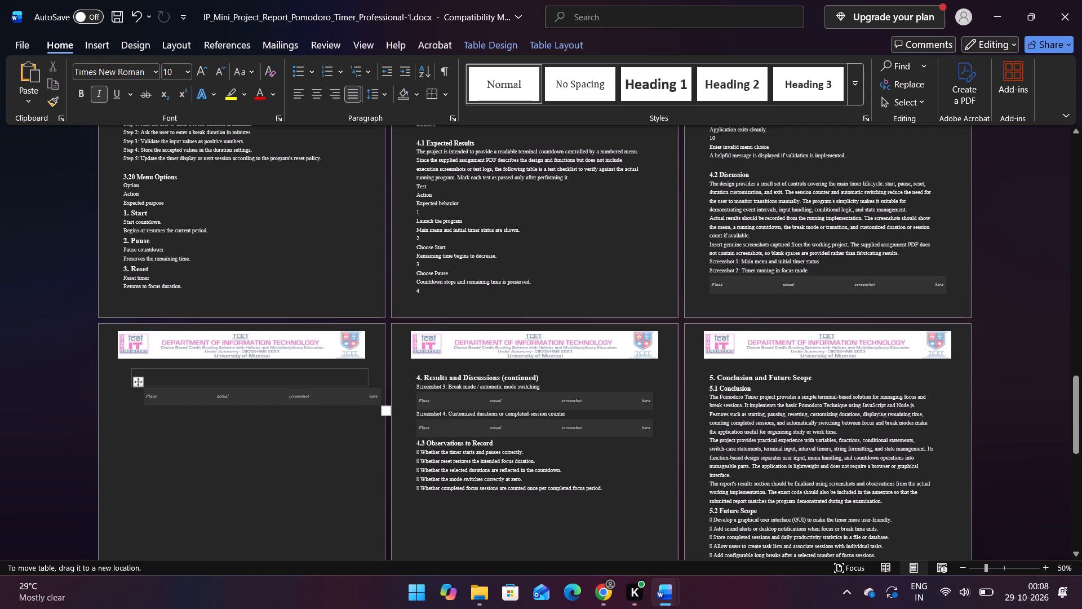
{"action": "left_click_drag", "start_coordinate": [126, 365], "coordinate": [110, 375]}
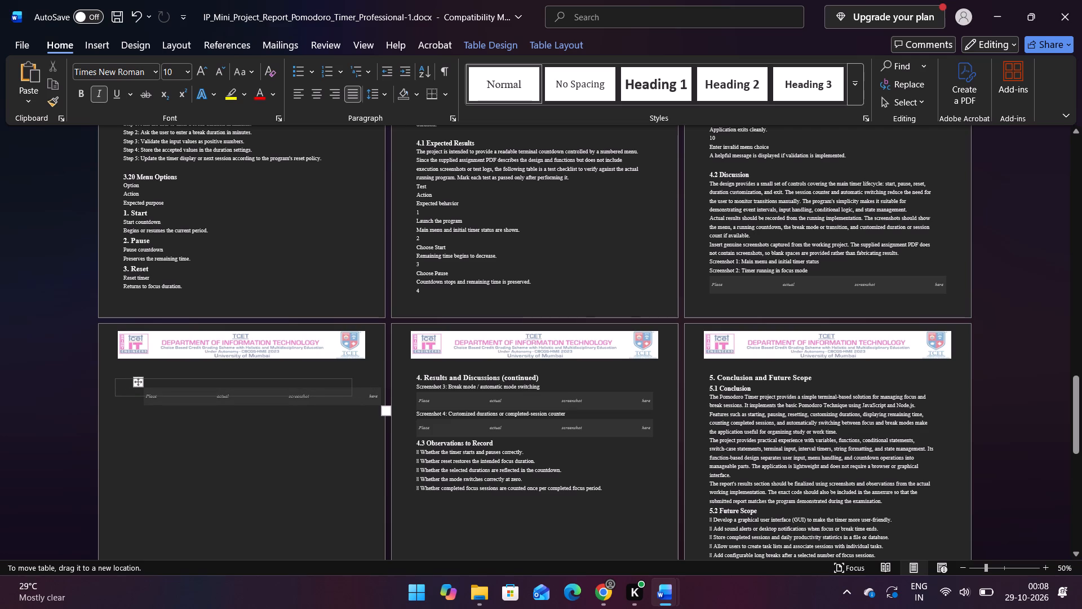
{"action": "left_click_drag", "start_coordinate": [110, 375], "coordinate": [136, 405]}
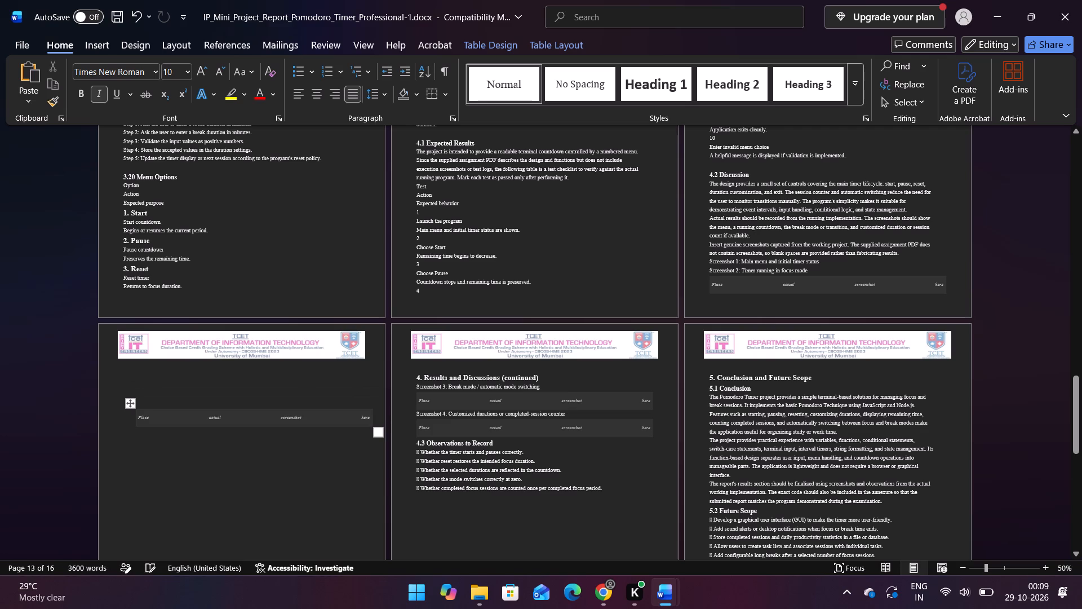
{"action": "left_click", "coordinate": [136, 405]}
{"action": "left_click_drag", "start_coordinate": [136, 405], "coordinate": [168, 357]}
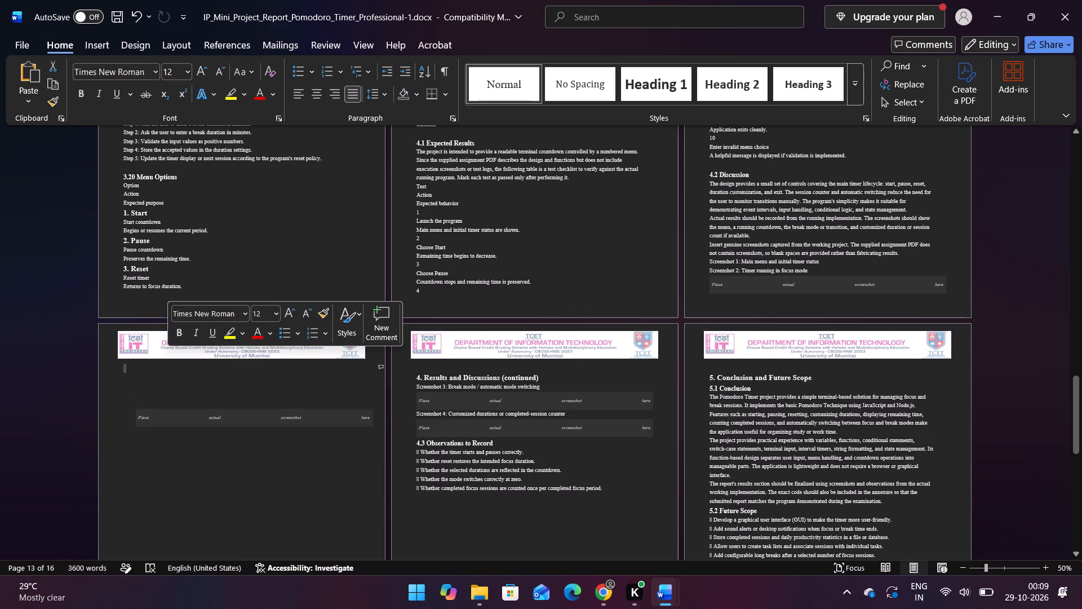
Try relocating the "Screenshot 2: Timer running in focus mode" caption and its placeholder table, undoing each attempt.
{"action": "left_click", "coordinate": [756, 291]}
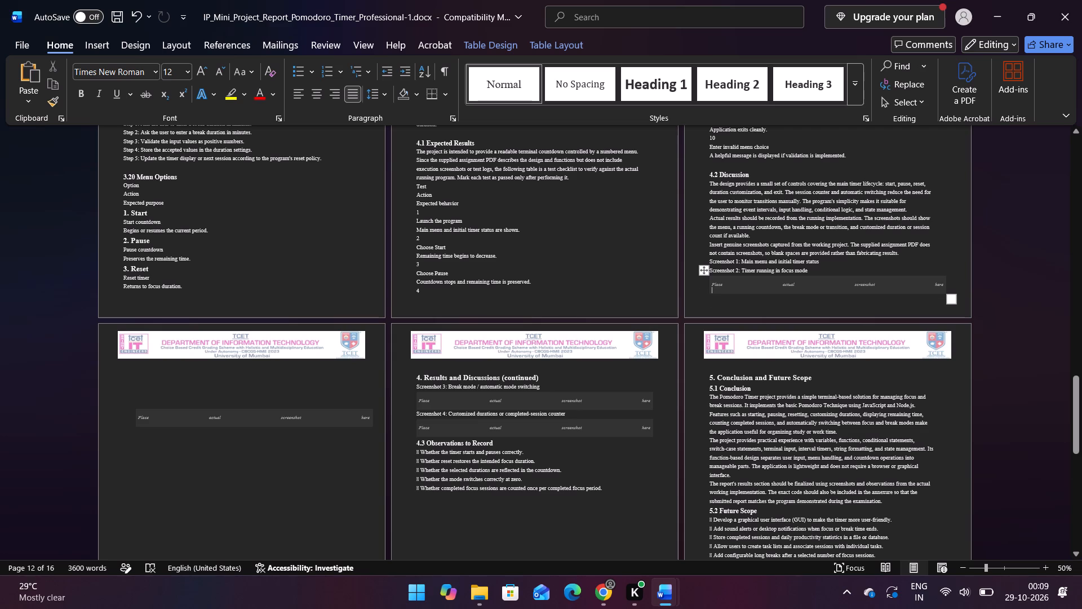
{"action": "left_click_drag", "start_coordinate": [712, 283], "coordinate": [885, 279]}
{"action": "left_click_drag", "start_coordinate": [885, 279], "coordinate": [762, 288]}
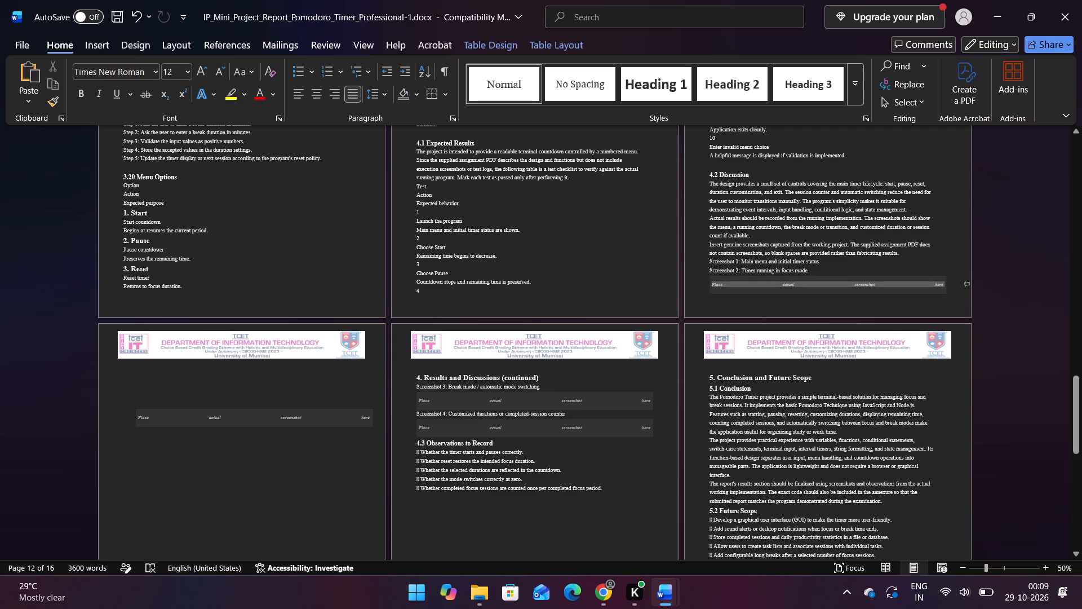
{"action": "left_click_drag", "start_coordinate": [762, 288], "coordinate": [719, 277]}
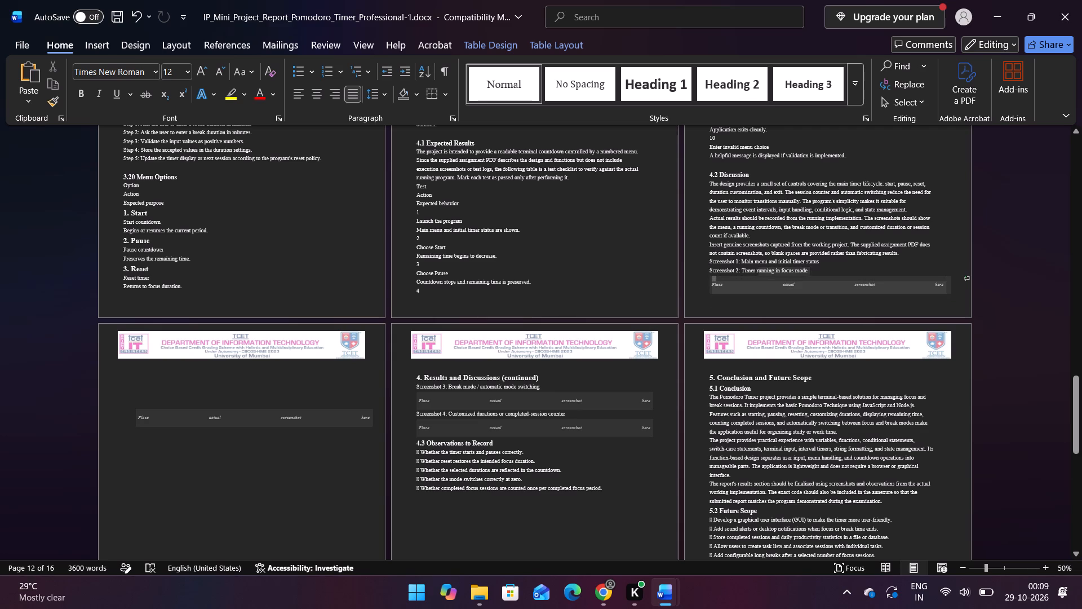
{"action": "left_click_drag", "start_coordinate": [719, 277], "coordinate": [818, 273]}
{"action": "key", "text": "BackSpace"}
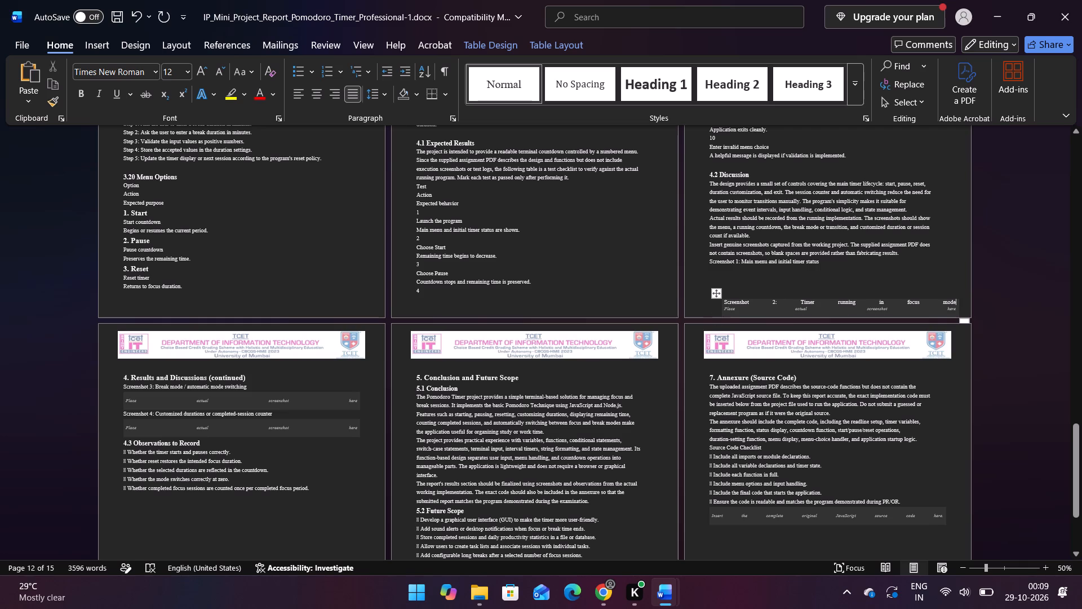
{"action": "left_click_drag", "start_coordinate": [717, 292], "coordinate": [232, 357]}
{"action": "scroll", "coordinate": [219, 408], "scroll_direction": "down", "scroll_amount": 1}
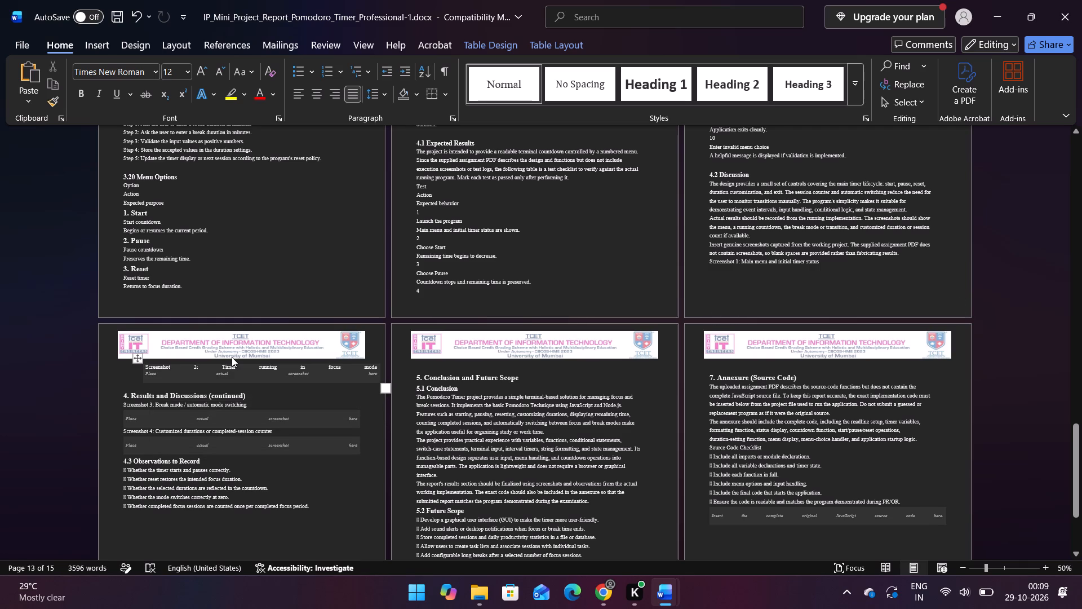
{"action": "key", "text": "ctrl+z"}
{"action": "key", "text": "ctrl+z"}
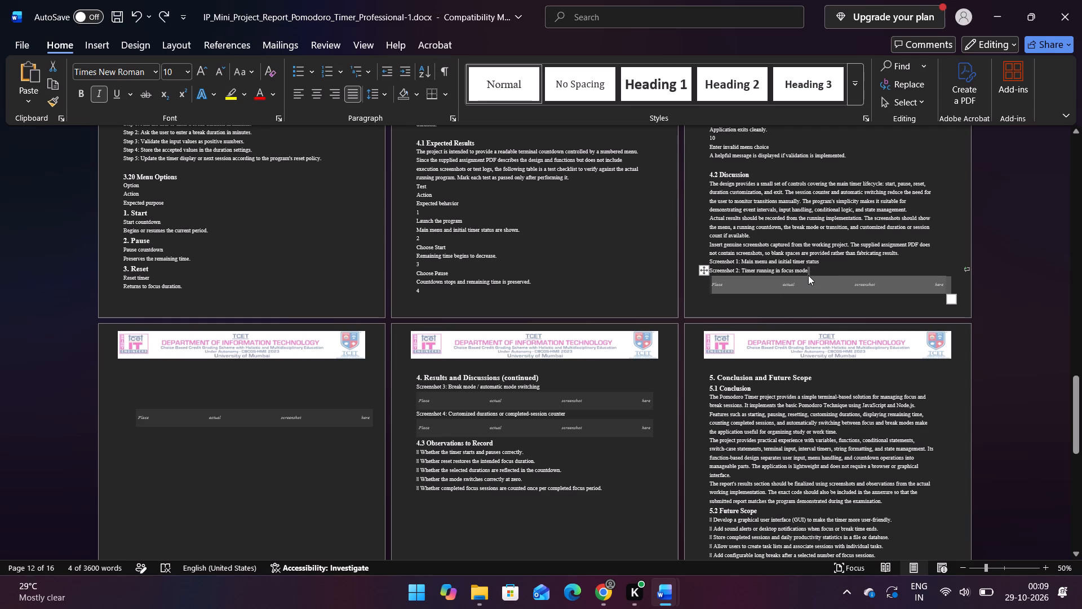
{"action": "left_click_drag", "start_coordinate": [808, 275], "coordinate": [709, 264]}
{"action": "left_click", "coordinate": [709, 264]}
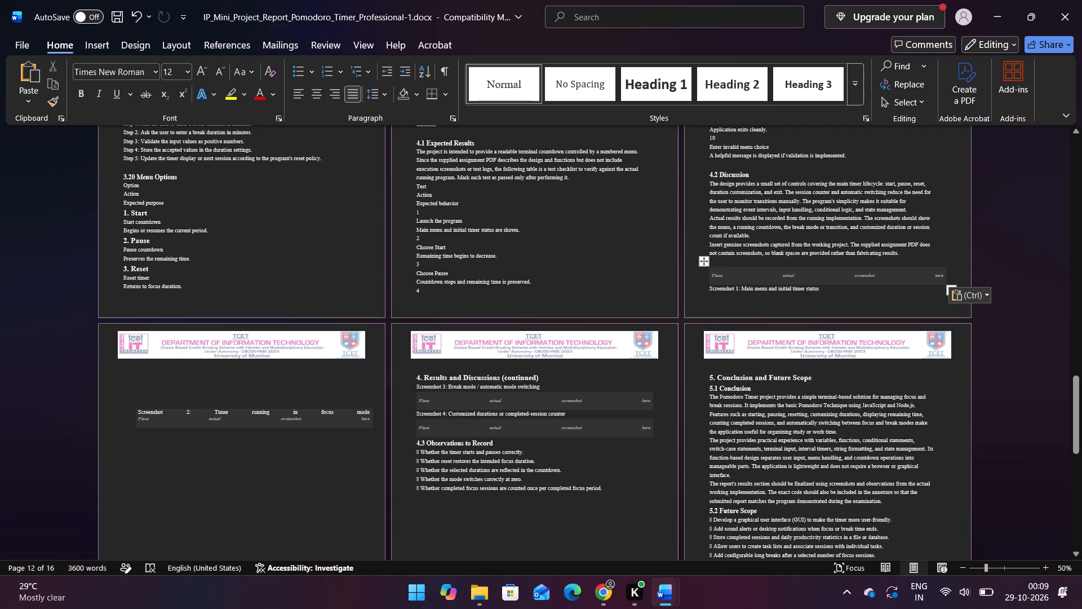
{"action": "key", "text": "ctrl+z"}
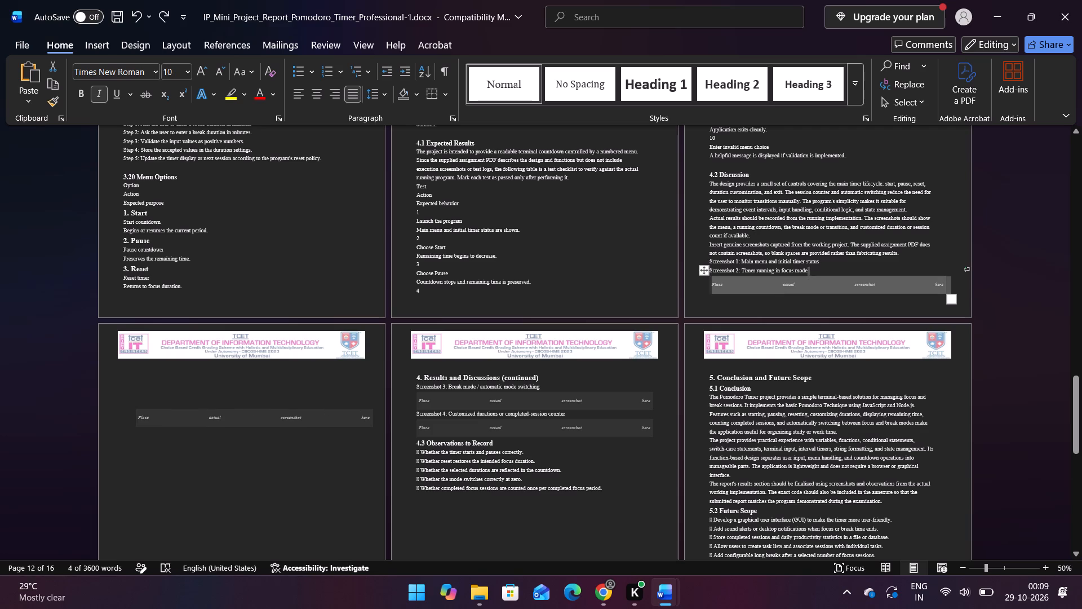
Delete the captions "Screenshot 1: Main menu and initial timer status" and "Screenshot 2: Timer running in focus mode".
{"action": "left_click_drag", "start_coordinate": [708, 262], "coordinate": [839, 275]}
{"action": "key", "text": "BackSpace"}
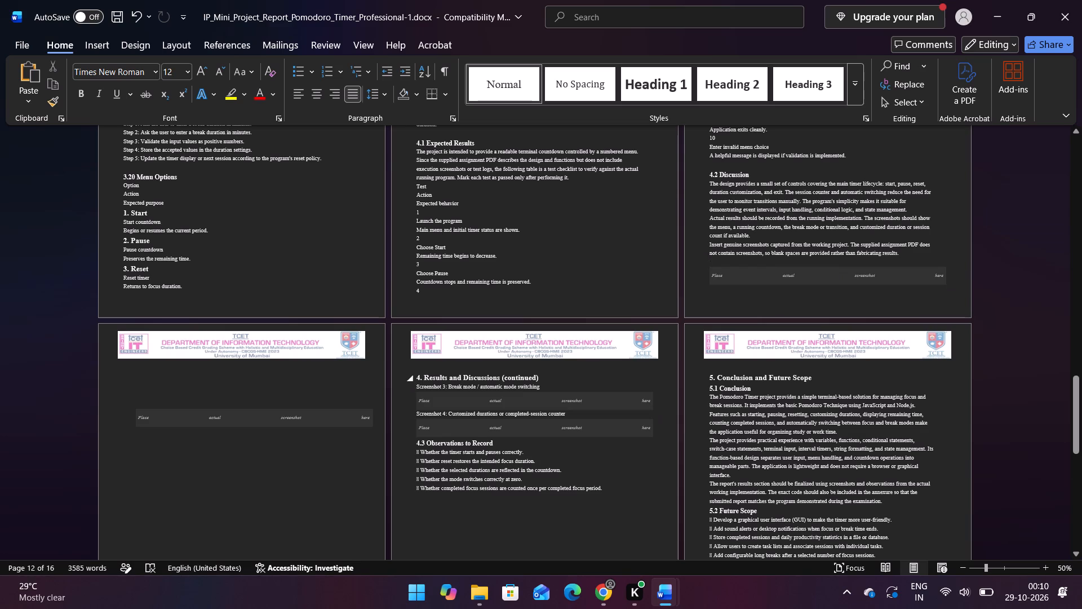
Delete the remaining "4. Results and Discussions (continued)" heading together with the Screenshot 3 and Screenshot 4 captions and placeholder tables.
{"action": "left_click_drag", "start_coordinate": [416, 375], "coordinate": [666, 435]}
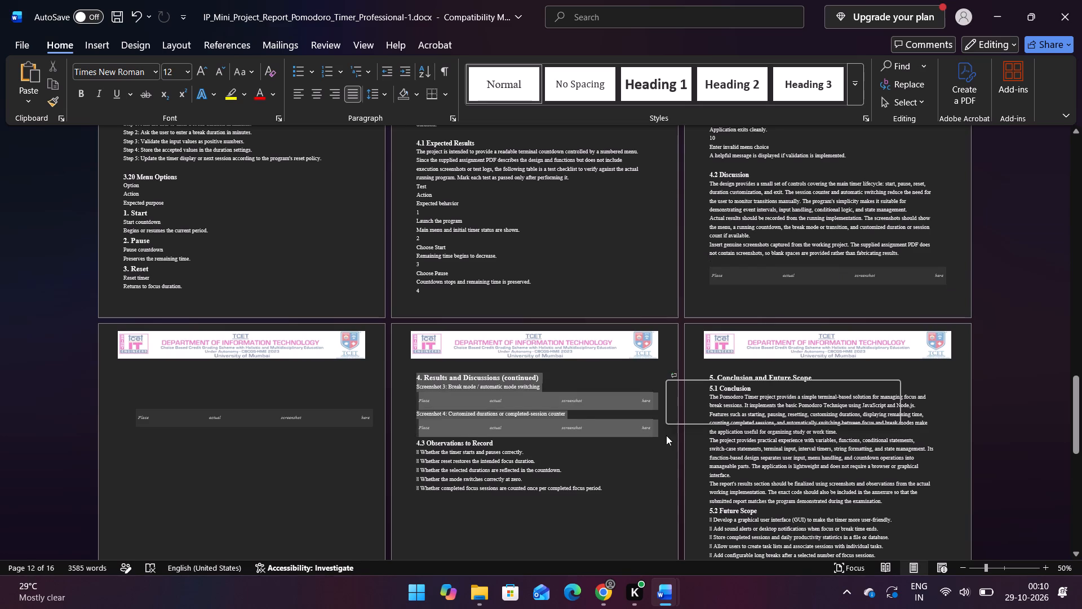
{"action": "key", "text": "BackSpace"}
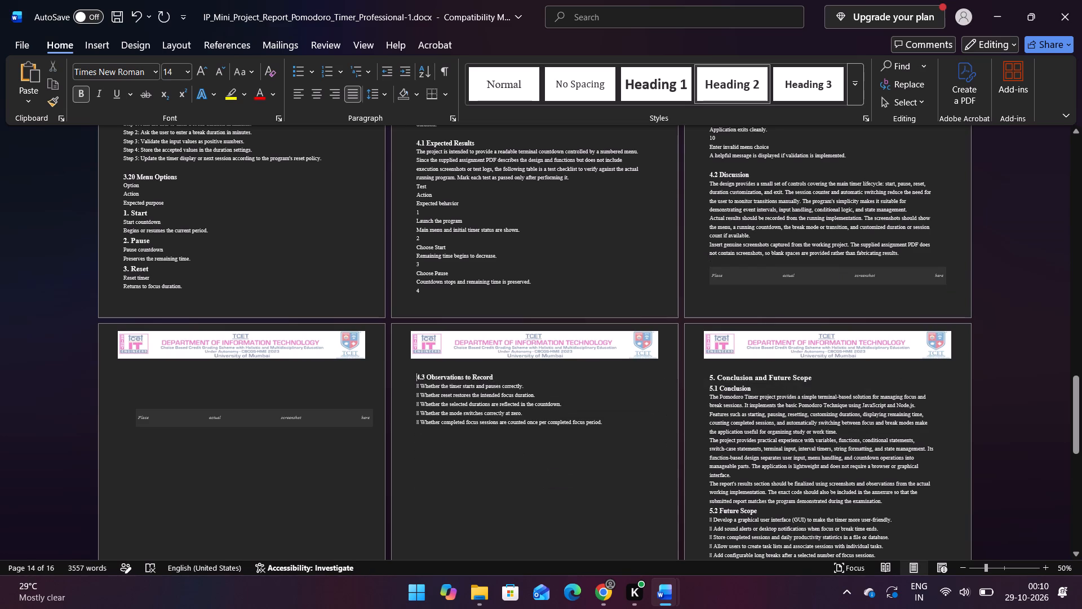
Review the report's closing pages, from the expected results through the conclusion, references and source code annexure, for remaining cleanup.
{"action": "scroll", "coordinate": [610, 471], "scroll_direction": "down", "scroll_amount": 7}
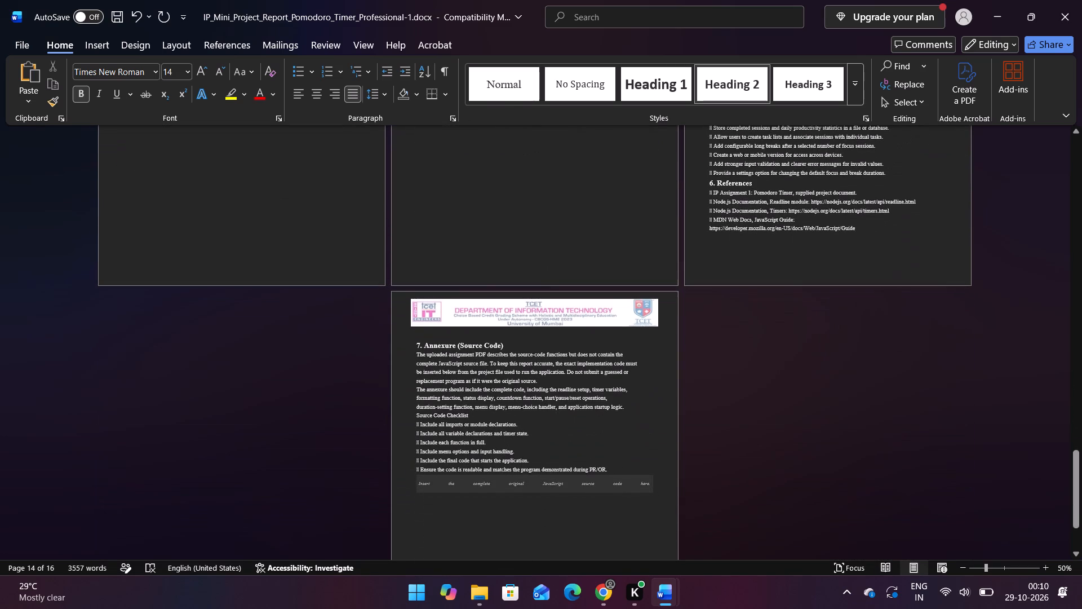
{"action": "scroll", "coordinate": [610, 471], "scroll_direction": "down", "scroll_amount": 5}
{"action": "scroll", "coordinate": [610, 471], "scroll_direction": "up", "scroll_amount": 1}
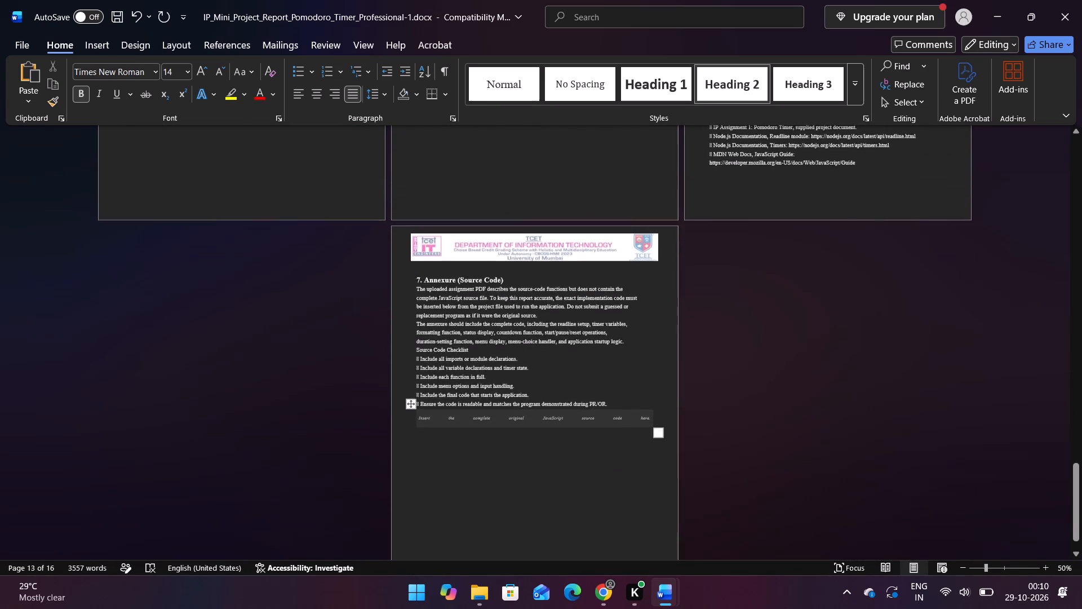
{"action": "scroll", "coordinate": [610, 471], "scroll_direction": "up", "scroll_amount": 5}
{"action": "scroll", "coordinate": [610, 471], "scroll_direction": "down", "scroll_amount": 1}
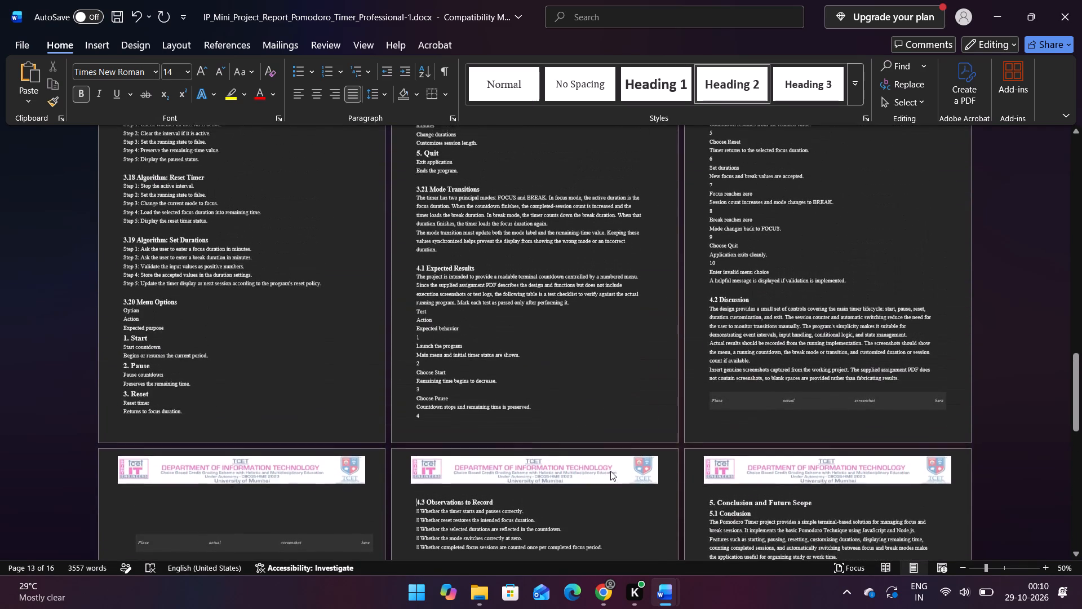
{"action": "scroll", "coordinate": [610, 471], "scroll_direction": "down", "scroll_amount": 1}
{"action": "scroll", "coordinate": [610, 471], "scroll_direction": "up", "scroll_amount": 5}
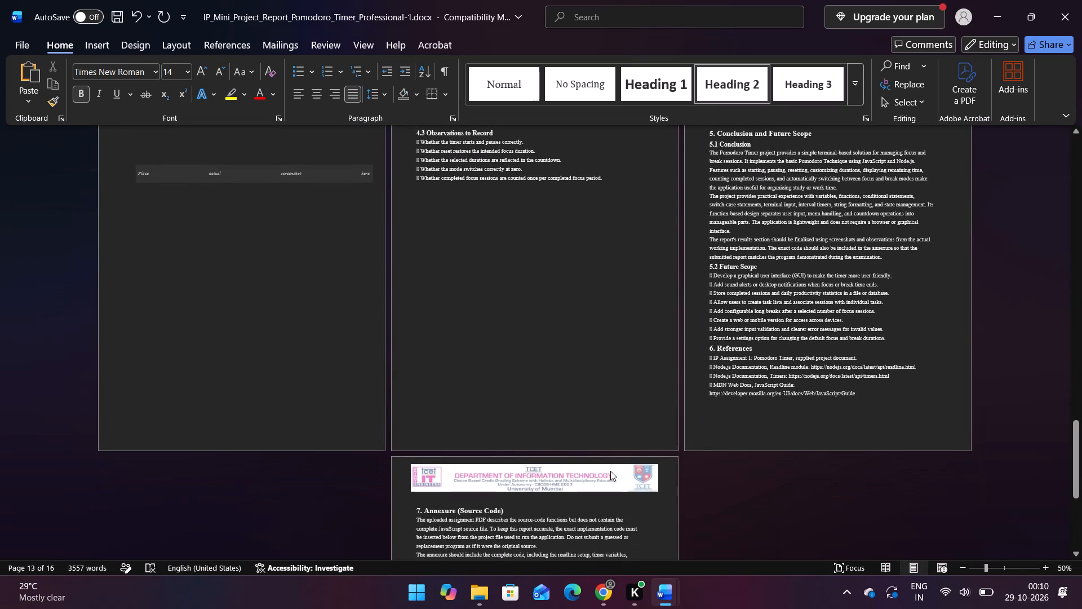
{"action": "scroll", "coordinate": [610, 471], "scroll_direction": "down", "scroll_amount": 1}
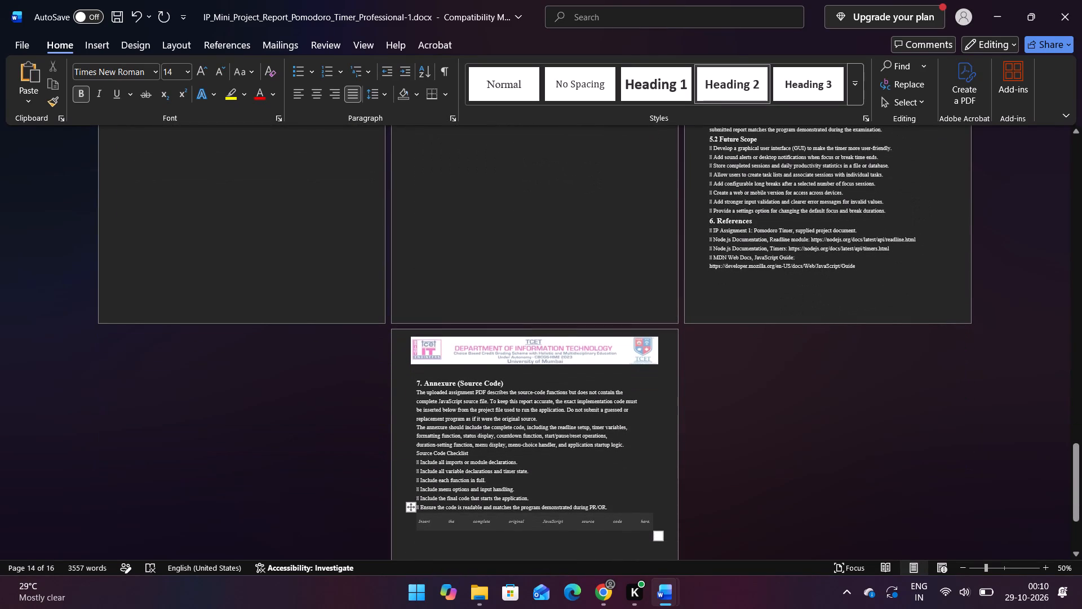
{"action": "scroll", "coordinate": [610, 471], "scroll_direction": "down", "scroll_amount": 1}
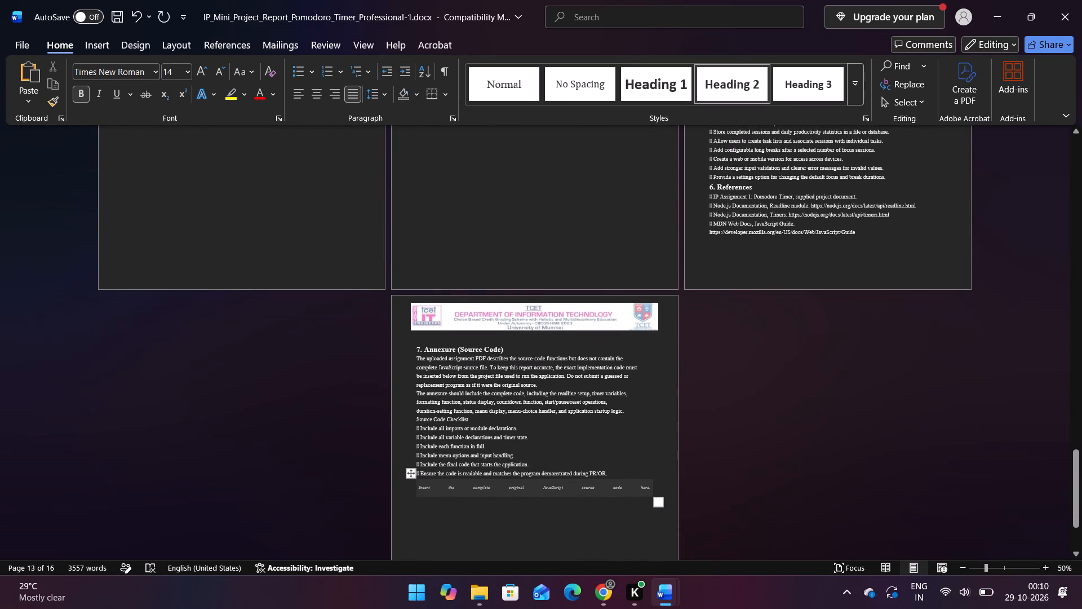
{"action": "scroll", "coordinate": [610, 471], "scroll_direction": "down", "scroll_amount": 2}
{"action": "scroll", "coordinate": [508, 391], "scroll_direction": "up", "scroll_amount": 3, "text": "ctrl"}
{"action": "scroll", "coordinate": [508, 391], "scroll_direction": "down", "scroll_amount": 1, "text": "ctrl"}
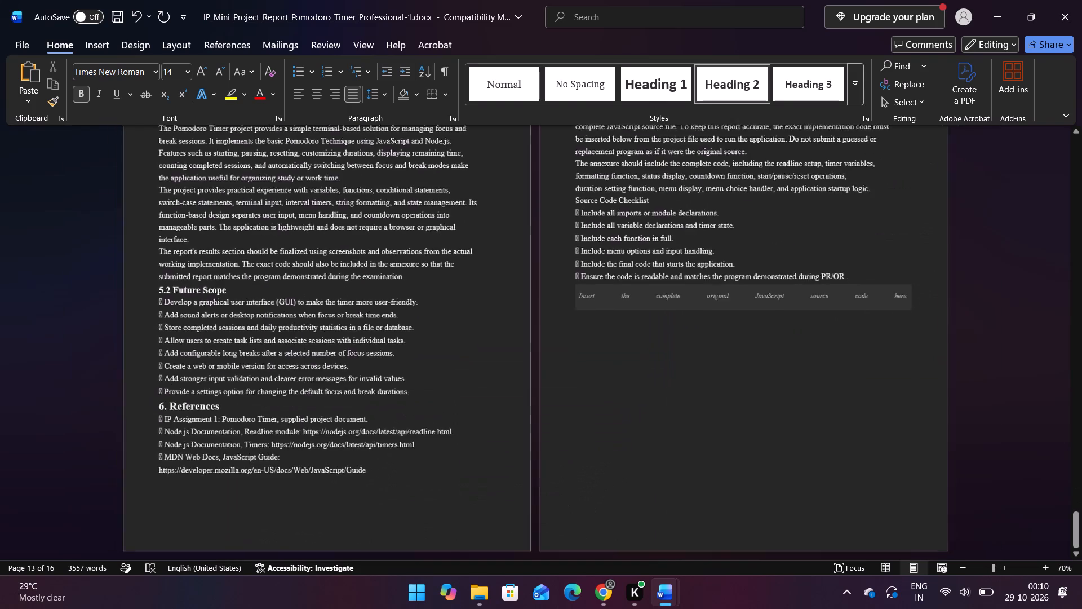
{"action": "scroll", "coordinate": [508, 391], "scroll_direction": "down", "scroll_amount": 3, "text": "ctrl"}
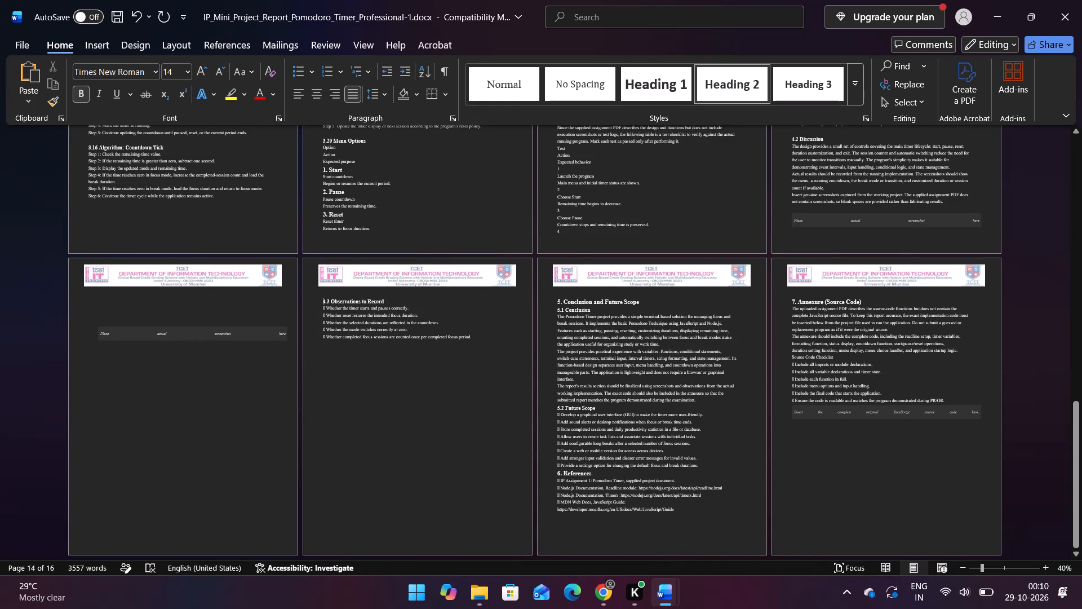
{"action": "scroll", "coordinate": [344, 351], "scroll_direction": "up", "scroll_amount": 5, "text": "ctrl"}
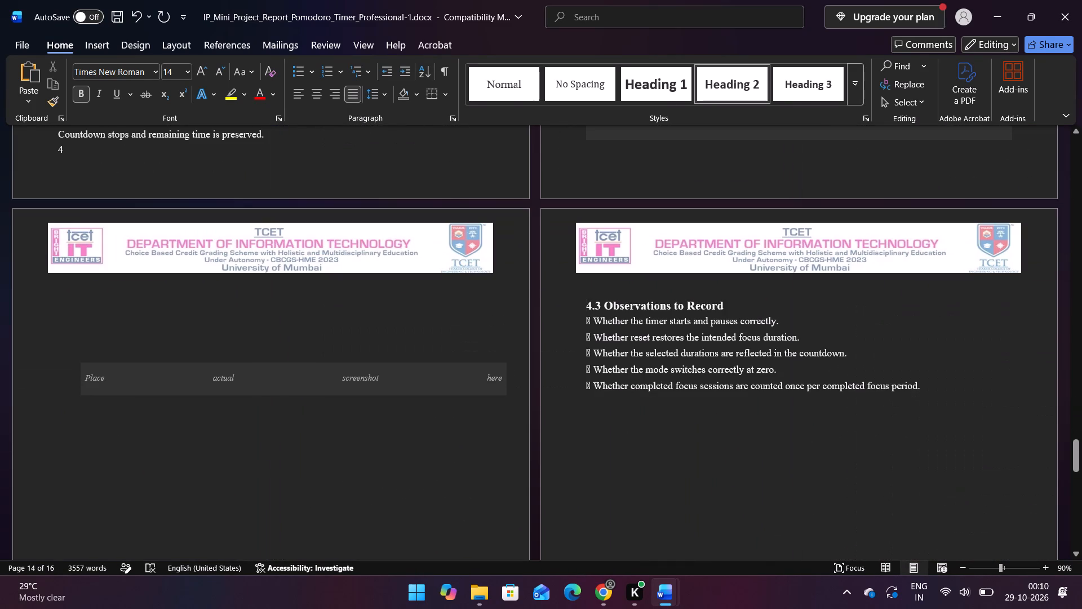
Remove the stray box characters and spaces before the first three lines under "4.3 Observations to Record".
{"action": "left_click", "coordinate": [595, 320]}
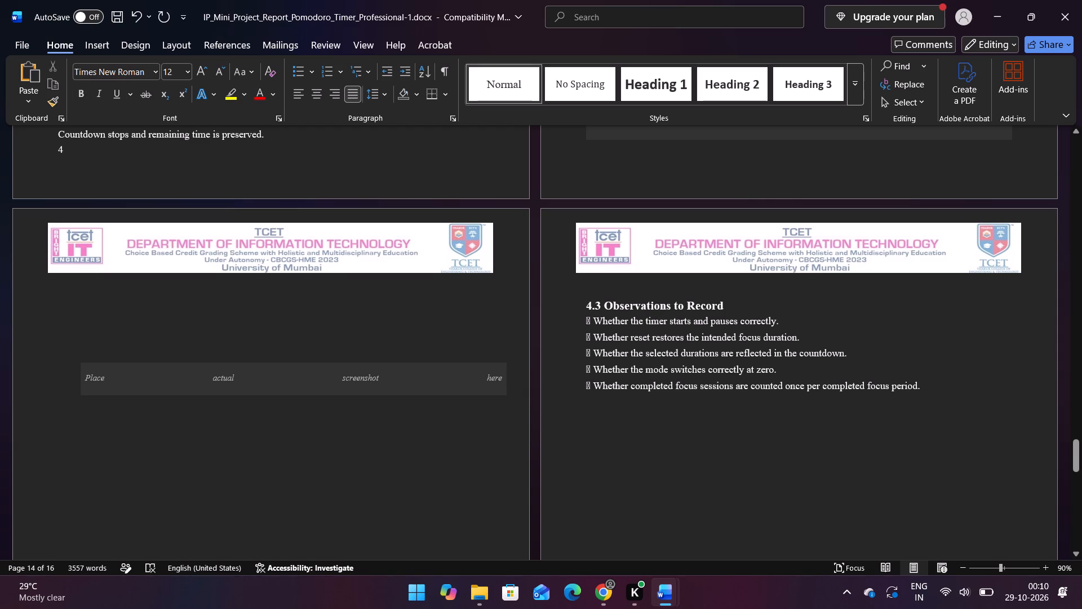
{"action": "key", "text": "BackSpace"}
{"action": "key", "text": "BackSpace"}
{"action": "key", "text": "Down"}
{"action": "key", "text": "Right"}
{"action": "key", "text": "Right"}
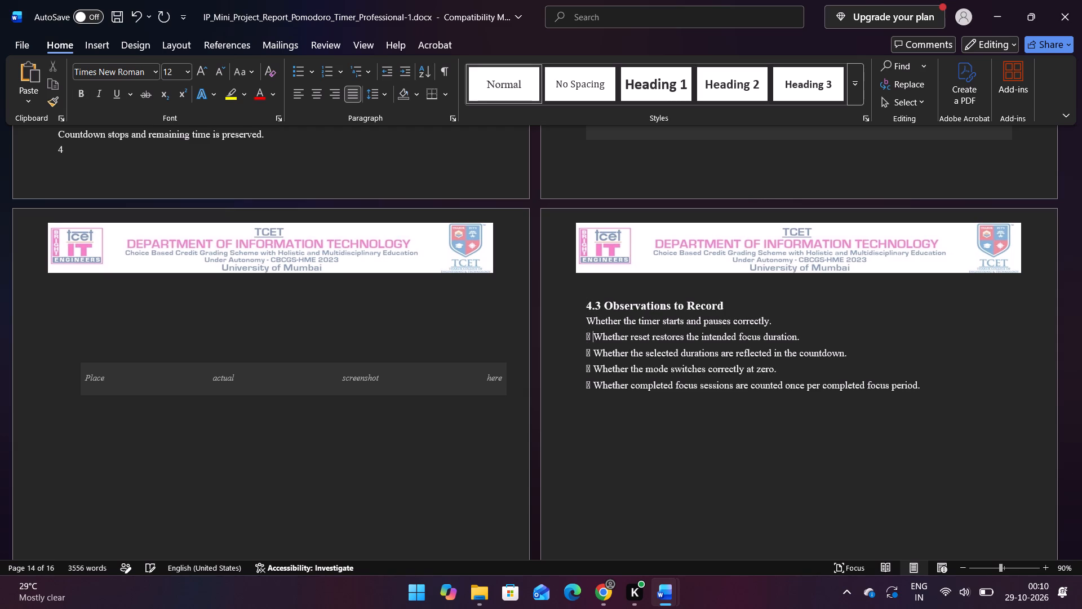
{"action": "key", "text": "BackSpace"}
{"action": "key", "text": "BackSpace"}
{"action": "key", "text": "Down"}
{"action": "key", "text": "Right"}
{"action": "key", "text": "Right"}
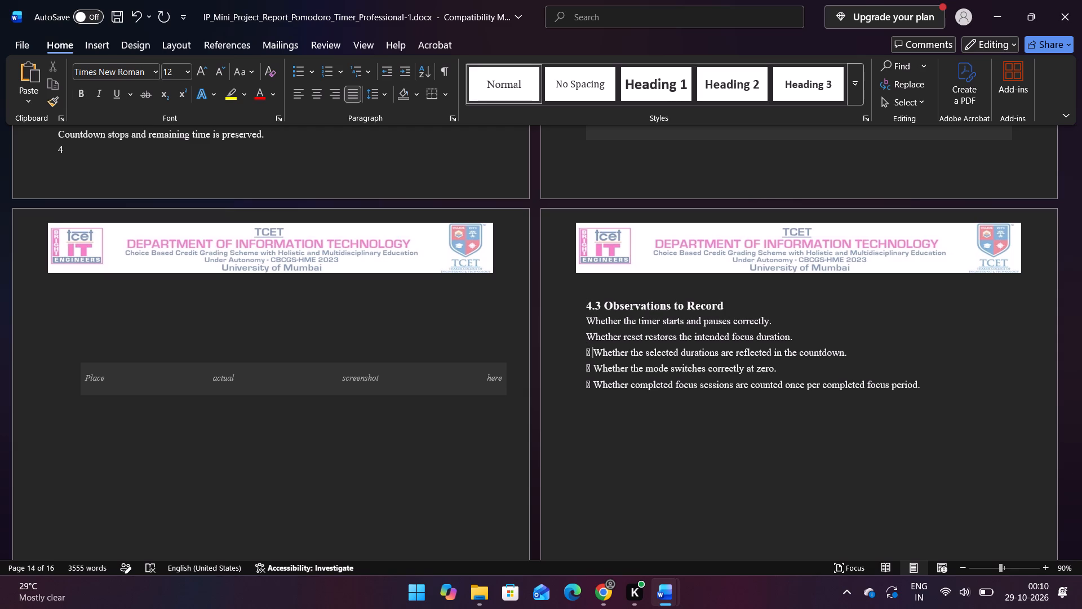
{"action": "key", "text": "period"}
{"action": "key", "text": "BackSpace"}
{"action": "key", "text": "BackSpace"}
{"action": "type", "text": ".."}
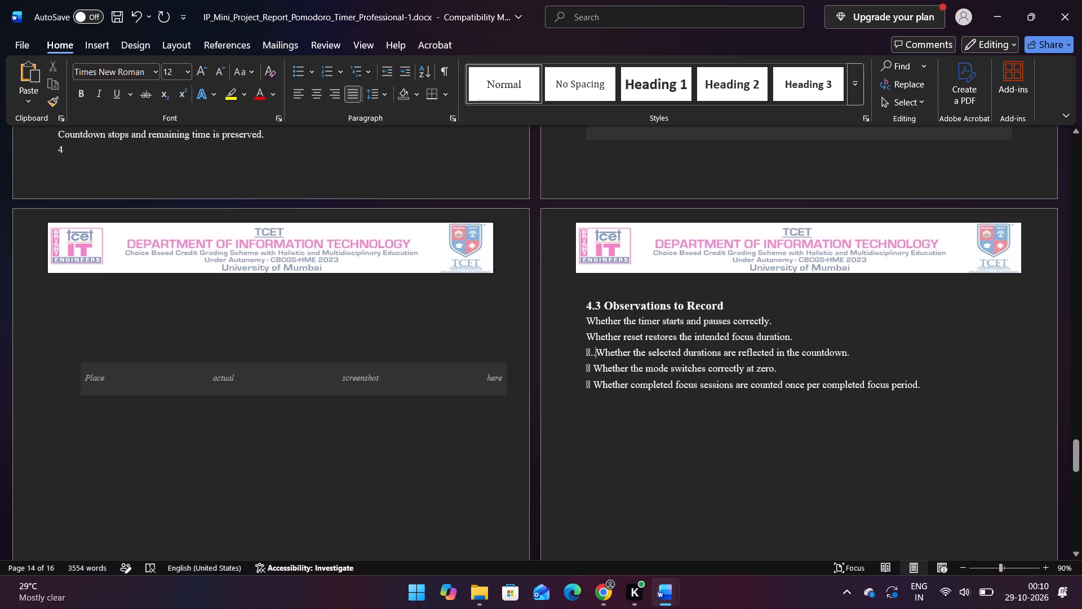
{"action": "key", "text": "BackSpace"}
{"action": "key", "text": "BackSpace"}
{"action": "key", "text": "BackSpace"}
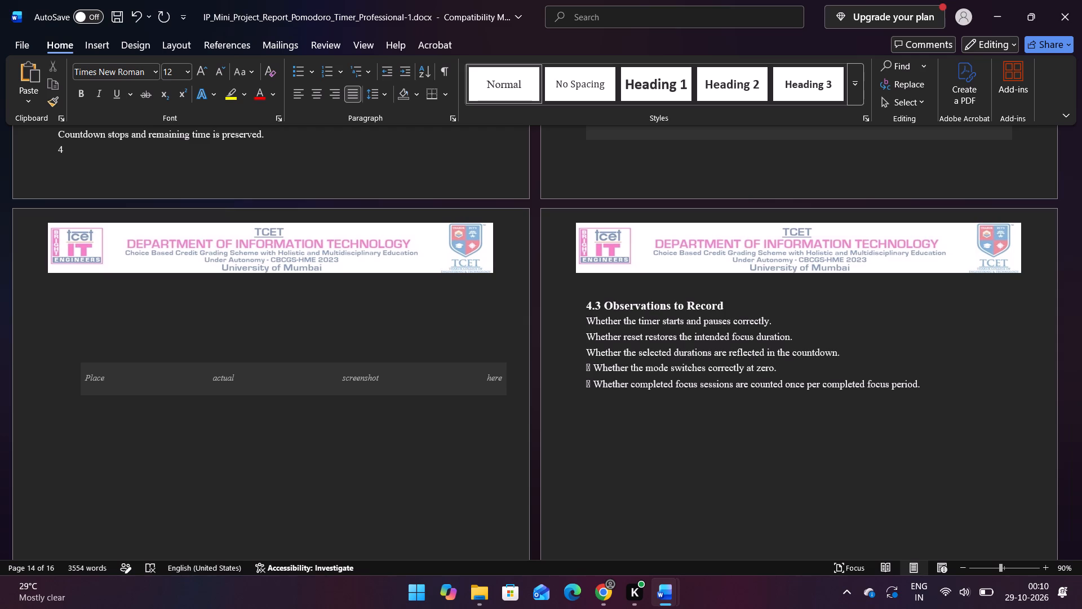
Remove the stray box characters from the mode-switching and completed-focus-sessions lines under "4.3 Observations to Record".
{"action": "key", "text": "Down"}
{"action": "key", "text": "Right"}
{"action": "key", "text": "Right"}
{"action": "key", "text": "BackSpace"}
{"action": "key", "text": "BackSpace"}
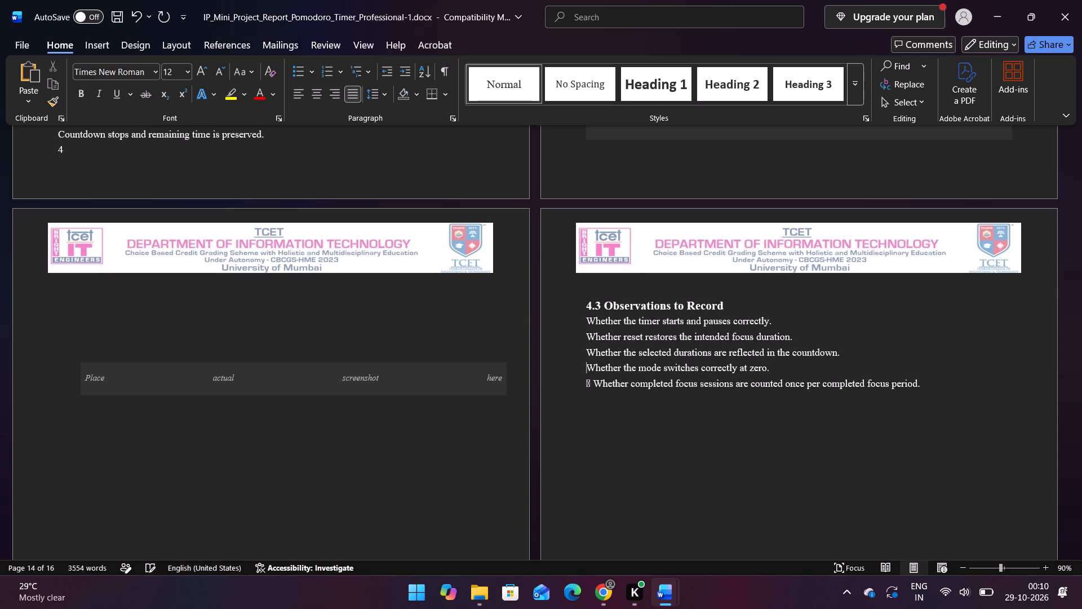
{"action": "key", "text": "Down"}
{"action": "key", "text": "Right"}
{"action": "key", "text": "Right"}
{"action": "key", "text": "BackSpace"}
{"action": "key", "text": "BackSpace"}
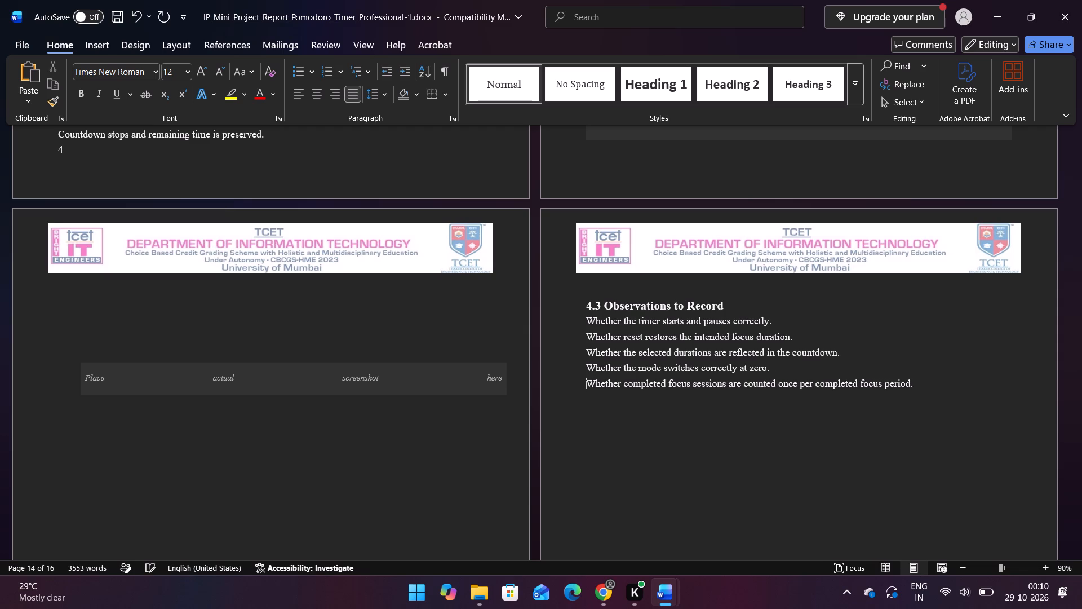
Format all five lines under "4.3 Observations to Record" as a numbered list from 1 to 5.
{"action": "left_click_drag", "start_coordinate": [587, 318], "coordinate": [917, 385]}
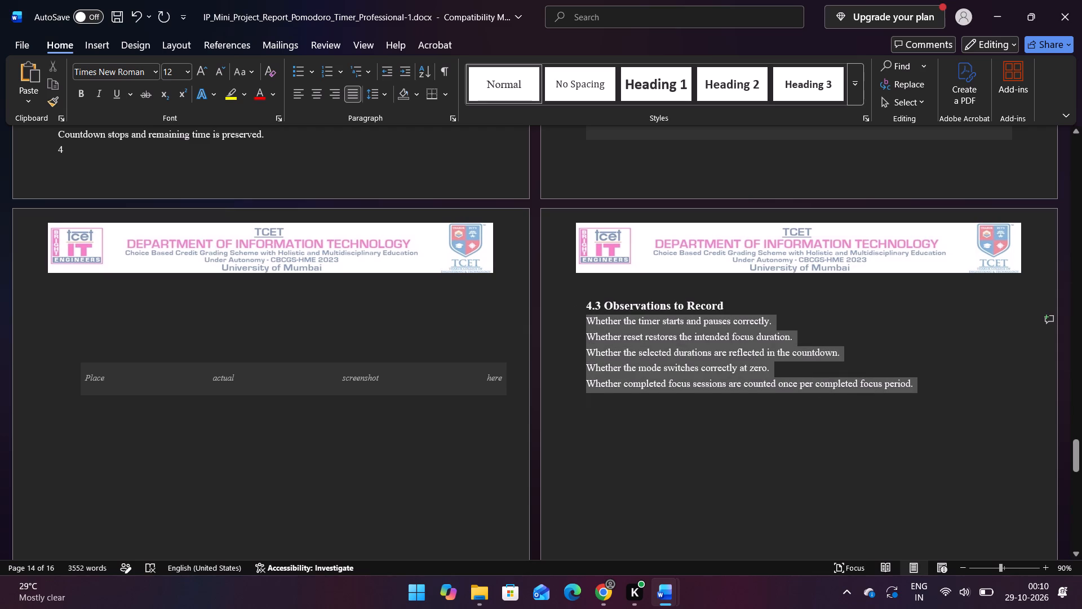
{"action": "left_click_drag", "start_coordinate": [917, 385], "coordinate": [915, 377]}
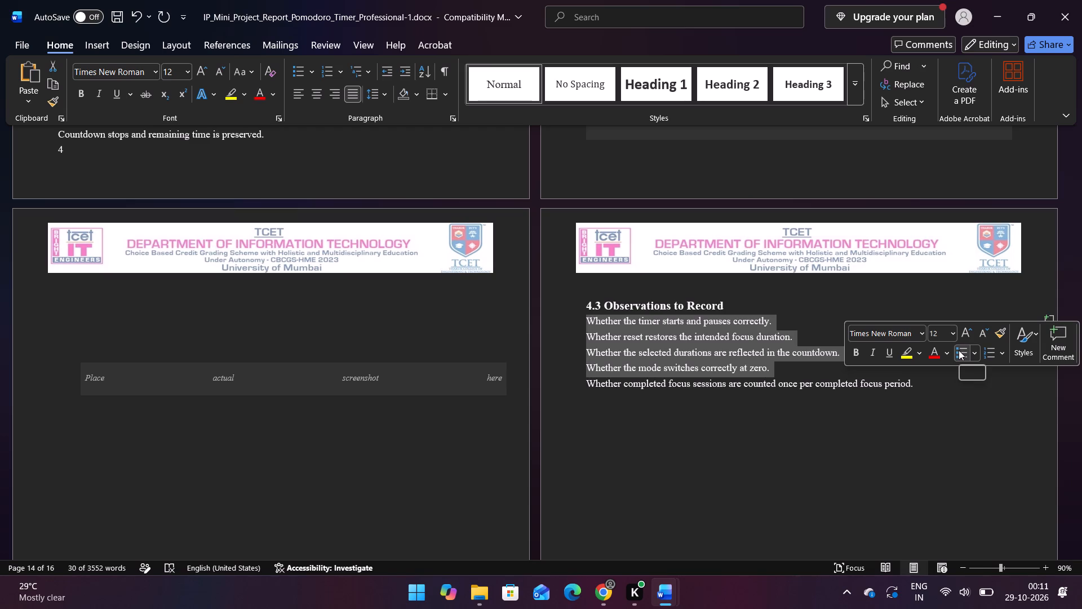
{"action": "left_click", "coordinate": [984, 351]}
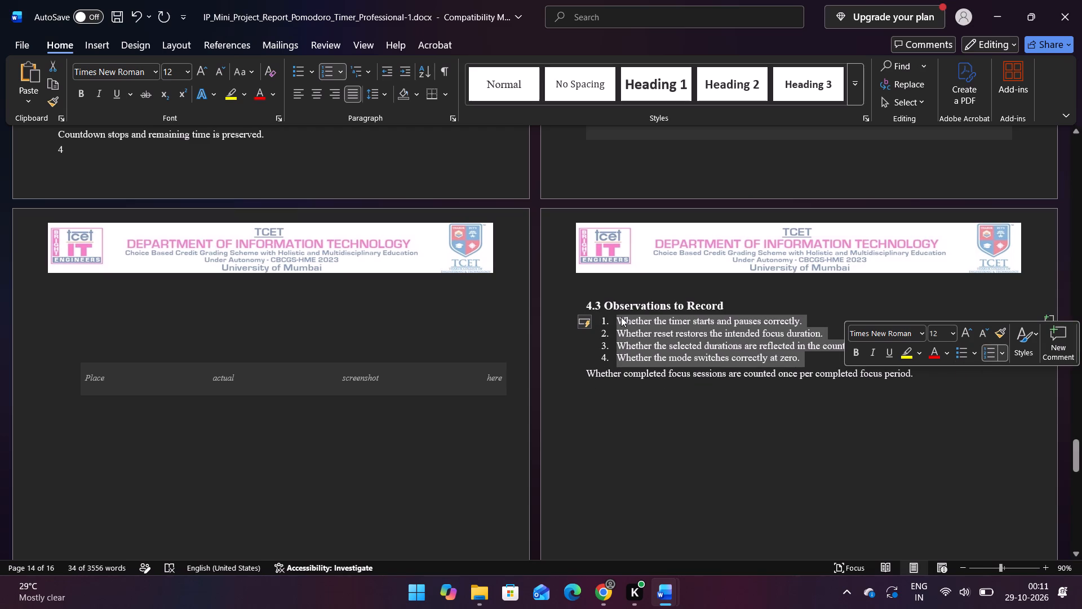
{"action": "left_click", "coordinate": [664, 322]}
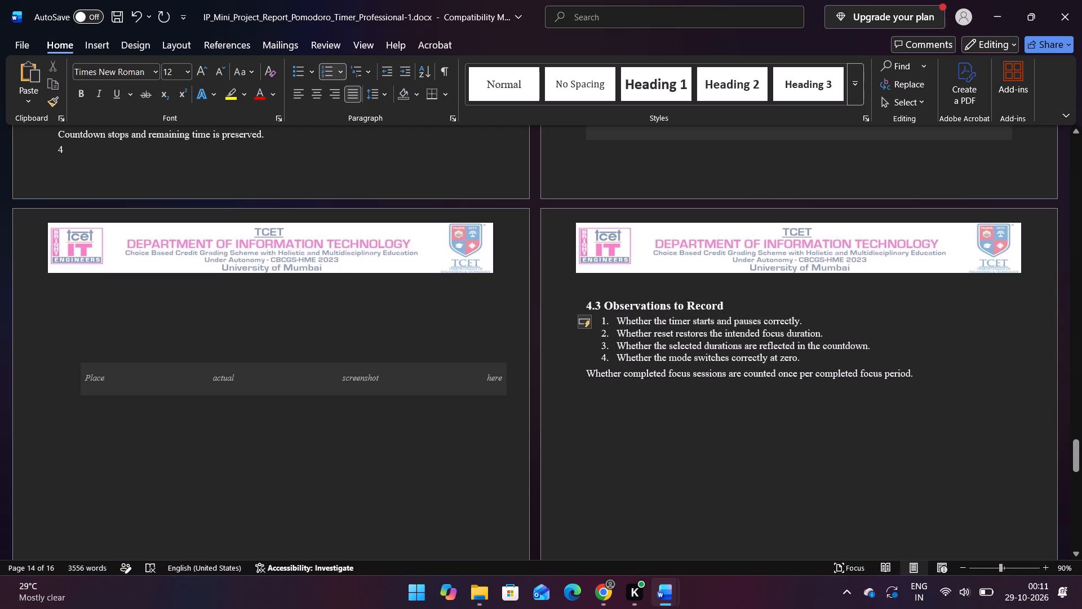
{"action": "left_click_drag", "start_coordinate": [615, 321], "coordinate": [899, 382]}
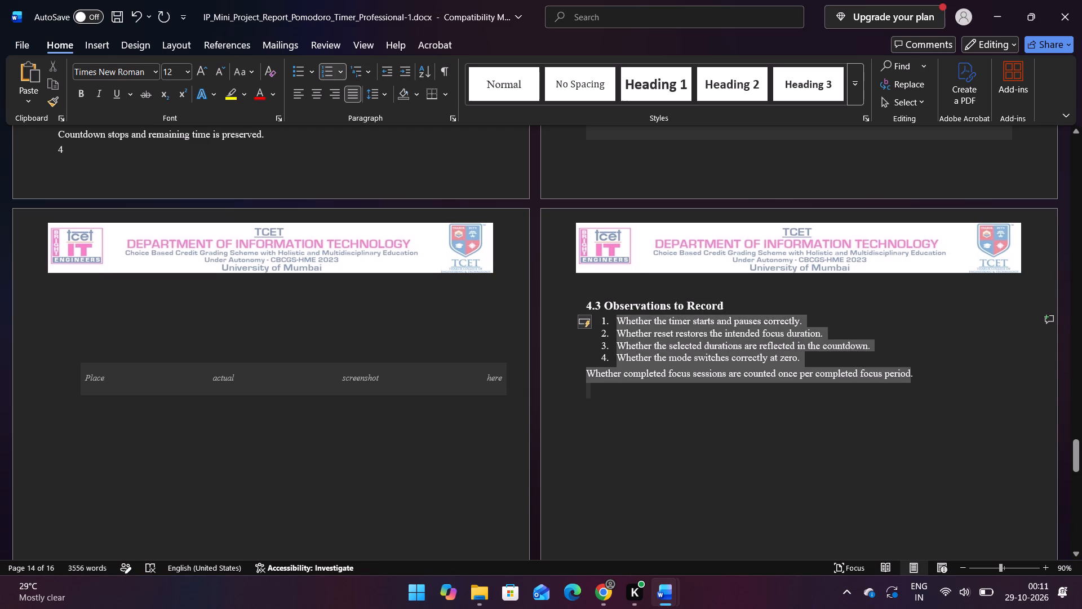
{"action": "left_click_drag", "start_coordinate": [899, 382], "coordinate": [919, 373]}
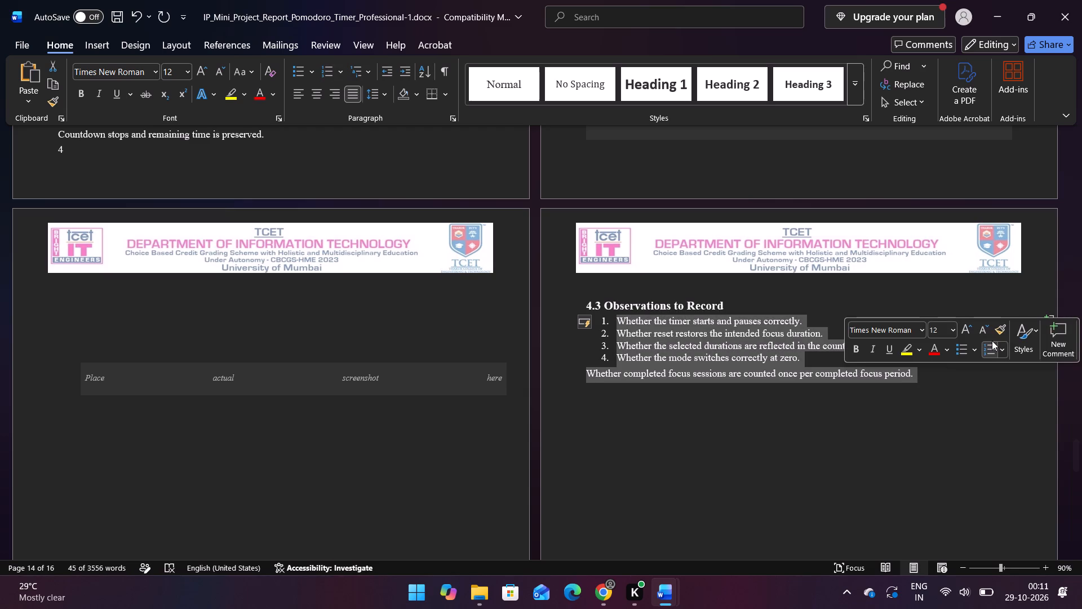
{"action": "left_click", "coordinate": [988, 347]}
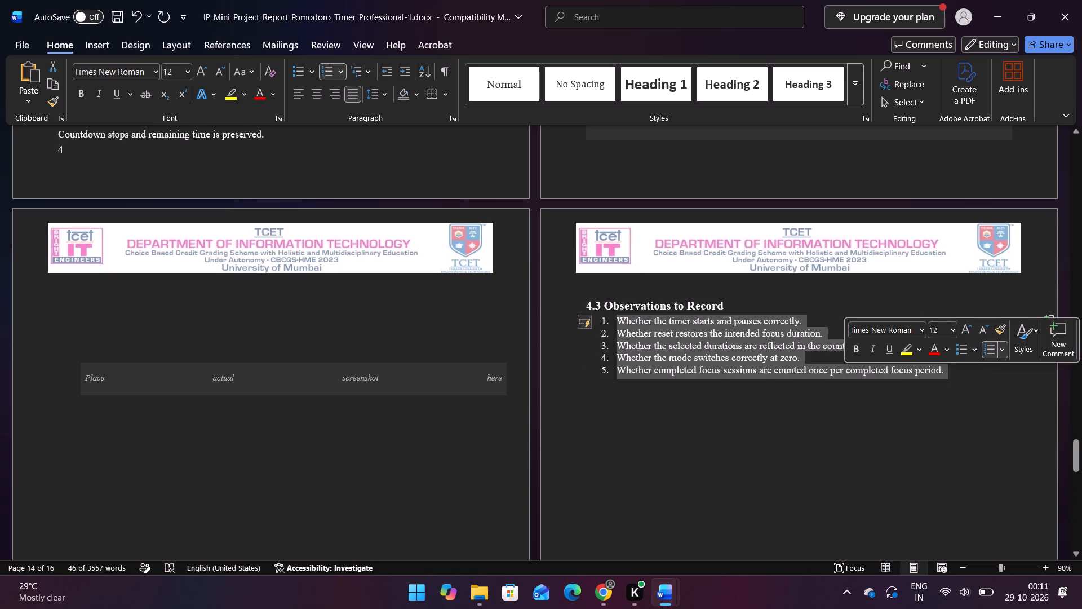
{"action": "left_click", "coordinate": [700, 372]}
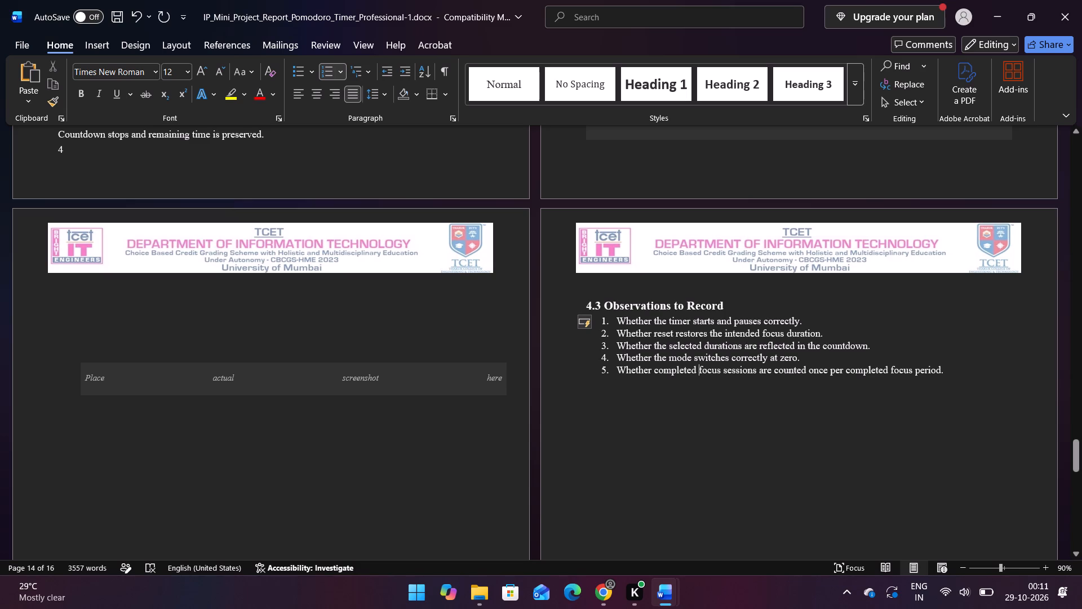
Shift the numbered list under 4.3 outward so its numbers align with the start of the heading.
{"action": "double_click", "coordinate": [601, 321]}
{"action": "double_click", "coordinate": [601, 321]}
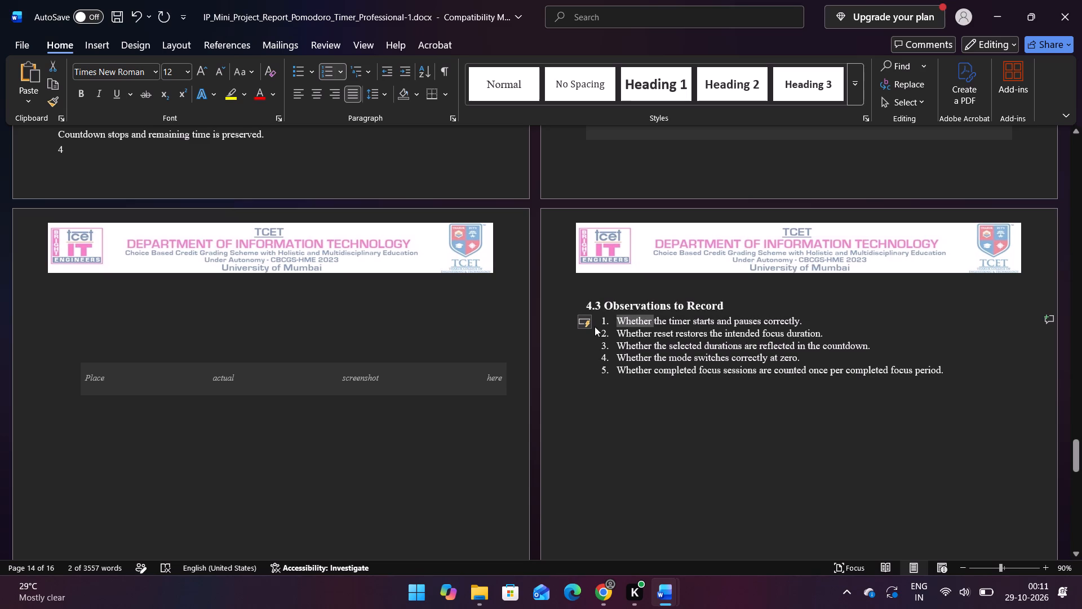
{"action": "double_click", "coordinate": [603, 322]}
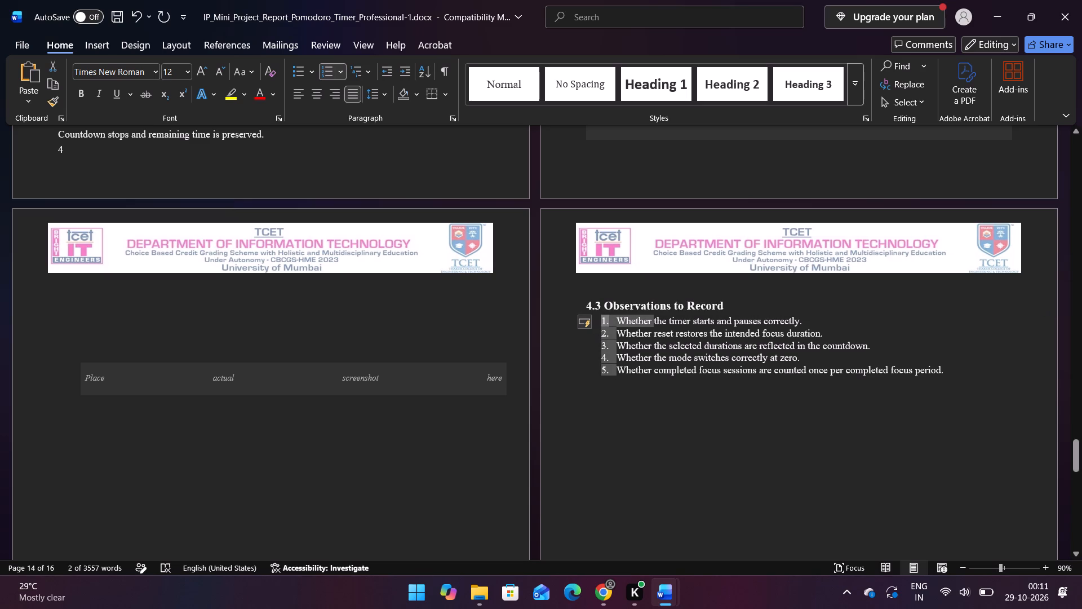
{"action": "left_click_drag", "start_coordinate": [603, 322], "coordinate": [575, 315]}
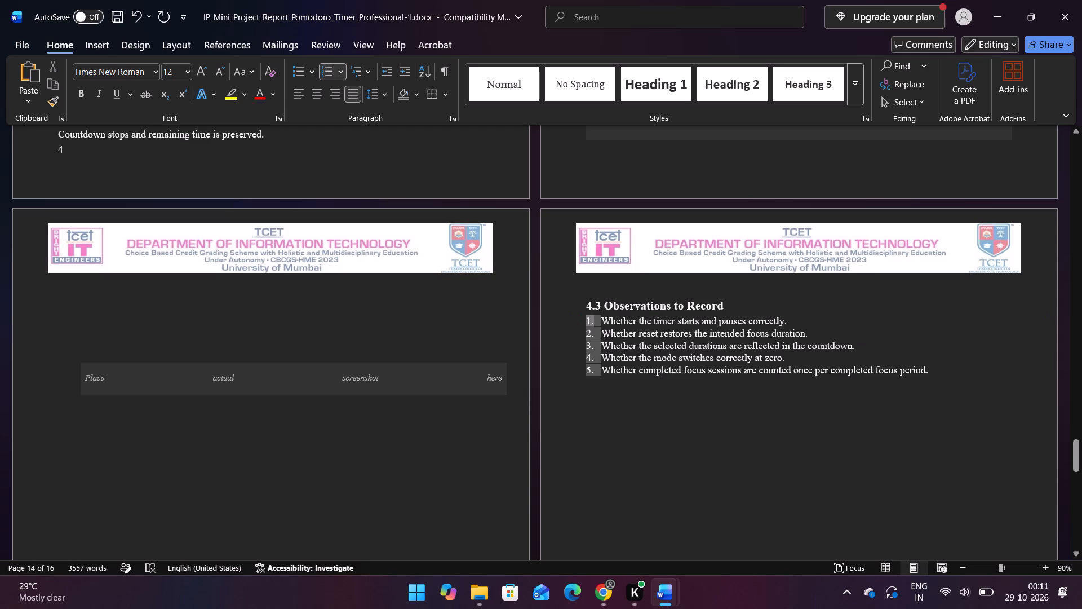
{"action": "left_click", "coordinate": [623, 412]}
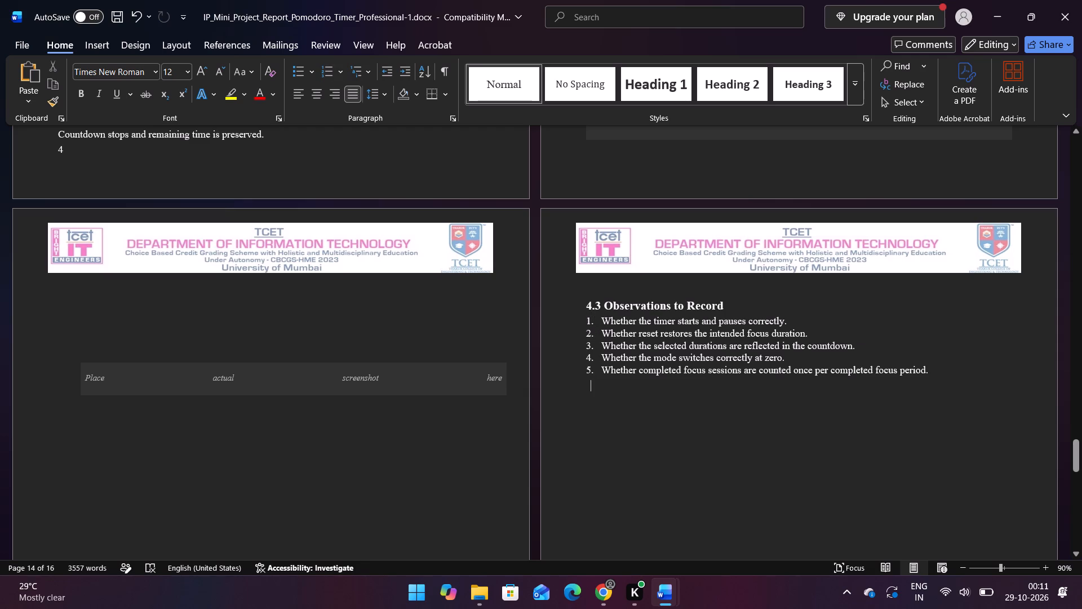
Delete the "7. Annexure (Source Code)" heading, its paragraphs and the Source Code Checklist, keeping the code placeholder table.
{"action": "scroll", "coordinate": [623, 412], "scroll_direction": "down", "scroll_amount": 6, "text": "ctrl"}
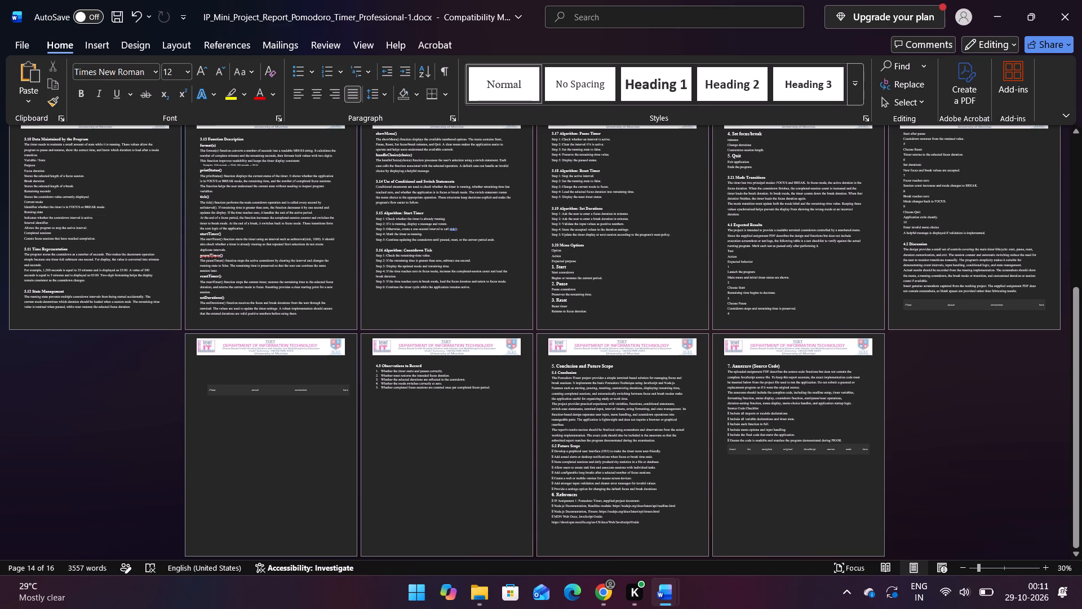
{"action": "scroll", "coordinate": [804, 390], "scroll_direction": "up", "scroll_amount": 4}
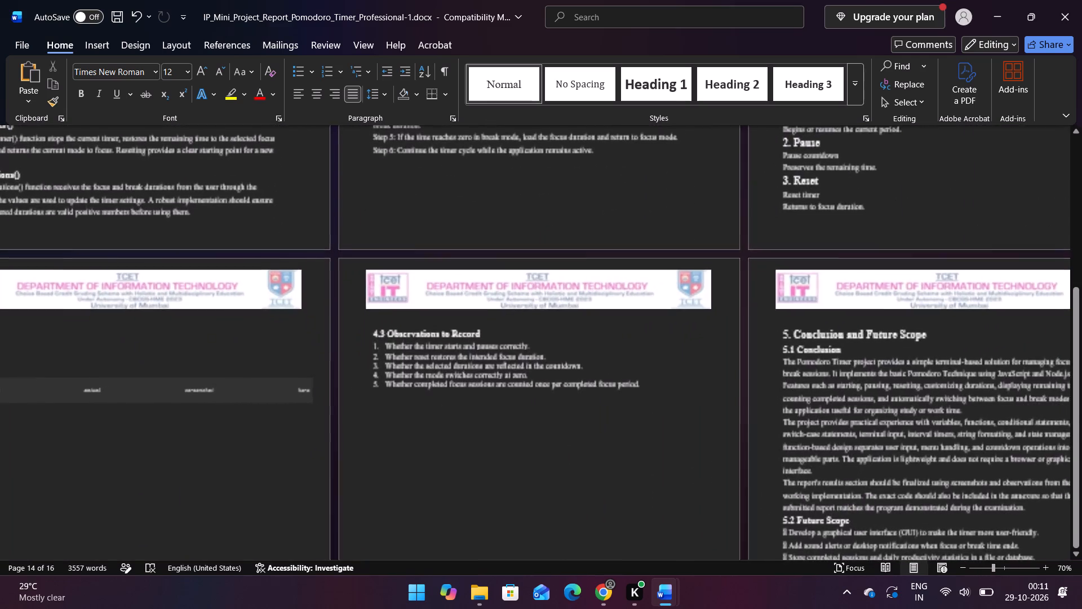
{"action": "scroll", "coordinate": [804, 390], "scroll_direction": "down", "scroll_amount": 8}
{"action": "scroll", "coordinate": [804, 390], "scroll_direction": "up", "scroll_amount": 1}
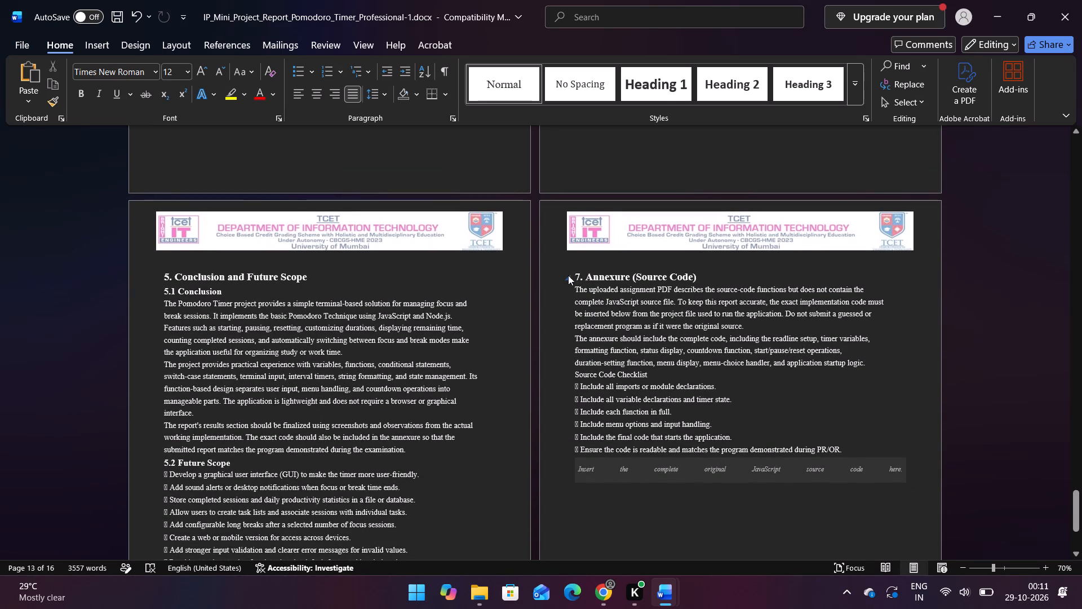
{"action": "left_click_drag", "start_coordinate": [574, 276], "coordinate": [741, 400]}
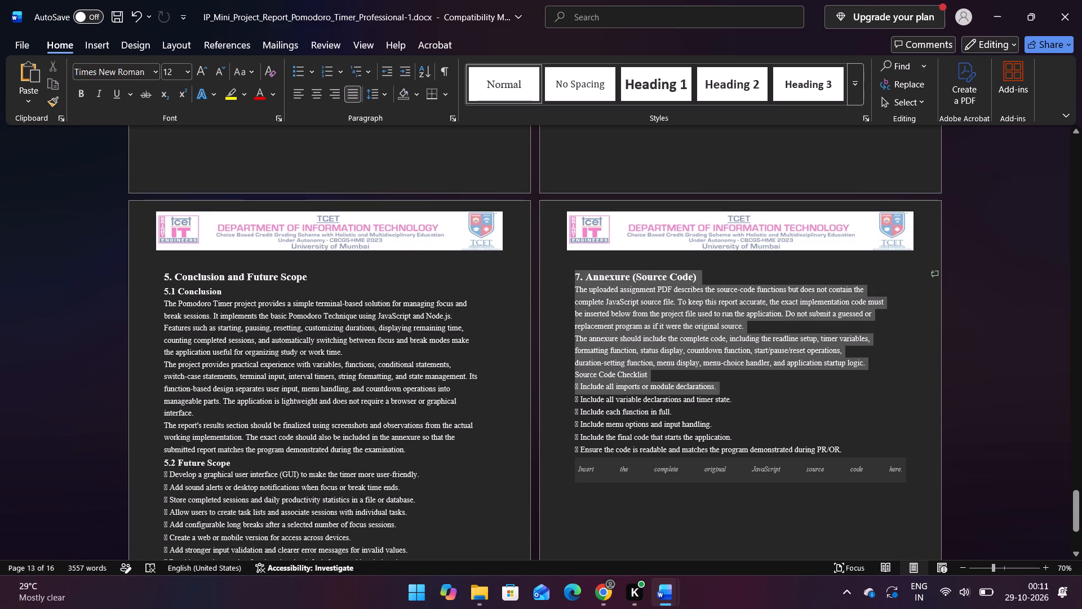
{"action": "left_click_drag", "start_coordinate": [741, 400], "coordinate": [873, 453]}
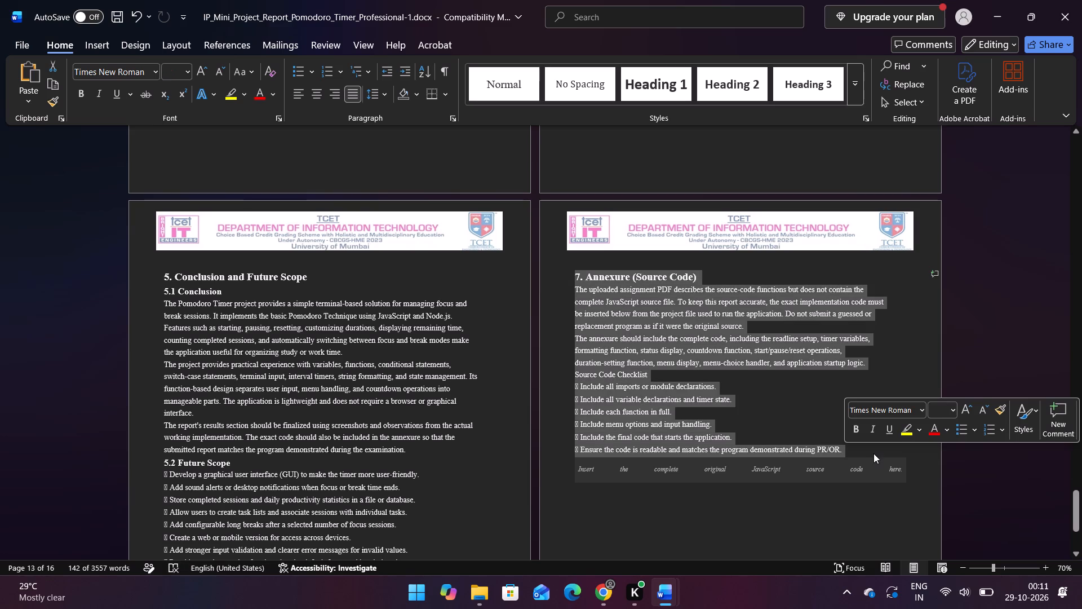
{"action": "key", "text": "BackSpace"}
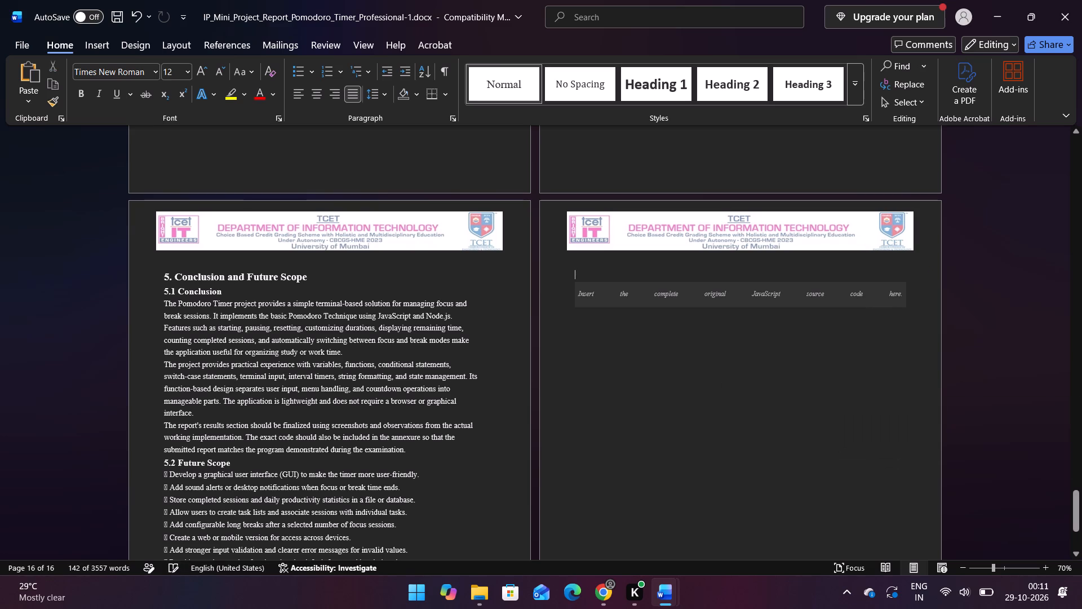
Delete the empty line above the JavaScript source code placeholder table on the last page.
{"action": "key", "text": "BackSpace"}
{"action": "key", "text": "BackSpace"}
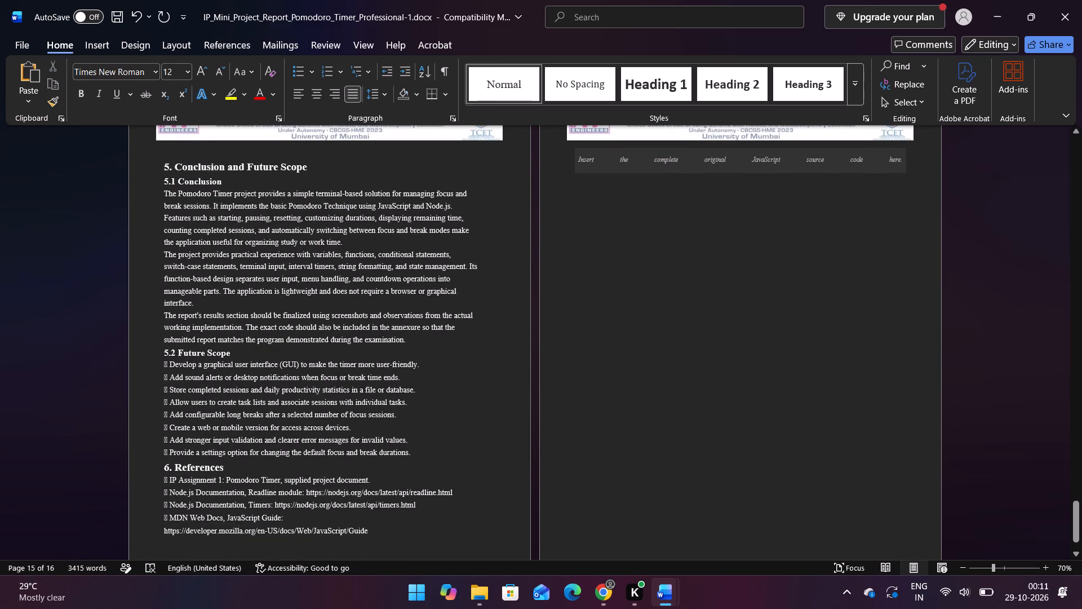
Review the layout of the closing pages, from 3.20 Menu Options through 6. References to the source code placeholder page.
{"action": "scroll", "coordinate": [701, 520], "scroll_direction": "down", "scroll_amount": 3}
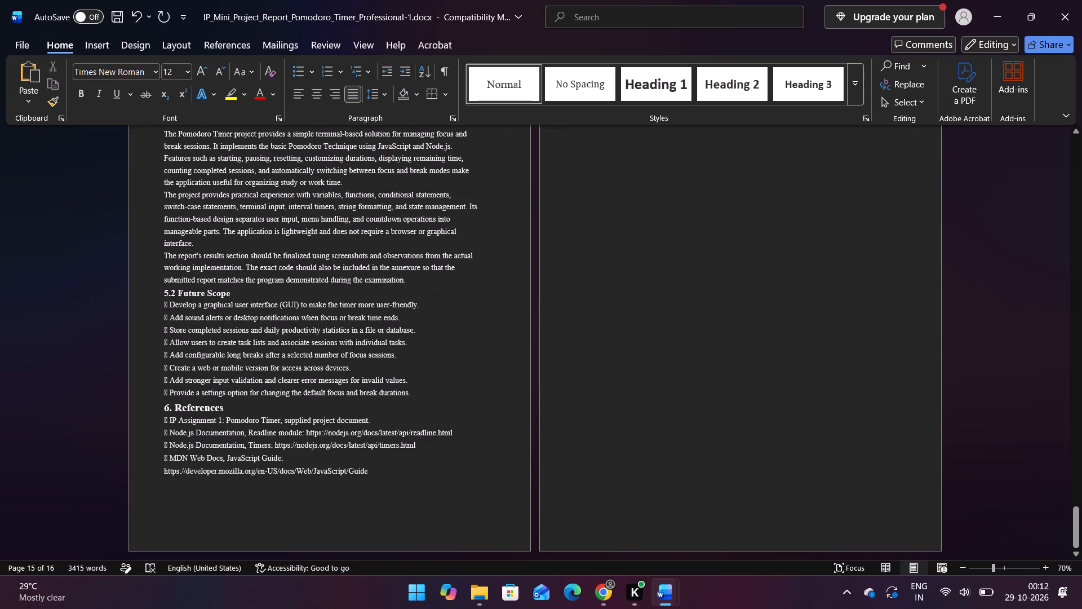
{"action": "scroll", "coordinate": [475, 361], "scroll_direction": "down", "scroll_amount": 2, "text": "ctrl"}
{"action": "scroll", "coordinate": [475, 361], "scroll_direction": "right", "scroll_amount": 1}
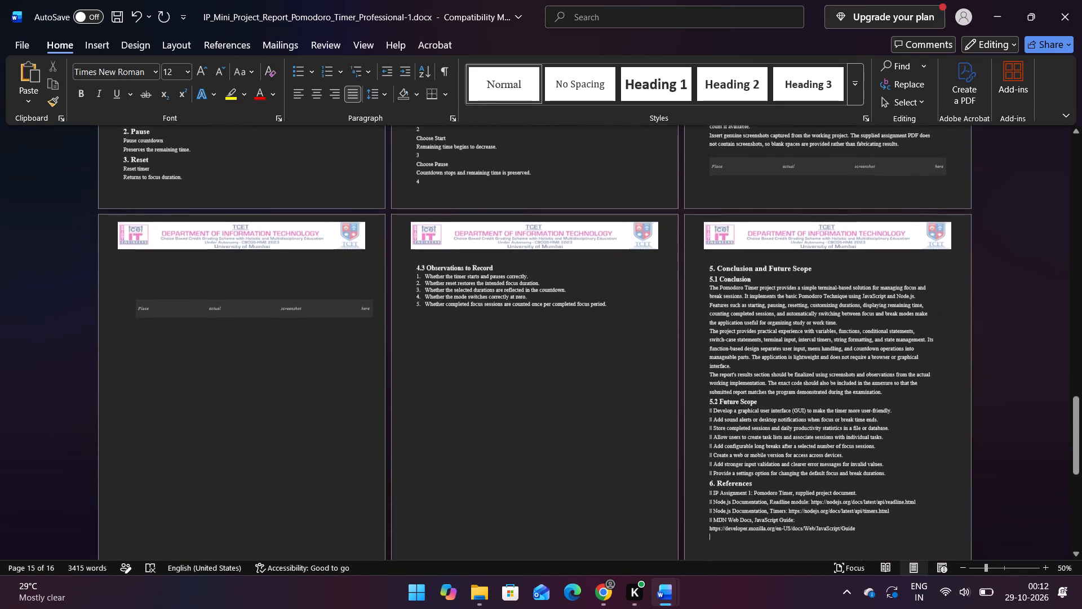
{"action": "scroll", "coordinate": [475, 361], "scroll_direction": "right", "scroll_amount": 1}
{"action": "scroll", "coordinate": [475, 361], "scroll_direction": "up", "scroll_amount": 1}
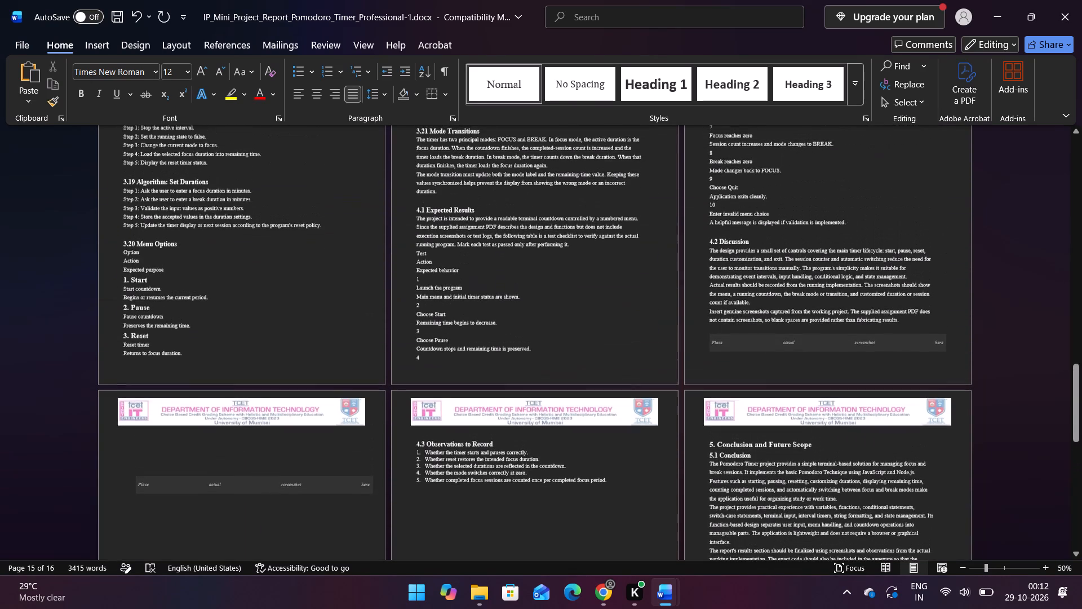
{"action": "scroll", "coordinate": [475, 361], "scroll_direction": "up", "scroll_amount": 1}
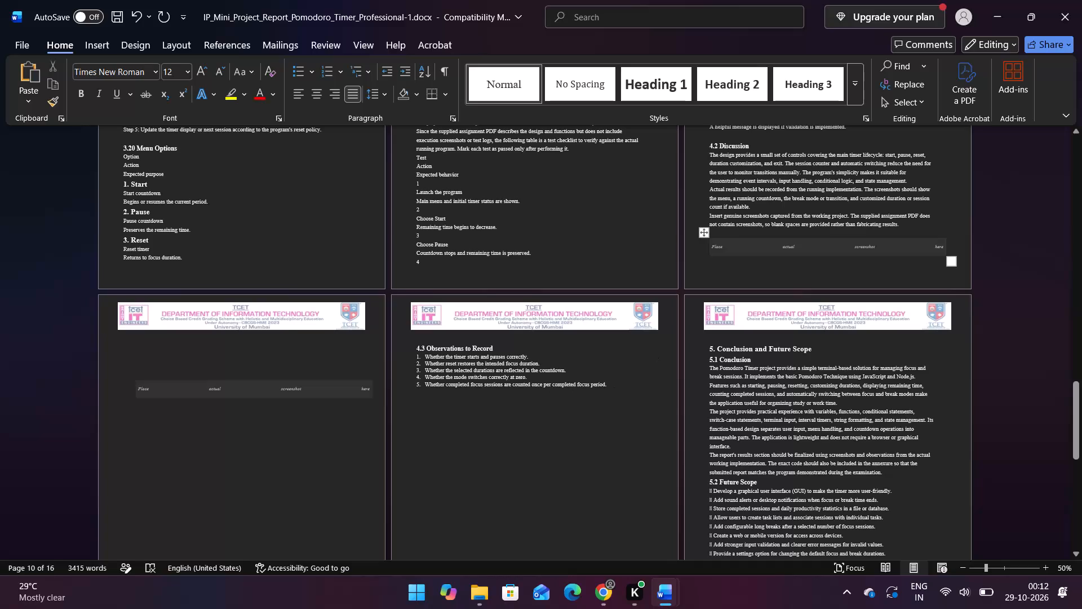
{"action": "scroll", "coordinate": [547, 446], "scroll_direction": "down", "scroll_amount": 6}
{"action": "scroll", "coordinate": [547, 446], "scroll_direction": "up", "scroll_amount": 3}
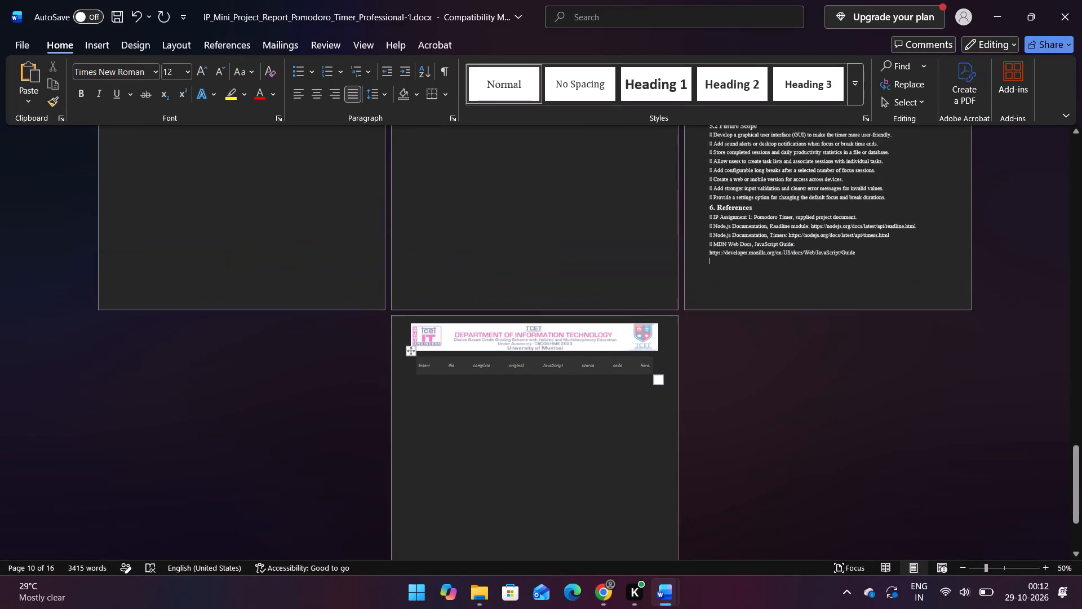
{"action": "scroll", "coordinate": [547, 446], "scroll_direction": "up", "scroll_amount": 1}
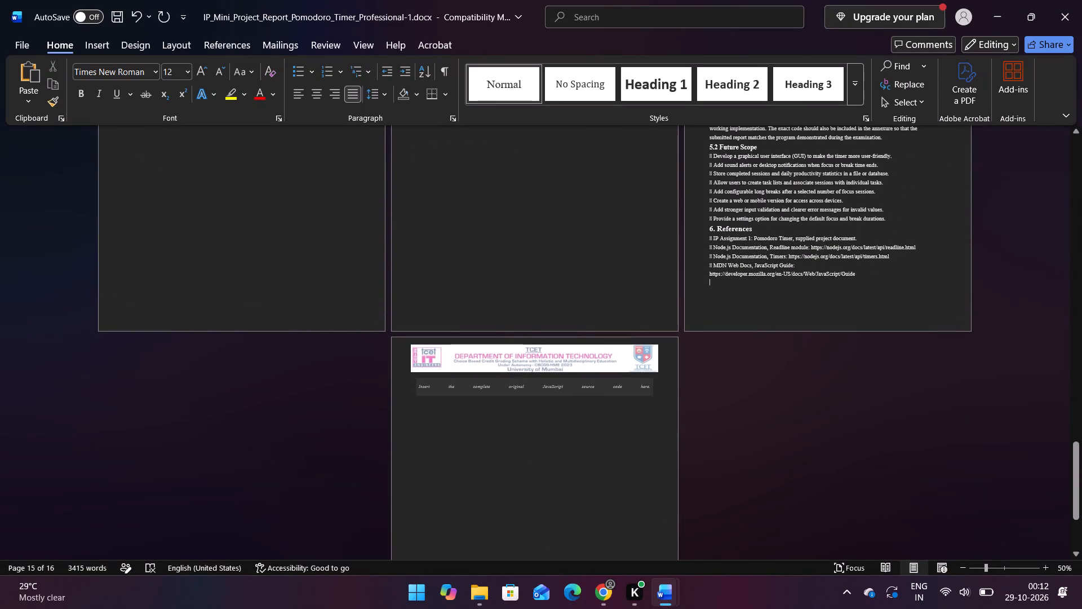
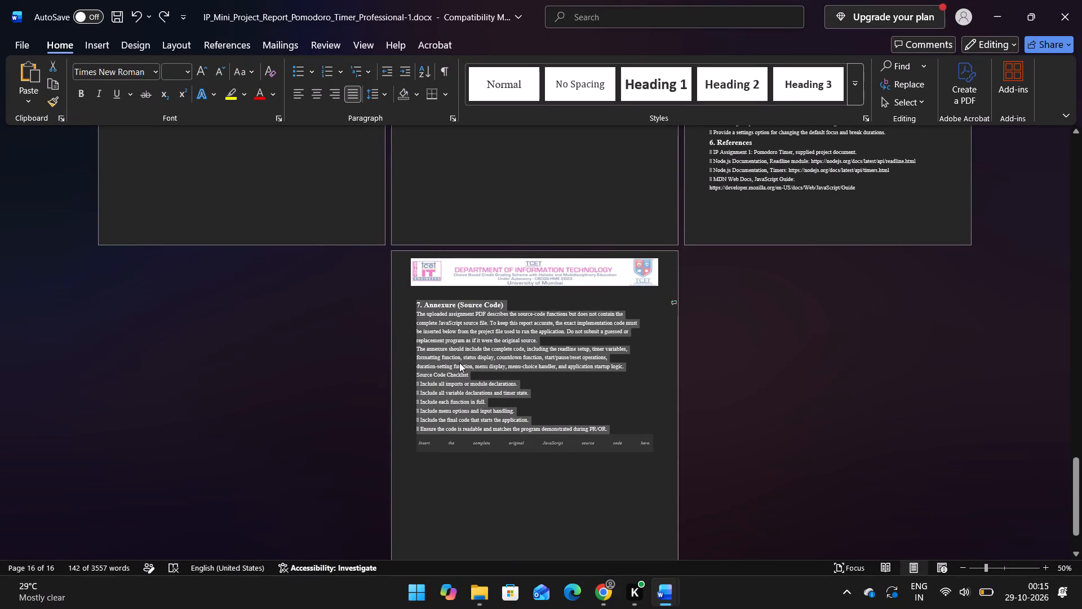
Delete the Source Code Checklist with all its items and the JavaScript code placeholder table beneath it.
{"action": "scroll", "coordinate": [459, 363], "scroll_direction": "down", "scroll_amount": 1}
{"action": "scroll", "coordinate": [459, 363], "scroll_direction": "up", "scroll_amount": 1, "text": "ctrl"}
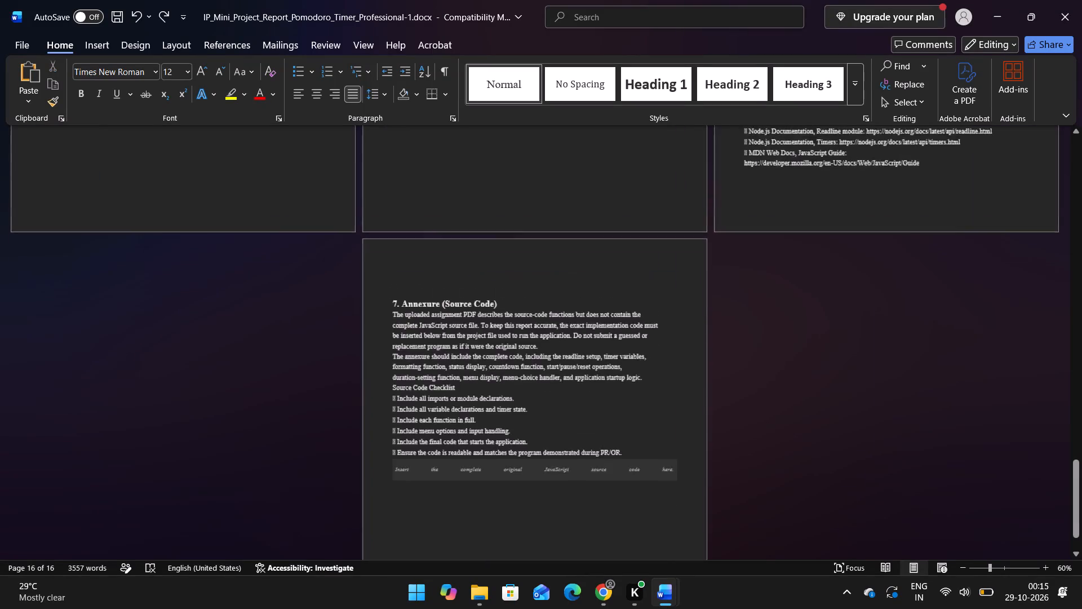
{"action": "scroll", "coordinate": [459, 363], "scroll_direction": "up", "scroll_amount": 2, "text": "ctrl"}
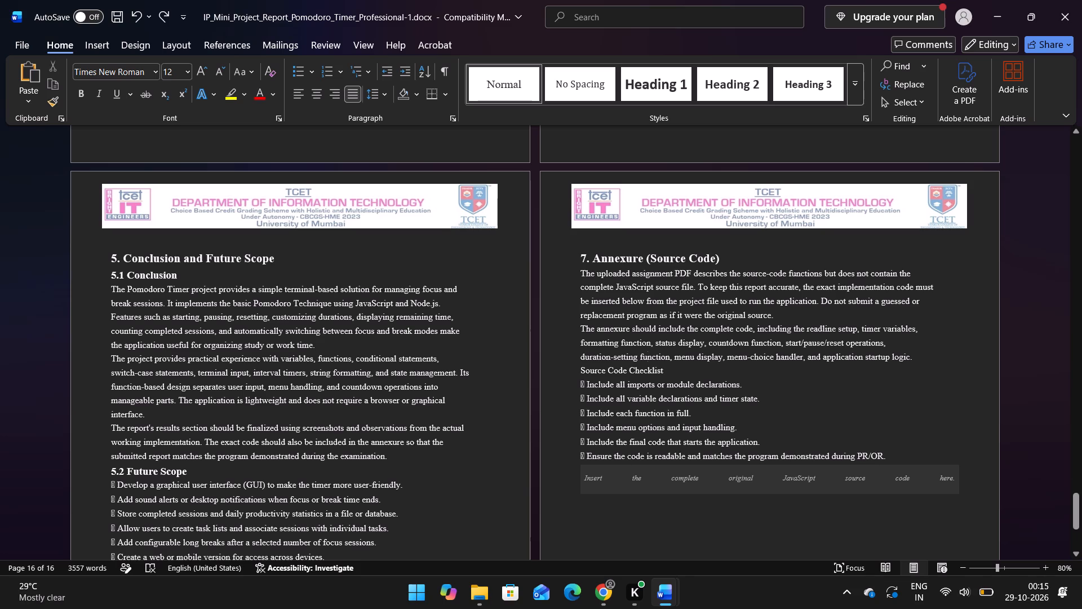
{"action": "left_click_drag", "start_coordinate": [580, 368], "coordinate": [905, 493]}
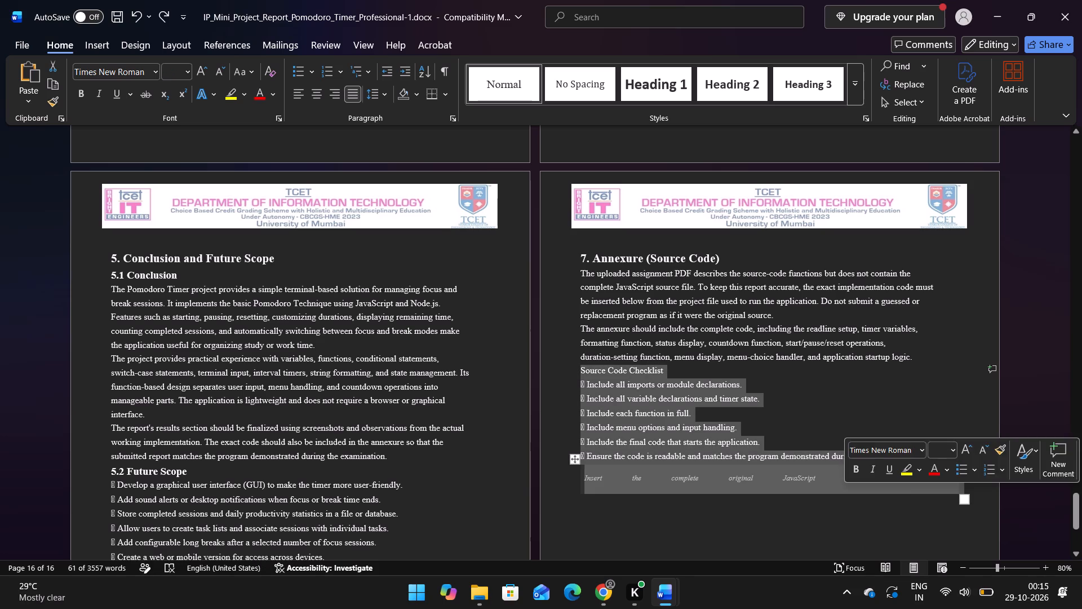
{"action": "key", "text": "BackSpace"}
{"action": "key", "text": "BackSpace"}
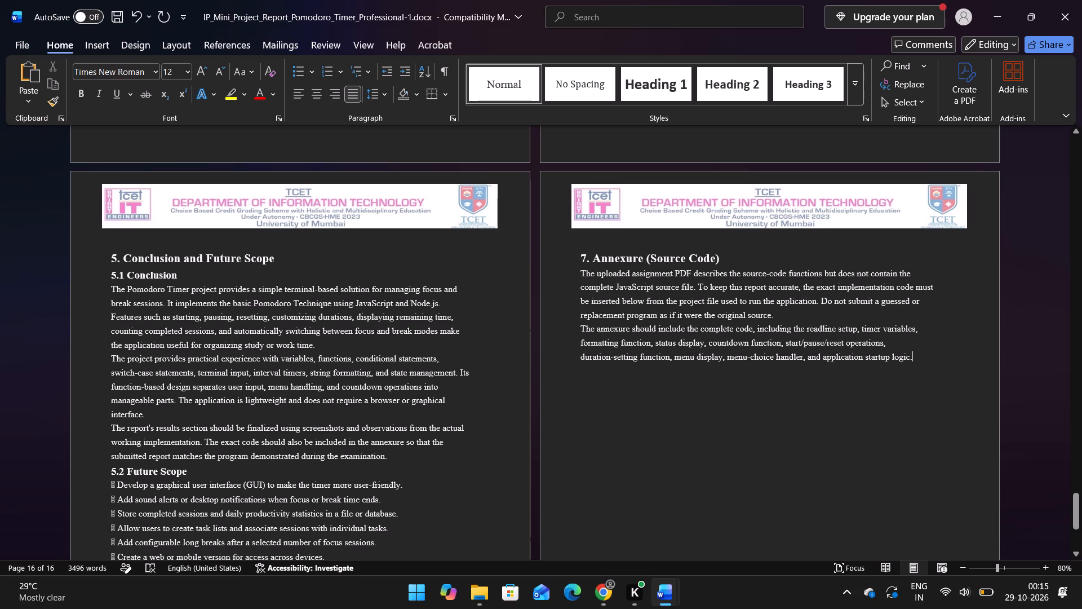
Remove "The uploaded assignment PDF describes" from the first Annexure paragraph so it opens with "The source-code functions".
{"action": "left_click_drag", "start_coordinate": [728, 275], "coordinate": [573, 271]}
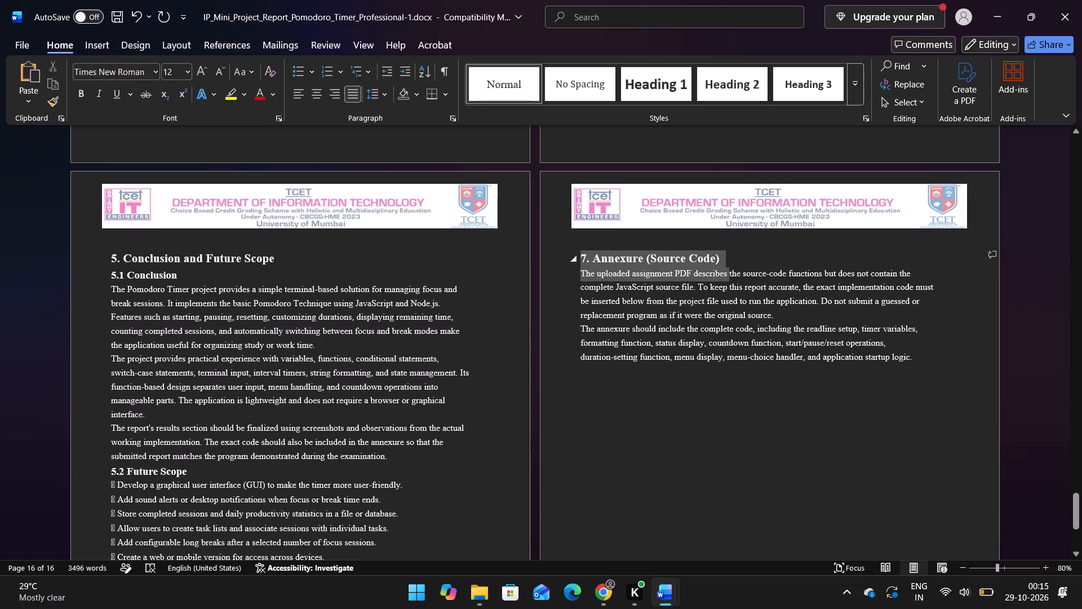
{"action": "left_click_drag", "start_coordinate": [573, 271], "coordinate": [574, 277]}
{"action": "key", "text": "BackSpace"}
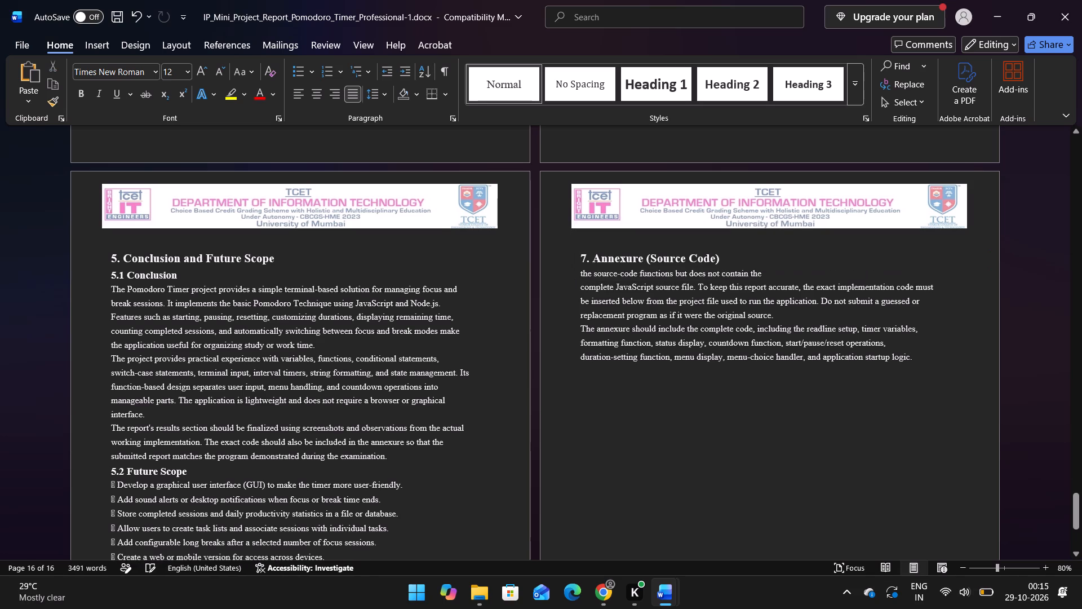
{"action": "key", "text": "Right"}
{"action": "key", "text": "BackSpace"}
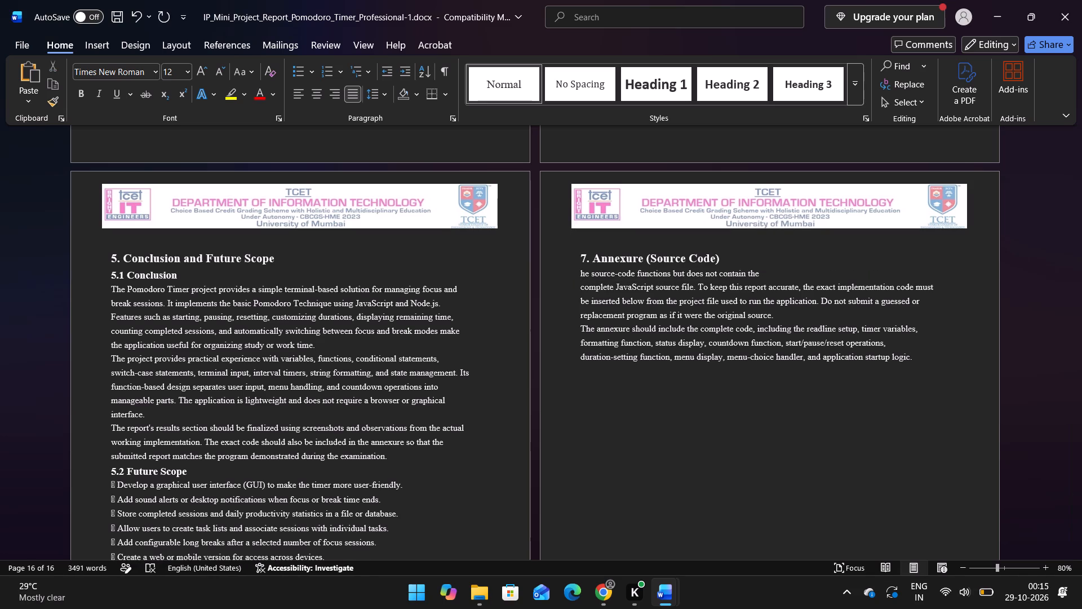
{"action": "key", "text": "t"}
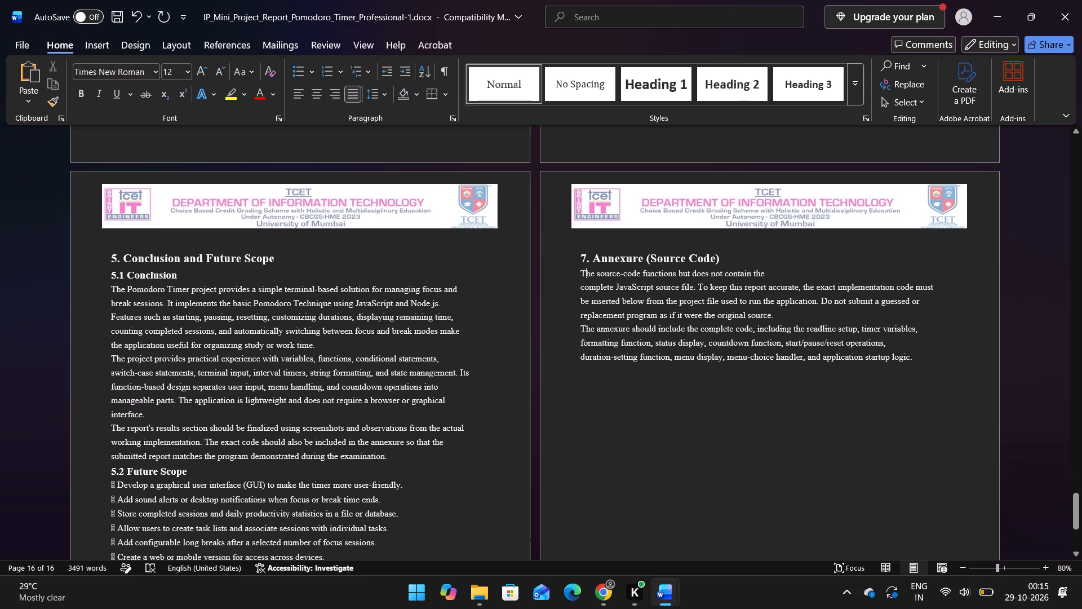
Join the broken lines of the first Annexure paragraph with single spaces, keeping the Annexure text justified.
{"action": "left_click", "coordinate": [580, 288]}
{"action": "key", "text": "BackSpace"}
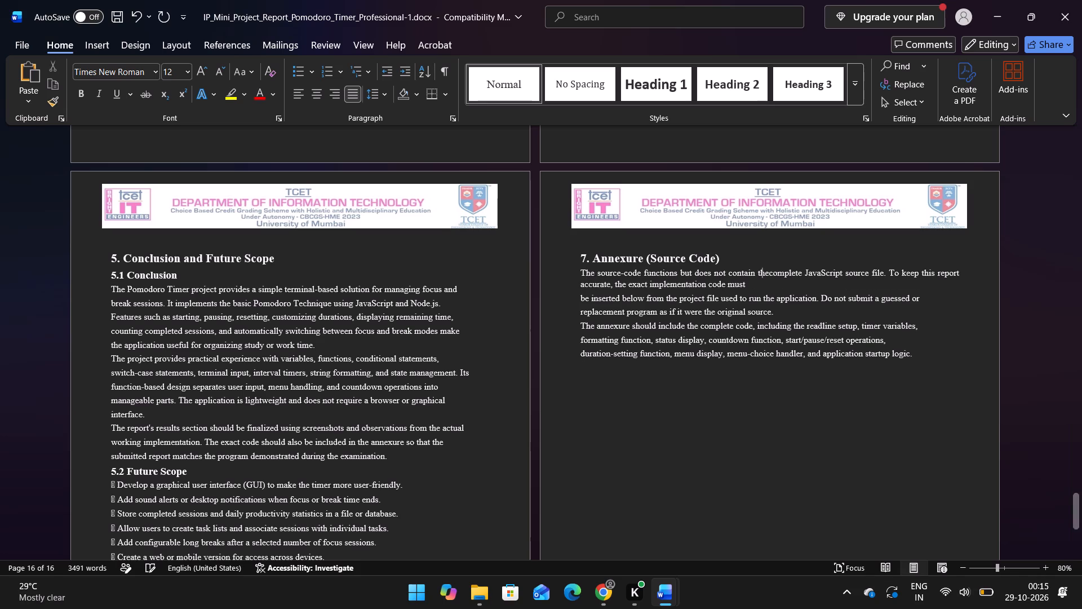
{"action": "key", "text": "space"}
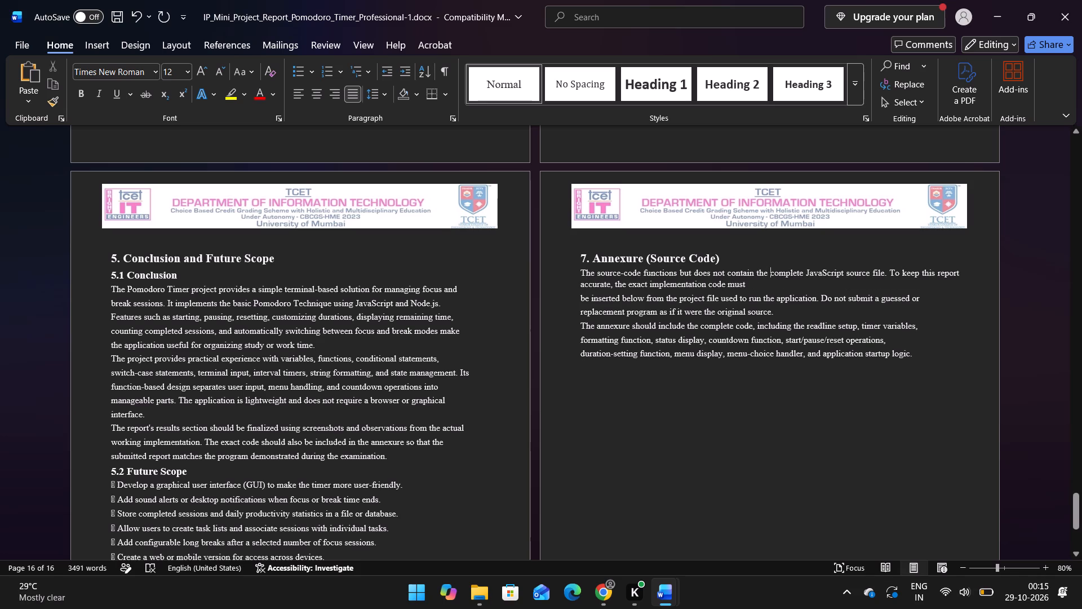
{"action": "left_click", "coordinate": [579, 301]}
{"action": "key", "text": "BackSpace"}
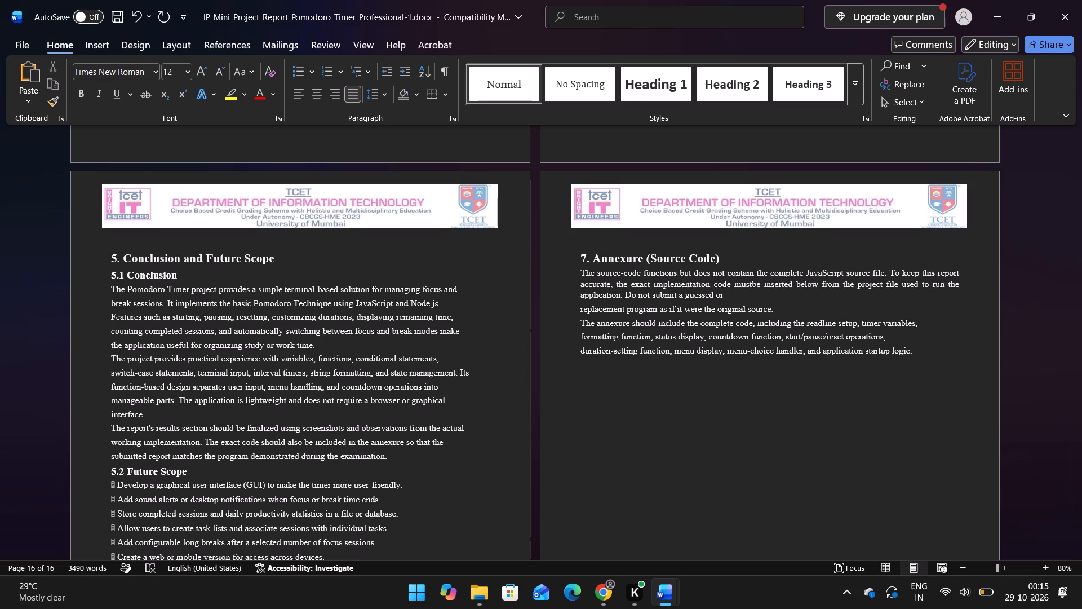
{"action": "key", "text": "space"}
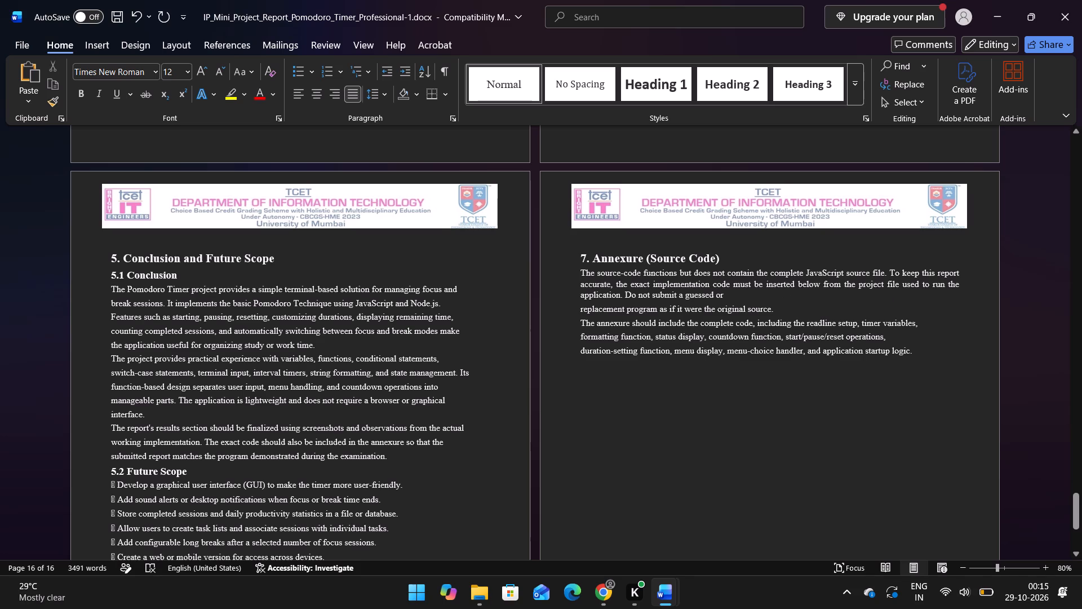
{"action": "left_click_drag", "start_coordinate": [578, 272], "coordinate": [909, 361]}
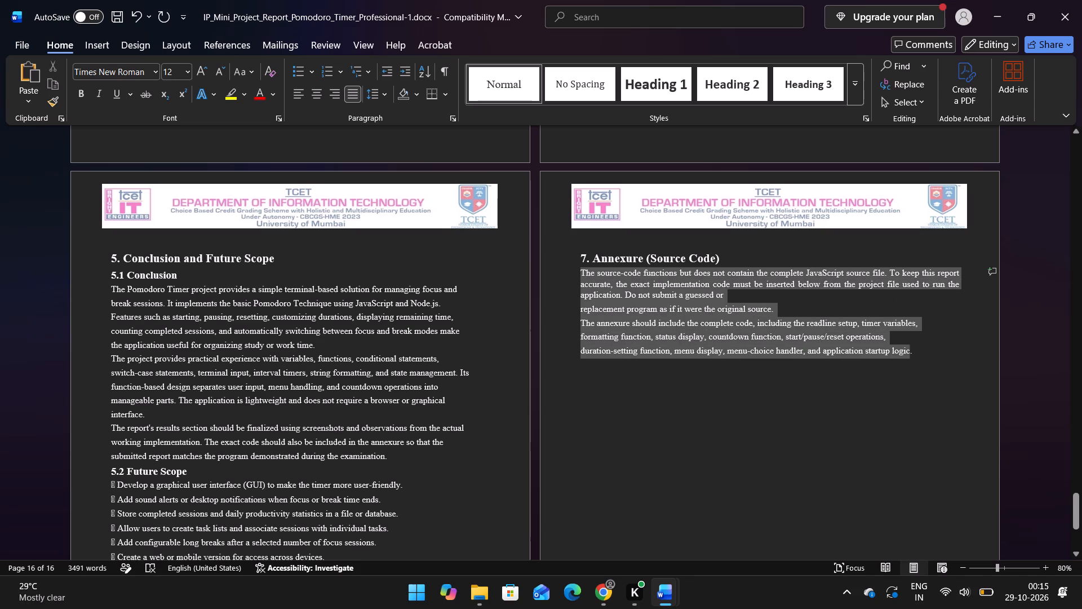
{"action": "left_click_drag", "start_coordinate": [909, 361], "coordinate": [916, 355]}
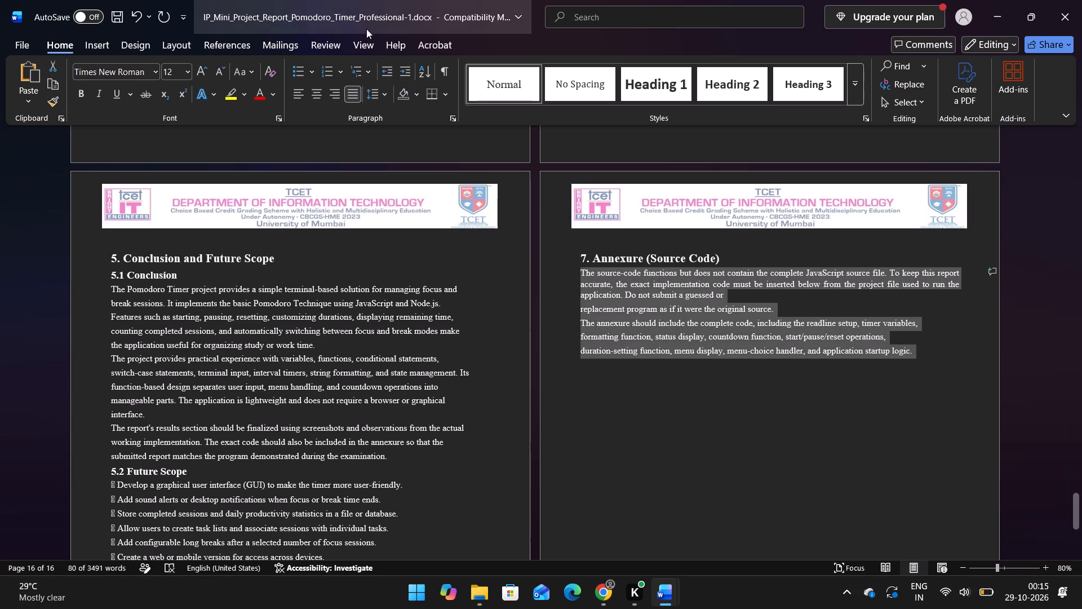
{"action": "left_click", "coordinate": [331, 89]}
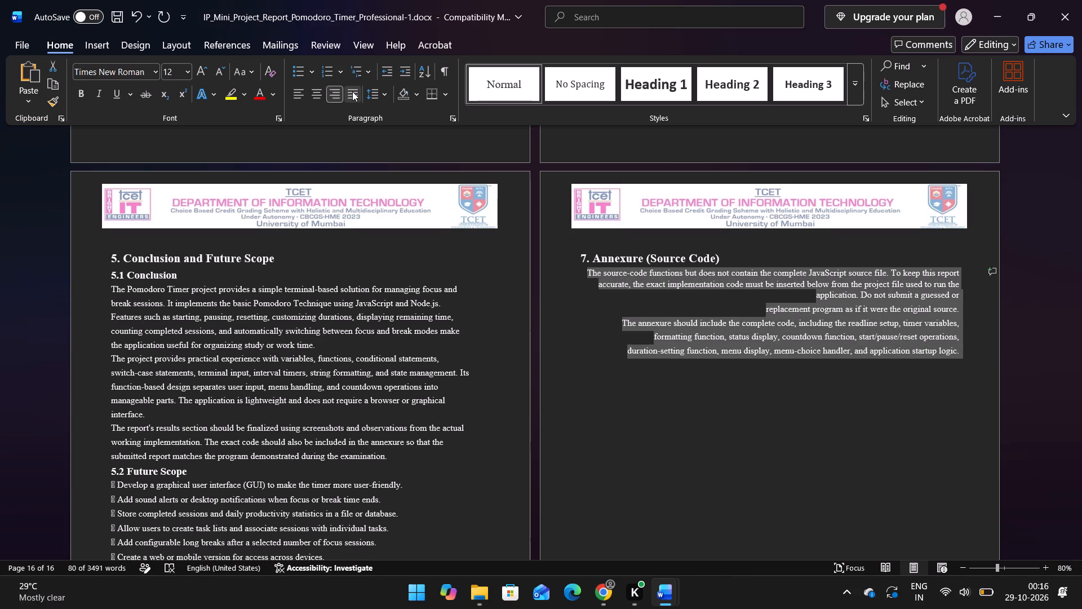
{"action": "left_click", "coordinate": [352, 91]}
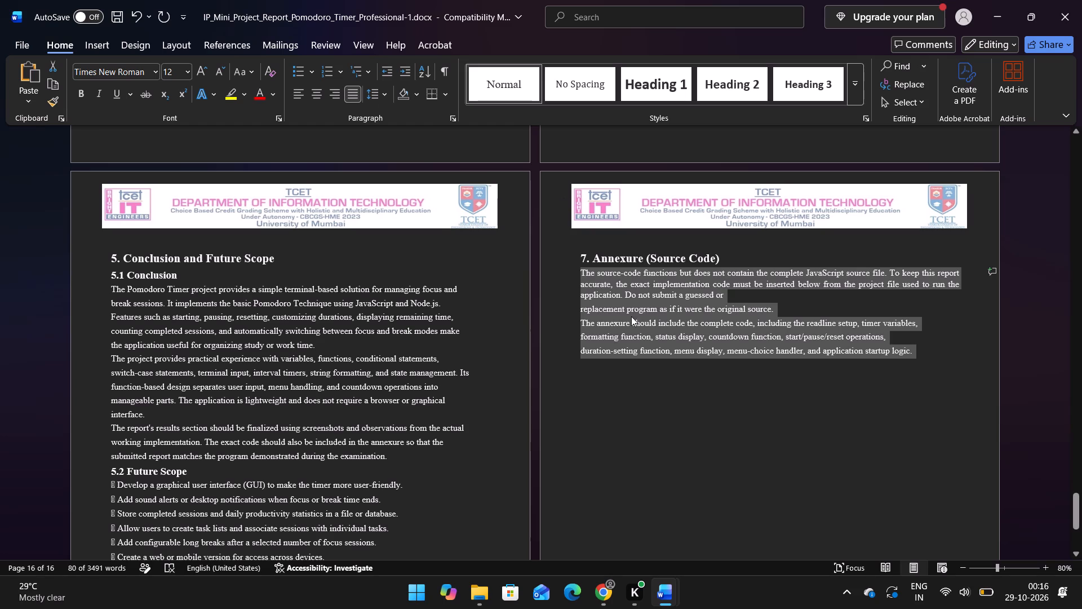
{"action": "left_click", "coordinate": [585, 314]}
{"action": "left_click", "coordinate": [579, 308]}
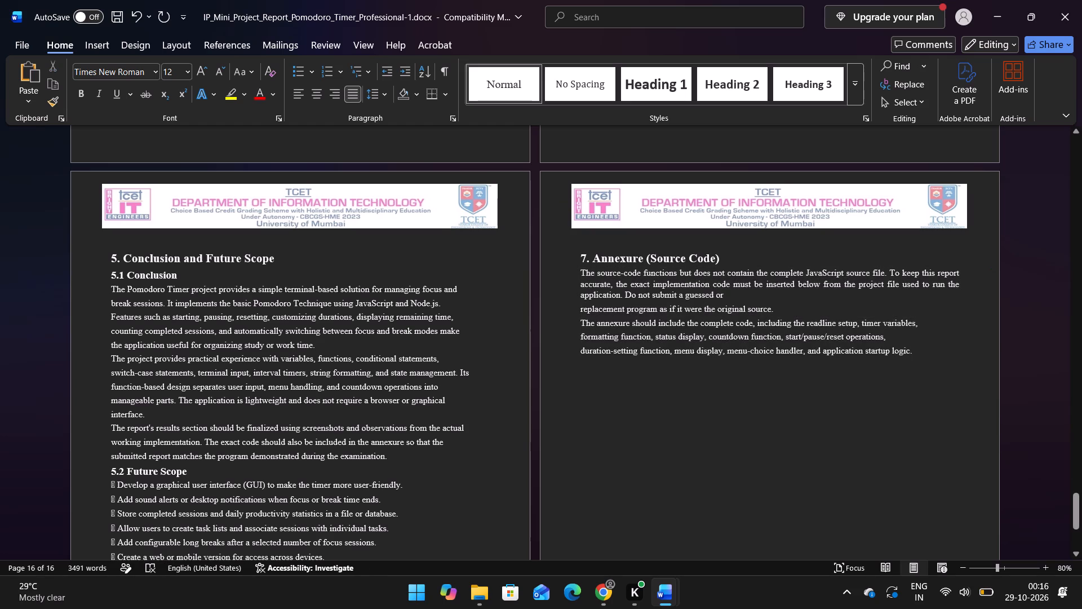
{"action": "key", "text": "BackSpace"}
{"action": "key", "text": "space"}
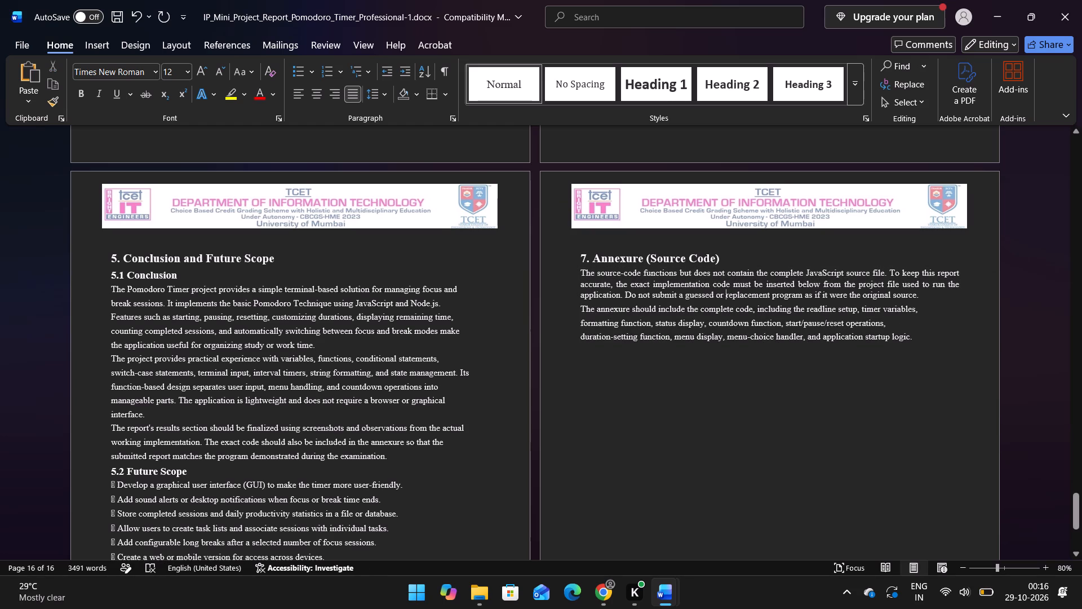
Join the broken lines of the second Annexure paragraph, starting "The annexure should include", into one continuous paragraph with single spaces.
{"action": "left_click", "coordinate": [581, 324]}
{"action": "key", "text": "BackSpace"}
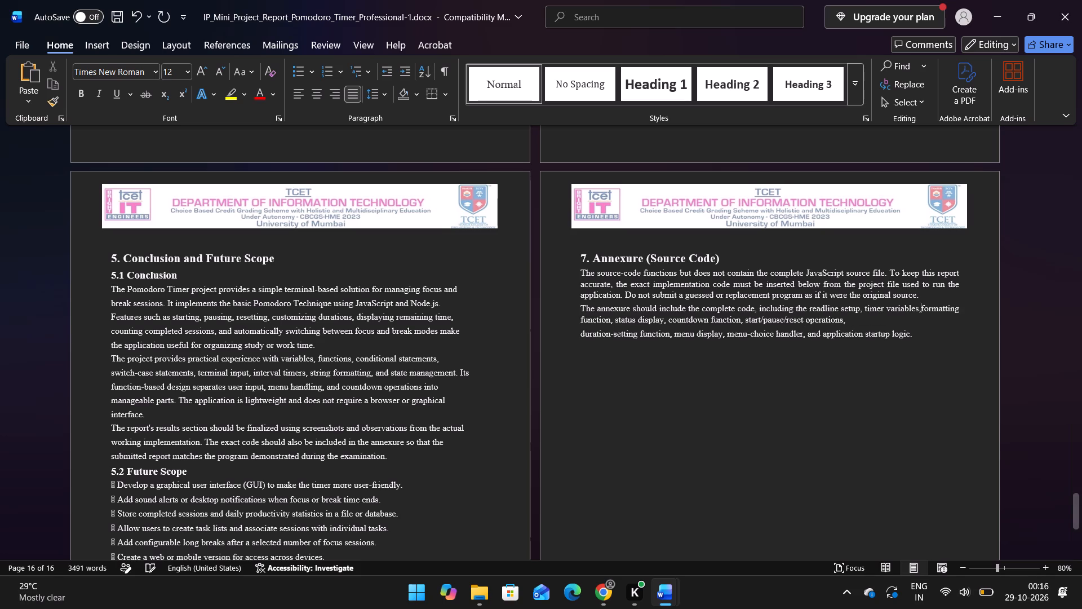
{"action": "key", "text": "space"}
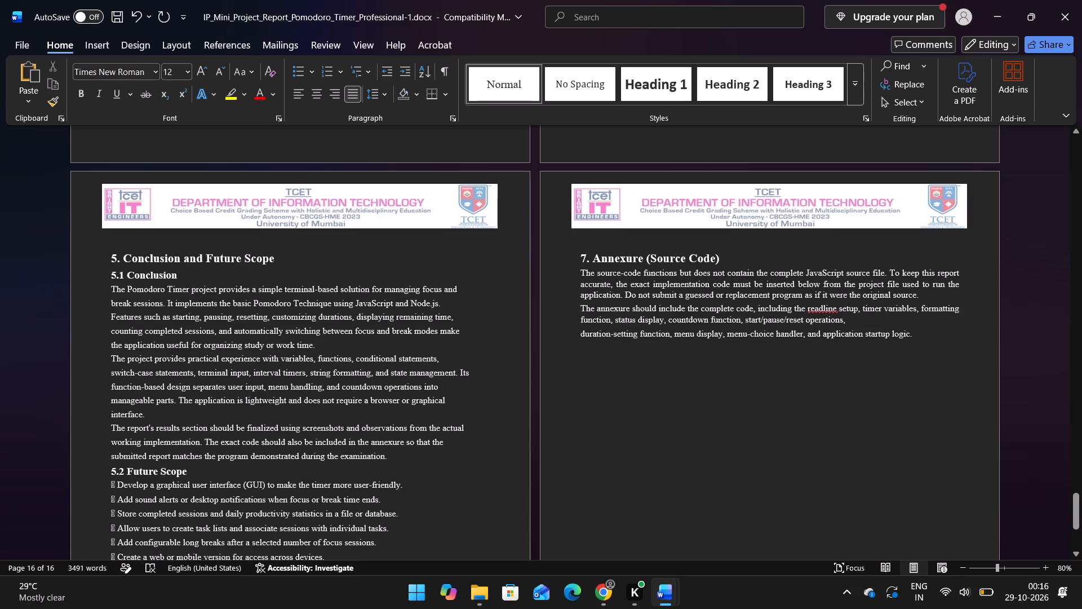
{"action": "left_click", "coordinate": [580, 336]}
{"action": "key", "text": "BackSpace"}
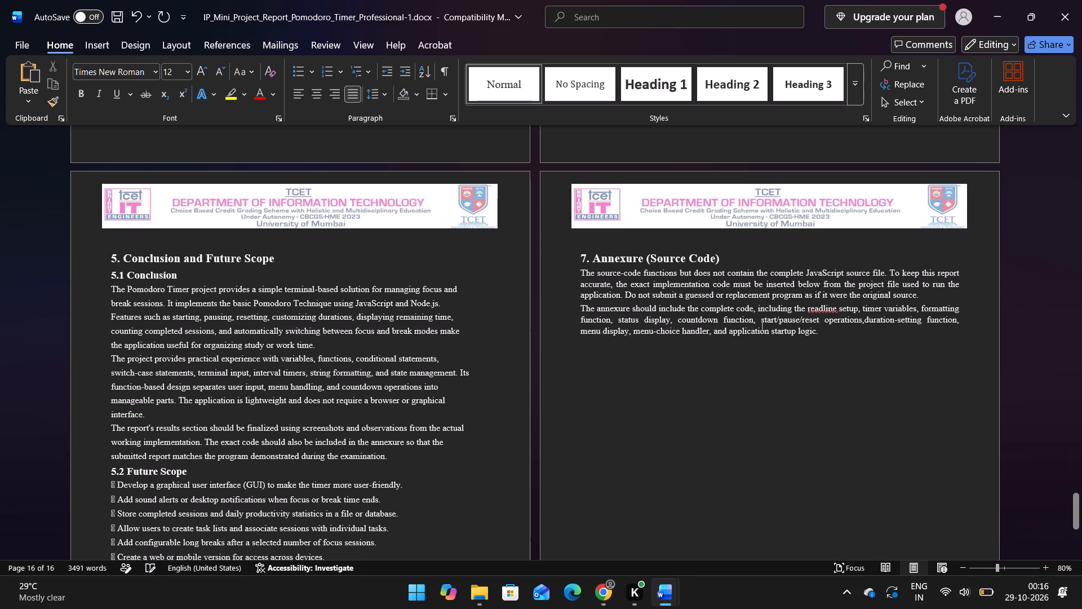
{"action": "key", "text": "space"}
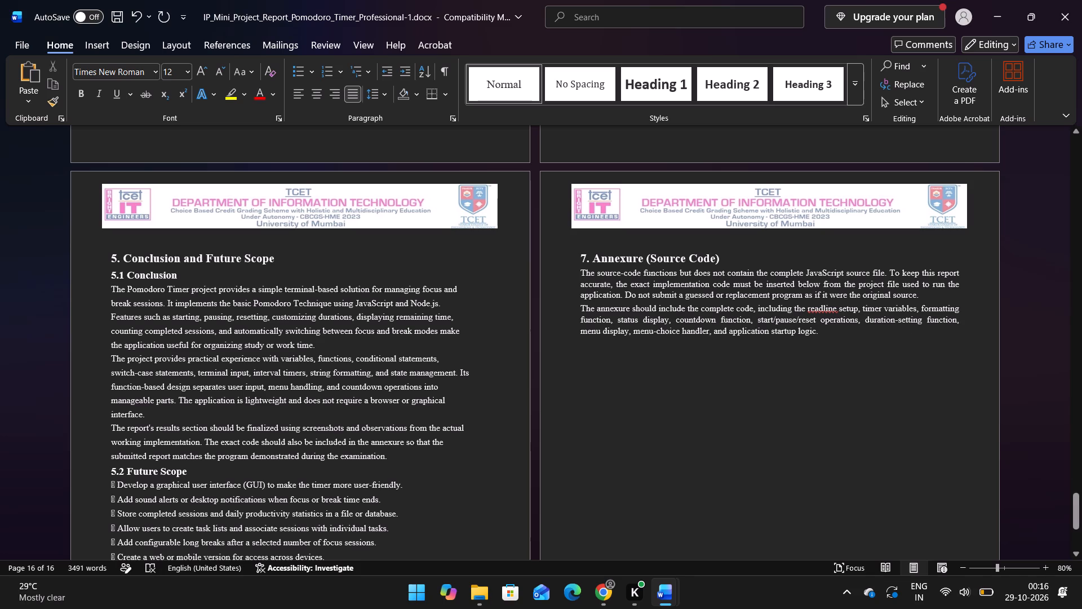
Set the "7. Annexure (Source Code)" heading to 14 pt.
{"action": "scroll", "coordinate": [698, 396], "scroll_direction": "down", "scroll_amount": 5}
{"action": "scroll", "coordinate": [698, 396], "scroll_direction": "up", "scroll_amount": 3}
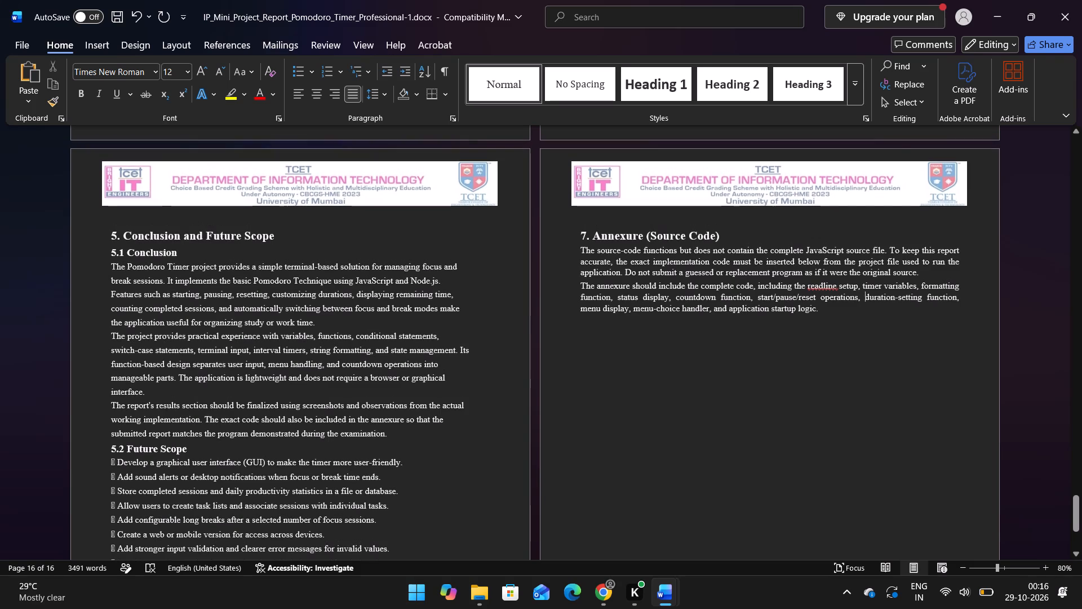
{"action": "left_click_drag", "start_coordinate": [720, 241], "coordinate": [582, 234]}
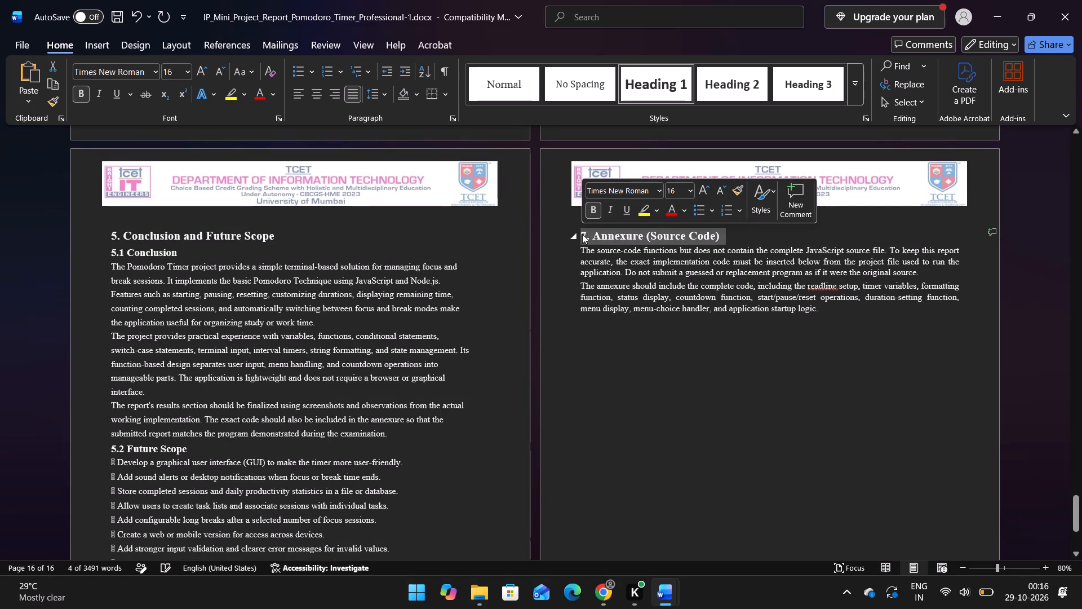
{"action": "left_click", "coordinate": [687, 191]}
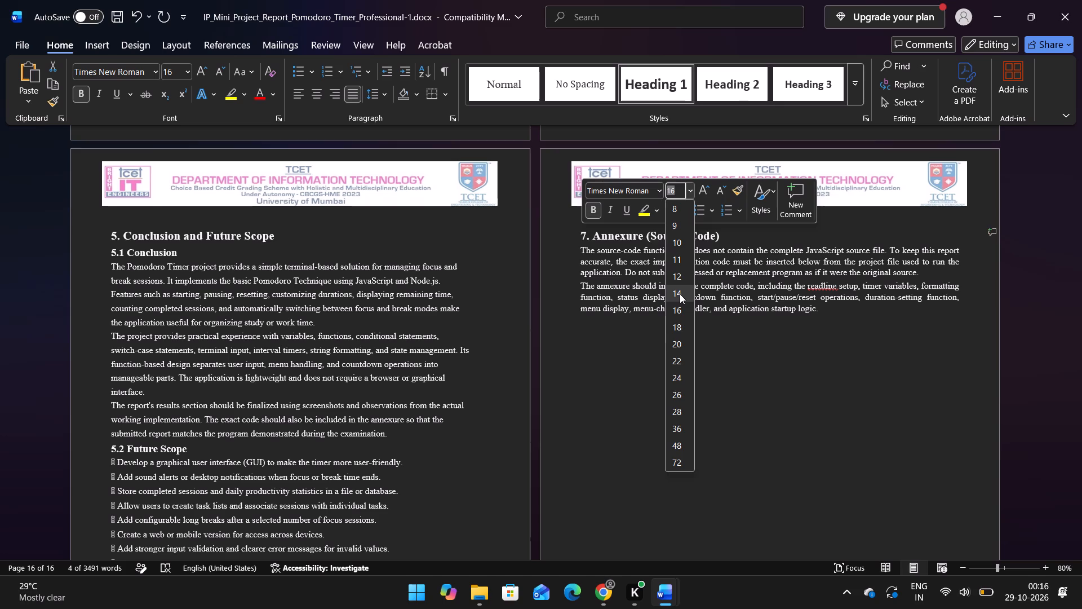
{"action": "left_click", "coordinate": [680, 294]}
{"action": "left_click", "coordinate": [680, 294]}
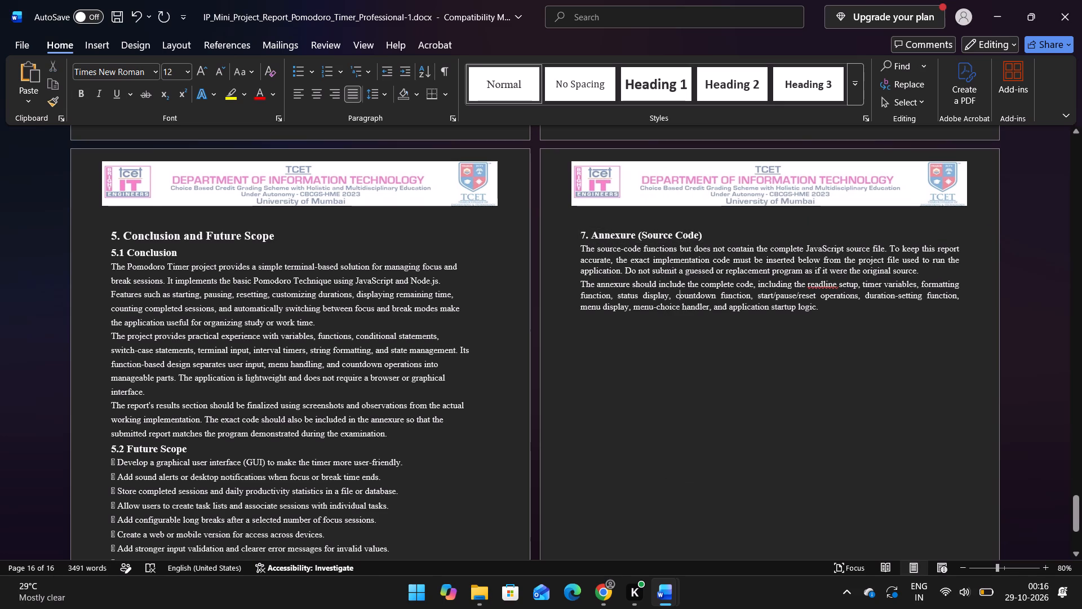
Set the "5. Conclusion and Future Scope" heading to 14 pt.
{"action": "left_click_drag", "start_coordinate": [278, 237], "coordinate": [259, 233]}
{"action": "left_click_drag", "start_coordinate": [259, 233], "coordinate": [110, 237]}
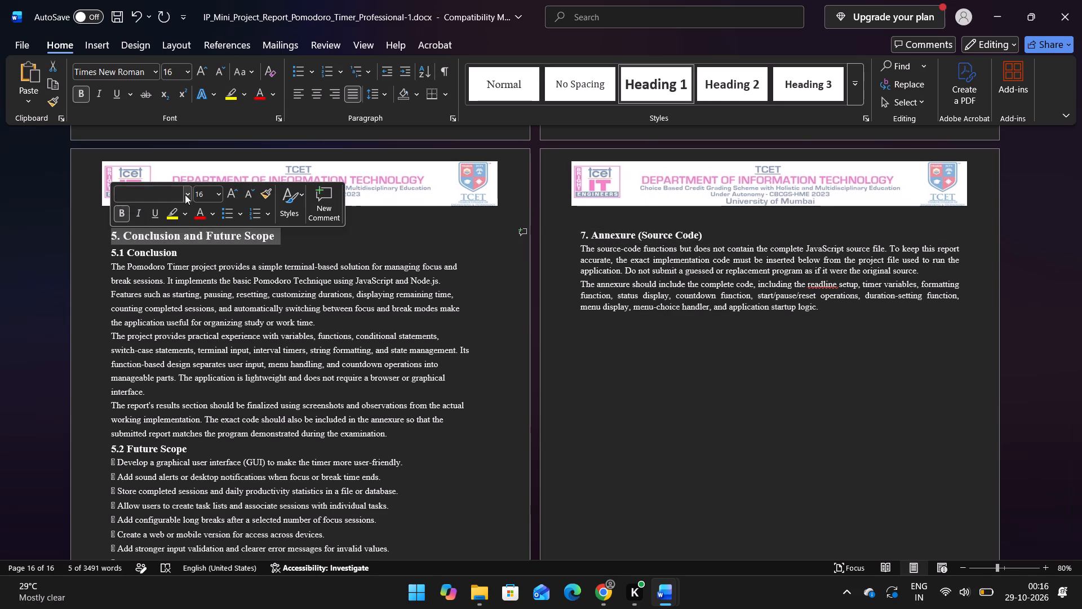
{"action": "left_click", "coordinate": [218, 194]}
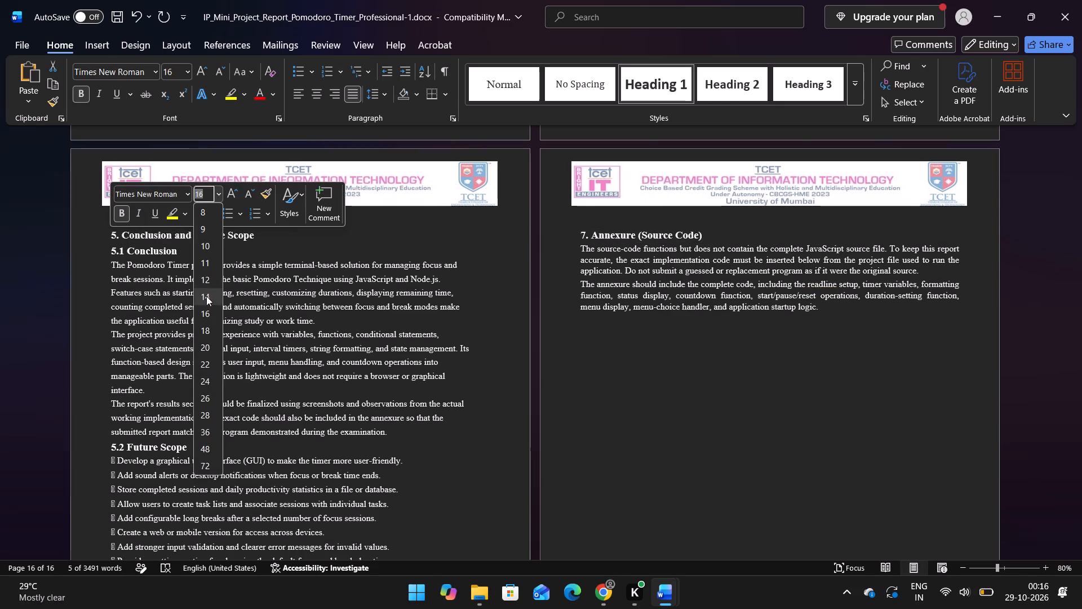
{"action": "left_click", "coordinate": [206, 296]}
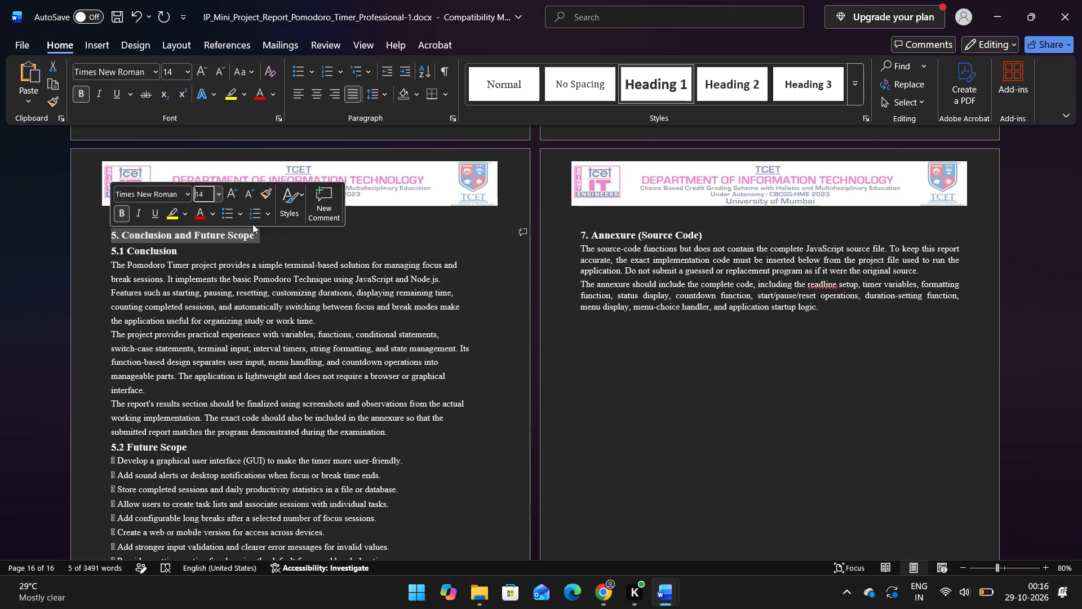
Remove the stray box symbols and spaces before the first four items under "5.2 Future Scope", through "Allow users to create task lists".
{"action": "left_click", "coordinate": [187, 250]}
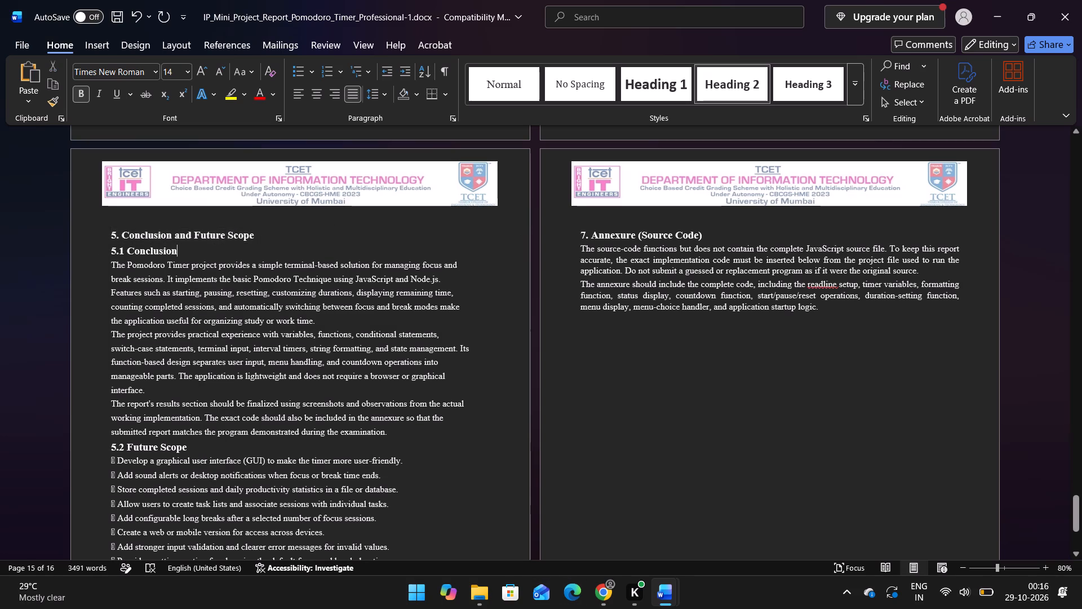
{"action": "scroll", "coordinate": [254, 368], "scroll_direction": "down", "scroll_amount": 3}
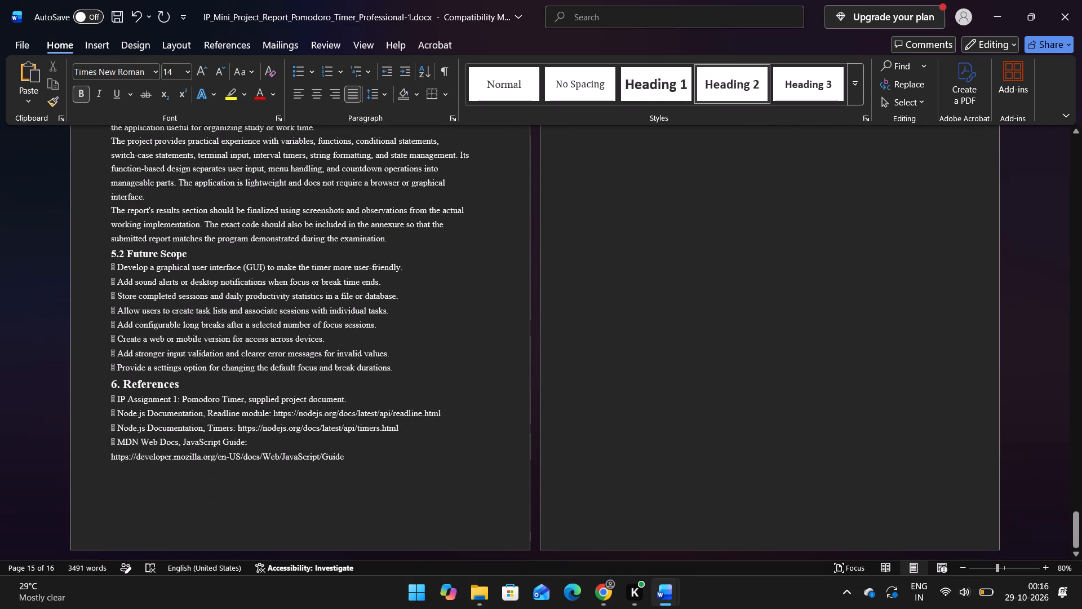
{"action": "left_click", "coordinate": [119, 264]}
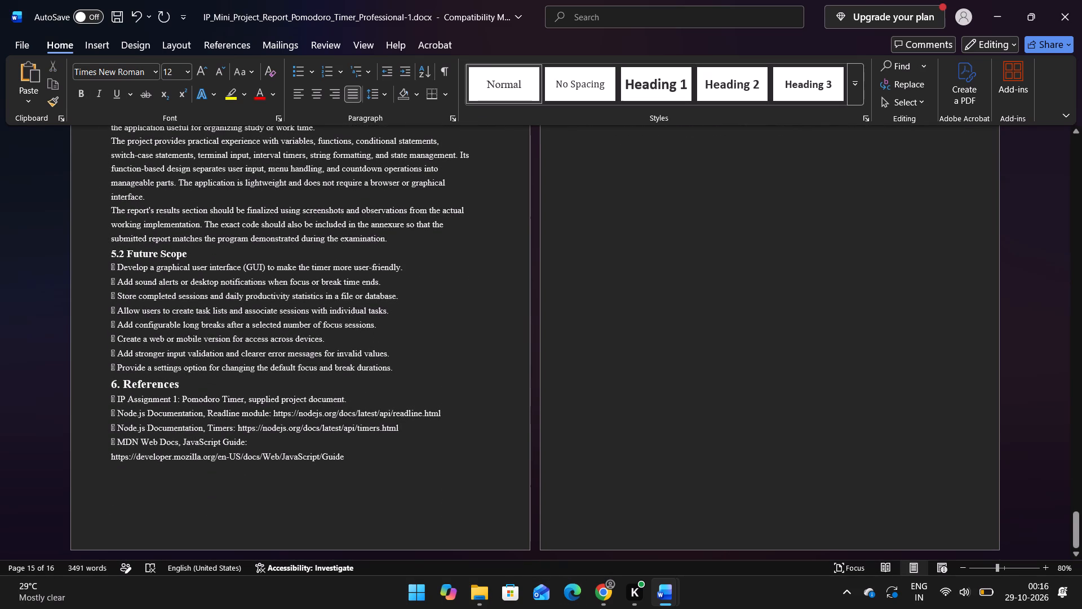
{"action": "key", "text": "BackSpace"}
{"action": "key", "text": "BackSpace"}
{"action": "key", "text": "Down"}
{"action": "key", "text": "Right"}
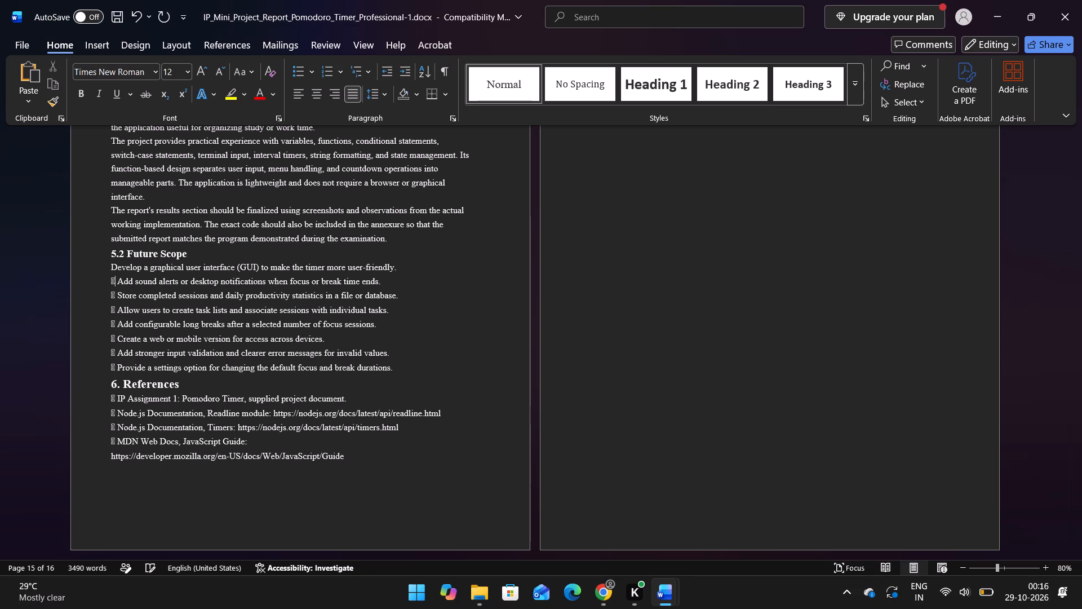
{"action": "key", "text": "Right"}
{"action": "key", "text": "BackSpace"}
{"action": "key", "text": "BackSpace"}
{"action": "key", "text": "Down"}
{"action": "key", "text": "Right"}
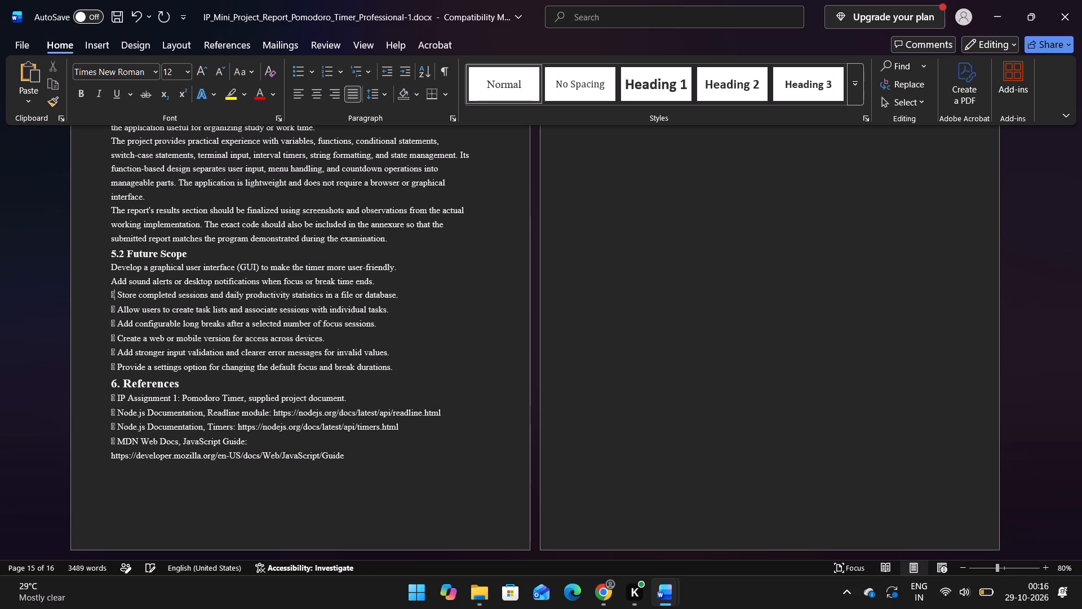
{"action": "key", "text": "Right"}
{"action": "key", "text": "BackSpace"}
{"action": "key", "text": "BackSpace"}
{"action": "key", "text": "Down"}
{"action": "key", "text": "Right"}
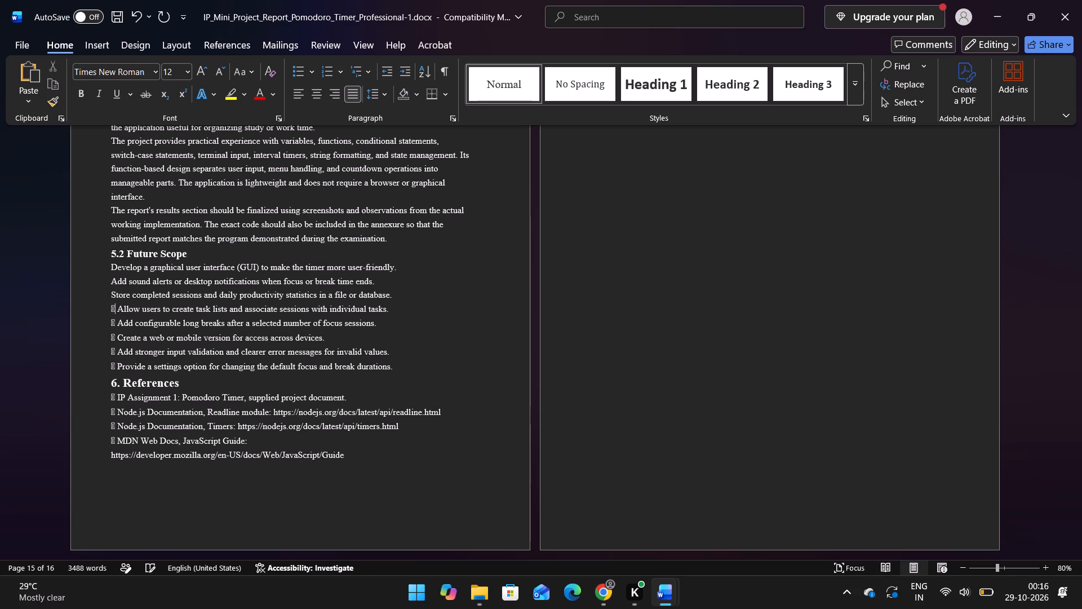
{"action": "key", "text": "Right"}
{"action": "key", "text": "BackSpace"}
{"action": "key", "text": "BackSpace"}
Remove the stray box symbols and spaces before the last four Future Scope items, from "Add configurable long breaks" to "Provide a settings option".
{"action": "key", "text": "Down"}
{"action": "key", "text": "Right"}
{"action": "key", "text": "Right"}
{"action": "key", "text": "BackSpace"}
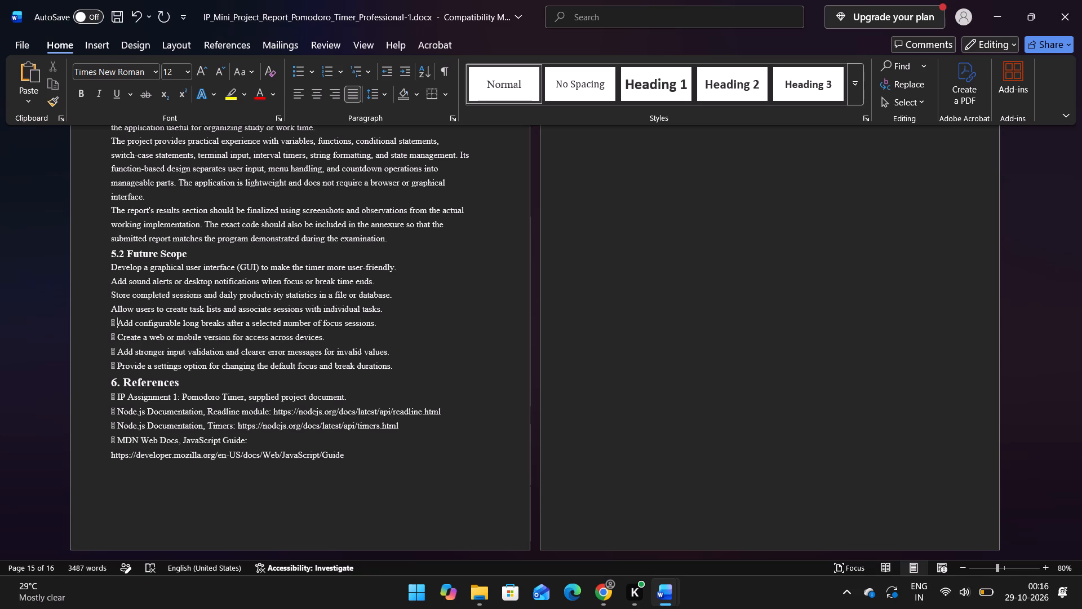
{"action": "key", "text": "BackSpace"}
{"action": "key", "text": "Down"}
{"action": "key", "text": "Right"}
{"action": "key", "text": "Right"}
{"action": "key", "text": "BackSpace"}
{"action": "key", "text": "BackSpace"}
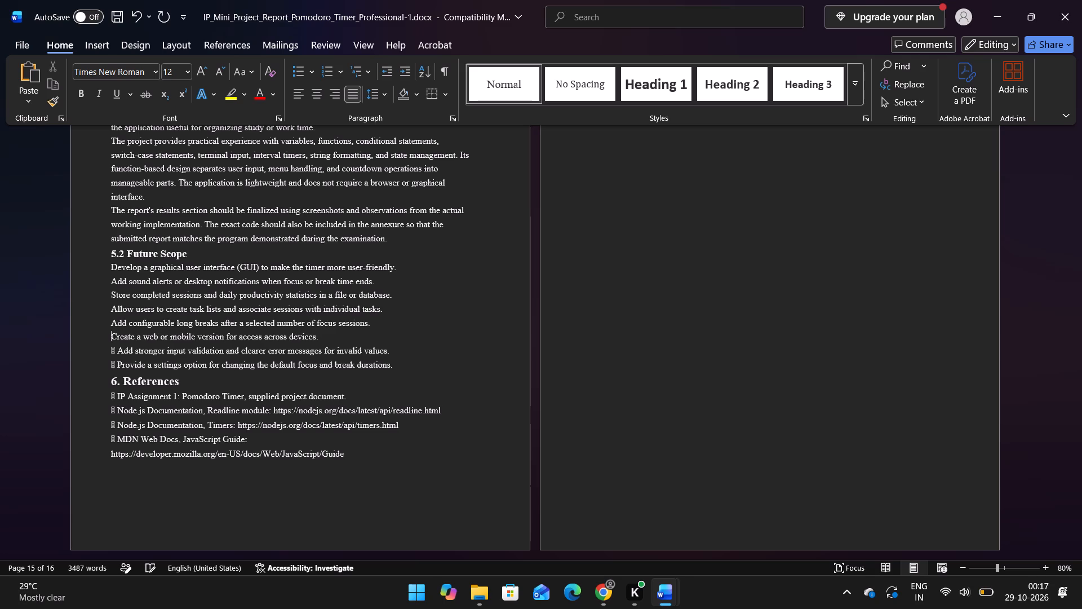
{"action": "key", "text": "Down"}
{"action": "key", "text": "Right"}
{"action": "key", "text": "Right"}
{"action": "key", "text": "BackSpace"}
{"action": "key", "text": "BackSpace"}
{"action": "key", "text": "Down"}
{"action": "key", "text": "Right"}
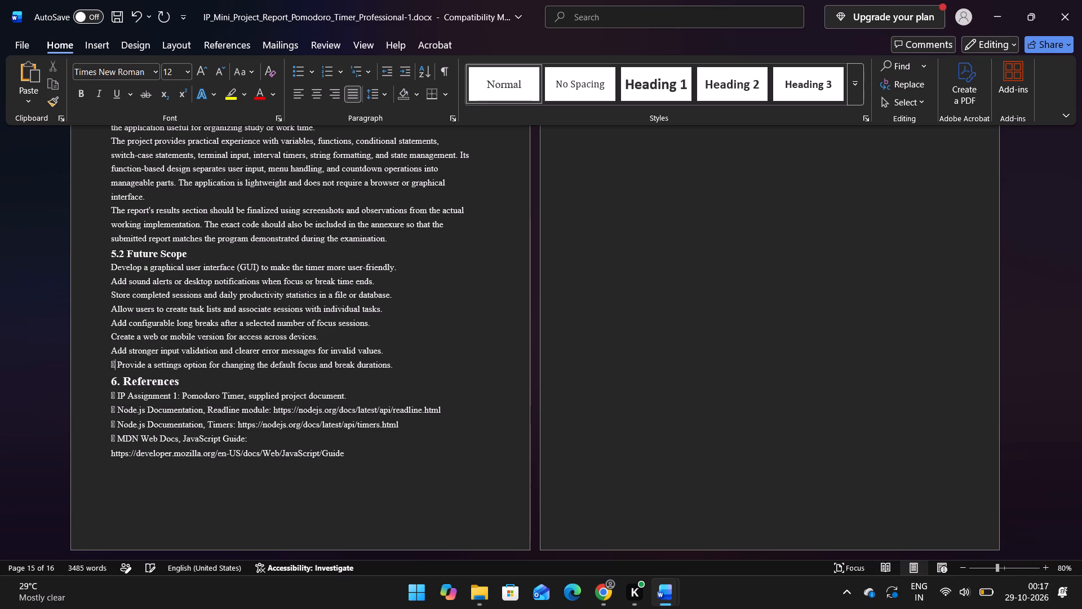
{"action": "key", "text": "Right"}
{"action": "key", "text": "BackSpace"}
{"action": "key", "text": "BackSpace"}
Remove the stray box symbols and spaces before all four entries under "6. References".
{"action": "key", "text": "Down"}
{"action": "key", "text": "Down"}
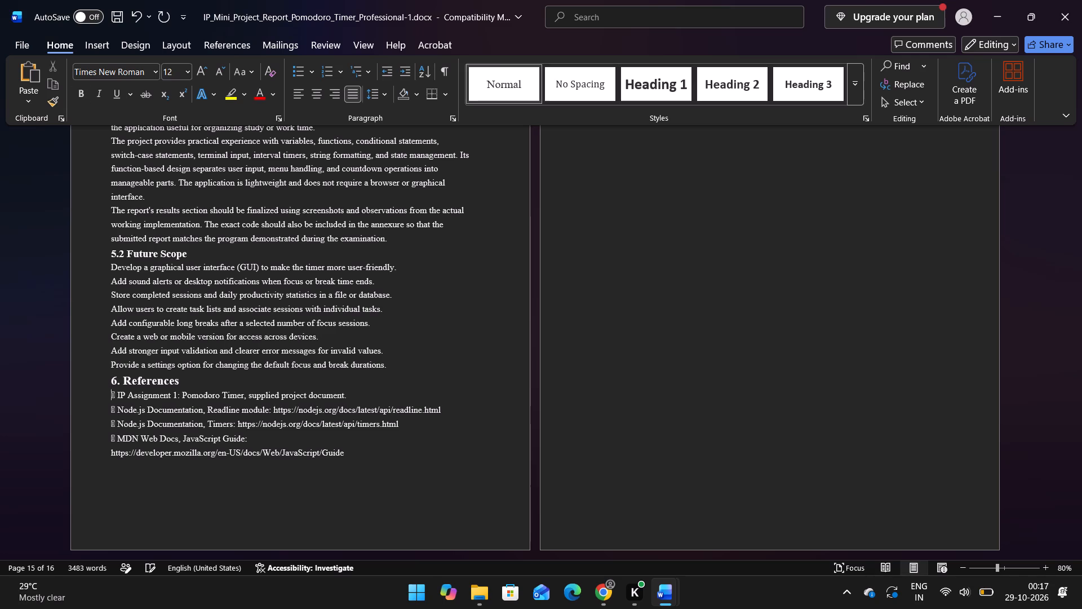
{"action": "key", "text": "Right"}
{"action": "key", "text": "Right"}
{"action": "key", "text": "BackSpace"}
{"action": "key", "text": "BackSpace"}
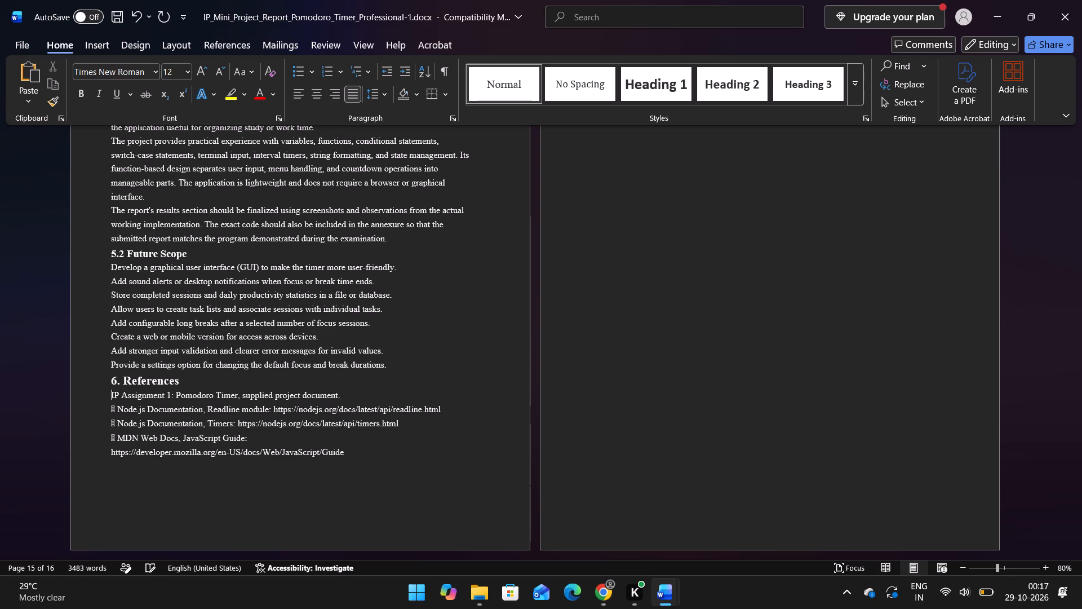
{"action": "key", "text": "Down"}
{"action": "key", "text": "Right"}
{"action": "key", "text": "Right"}
{"action": "key", "text": "BackSpace"}
{"action": "key", "text": "BackSpace"}
{"action": "key", "text": "Down"}
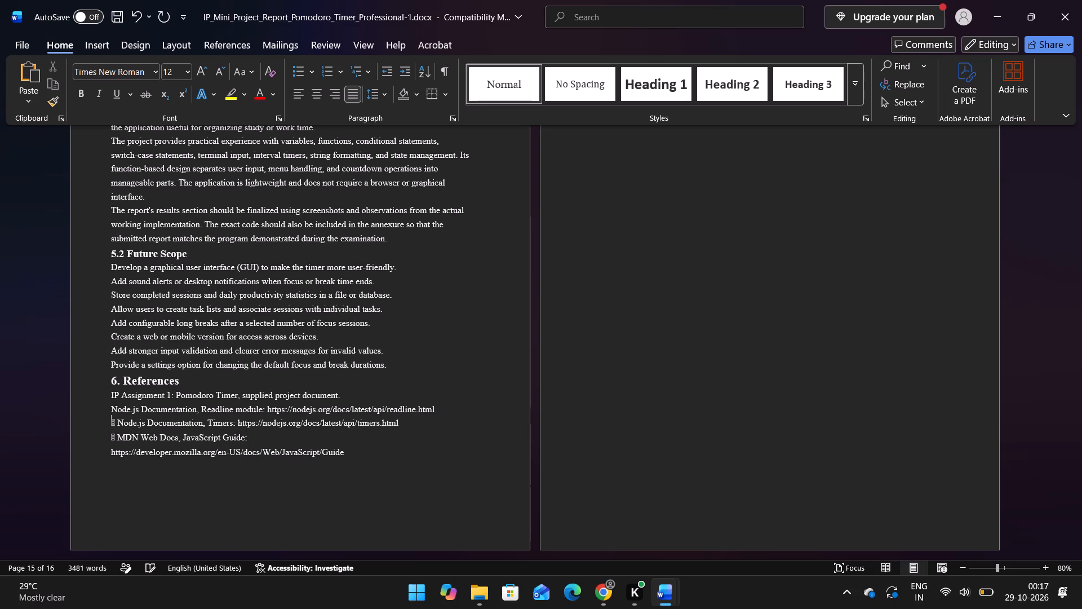
{"action": "key", "text": "Right"}
{"action": "key", "text": "Right"}
{"action": "key", "text": "BackSpace"}
{"action": "key", "text": "BackSpace"}
{"action": "key", "text": "Down"}
{"action": "key", "text": "Right"}
{"action": "key", "text": "Right"}
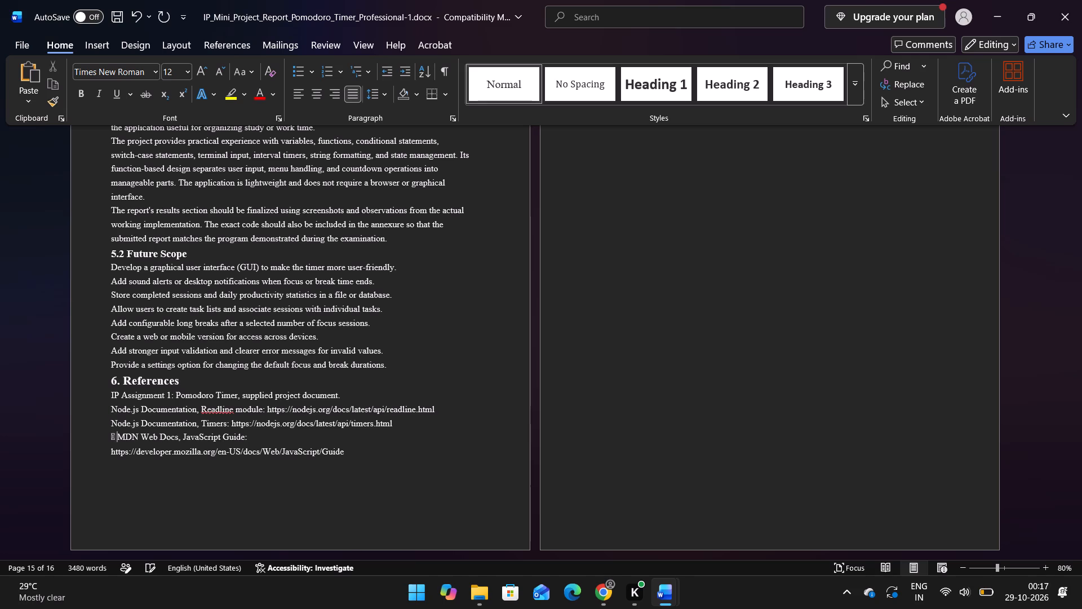
{"action": "key", "text": "BackSpace"}
{"action": "key", "text": "BackSpace"}
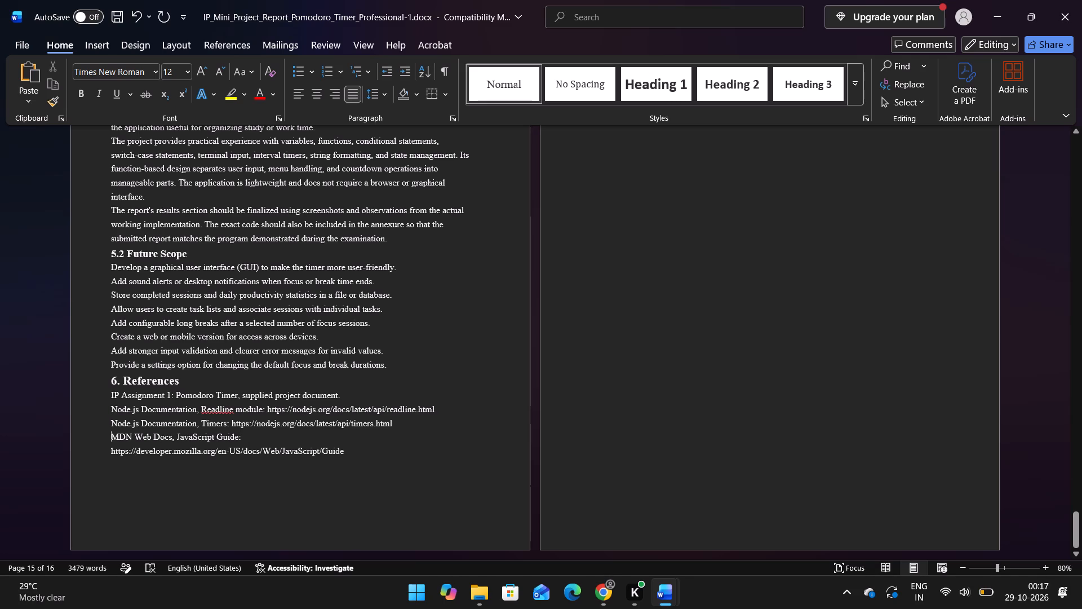
Format the eight items under "5.2 Future Scope" as a bulleted list.
{"action": "left_click_drag", "start_coordinate": [110, 268], "coordinate": [202, 321]}
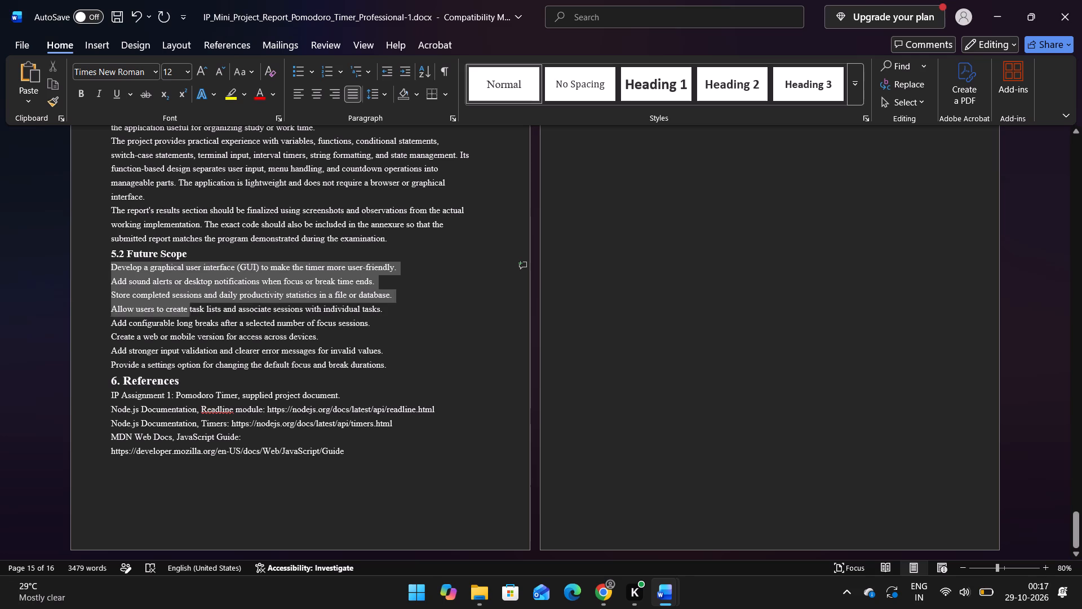
{"action": "left_click_drag", "start_coordinate": [202, 321], "coordinate": [395, 361]}
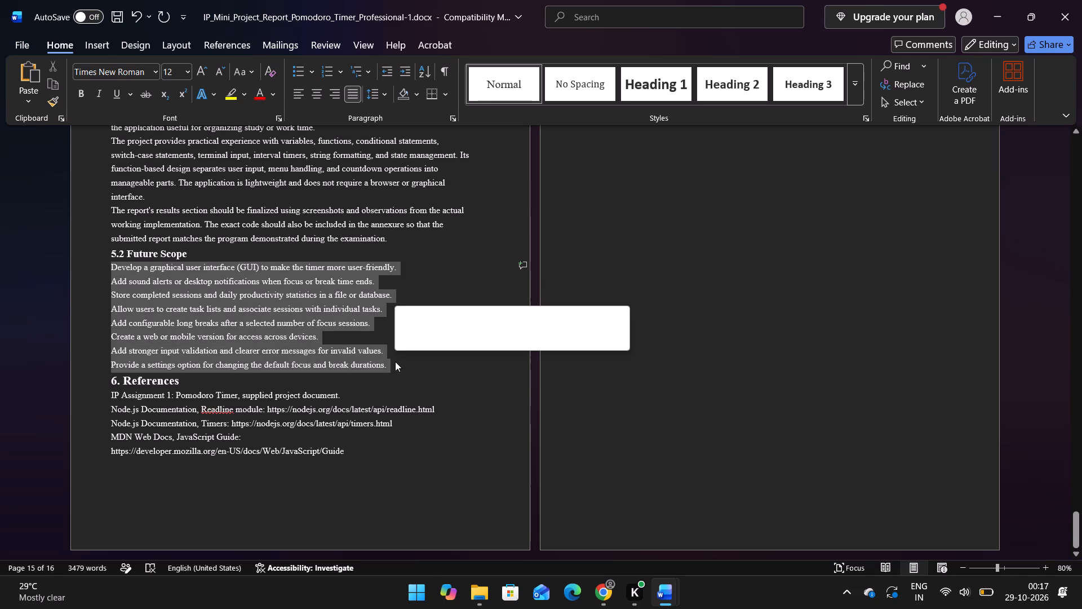
{"action": "left_click", "coordinate": [509, 342]}
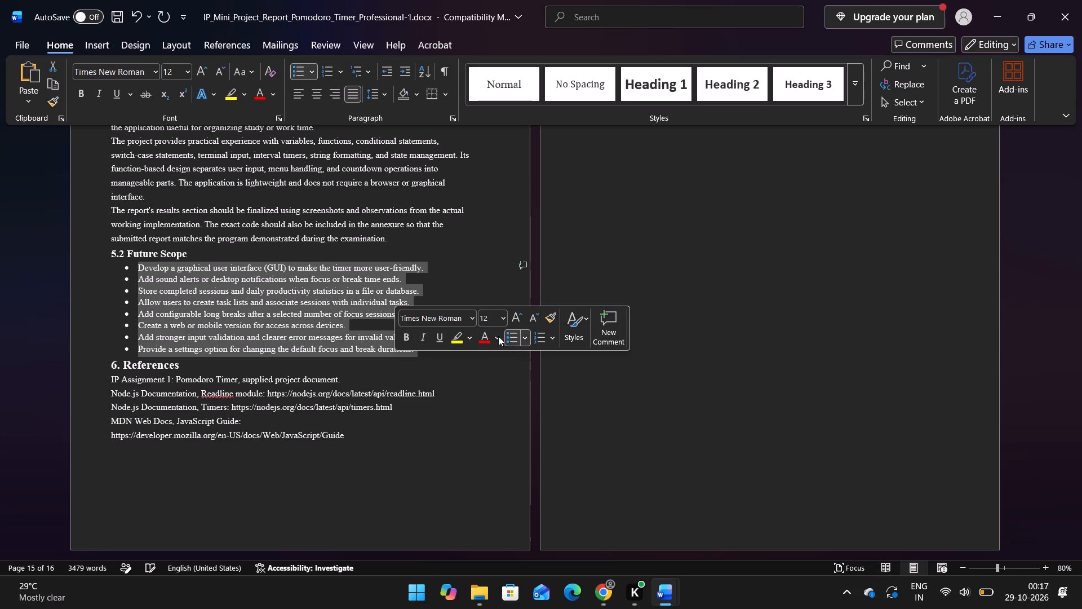
Shift the Future Scope bullets outward so they align with the "5.2 Future Scope" heading at the page's text margin.
{"action": "double_click", "coordinate": [123, 271]}
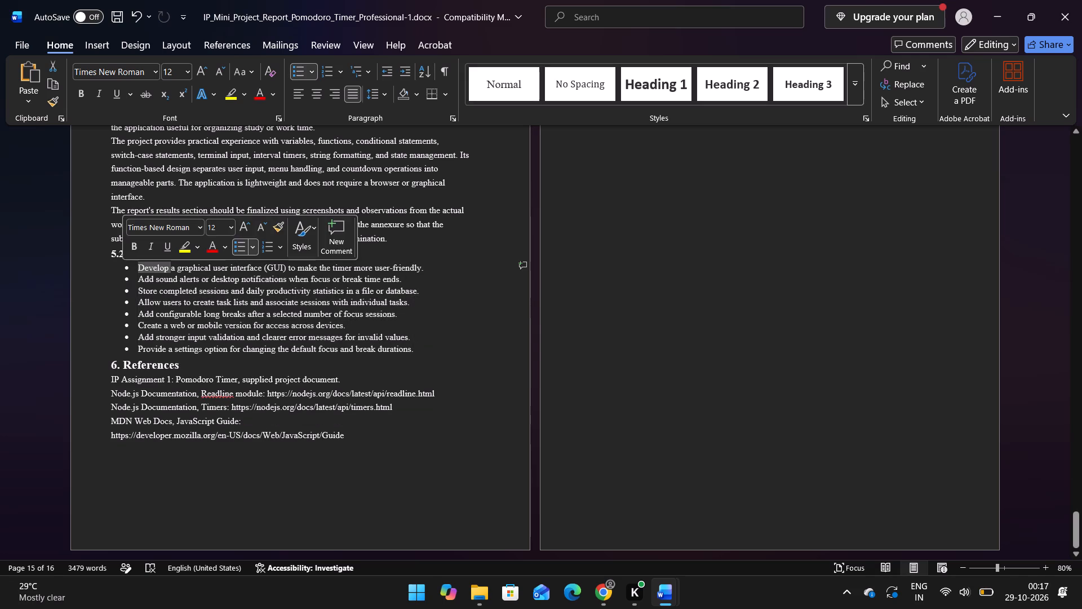
{"action": "double_click", "coordinate": [123, 271]}
{"action": "left_click", "coordinate": [126, 266]}
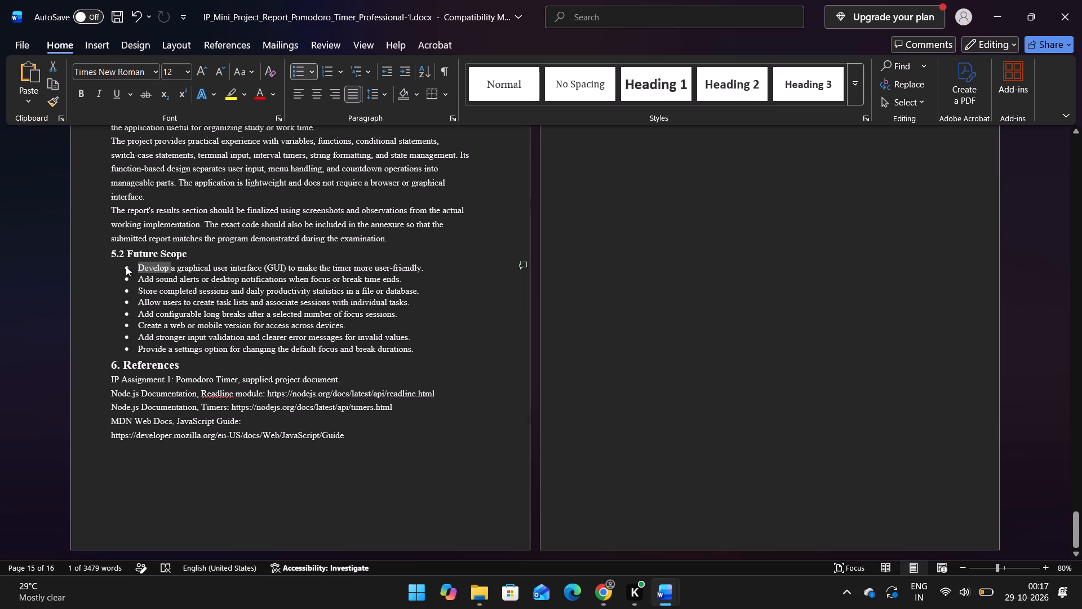
{"action": "left_click_drag", "start_coordinate": [126, 266], "coordinate": [128, 271]}
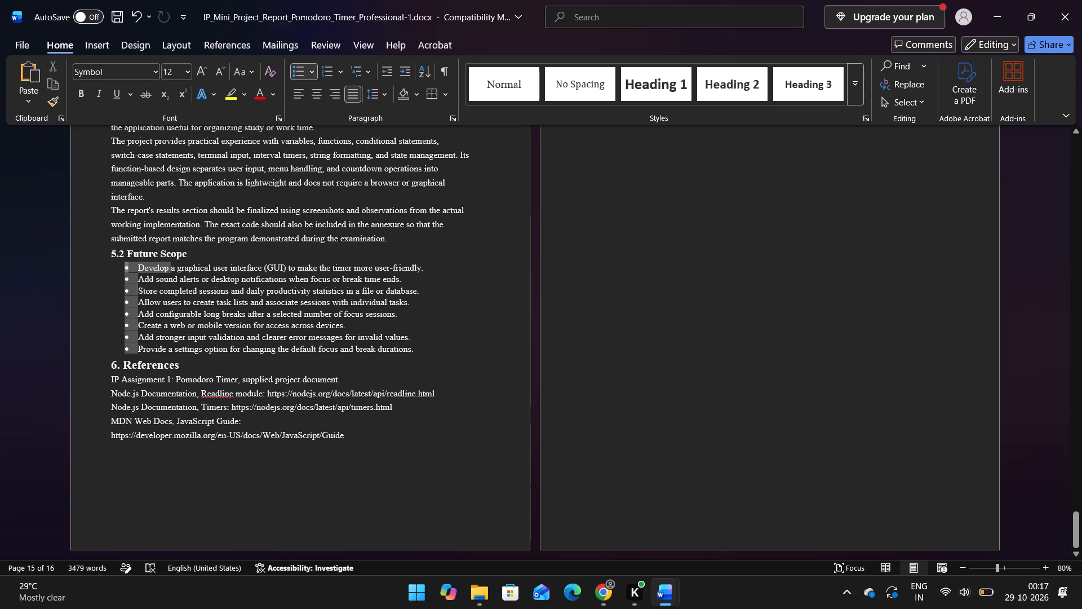
{"action": "left_click", "coordinate": [125, 271]}
{"action": "left_click_drag", "start_coordinate": [125, 271], "coordinate": [110, 273]}
{"action": "left_click_drag", "start_coordinate": [110, 273], "coordinate": [107, 273]}
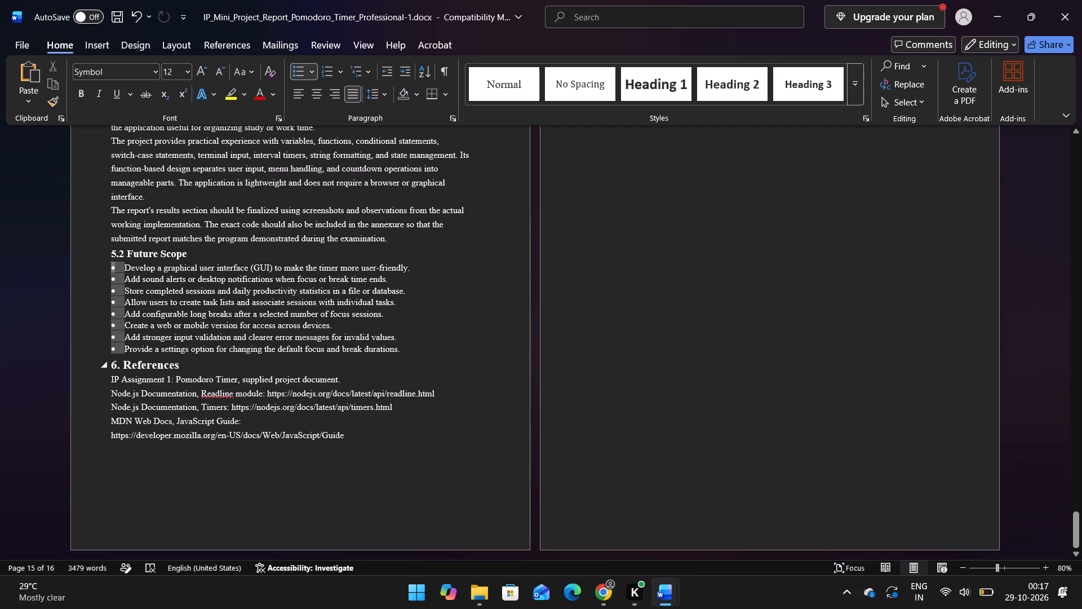
Delete the "IP Assignment 1: Pomodoro Timer, supplied project document." entry from the References.
{"action": "left_click_drag", "start_coordinate": [107, 382], "coordinate": [283, 385]}
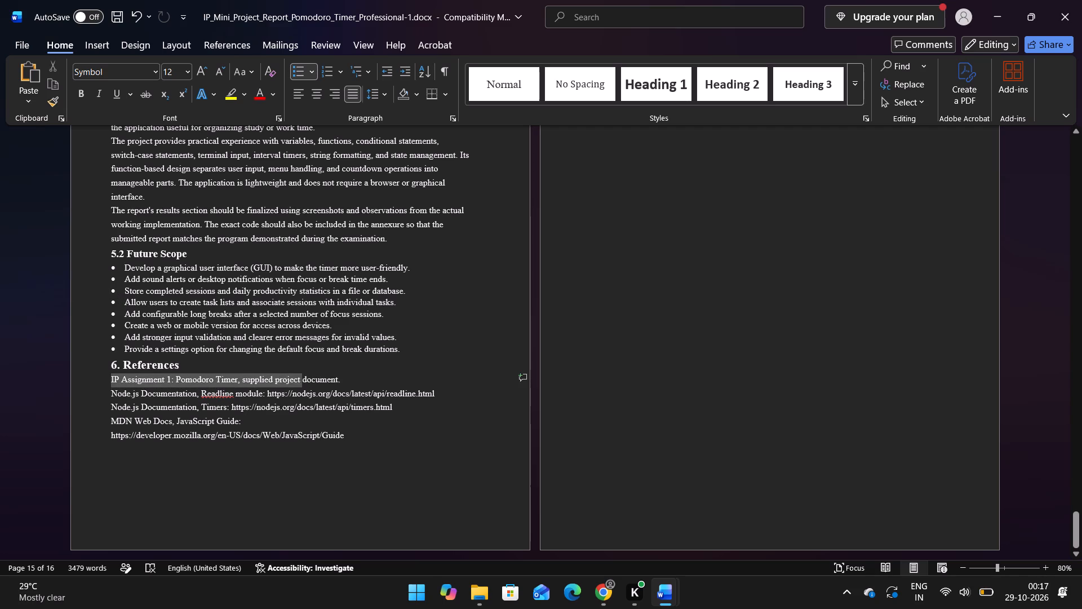
{"action": "left_click_drag", "start_coordinate": [283, 385], "coordinate": [347, 378]}
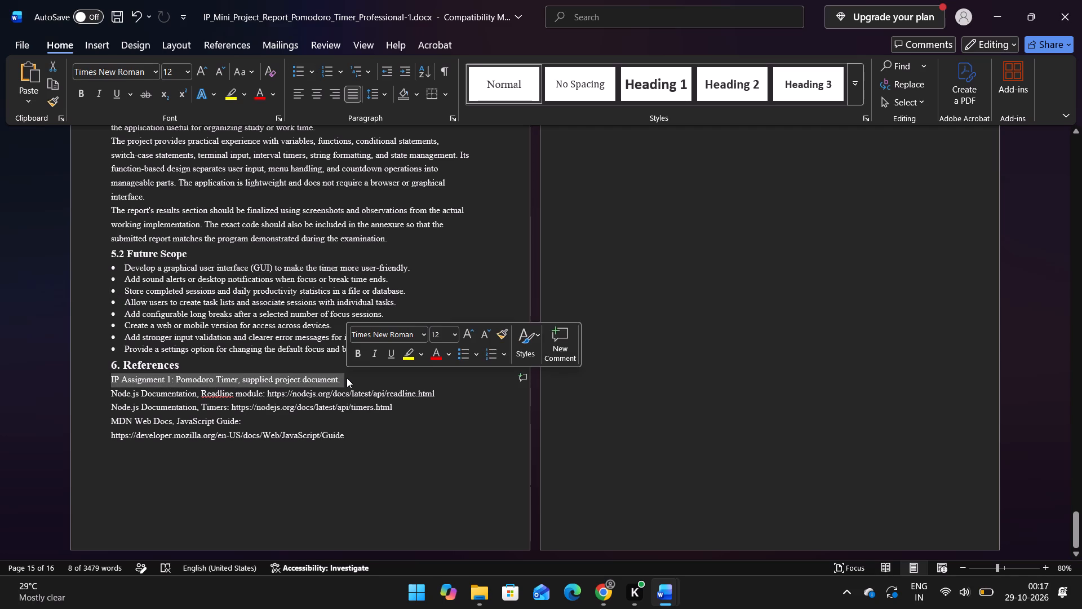
{"action": "key", "text": "BackSpace"}
{"action": "left_click", "coordinate": [347, 378]}
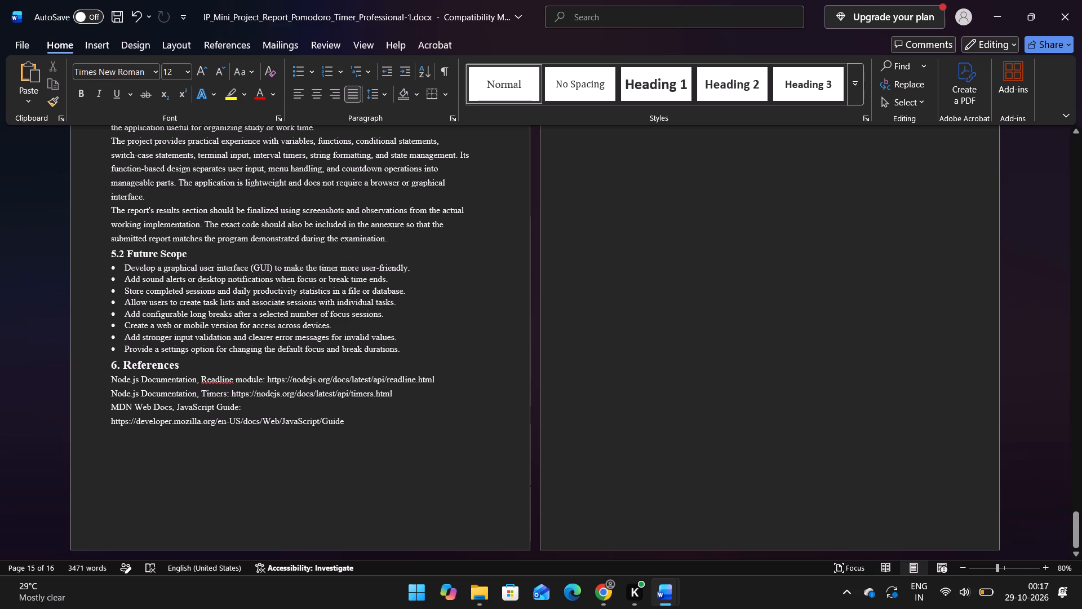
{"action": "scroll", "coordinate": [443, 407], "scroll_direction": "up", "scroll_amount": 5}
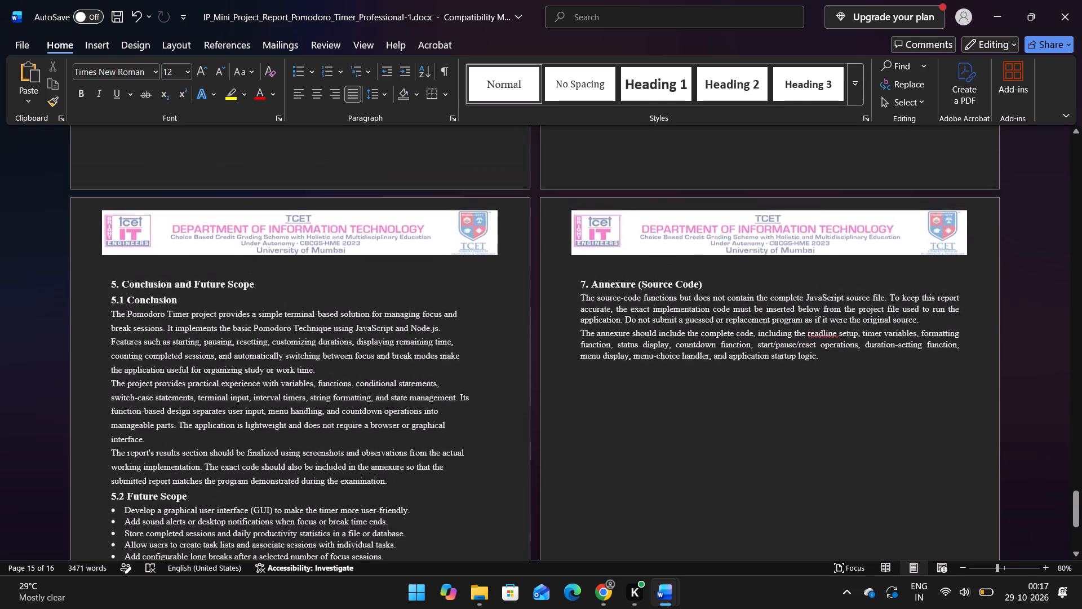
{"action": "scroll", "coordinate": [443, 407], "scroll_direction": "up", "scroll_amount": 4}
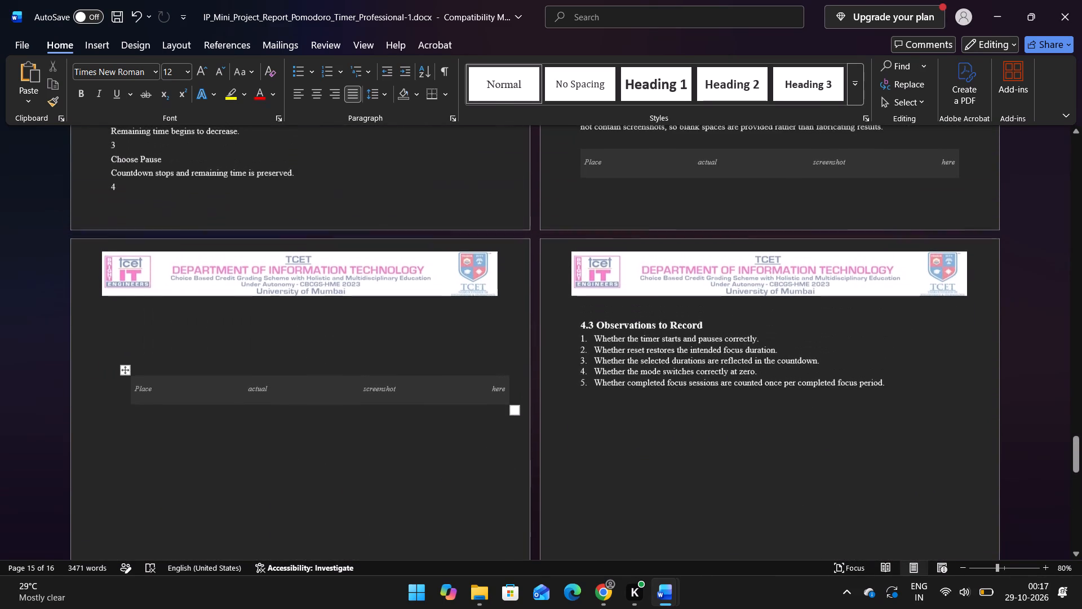
Look over the report's pages in a multi-page overview, including the screenshot placeholder under "4.2 Discussion" and the closing sections.
{"action": "scroll", "coordinate": [443, 407], "scroll_direction": "down", "scroll_amount": 4, "text": "ctrl"}
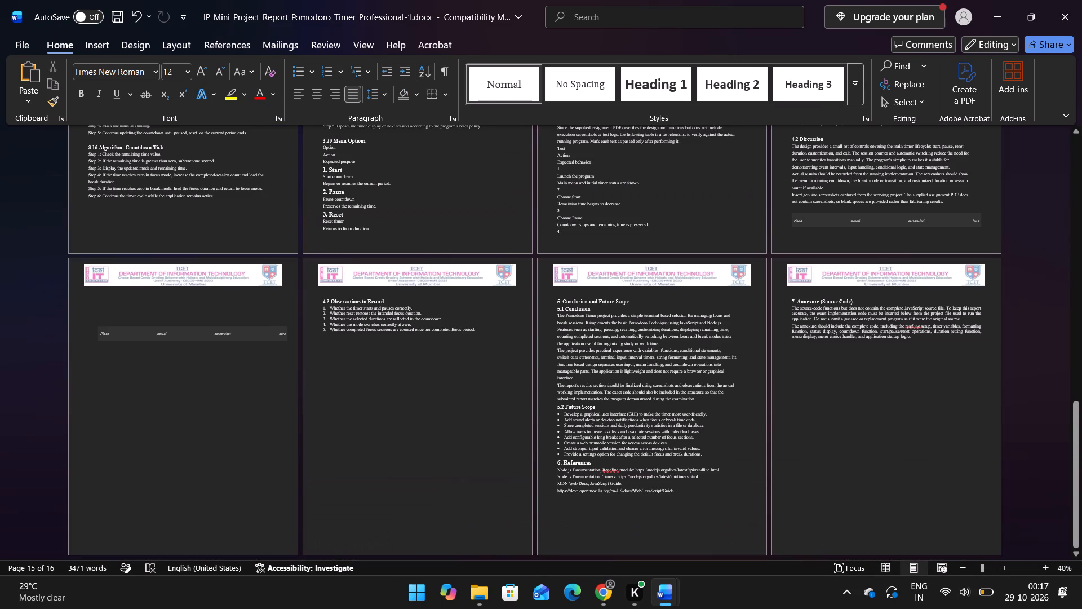
{"action": "scroll", "coordinate": [376, 398], "scroll_direction": "down", "scroll_amount": 1}
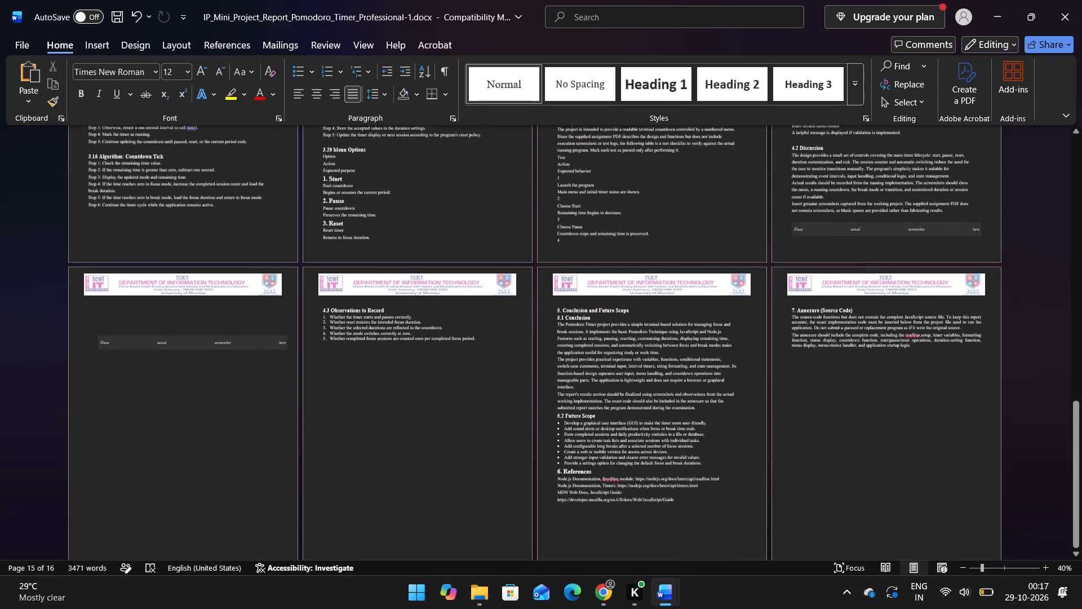
{"action": "scroll", "coordinate": [376, 398], "scroll_direction": "down", "scroll_amount": 1}
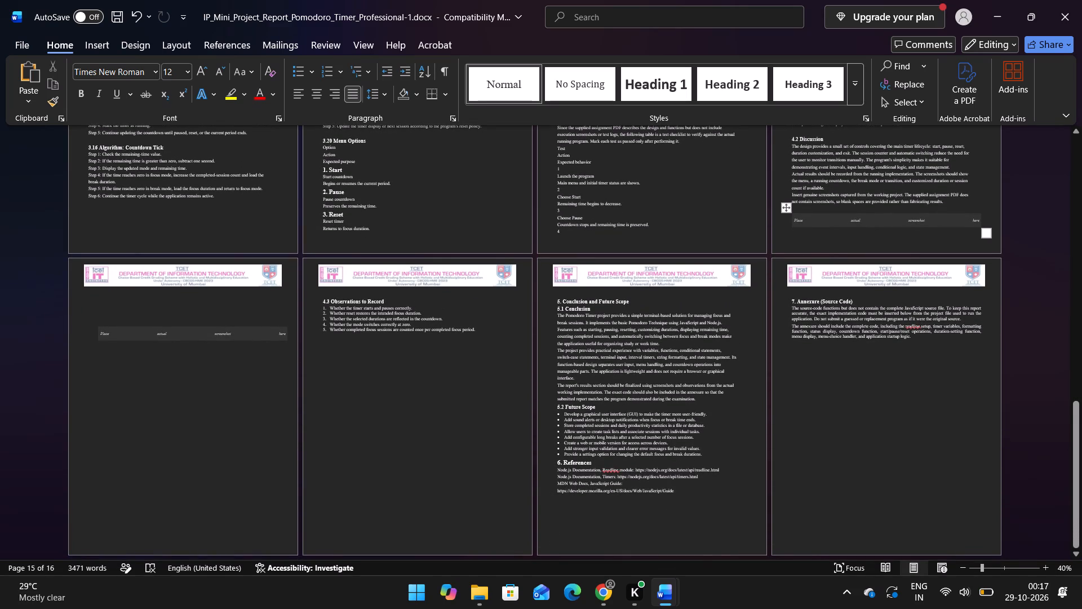
{"action": "left_click", "coordinate": [829, 220]}
{"action": "double_click", "coordinate": [829, 220]}
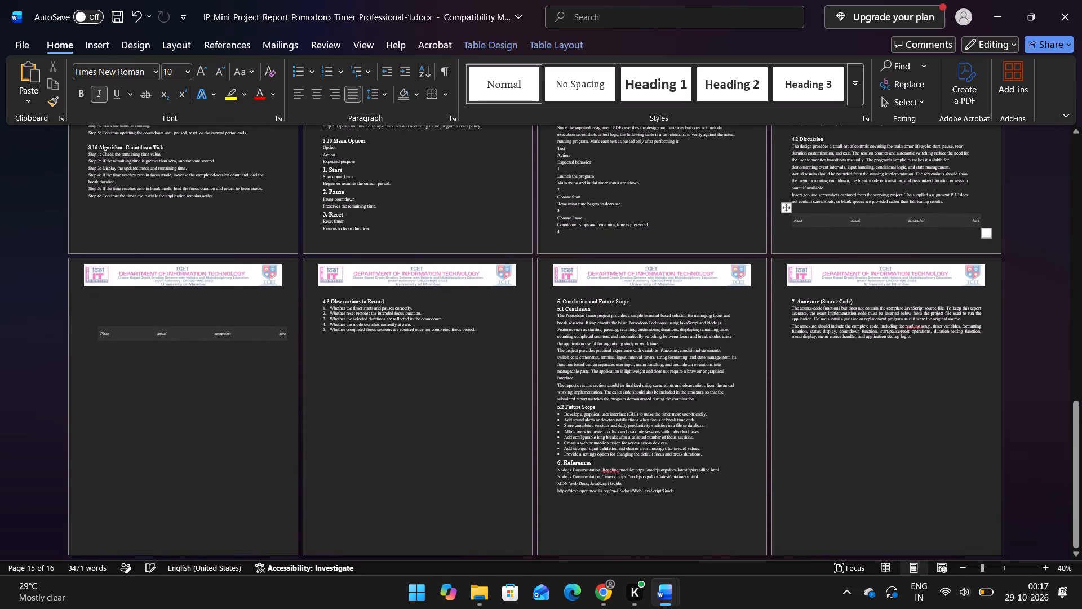
{"action": "double_click", "coordinate": [829, 220]}
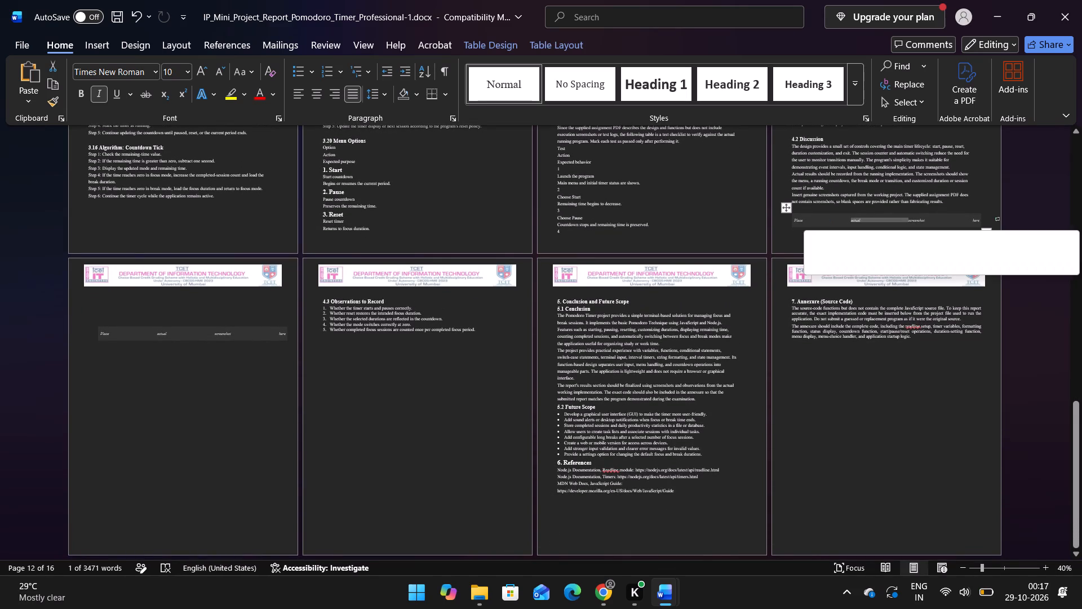
{"action": "left_click", "coordinate": [829, 220]}
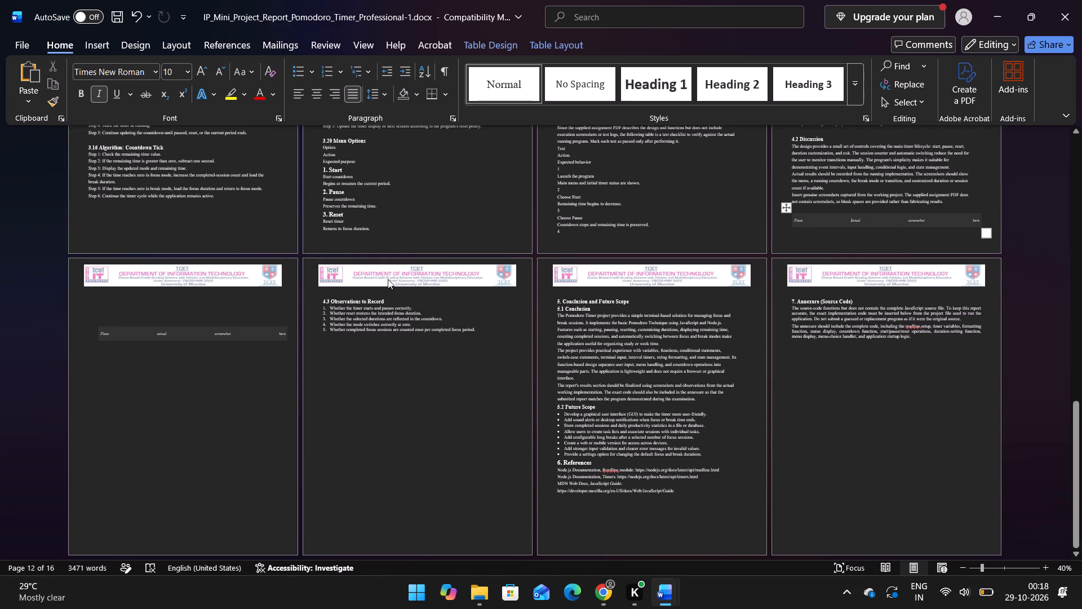
{"action": "scroll", "coordinate": [388, 279], "scroll_direction": "up", "scroll_amount": 16}
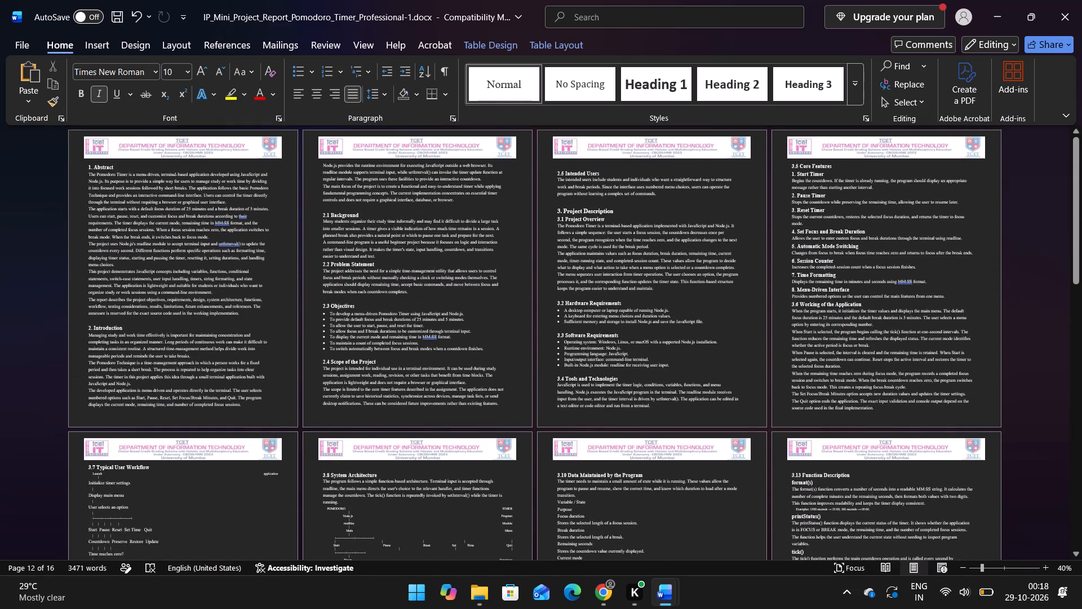
{"action": "scroll", "coordinate": [388, 279], "scroll_direction": "down", "scroll_amount": 18}
{"action": "scroll", "coordinate": [388, 279], "scroll_direction": "down", "scroll_amount": 4}
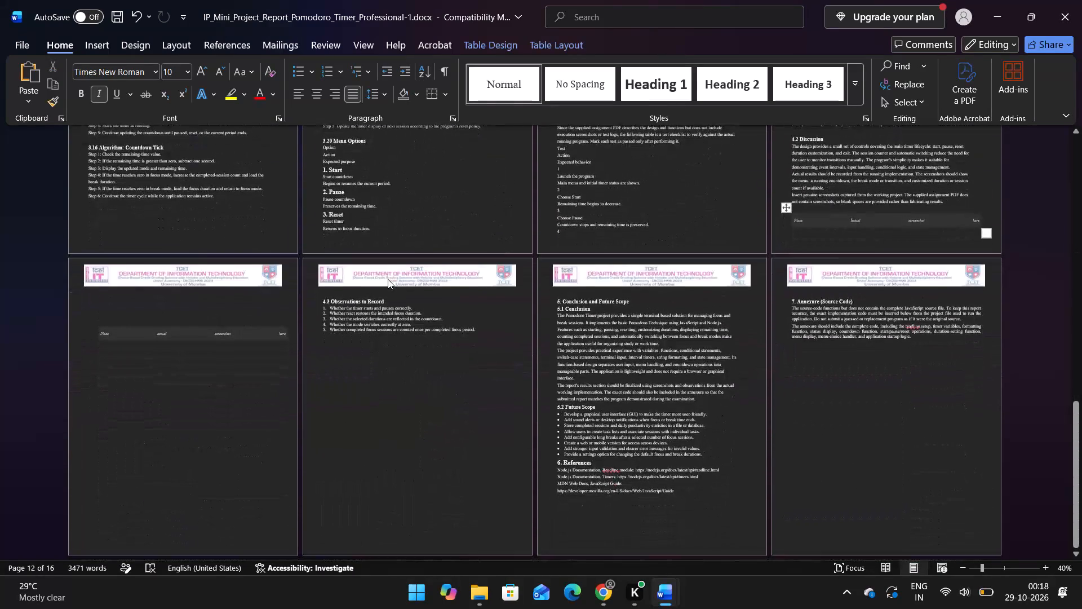
{"action": "scroll", "coordinate": [388, 279], "scroll_direction": "down", "scroll_amount": 5}
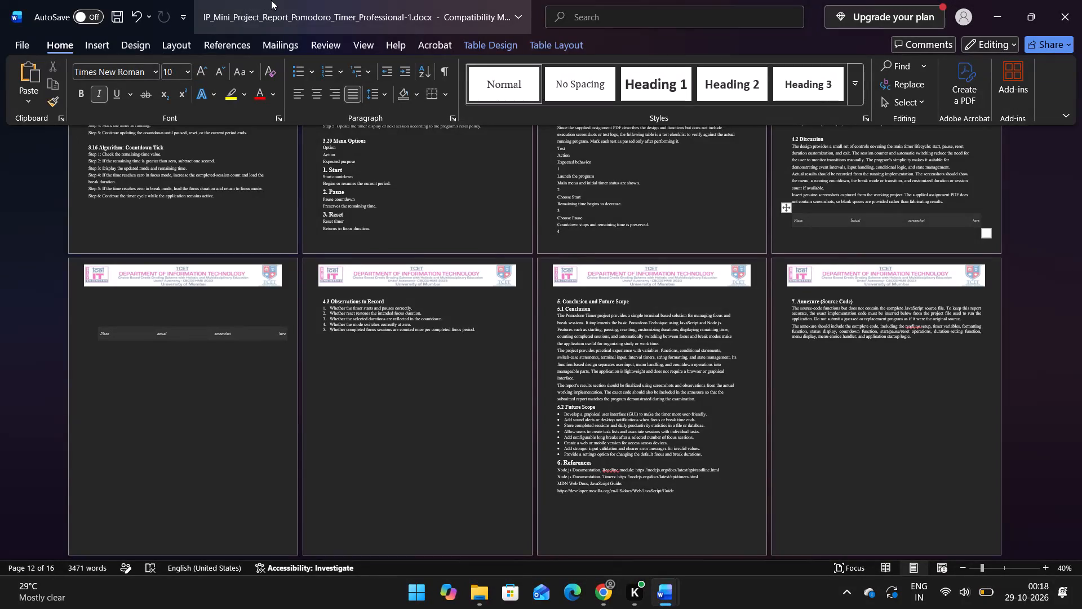
Save the Pomodoro Timer report document.
{"action": "left_click", "coordinate": [114, 16]}
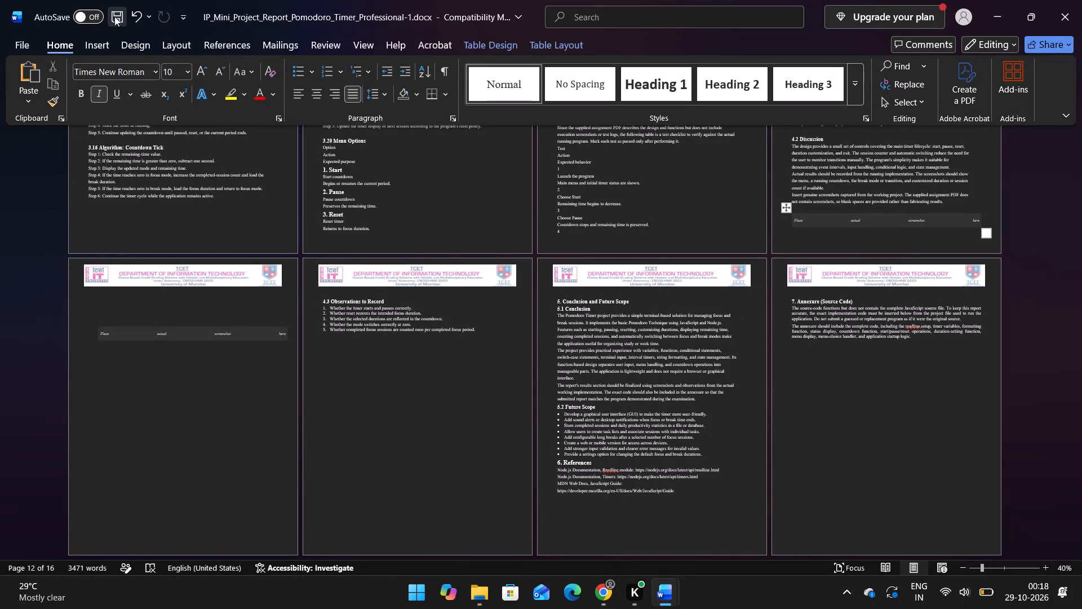
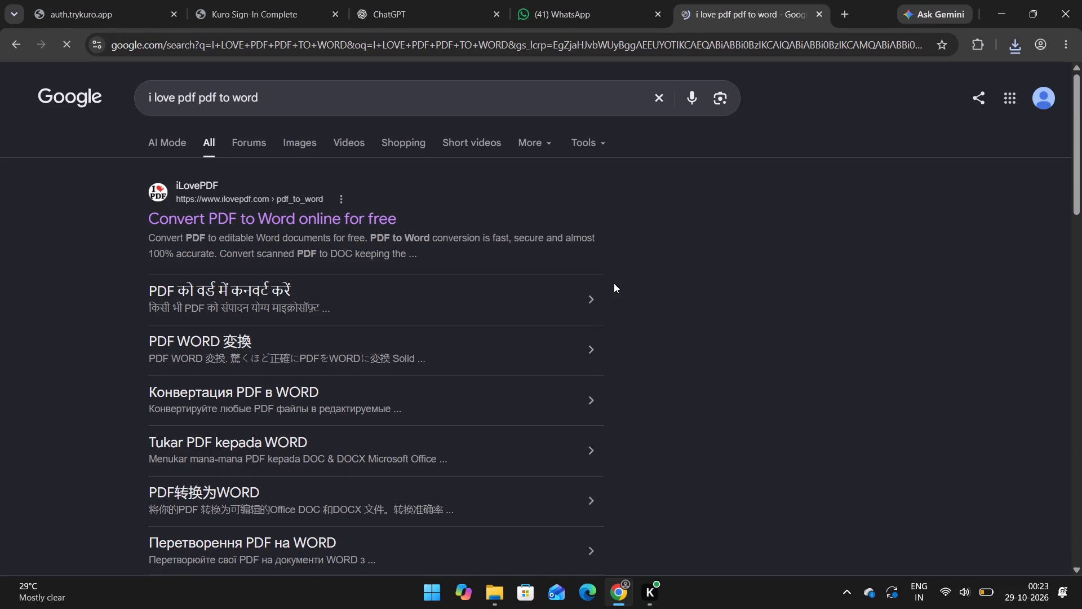
Open the iLovePDF PDF to Word converter from the search results and bring up its file selection for a PDF.
{"action": "left_click", "coordinate": [373, 210]}
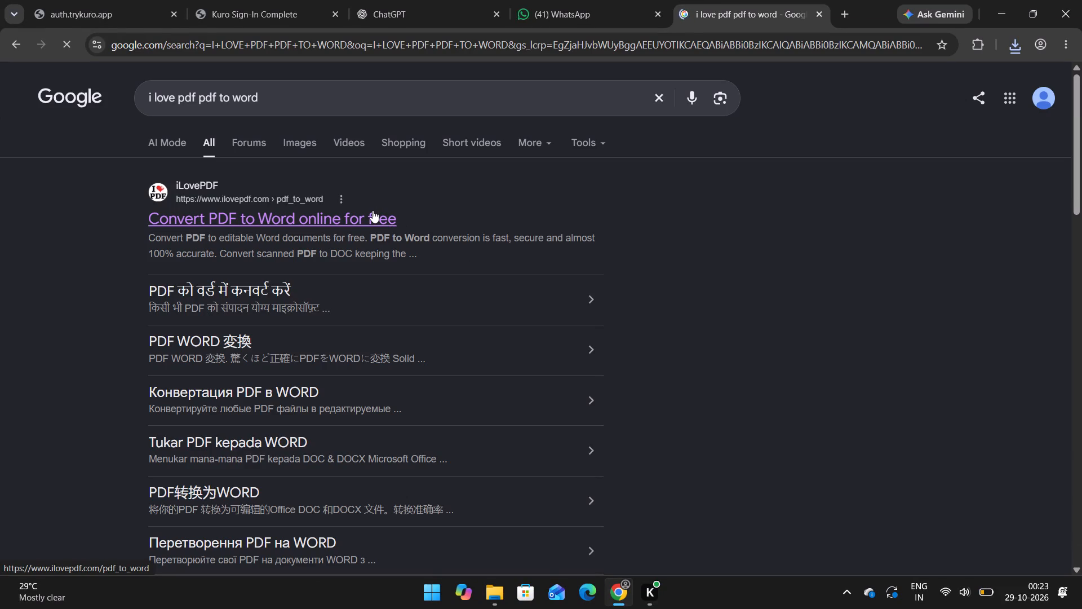
{"action": "left_click", "coordinate": [522, 283]}
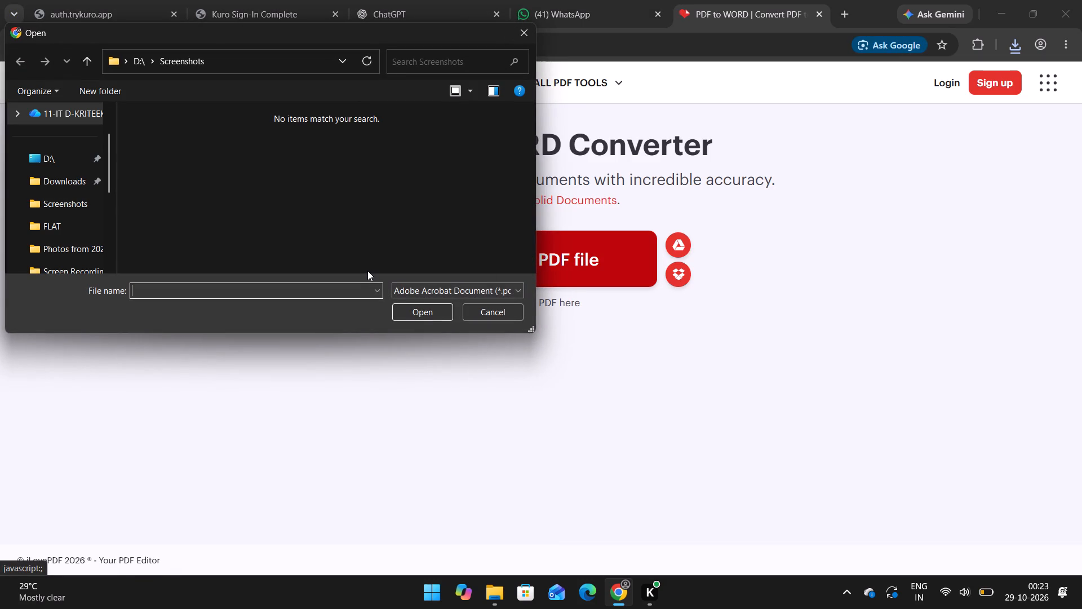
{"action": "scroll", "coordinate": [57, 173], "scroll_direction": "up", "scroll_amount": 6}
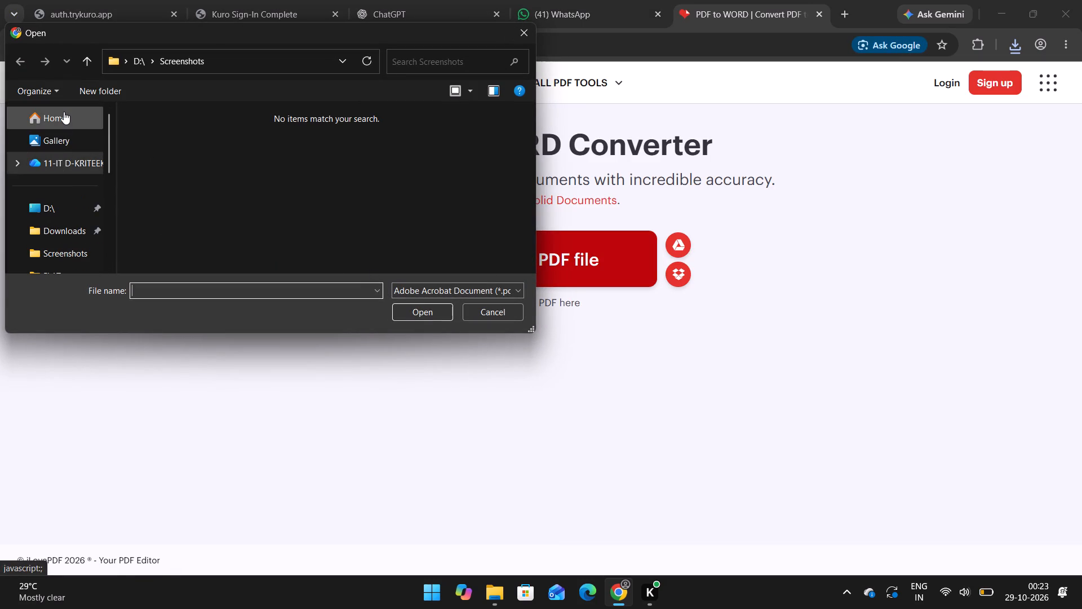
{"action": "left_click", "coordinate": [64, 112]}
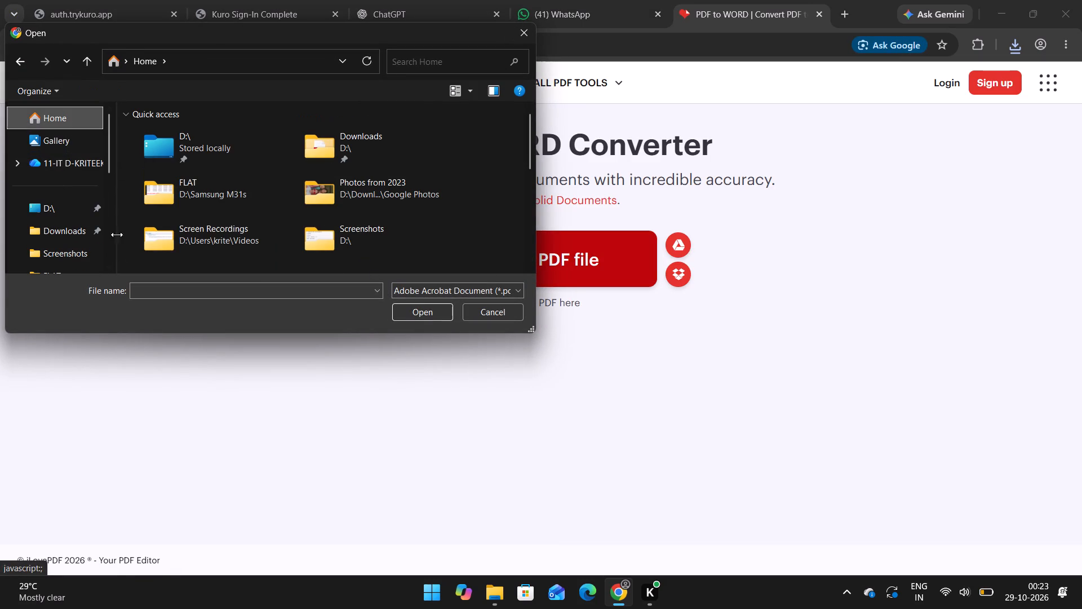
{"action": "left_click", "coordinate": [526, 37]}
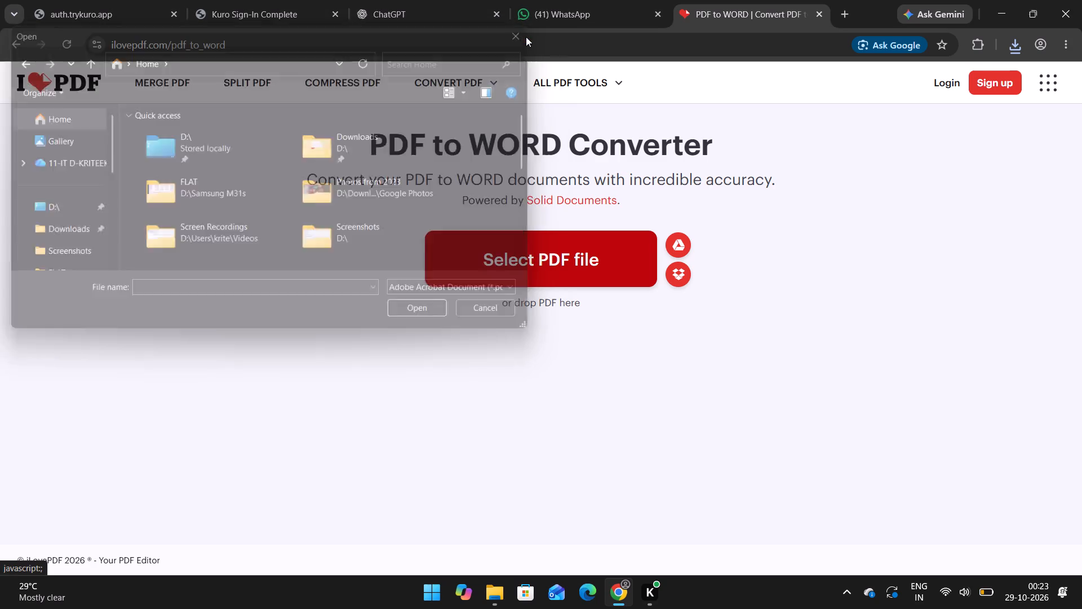
Load the recently downloaded MINI PROJECT DBMS_removed.pdf into the converter, convert it to Word and download the result.
{"action": "left_click", "coordinate": [1016, 49]}
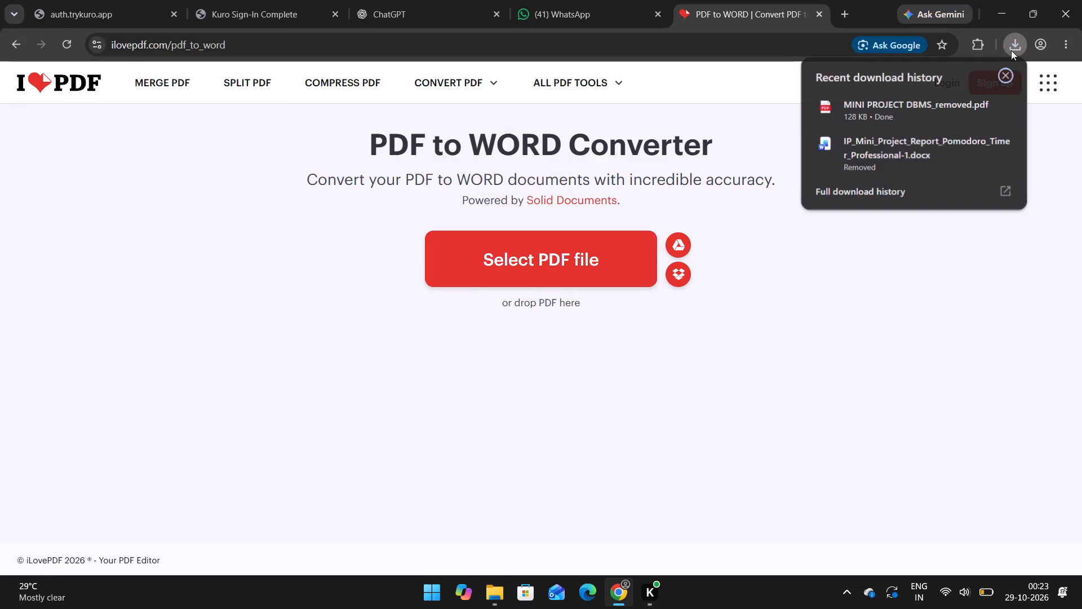
{"action": "left_click_drag", "start_coordinate": [920, 111], "coordinate": [604, 238]}
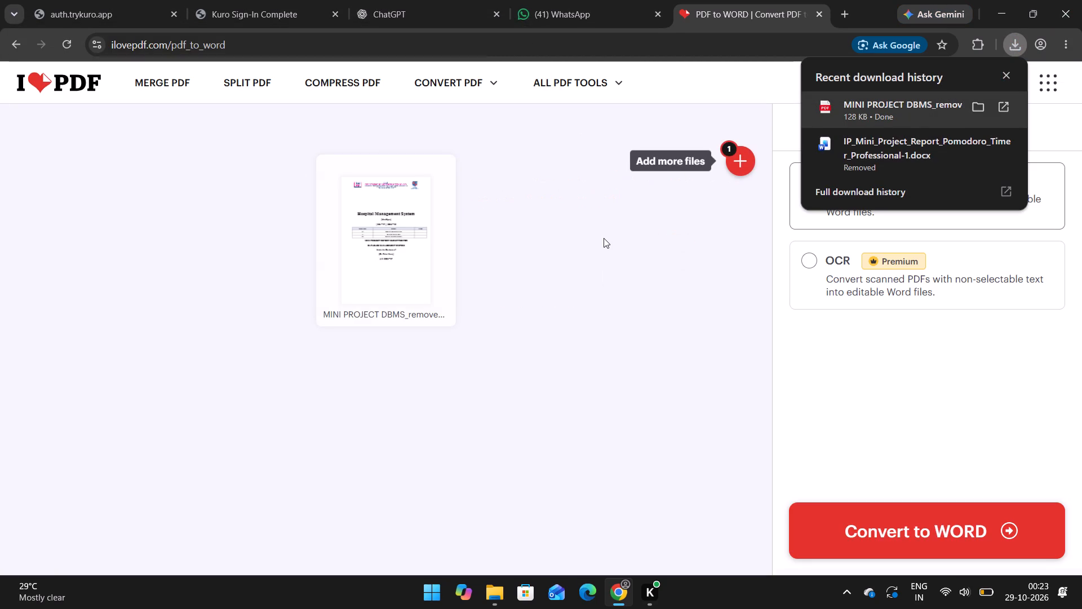
{"action": "left_click", "coordinate": [605, 454]}
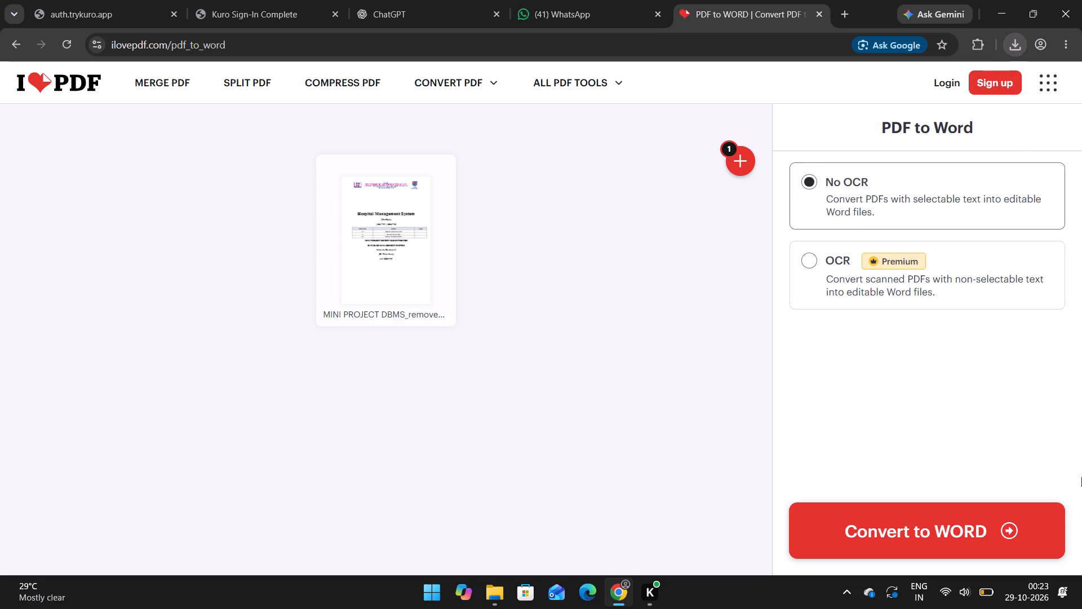
{"action": "left_click", "coordinate": [983, 529]}
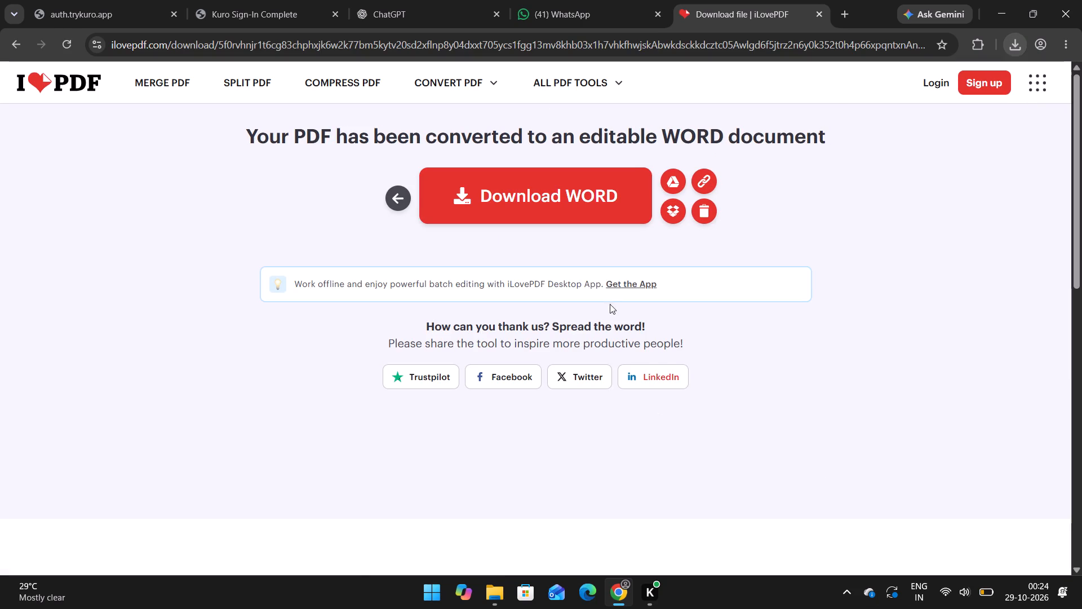
{"action": "left_click", "coordinate": [577, 210]}
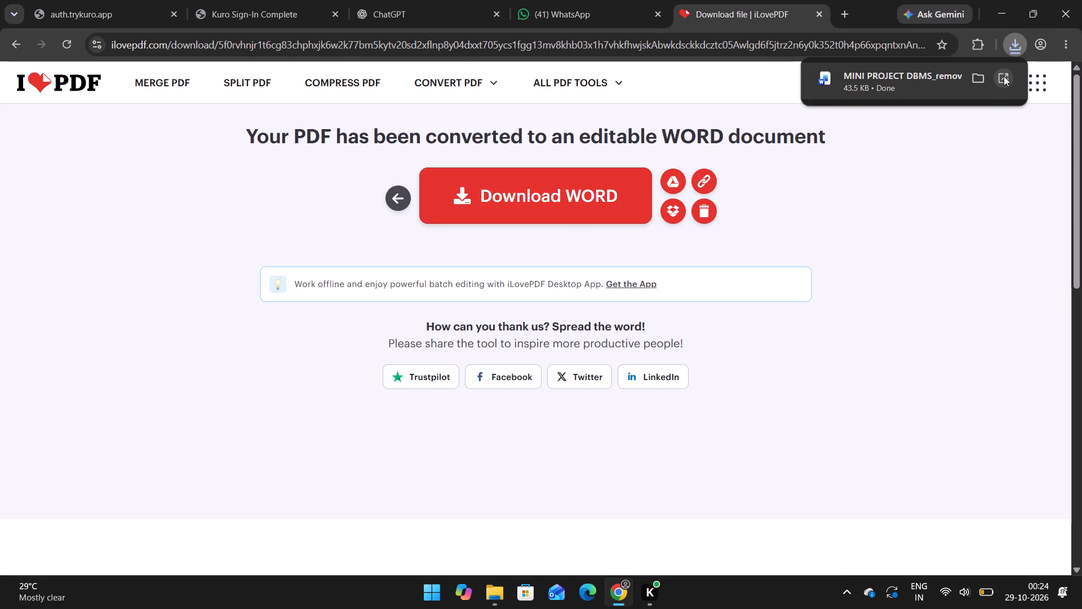
Open the downloaded MINI PROJECT DBMS_removed.docx in Word and enable editing.
{"action": "left_click", "coordinate": [1004, 76]}
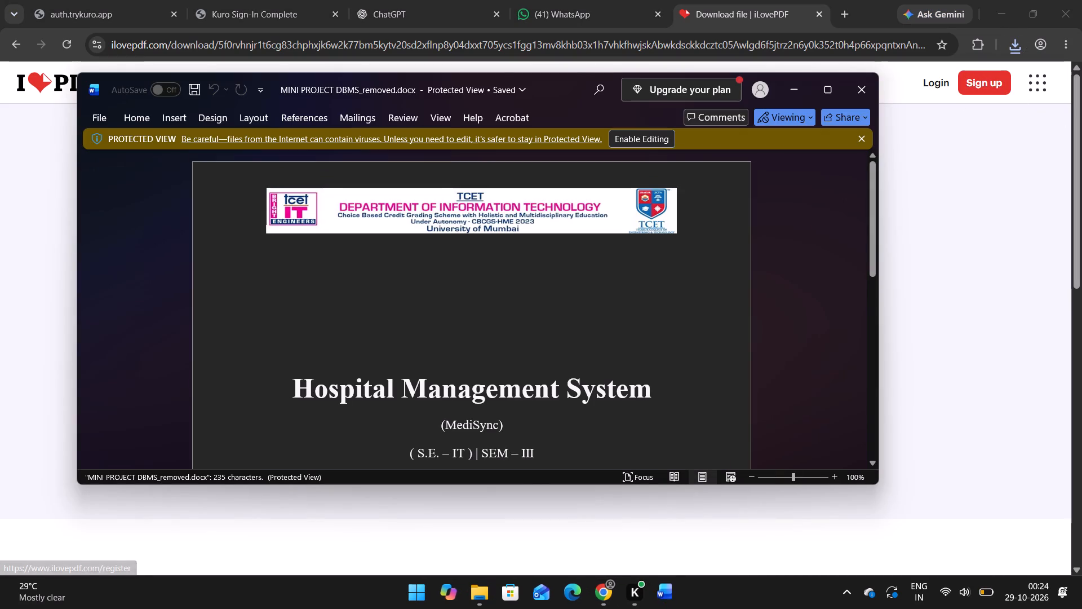
{"action": "left_click", "coordinate": [646, 137]}
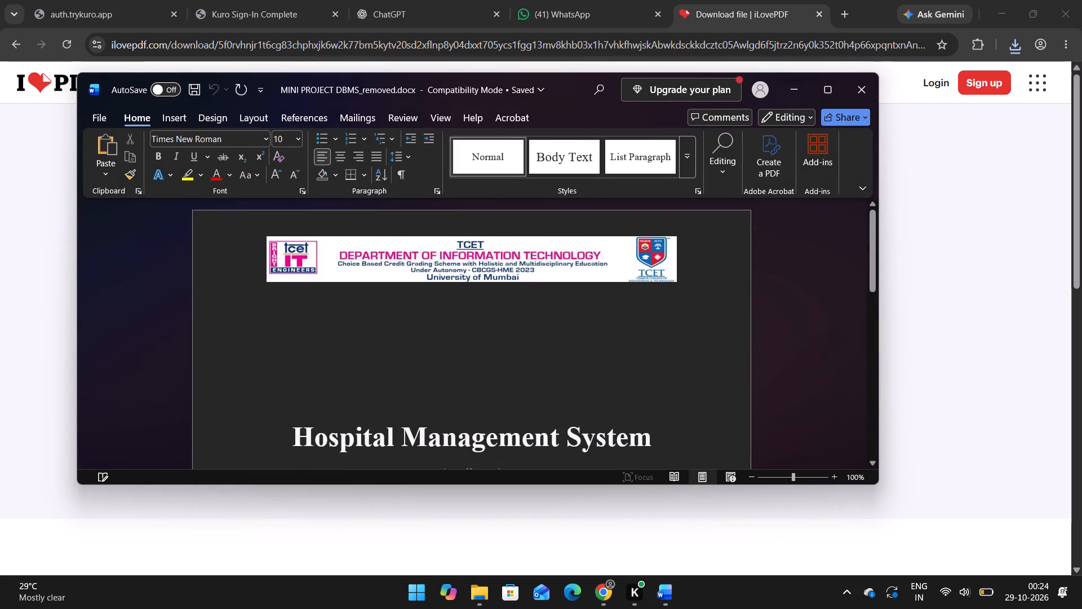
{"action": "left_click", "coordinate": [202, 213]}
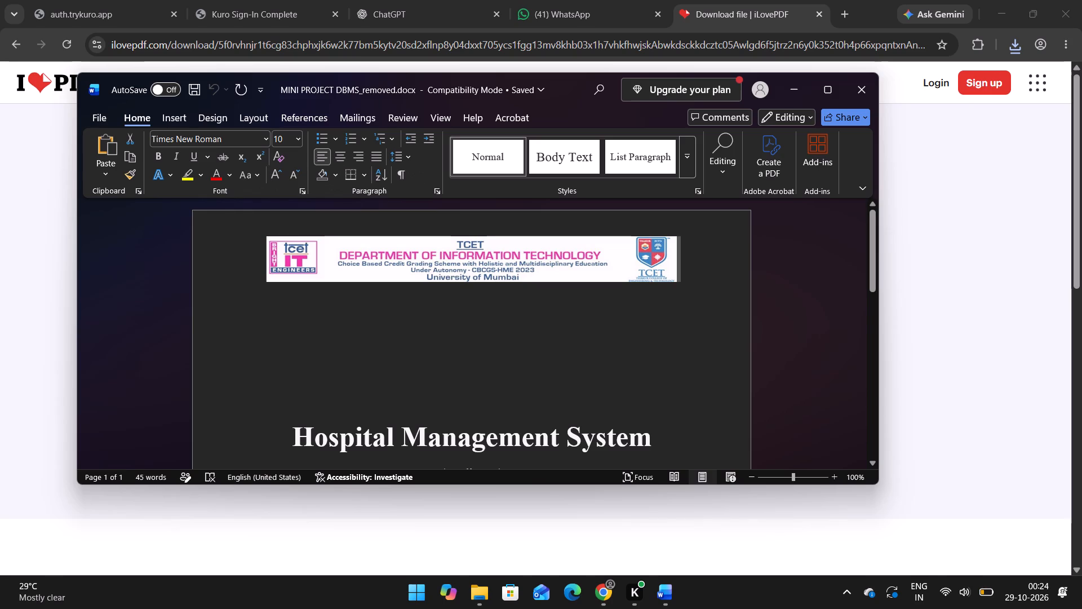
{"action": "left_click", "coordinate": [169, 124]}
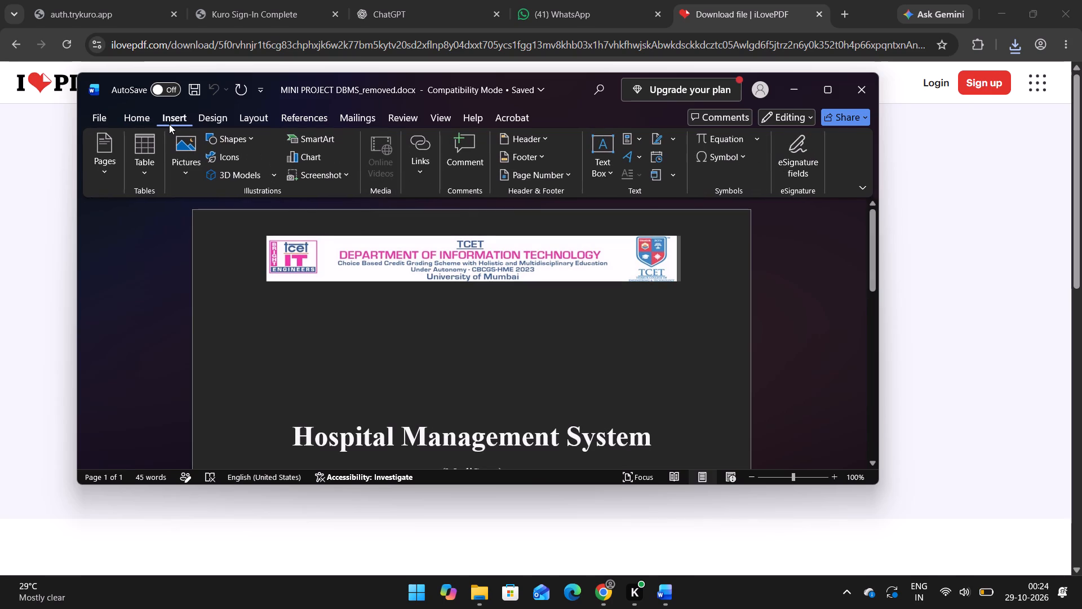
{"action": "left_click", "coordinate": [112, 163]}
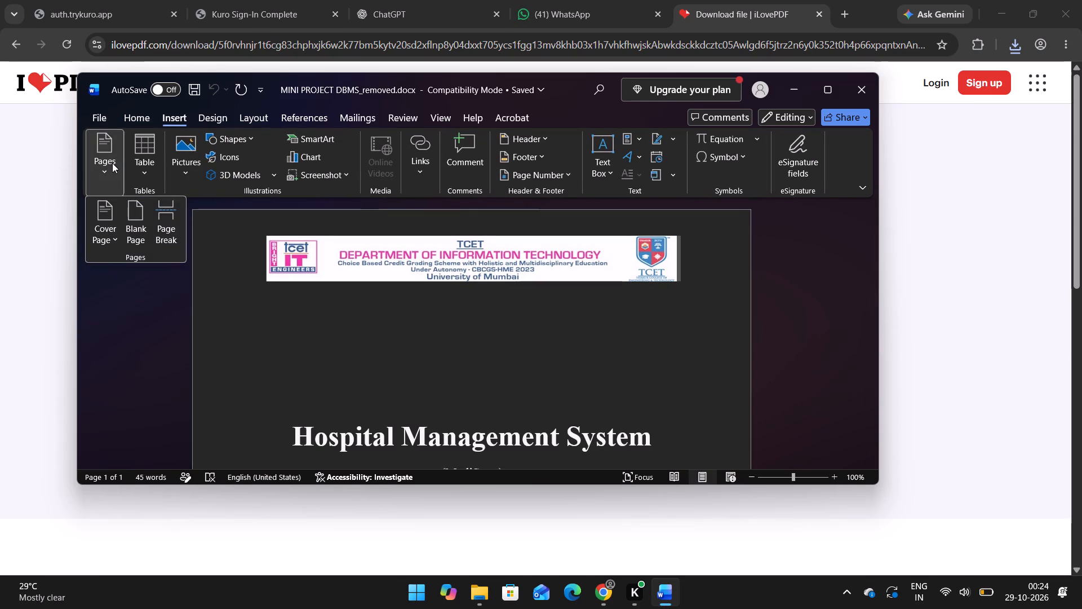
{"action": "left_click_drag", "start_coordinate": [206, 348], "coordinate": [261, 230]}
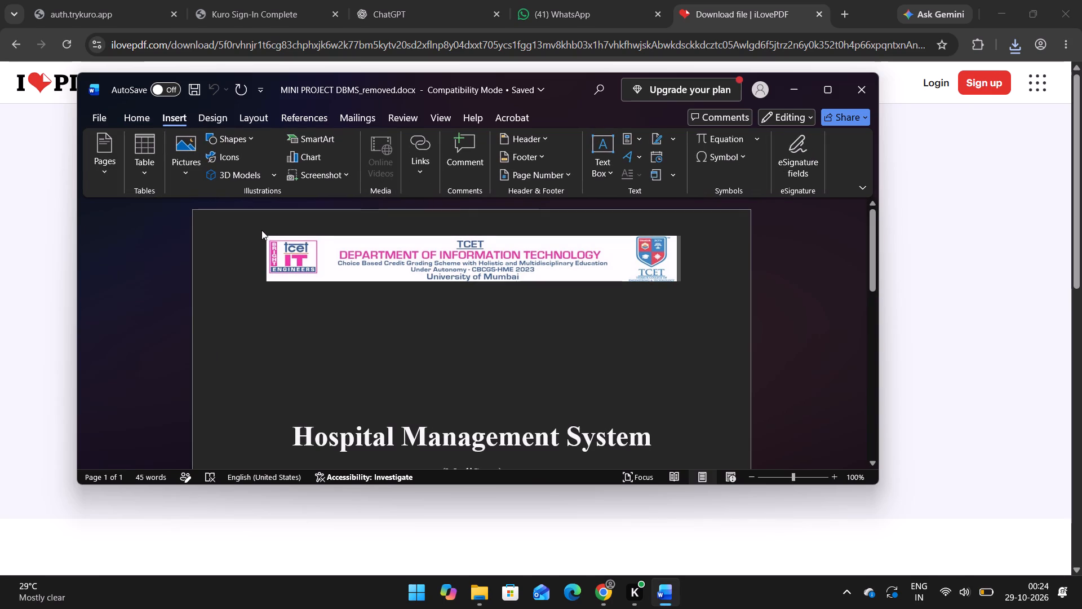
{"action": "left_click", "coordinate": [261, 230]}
Copy the whole cover page content, from the Hospital Management System title through the academic year line.
{"action": "scroll", "coordinate": [272, 387], "scroll_direction": "down", "scroll_amount": 1}
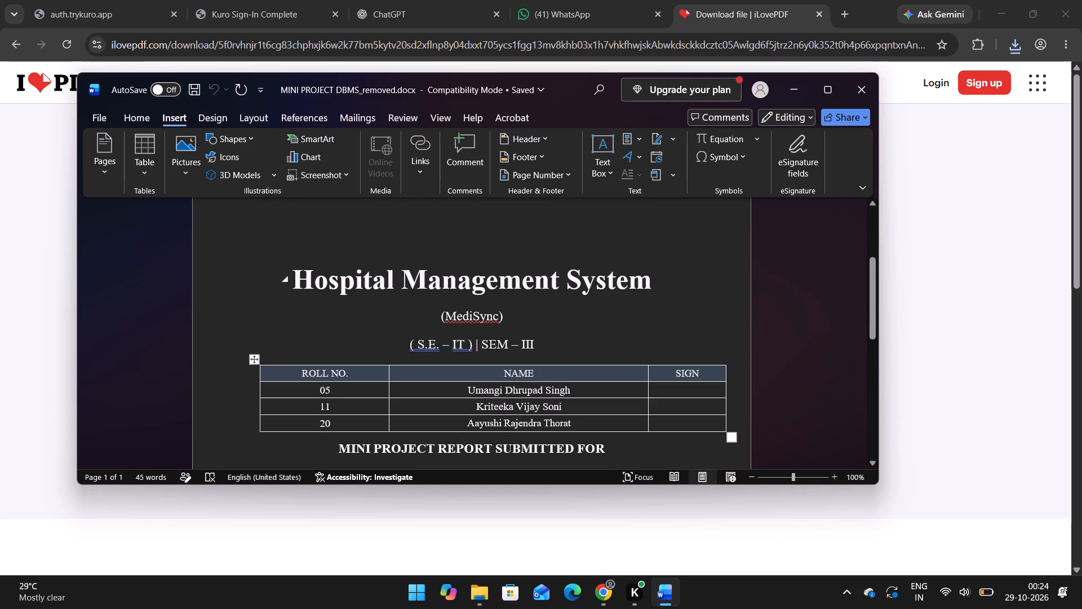
{"action": "left_click_drag", "start_coordinate": [288, 266], "coordinate": [505, 440]}
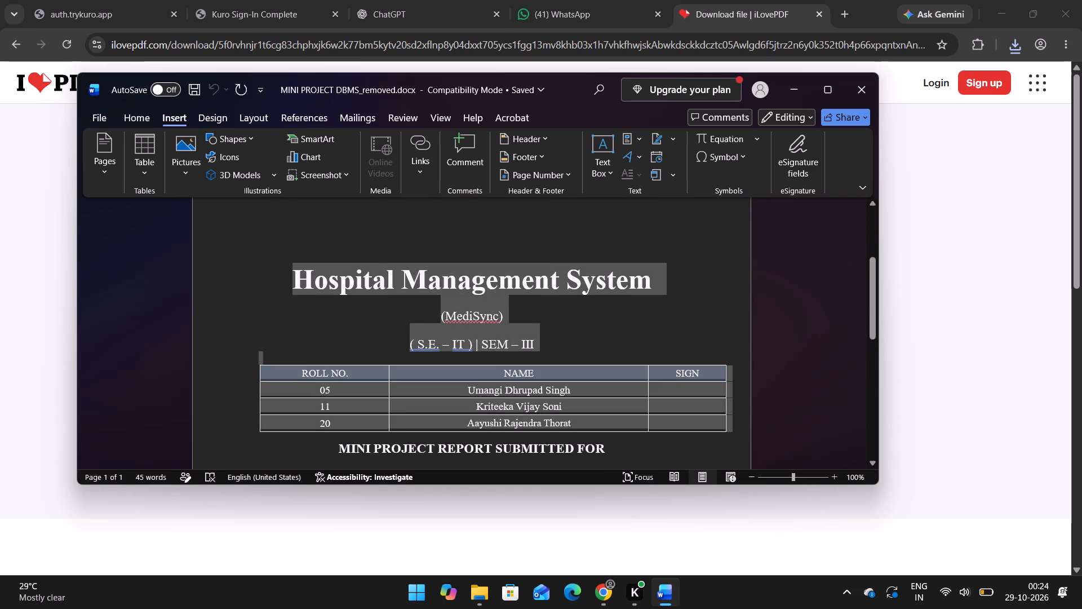
{"action": "left_click_drag", "start_coordinate": [505, 440], "coordinate": [533, 413]}
{"action": "key", "text": "ctrl+c"}
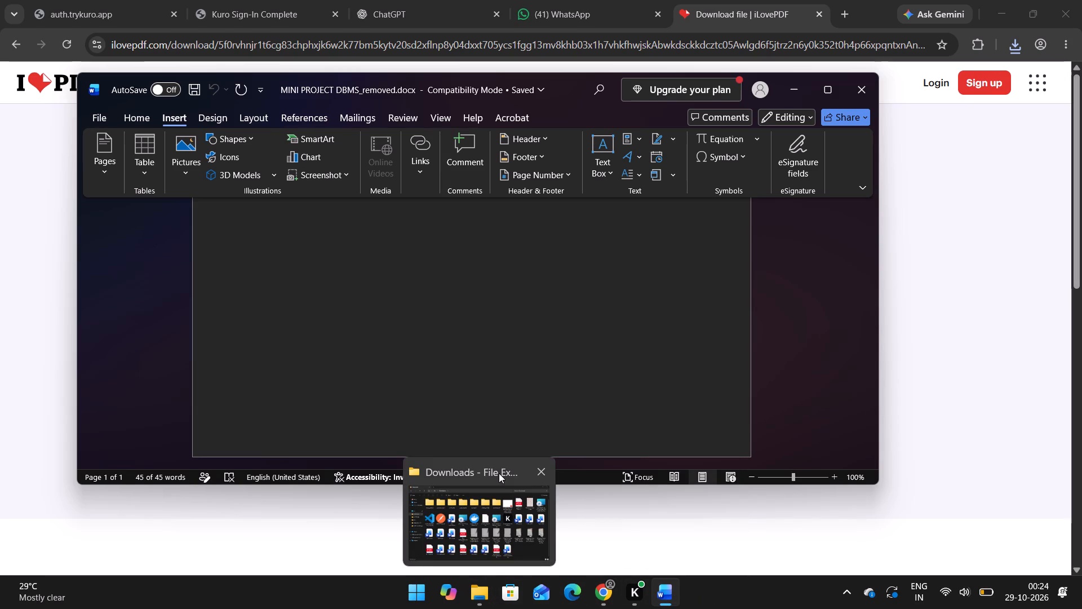
Open IP.docx from the Downloads folder, enable editing and maximize its window.
{"action": "left_click", "coordinate": [499, 487]}
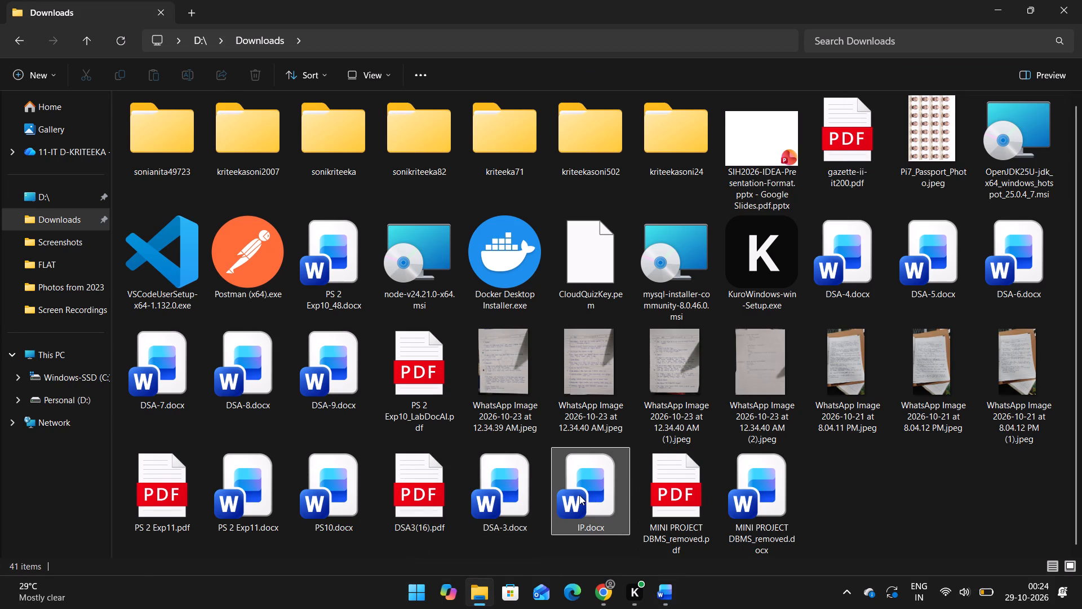
{"action": "double_click", "coordinate": [579, 495]}
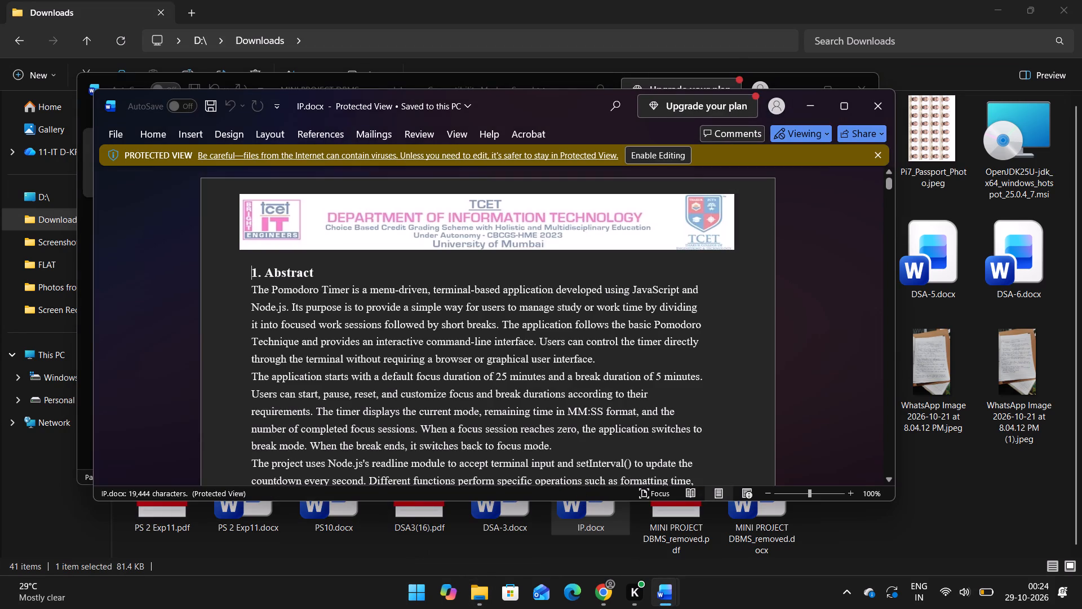
{"action": "left_click", "coordinate": [654, 157]}
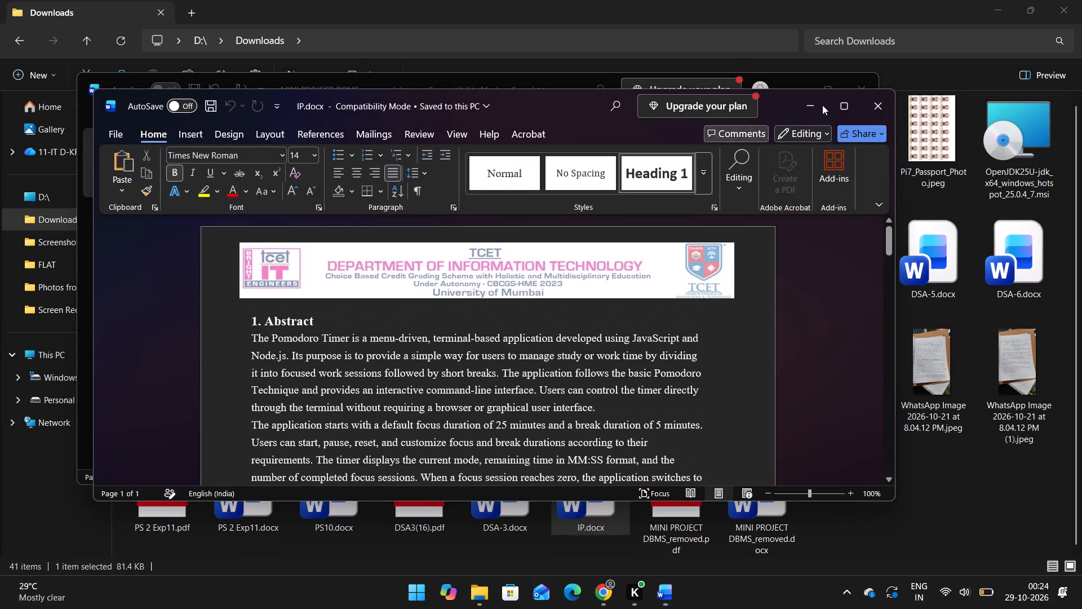
{"action": "left_click", "coordinate": [844, 104]}
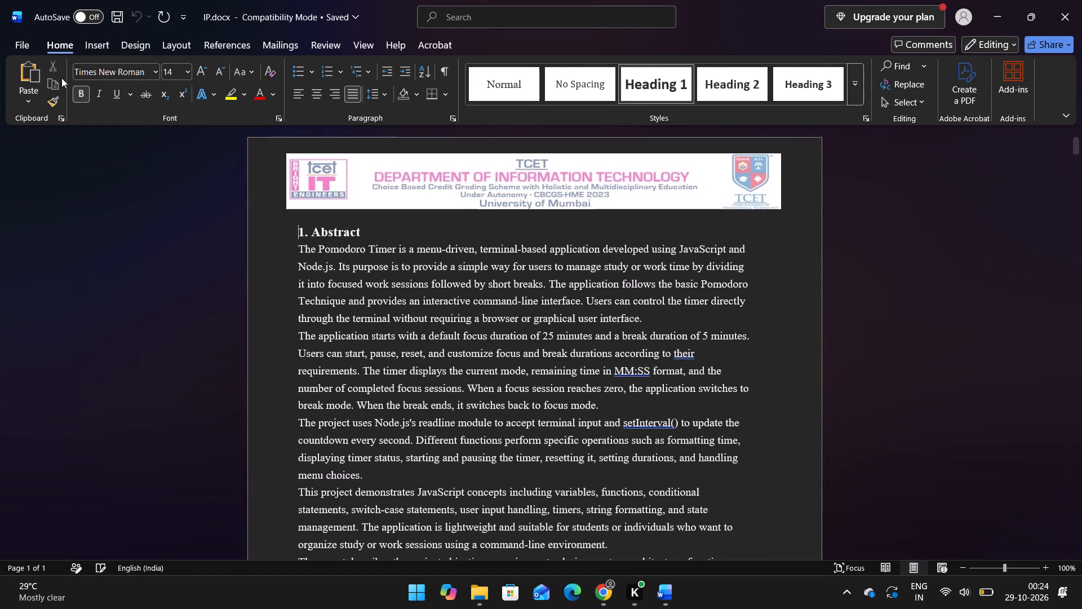
Insert a blank page before the 1. Abstract heading at the start of IP.docx.
{"action": "left_click", "coordinate": [99, 43]}
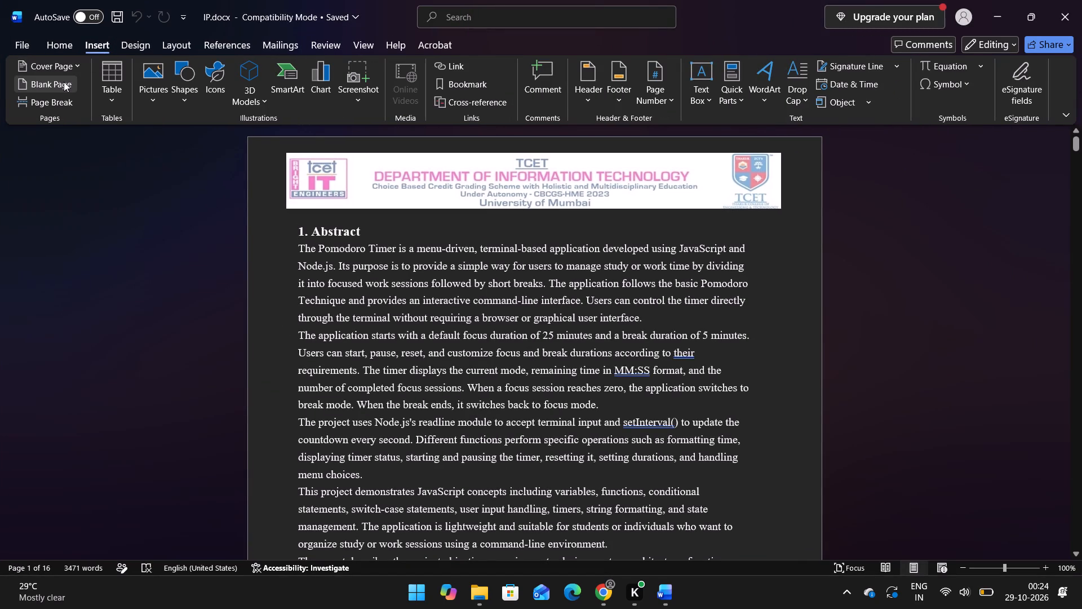
{"action": "left_click", "coordinate": [64, 82]}
Paste the copied cover page content onto the blank first page, below the department banner.
{"action": "scroll", "coordinate": [373, 178], "scroll_direction": "up", "scroll_amount": 7}
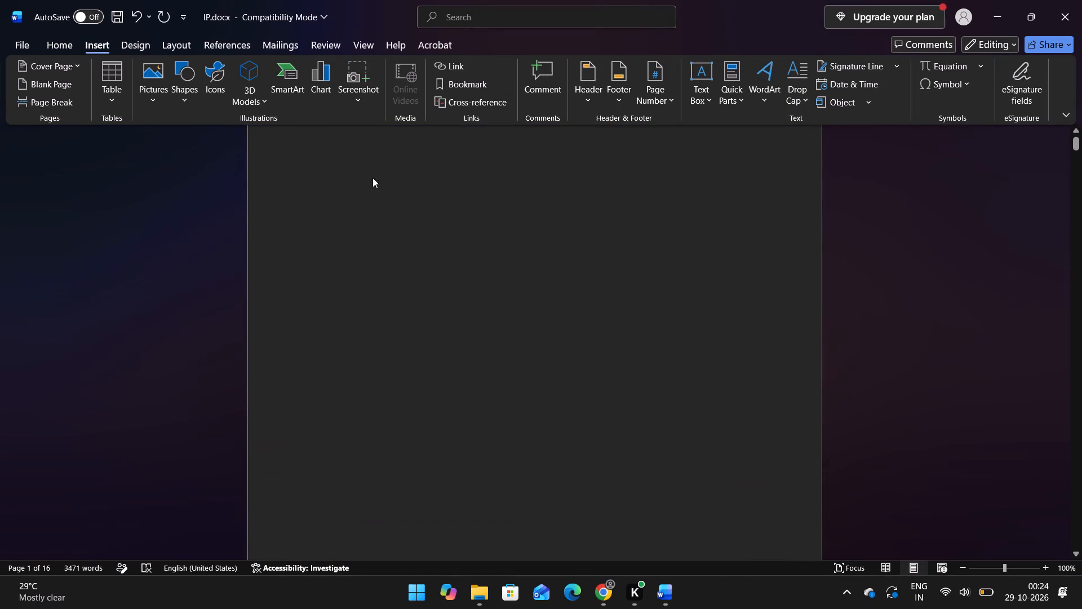
{"action": "scroll", "coordinate": [373, 178], "scroll_direction": "up", "scroll_amount": 1}
{"action": "left_click", "coordinate": [371, 231]}
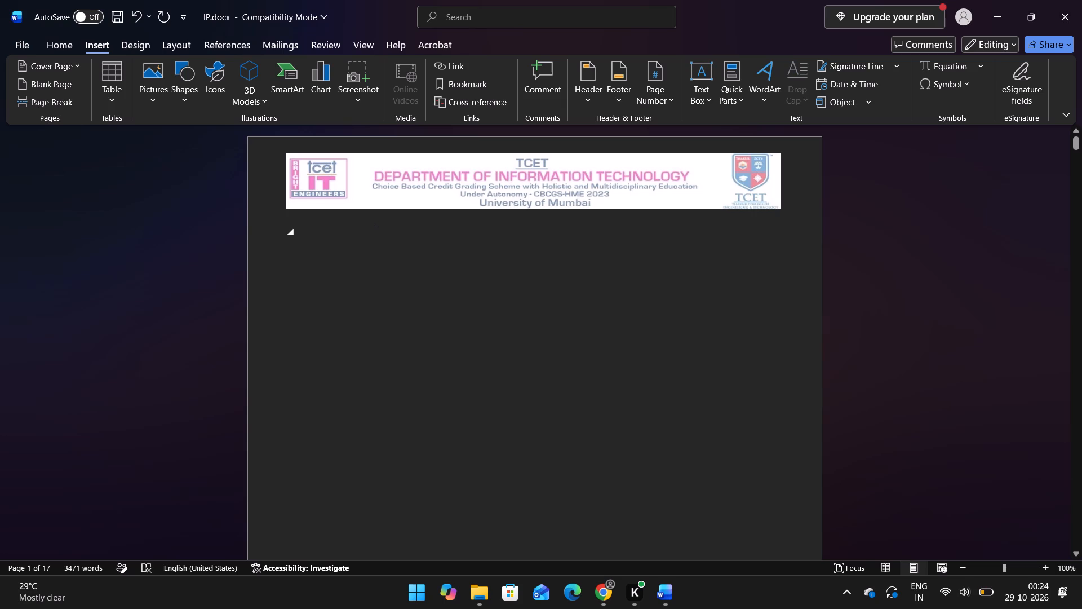
{"action": "key", "text": "ctrl+v"}
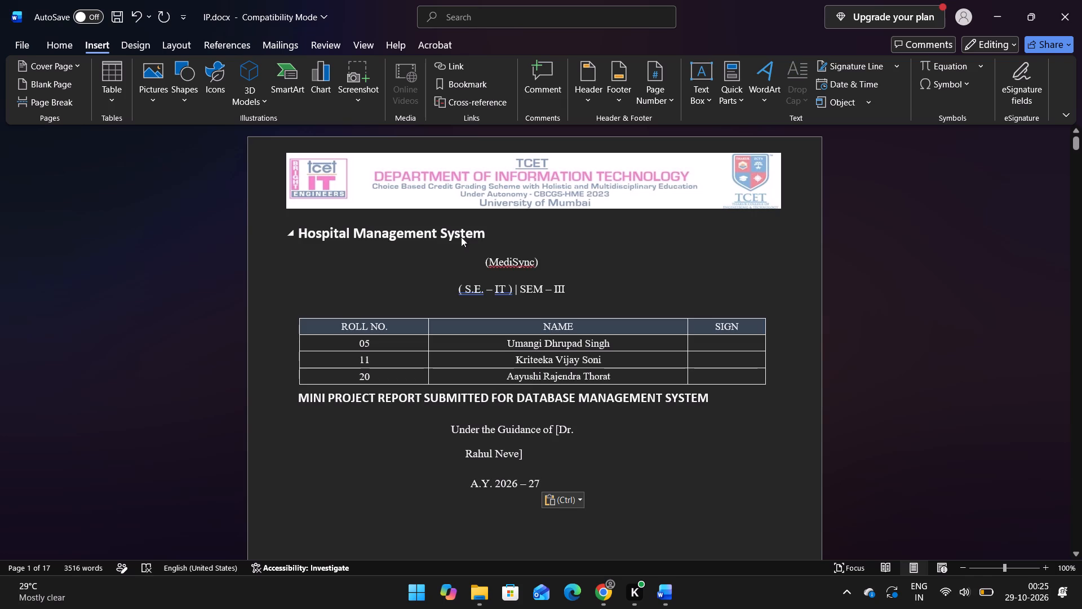
Delete the "Hospital Management System" title line from the pasted cover page.
{"action": "left_click", "coordinate": [491, 227]}
{"action": "left_click_drag", "start_coordinate": [491, 227], "coordinate": [349, 219]}
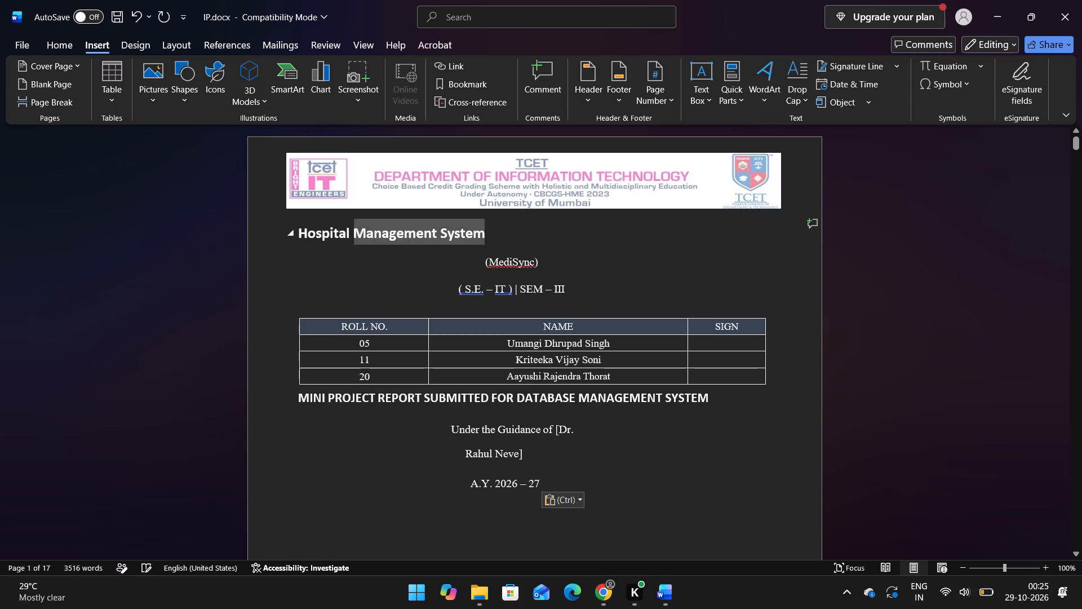
{"action": "left_click_drag", "start_coordinate": [349, 219], "coordinate": [325, 218]}
{"action": "key", "text": "BackSpace"}
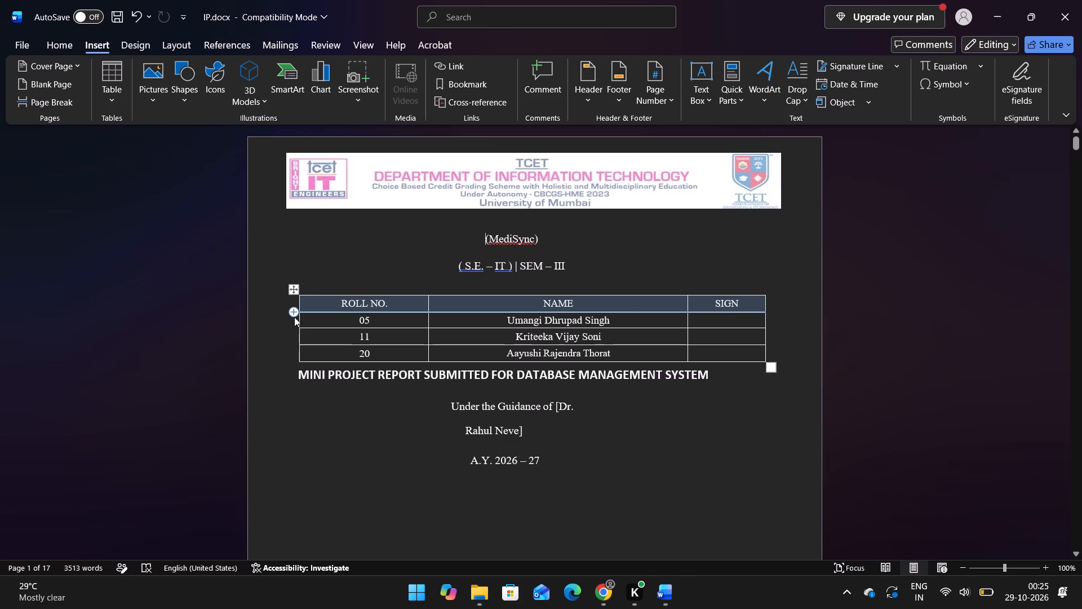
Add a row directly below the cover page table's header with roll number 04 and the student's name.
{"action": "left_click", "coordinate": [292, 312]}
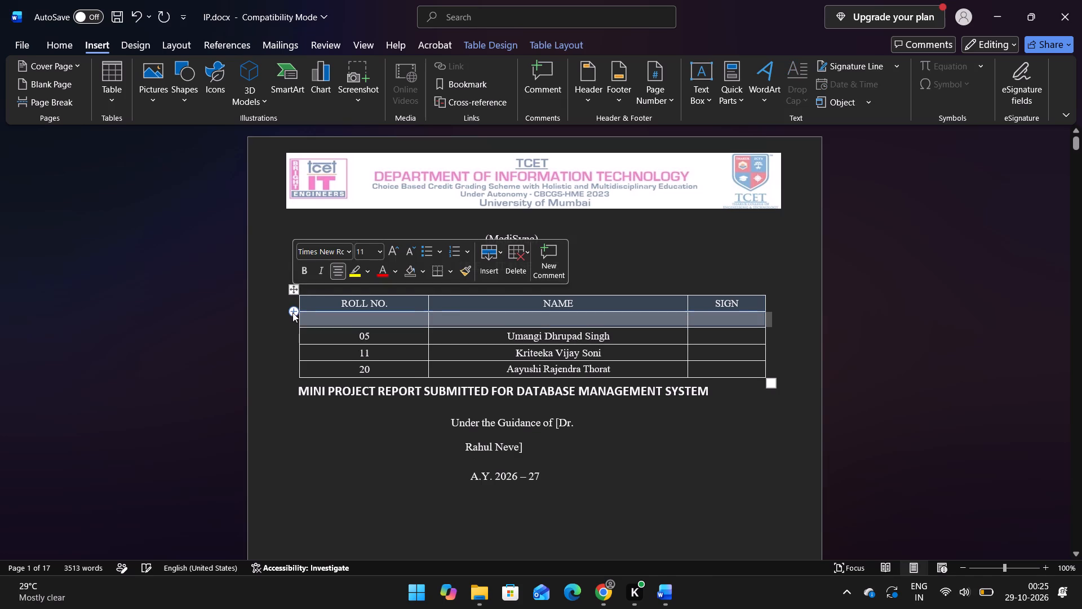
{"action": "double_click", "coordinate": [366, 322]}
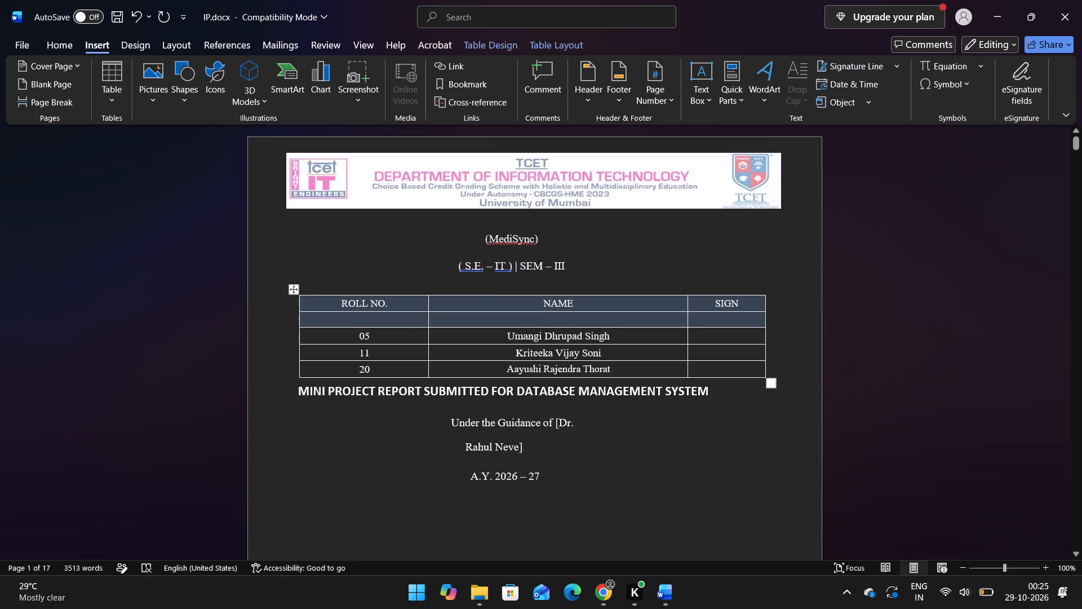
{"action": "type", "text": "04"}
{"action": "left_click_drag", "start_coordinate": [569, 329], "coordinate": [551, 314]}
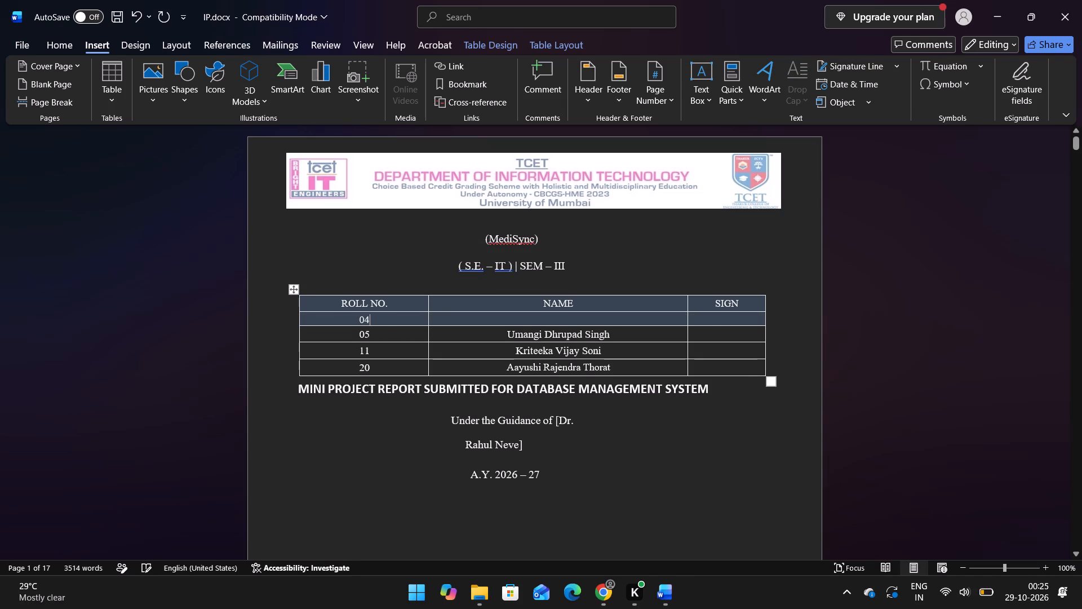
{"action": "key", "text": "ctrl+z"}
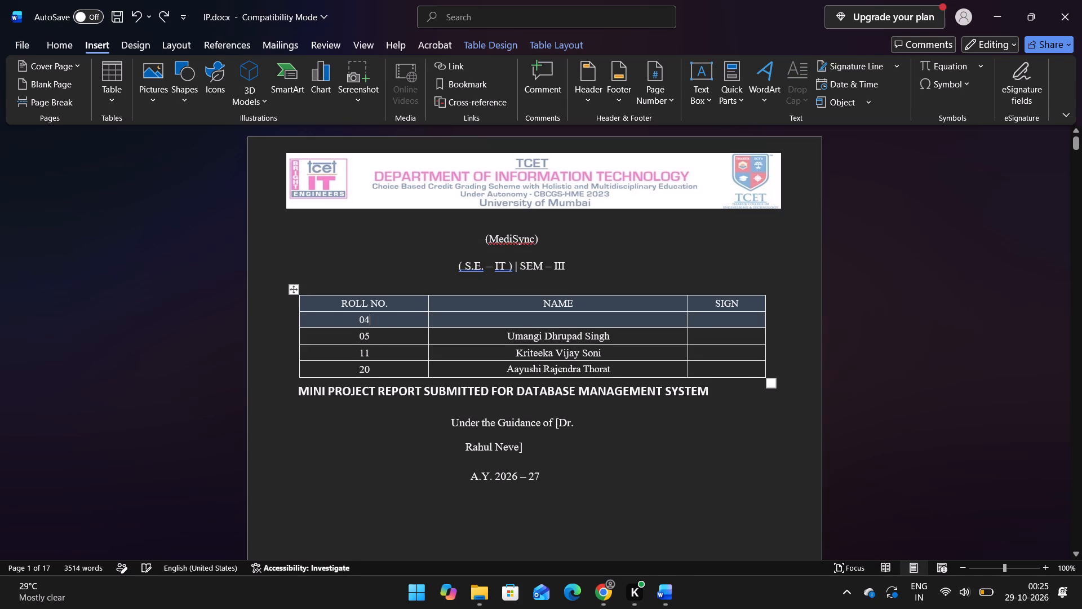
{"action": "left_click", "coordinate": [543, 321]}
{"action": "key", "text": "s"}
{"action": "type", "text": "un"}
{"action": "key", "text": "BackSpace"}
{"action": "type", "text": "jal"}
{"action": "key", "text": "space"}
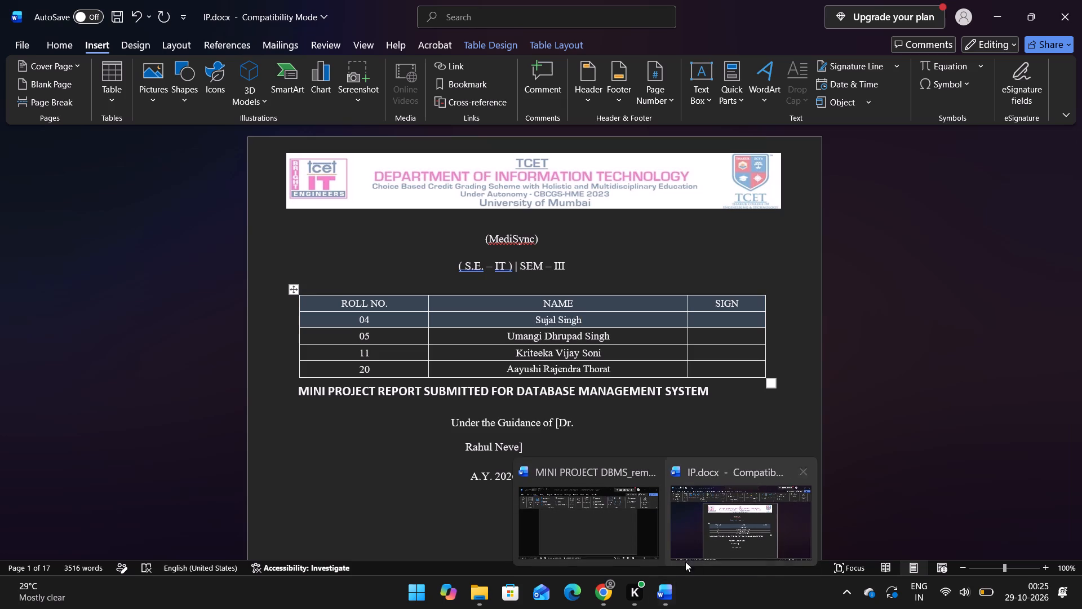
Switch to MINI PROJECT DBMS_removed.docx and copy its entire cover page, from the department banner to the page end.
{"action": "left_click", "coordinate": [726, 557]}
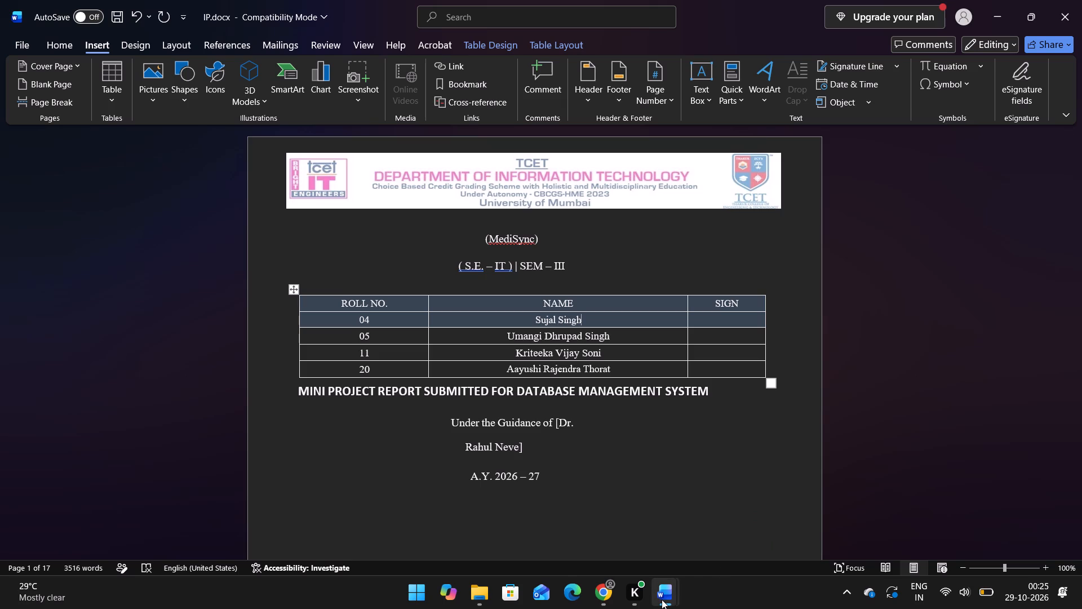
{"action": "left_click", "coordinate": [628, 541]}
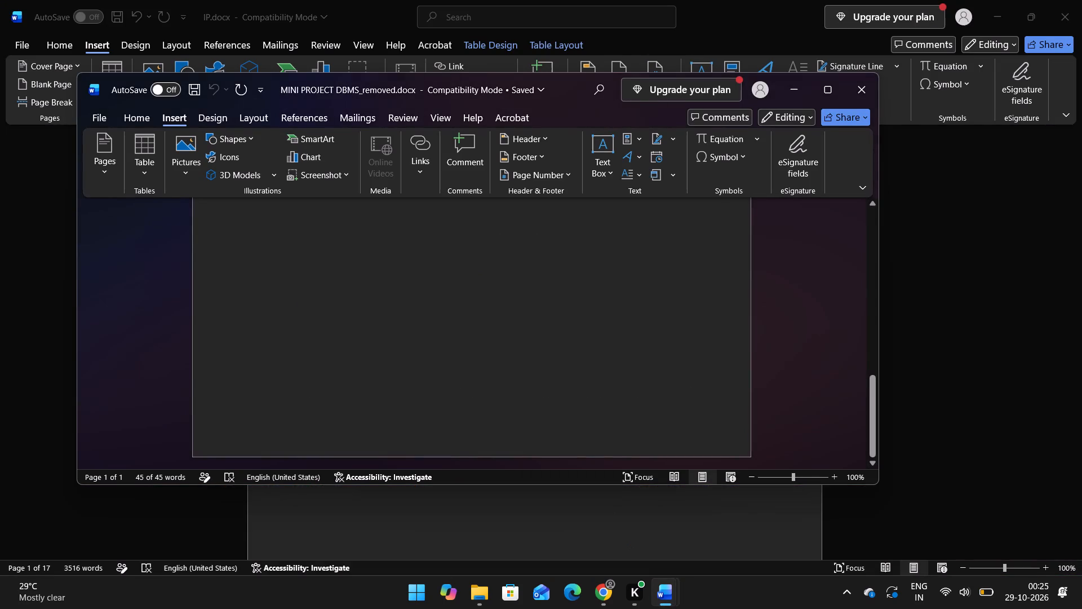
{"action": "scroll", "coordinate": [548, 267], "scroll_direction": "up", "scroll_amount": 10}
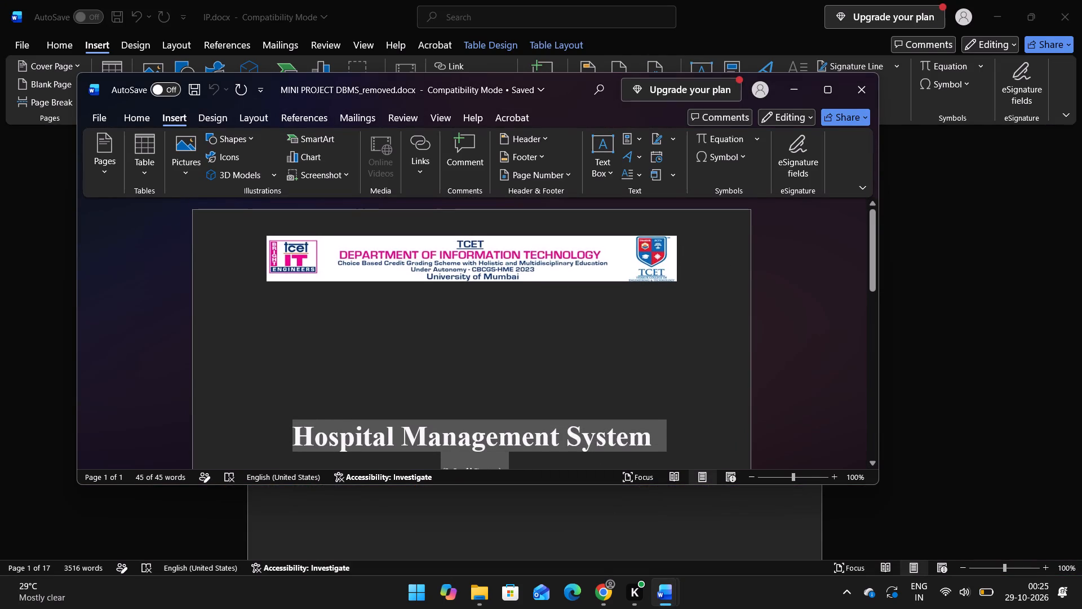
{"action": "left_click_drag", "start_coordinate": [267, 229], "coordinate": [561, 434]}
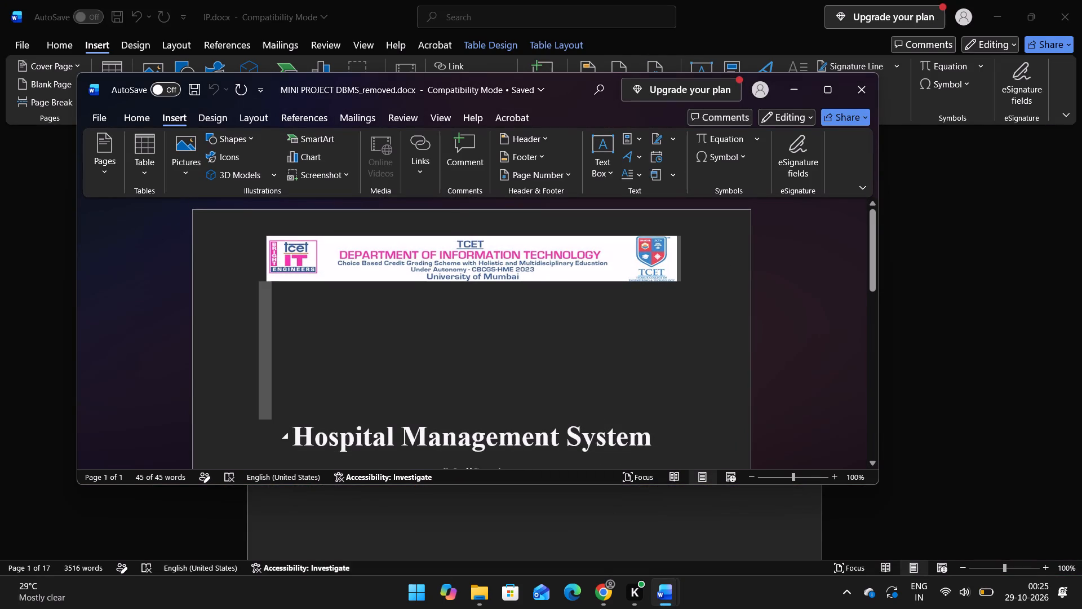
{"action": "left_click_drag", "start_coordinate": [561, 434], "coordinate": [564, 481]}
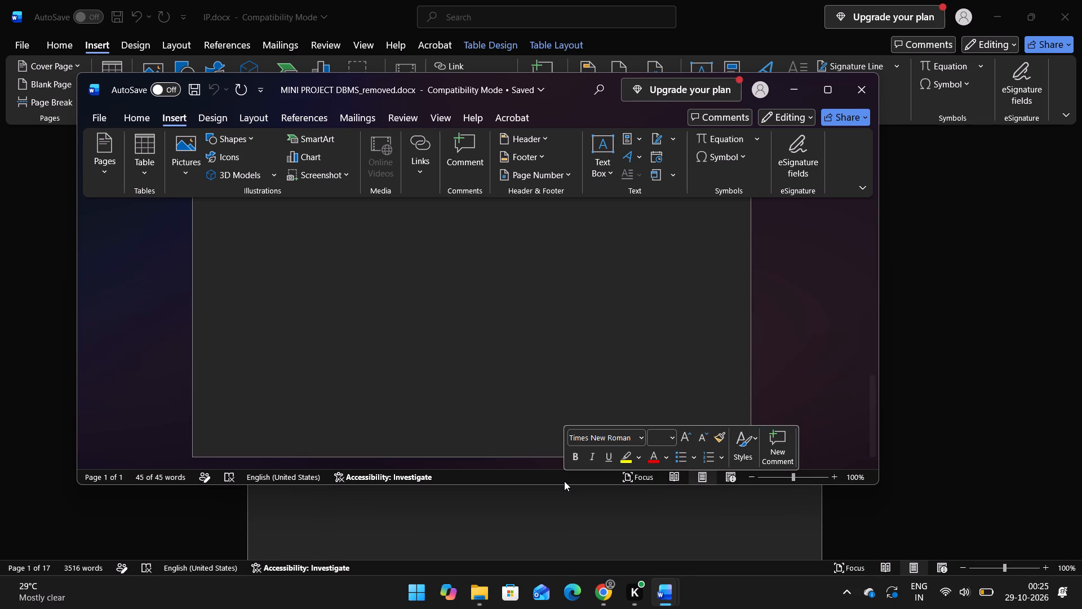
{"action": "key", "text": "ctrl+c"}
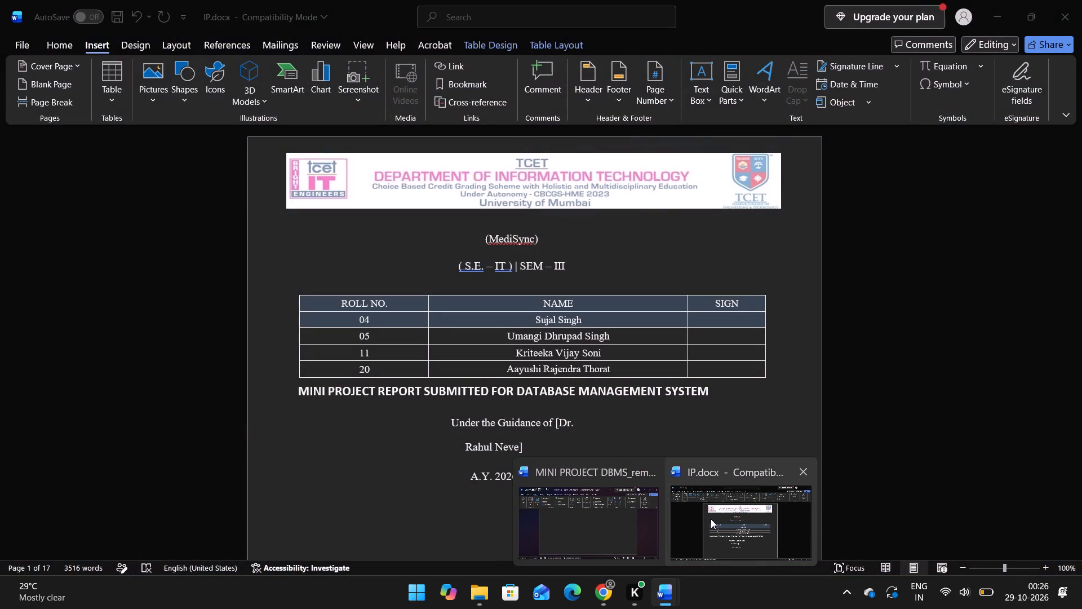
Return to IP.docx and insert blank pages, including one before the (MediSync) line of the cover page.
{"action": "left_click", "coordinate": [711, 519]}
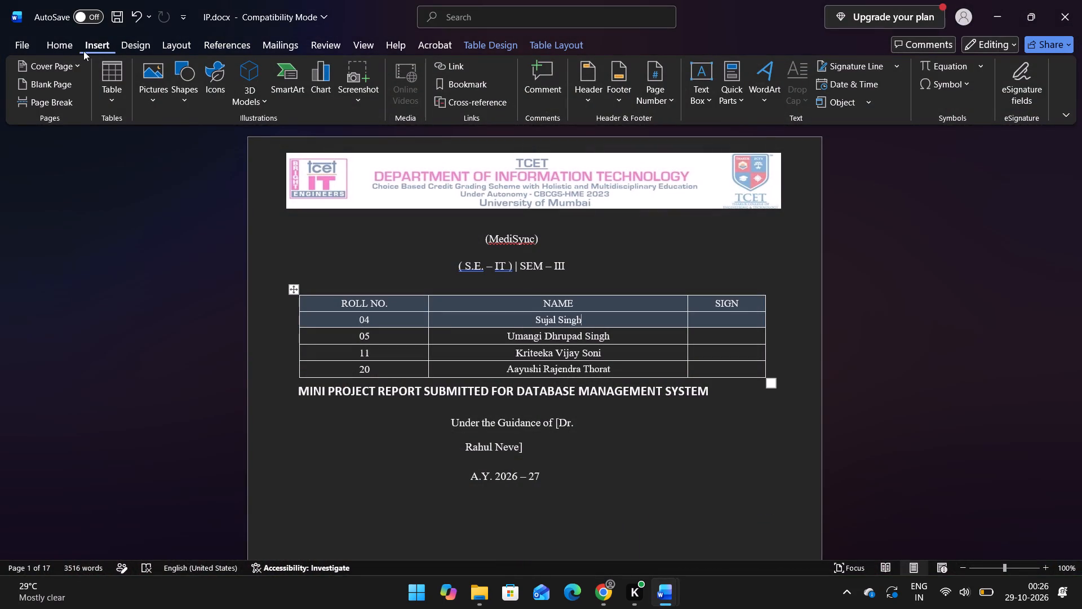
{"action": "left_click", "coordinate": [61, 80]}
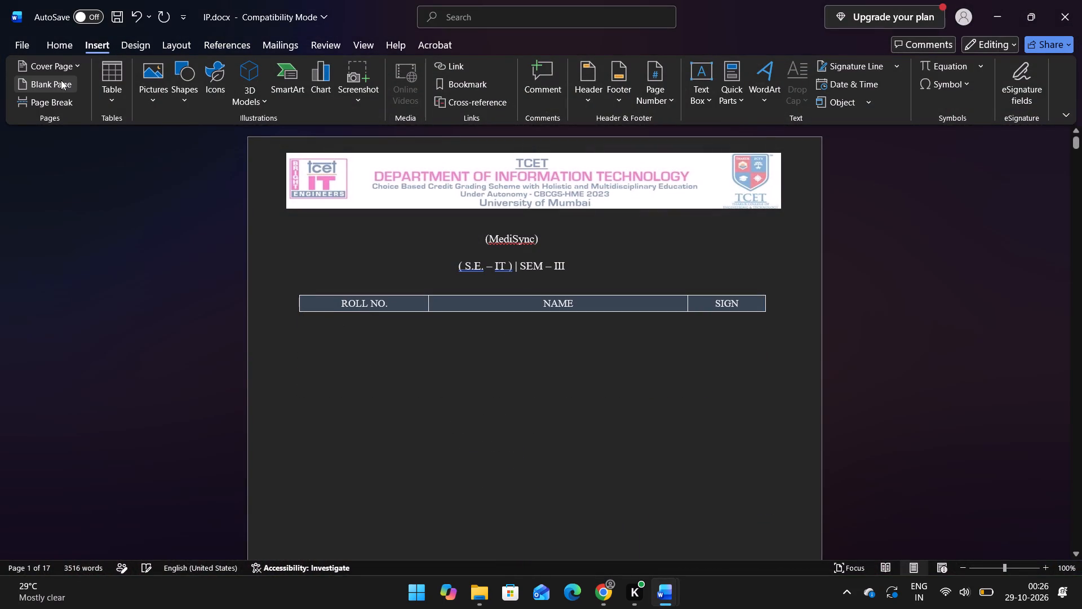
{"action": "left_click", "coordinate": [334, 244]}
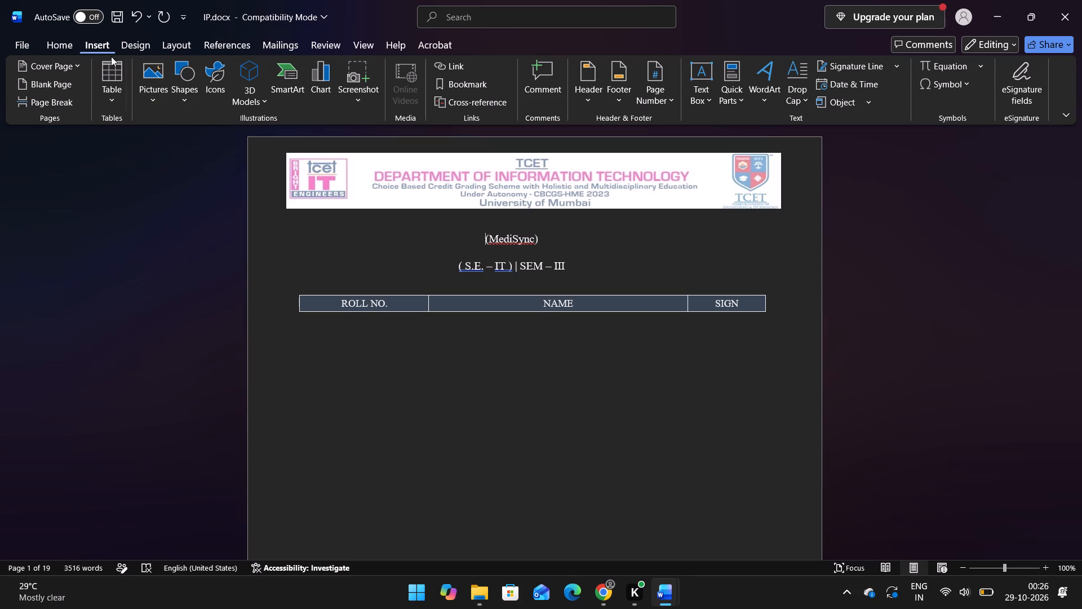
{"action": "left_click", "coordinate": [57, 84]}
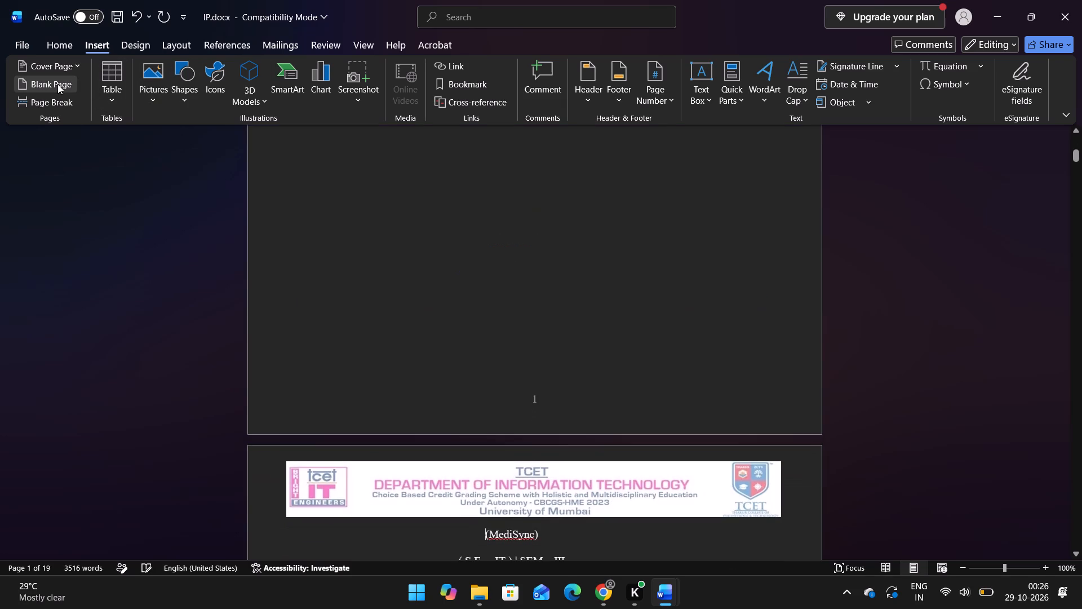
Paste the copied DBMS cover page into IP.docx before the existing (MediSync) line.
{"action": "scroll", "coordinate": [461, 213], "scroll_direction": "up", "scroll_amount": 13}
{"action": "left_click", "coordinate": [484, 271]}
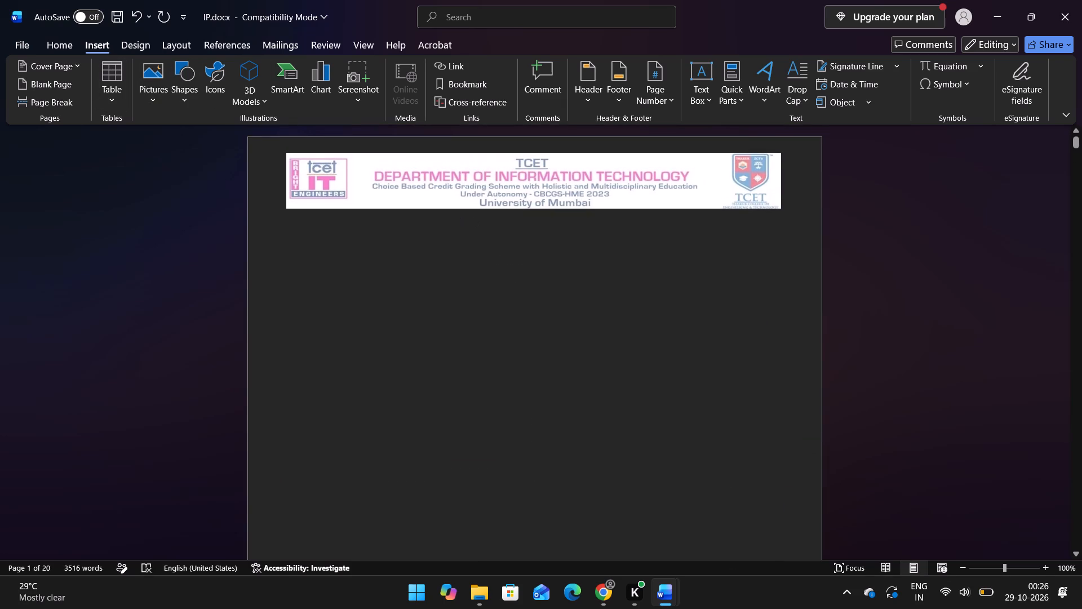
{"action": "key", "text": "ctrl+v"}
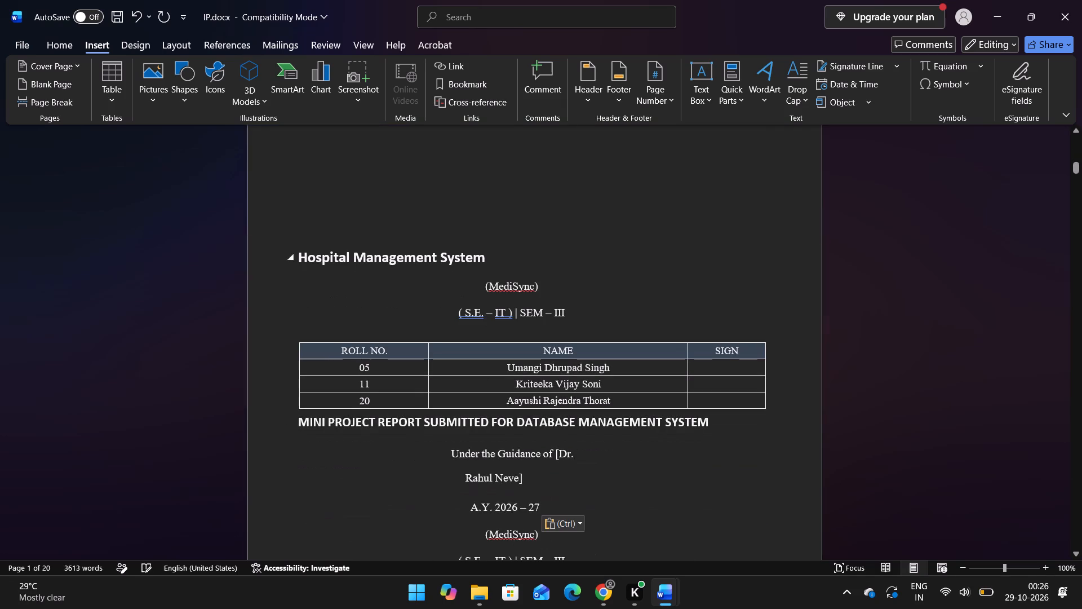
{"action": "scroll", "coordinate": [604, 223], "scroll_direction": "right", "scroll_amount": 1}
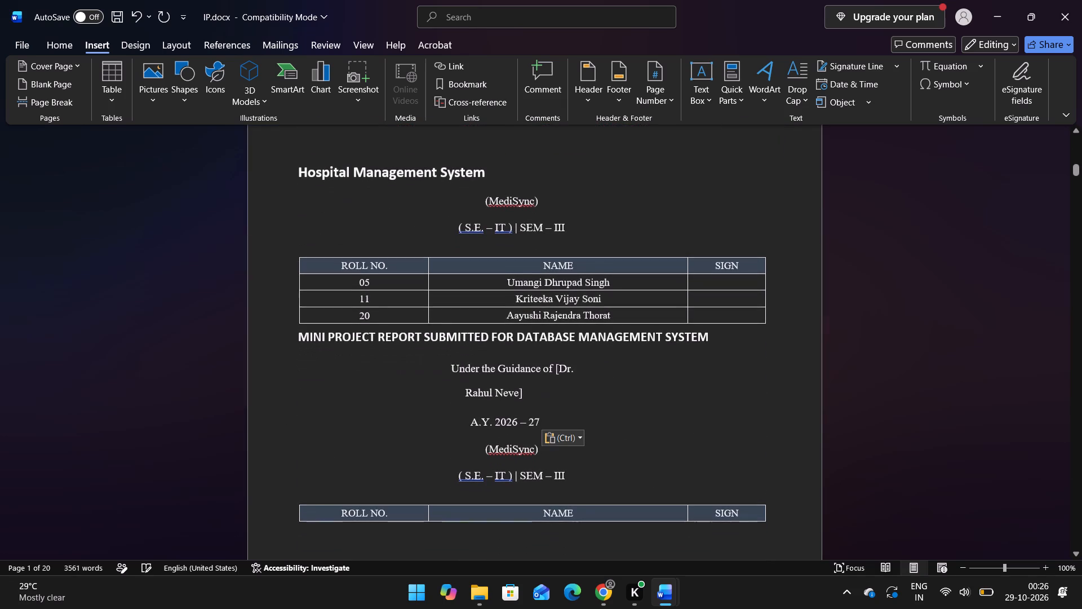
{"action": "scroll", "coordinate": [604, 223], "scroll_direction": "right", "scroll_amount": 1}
Undo all edits in IP.docx, back to the original document that starts with the 1. Abstract heading.
{"action": "key", "text": "ctrl+z"}
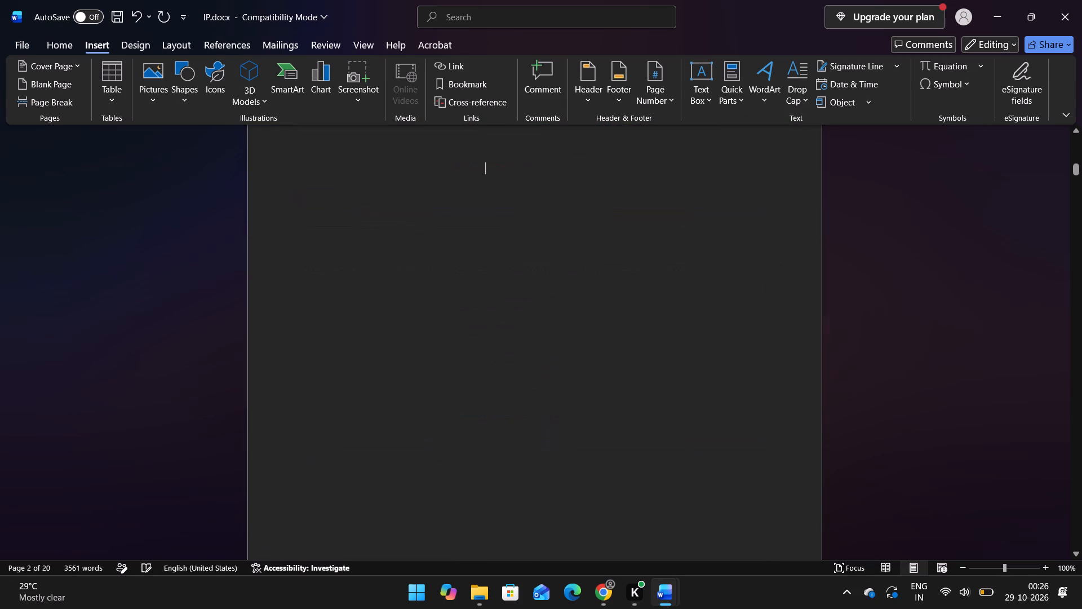
{"action": "key", "text": "ctrl+z"}
{"action": "left_click_drag", "start_coordinate": [593, 186], "coordinate": [580, 164], "text": "ctrl"}
{"action": "key", "text": "ctrl+z"}
{"action": "key", "text": "ctrl+z"}
{"action": "key", "text": "ctrl+z"}
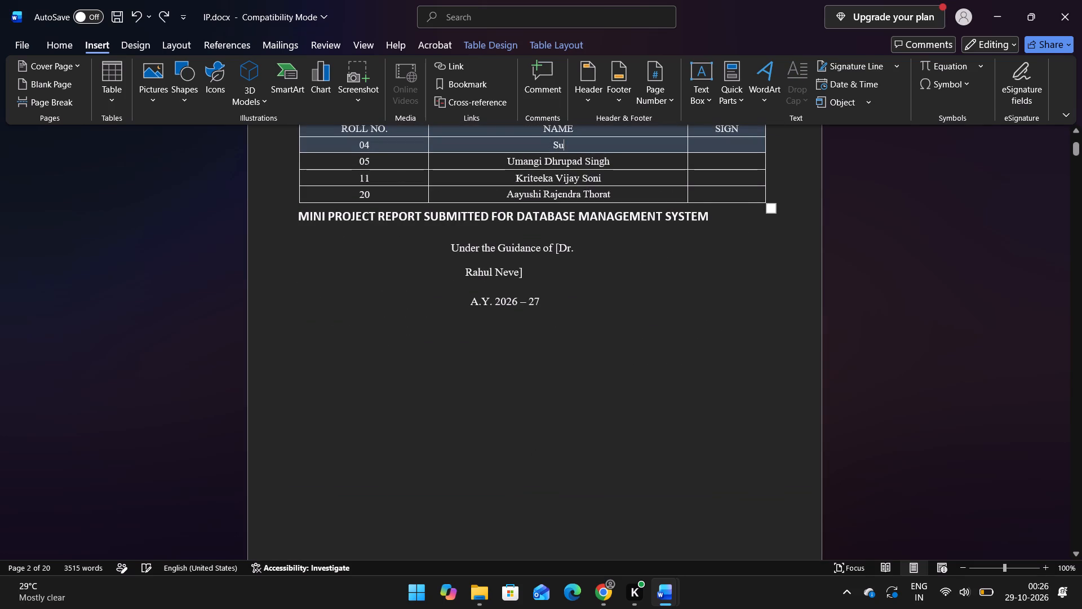
{"action": "scroll", "coordinate": [567, 286], "scroll_direction": "up", "scroll_amount": 6}
{"action": "scroll", "coordinate": [567, 286], "scroll_direction": "down", "scroll_amount": 5}
{"action": "scroll", "coordinate": [567, 286], "scroll_direction": "up", "scroll_amount": 8}
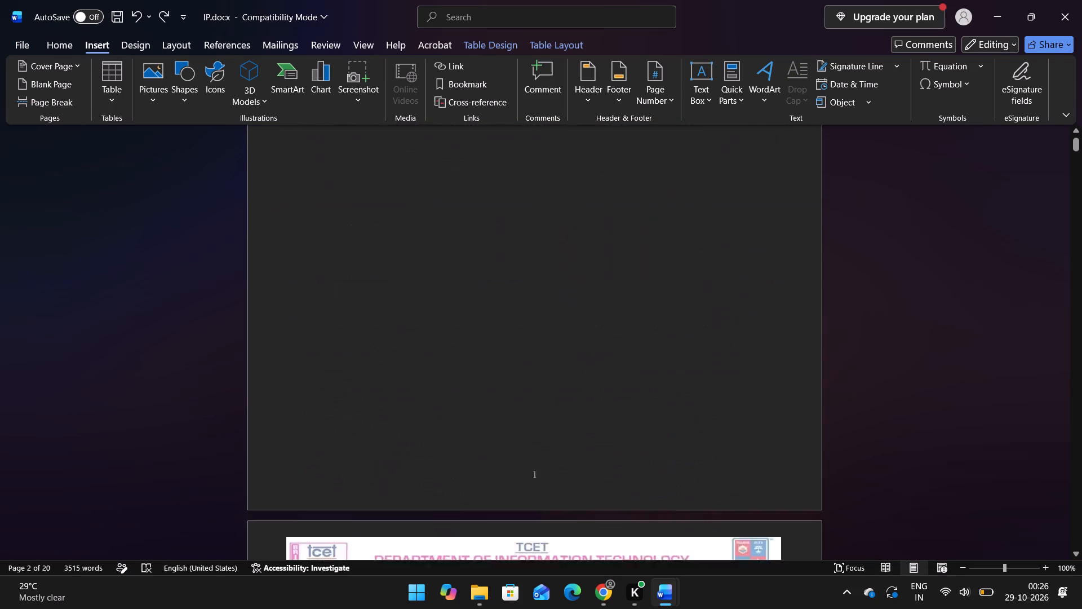
{"action": "key", "text": "ctrl+z"}
{"action": "left_click_drag", "start_coordinate": [571, 245], "coordinate": [582, 226], "text": "ctrl"}
{"action": "key", "text": "ctrl+z"}
{"action": "key", "text": "ctrl+z"}
{"action": "key", "text": "ctrl+z"}
{"action": "key", "text": "ctrl+z"}
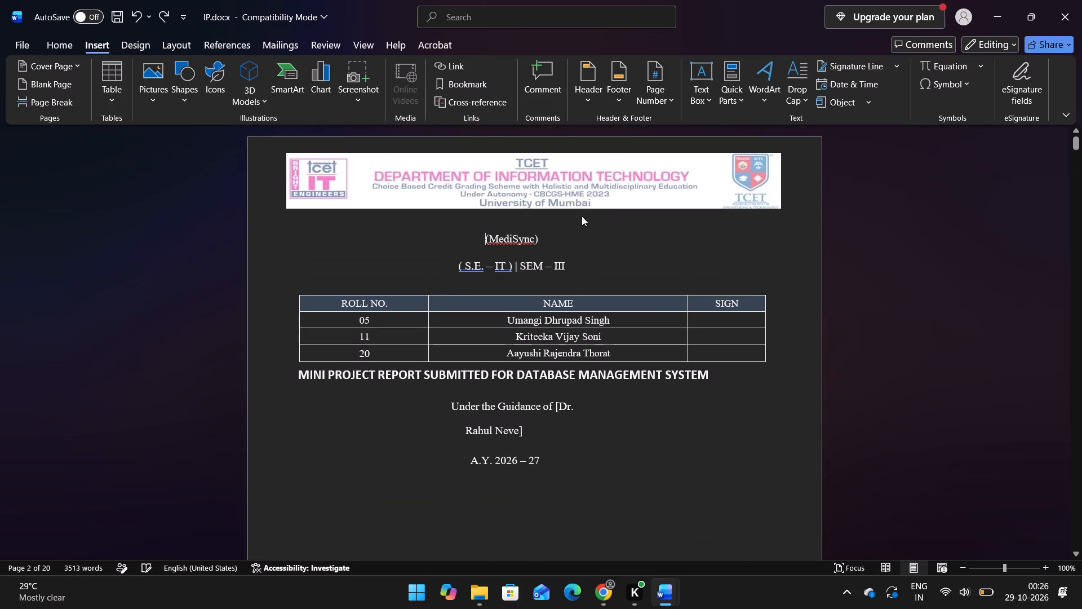
{"action": "key", "text": "ctrl+z"}
{"action": "key", "text": "ctrl+z"}
{"action": "key", "text": "ctrl+z"}
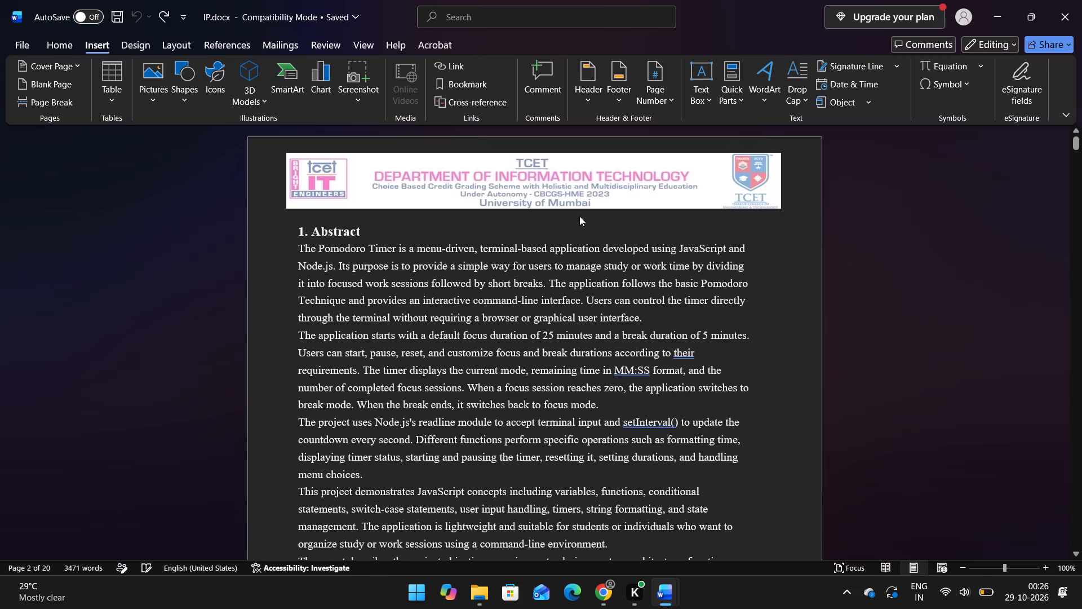
Insert a blank page before the 1. Abstract heading in IP.docx.
{"action": "left_click", "coordinate": [42, 83]}
{"action": "scroll", "coordinate": [455, 249], "scroll_direction": "up", "scroll_amount": 8}
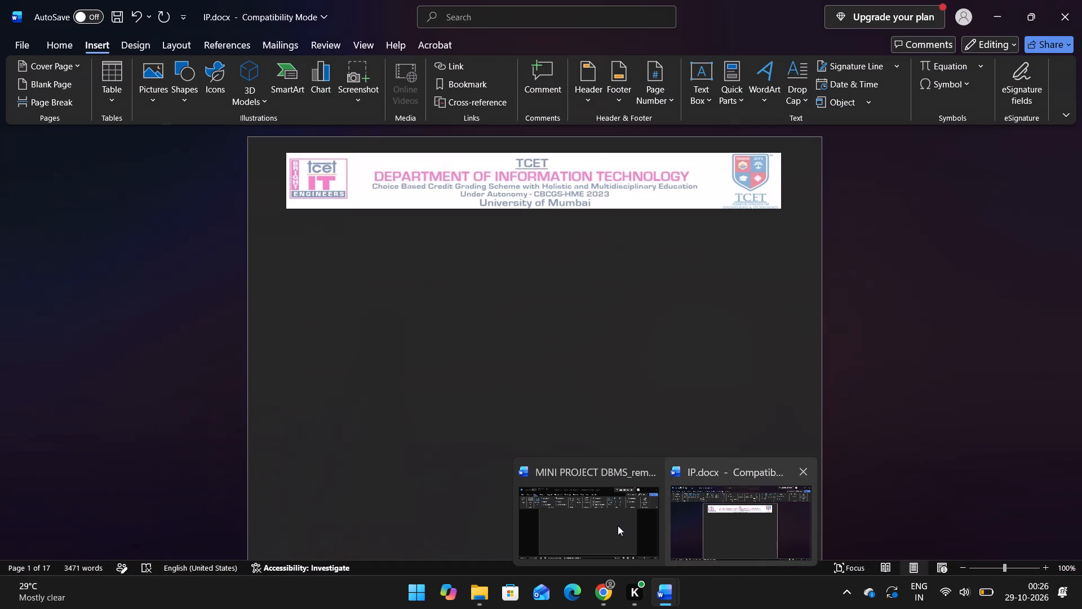
Switch to MINI PROJECT DBMS_removed.docx to review its cover page.
{"action": "left_click", "coordinate": [616, 526]}
{"action": "scroll", "coordinate": [446, 286], "scroll_direction": "up", "scroll_amount": 11}
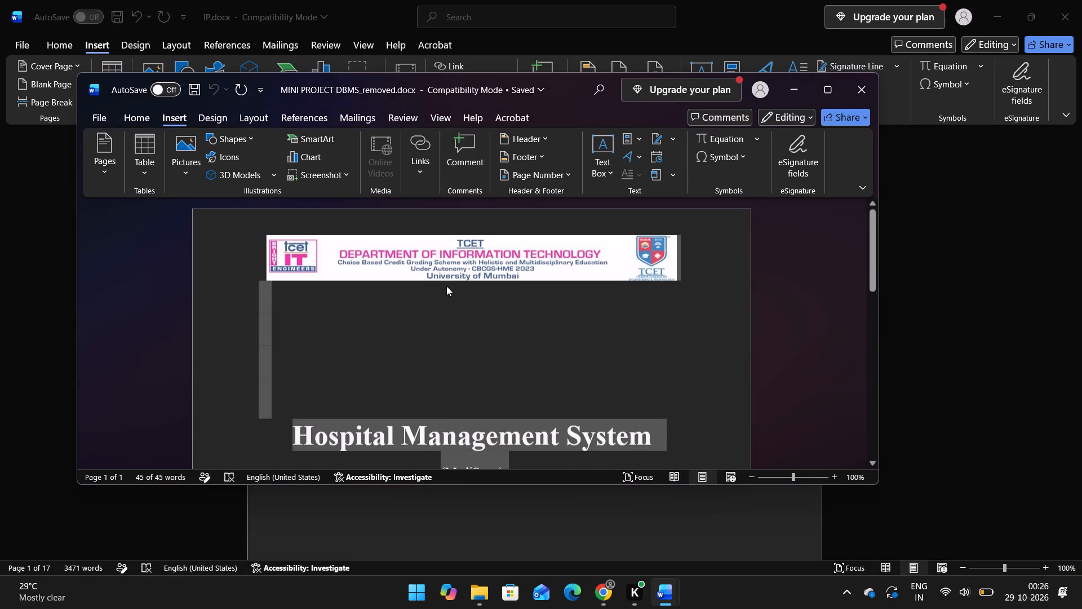
Copy the cover page text from (MediSync) through A.Y. 2026 – 27, including the roll number table, in MINI PROJECT DBMS_removed.docx.
{"action": "left_click", "coordinate": [246, 229]}
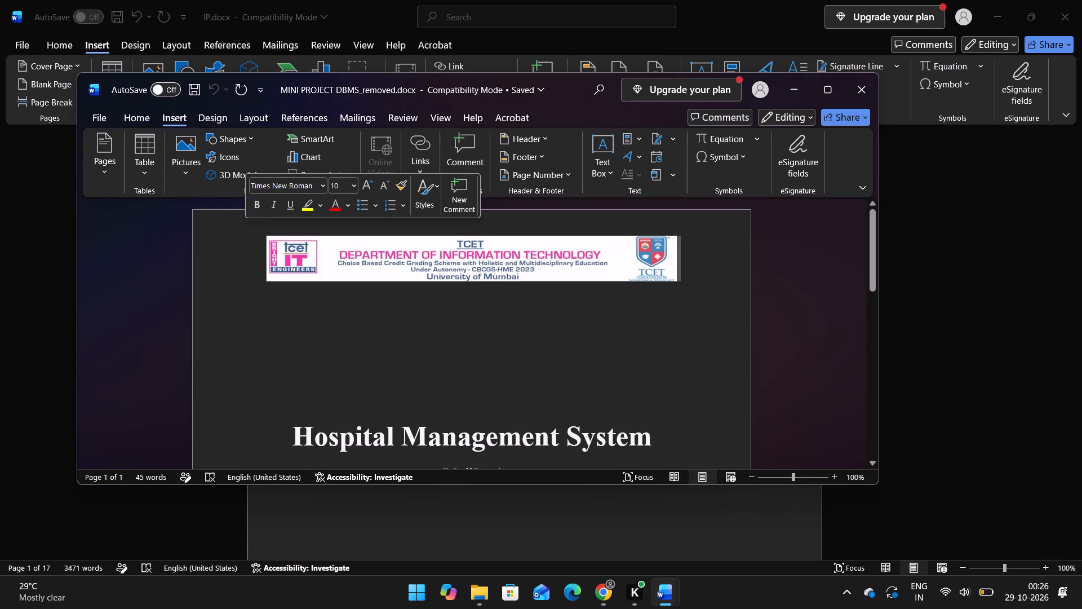
{"action": "scroll", "coordinate": [285, 385], "scroll_direction": "down", "scroll_amount": 1}
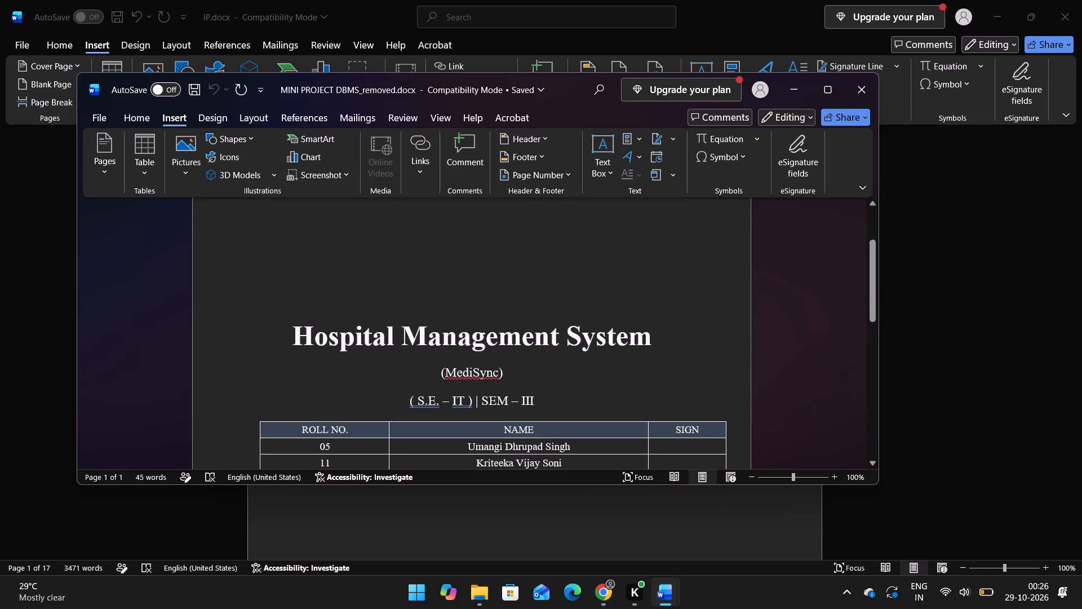
{"action": "left_click_drag", "start_coordinate": [440, 370], "coordinate": [573, 461]}
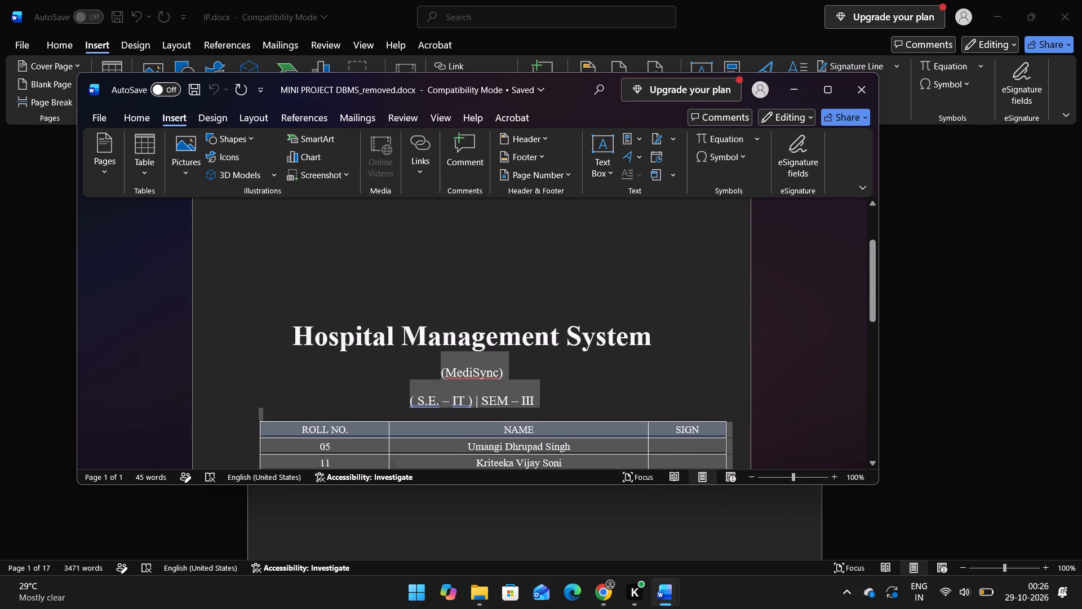
{"action": "left_click_drag", "start_coordinate": [573, 461], "coordinate": [568, 432]}
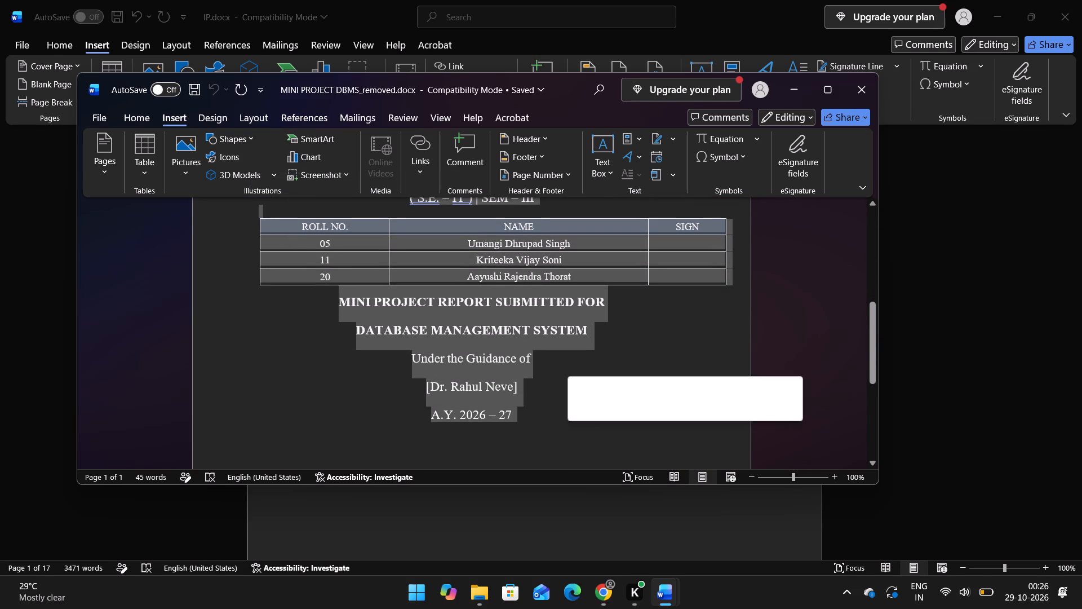
{"action": "key", "text": "ctrl+v"}
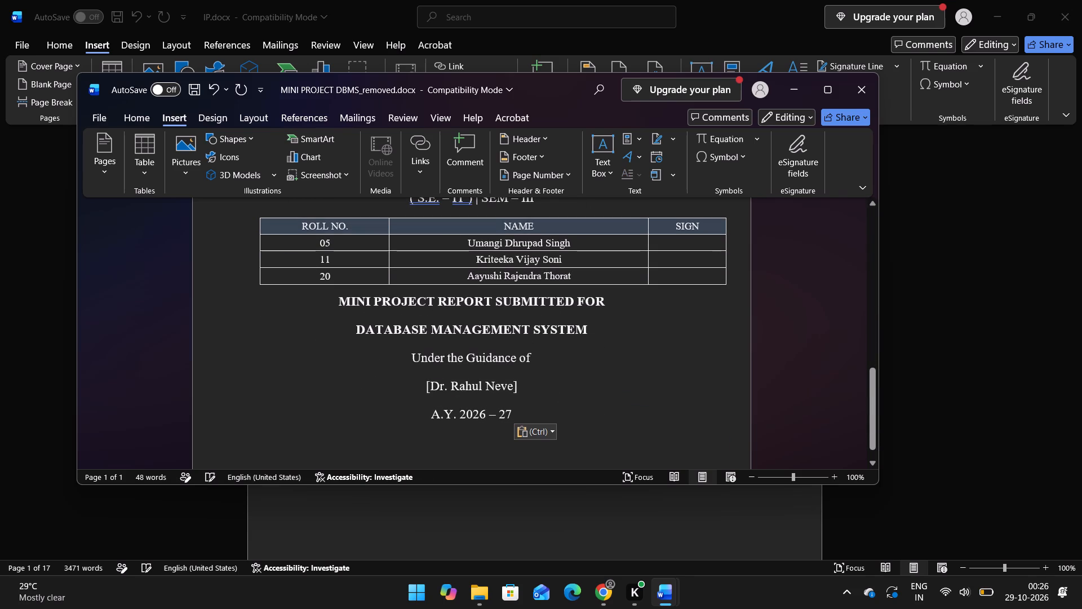
{"action": "left_click", "coordinate": [631, 401], "text": "ctrl"}
{"action": "key", "text": "ctrl+z"}
{"action": "key", "text": "ctrl+c"}
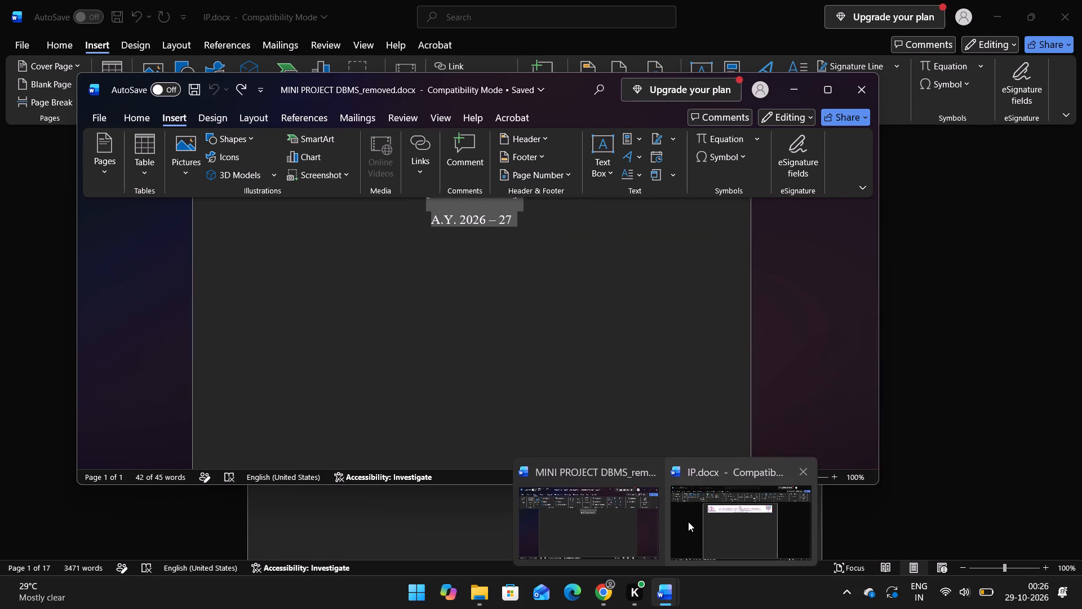
Switch to IP.docx at its blank first page.
{"action": "left_click", "coordinate": [694, 519]}
{"action": "left_click", "coordinate": [517, 281]}
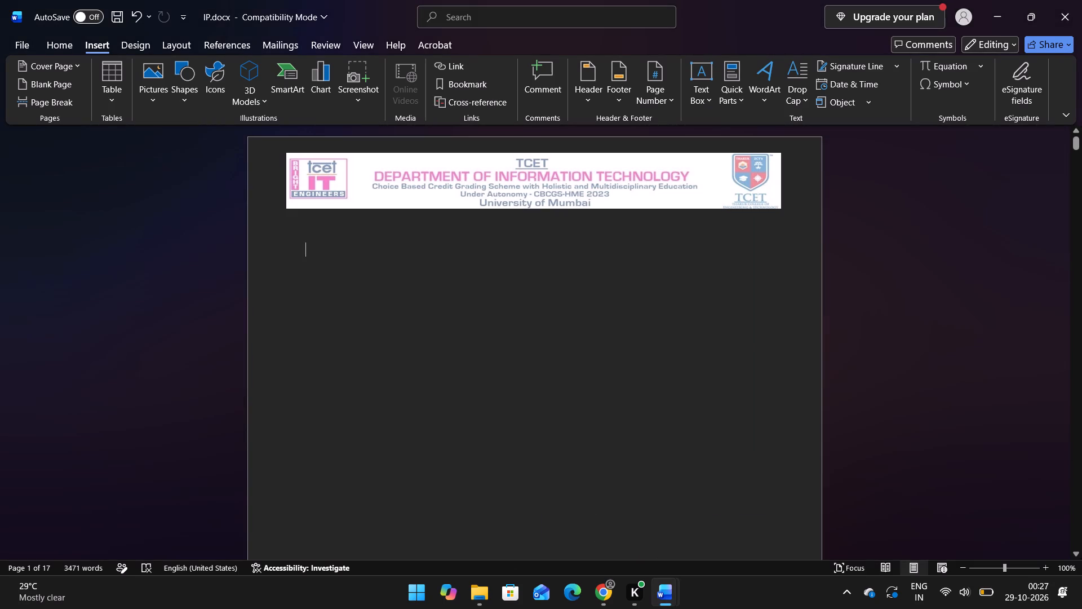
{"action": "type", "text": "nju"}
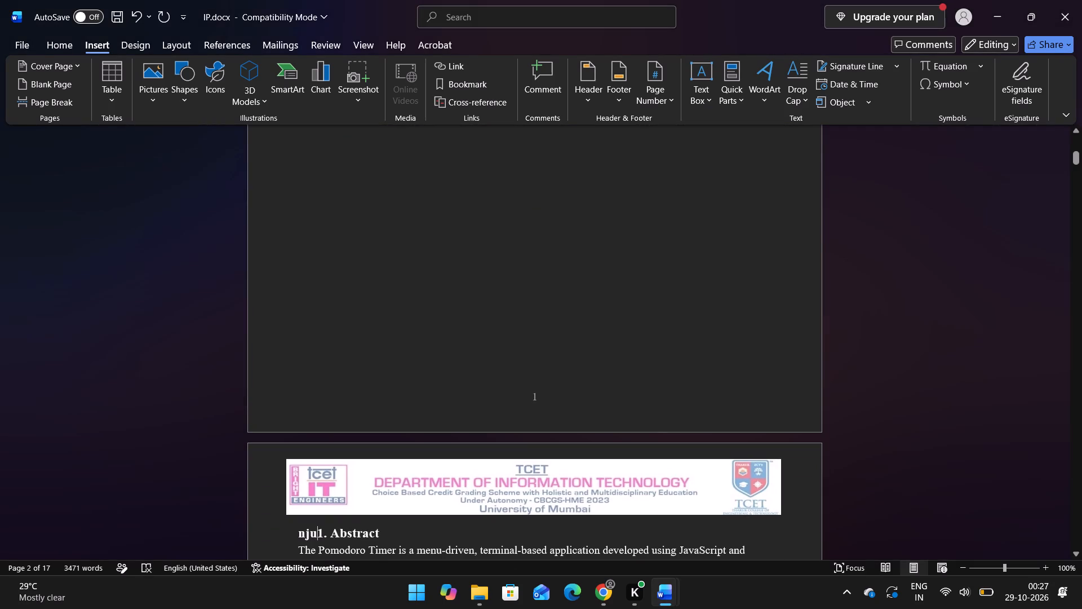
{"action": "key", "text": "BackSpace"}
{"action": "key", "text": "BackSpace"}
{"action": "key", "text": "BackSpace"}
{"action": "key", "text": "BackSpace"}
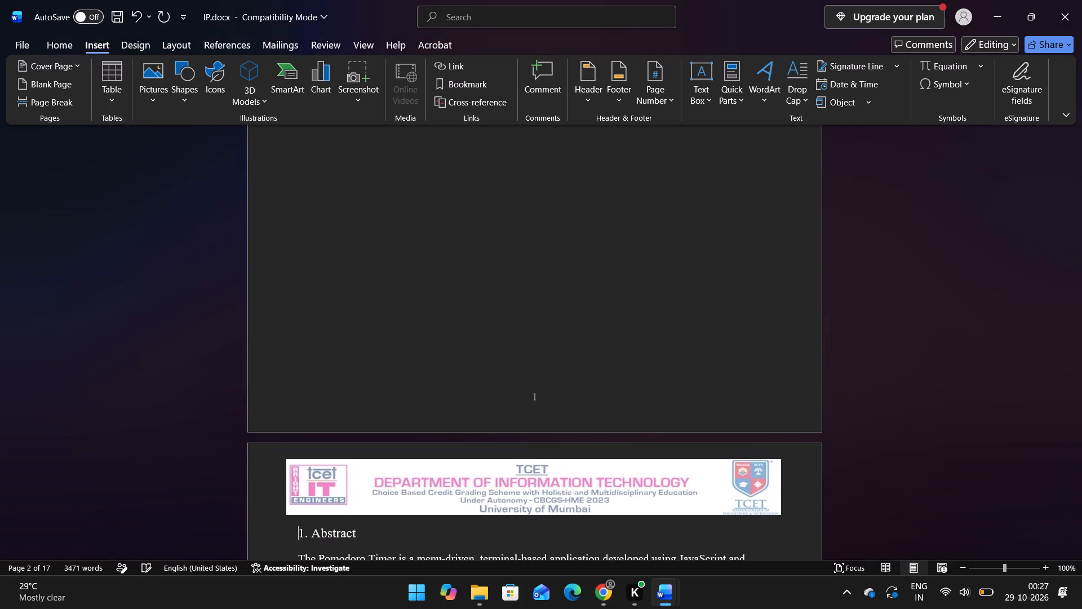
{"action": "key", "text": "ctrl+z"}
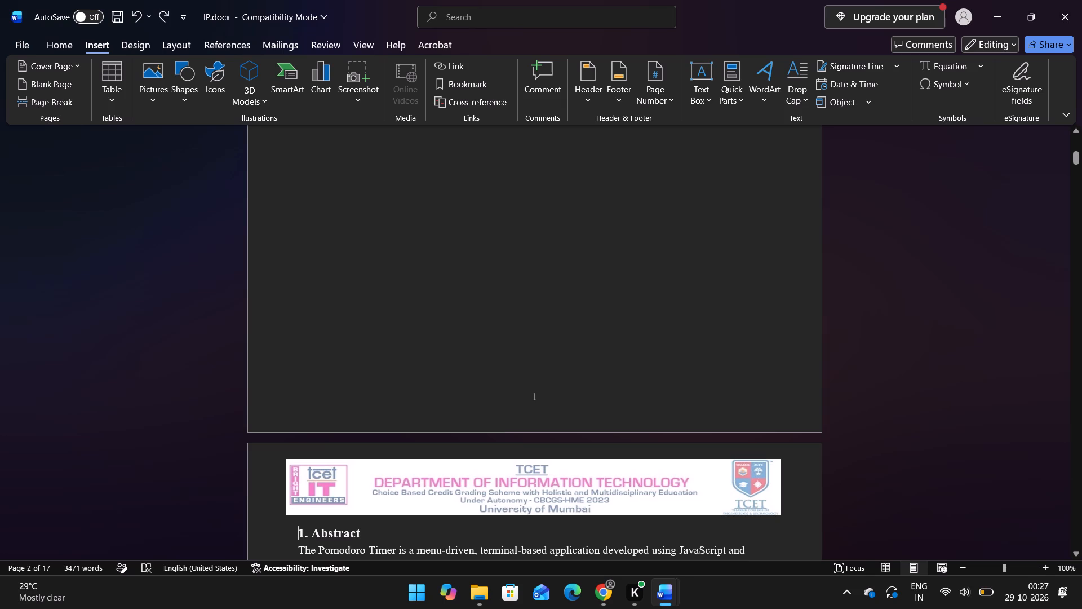
Place the text cursor on the blank first page of IP.docx, below the department banner.
{"action": "scroll", "coordinate": [489, 270], "scroll_direction": "up", "scroll_amount": 5}
{"action": "left_click", "coordinate": [489, 270]}
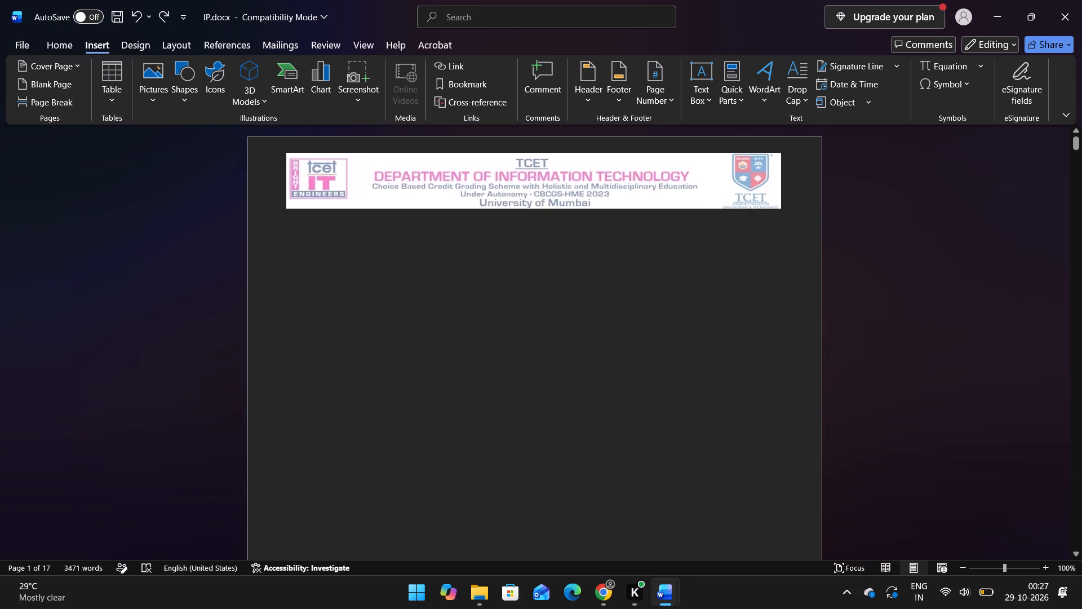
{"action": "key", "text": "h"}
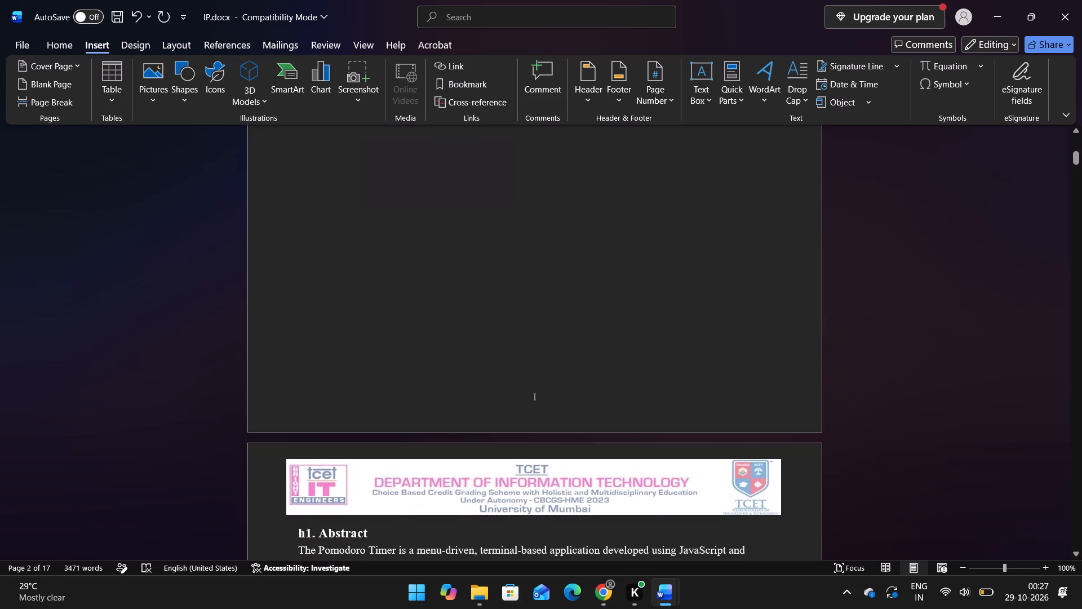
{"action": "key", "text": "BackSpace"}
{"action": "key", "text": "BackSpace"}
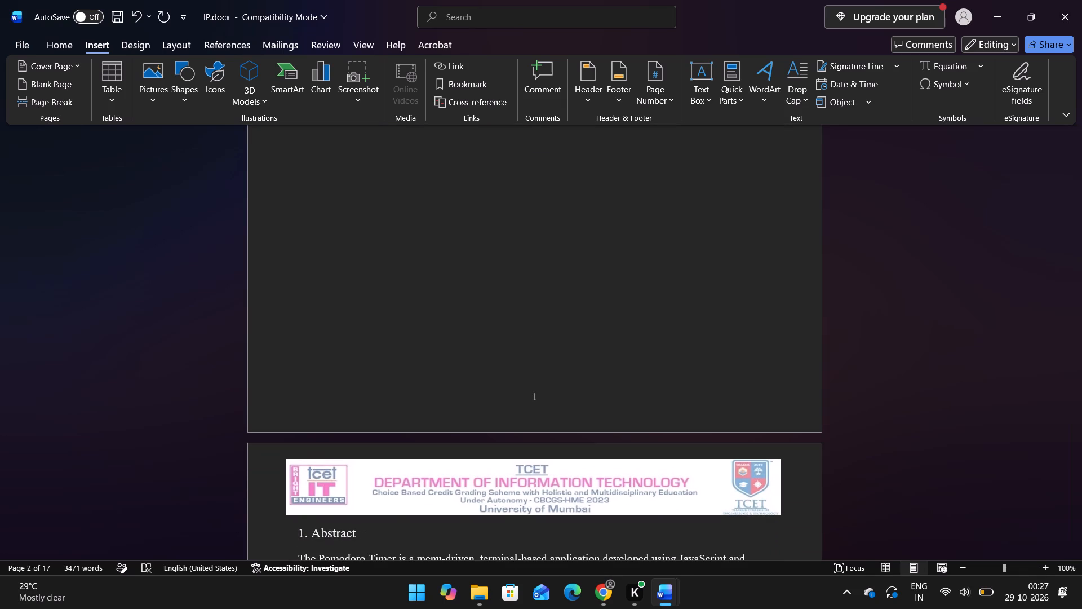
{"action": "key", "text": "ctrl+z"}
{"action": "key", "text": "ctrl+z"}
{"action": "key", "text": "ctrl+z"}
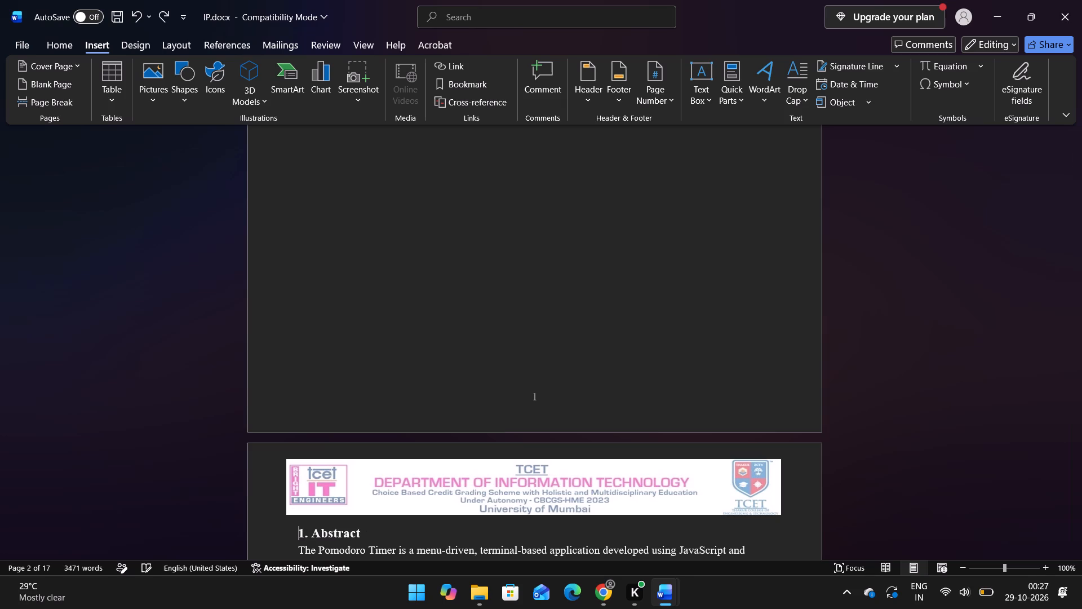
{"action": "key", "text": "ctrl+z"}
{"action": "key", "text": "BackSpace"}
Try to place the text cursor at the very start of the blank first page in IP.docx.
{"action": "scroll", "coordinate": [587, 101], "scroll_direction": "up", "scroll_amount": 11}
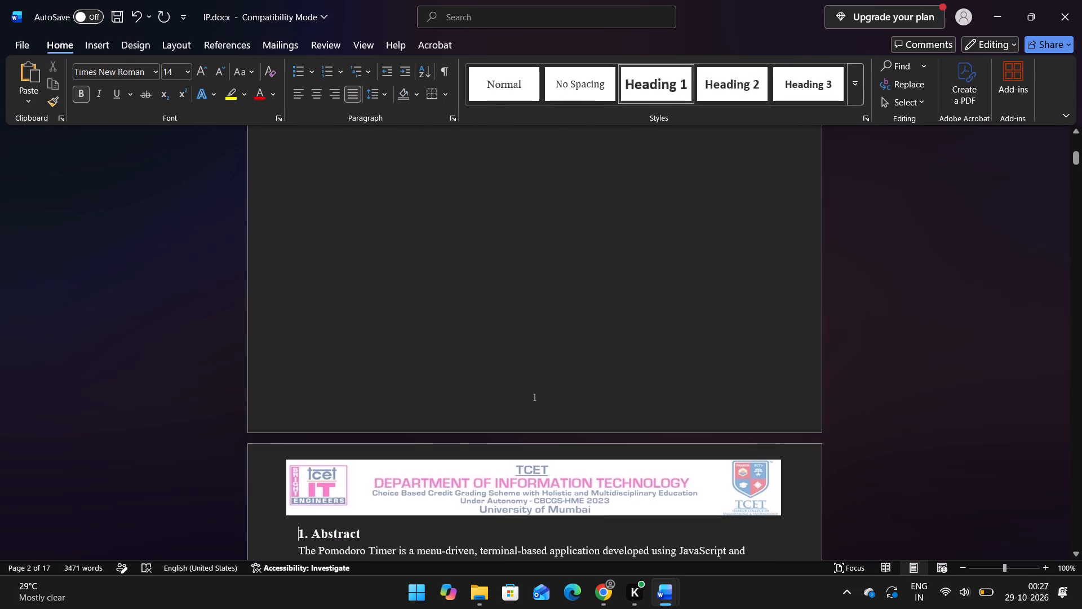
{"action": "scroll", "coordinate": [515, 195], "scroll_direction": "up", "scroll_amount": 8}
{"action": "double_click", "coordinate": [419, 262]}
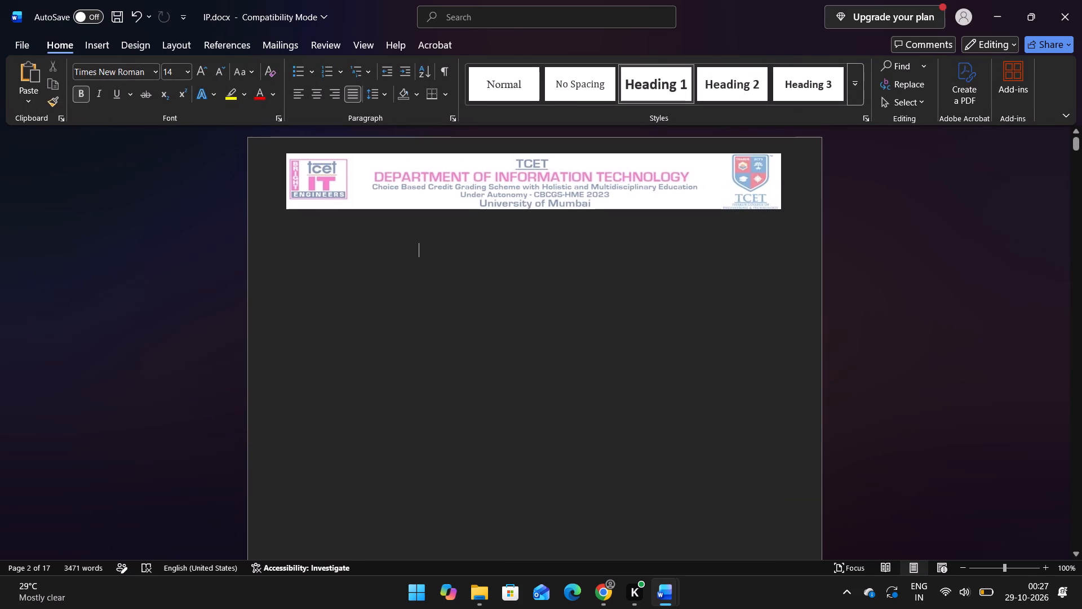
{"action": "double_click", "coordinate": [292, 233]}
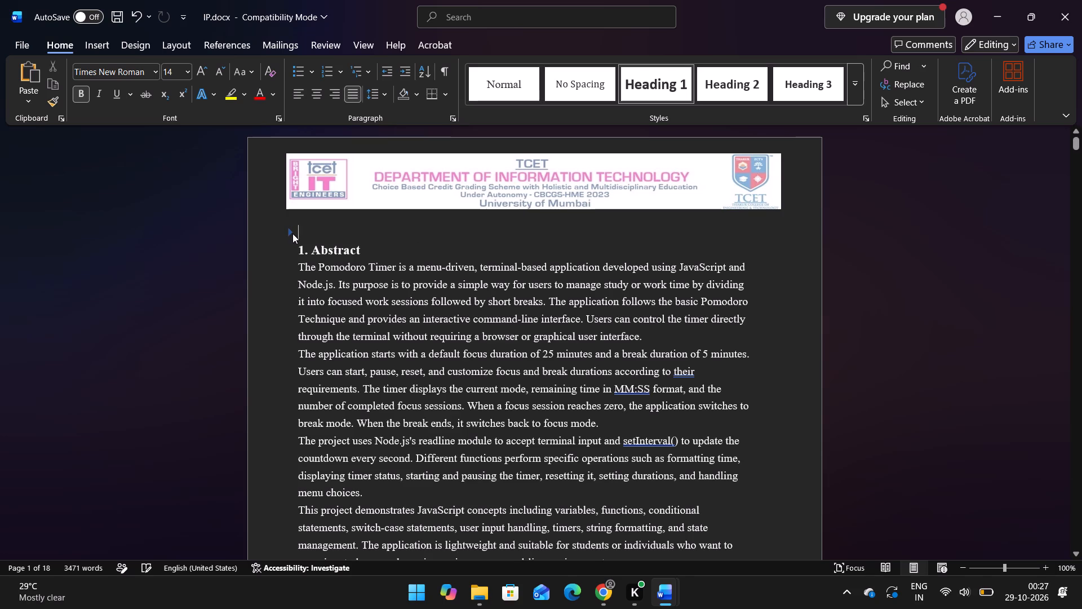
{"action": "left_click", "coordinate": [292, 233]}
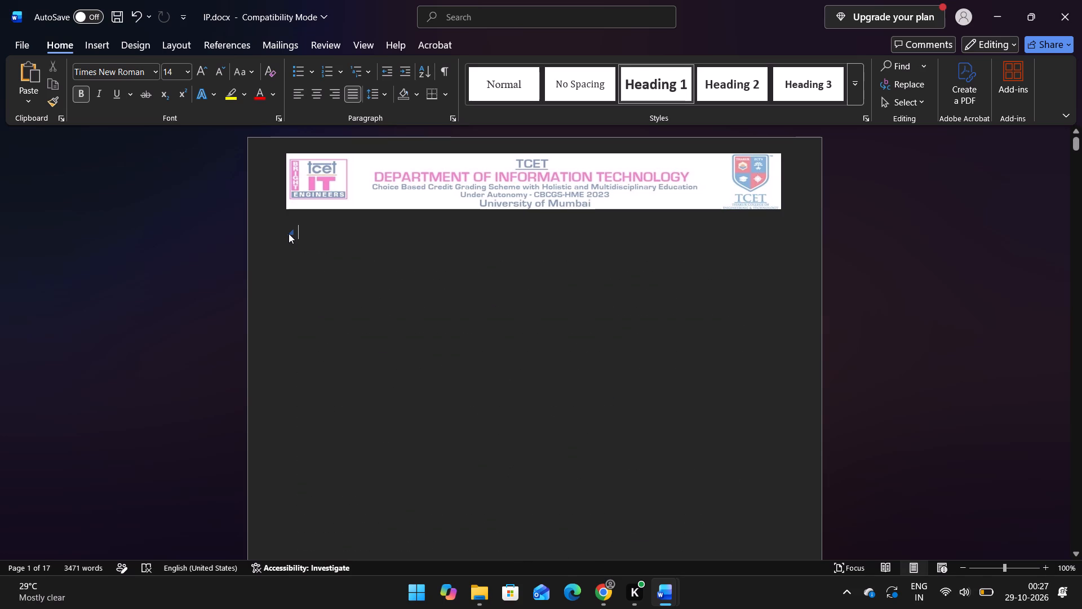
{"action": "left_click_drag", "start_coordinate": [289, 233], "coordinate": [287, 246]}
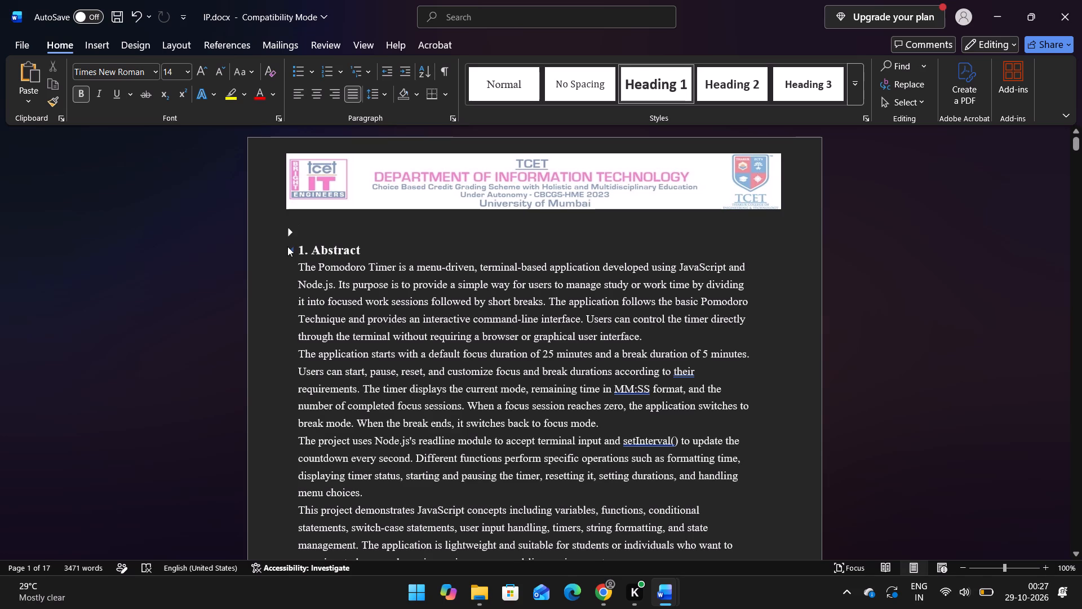
Undo all edits in IP.docx, including the blank page, back to the original document starting with the 1. Abstract heading.
{"action": "key", "text": "ctrl+z"}
{"action": "key", "text": "ctrl+z"}
{"action": "key", "text": "ctrl+z"}
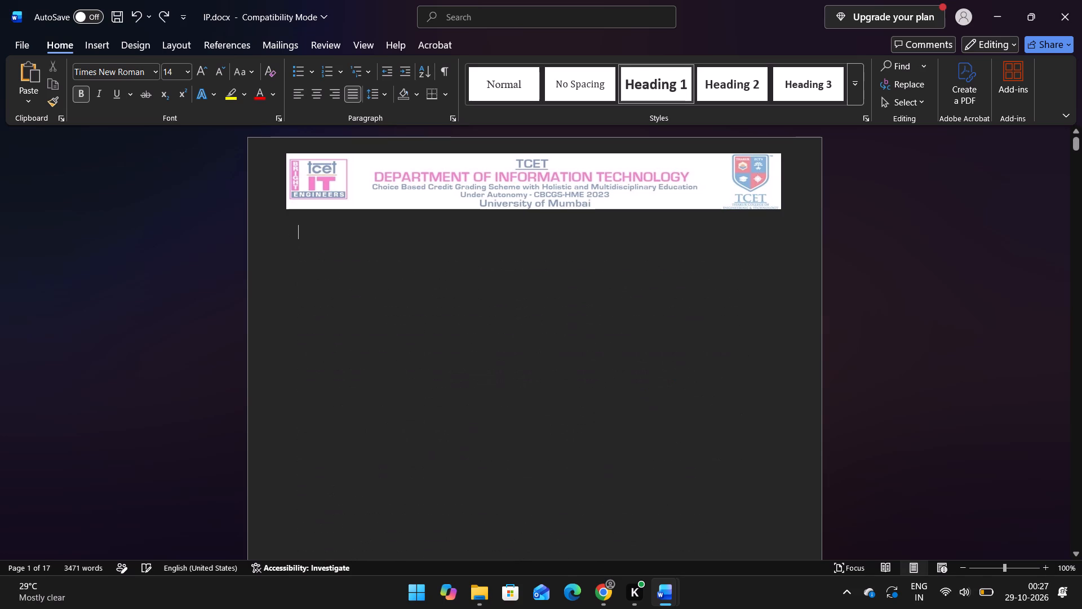
{"action": "key", "text": "ctrl+z"}
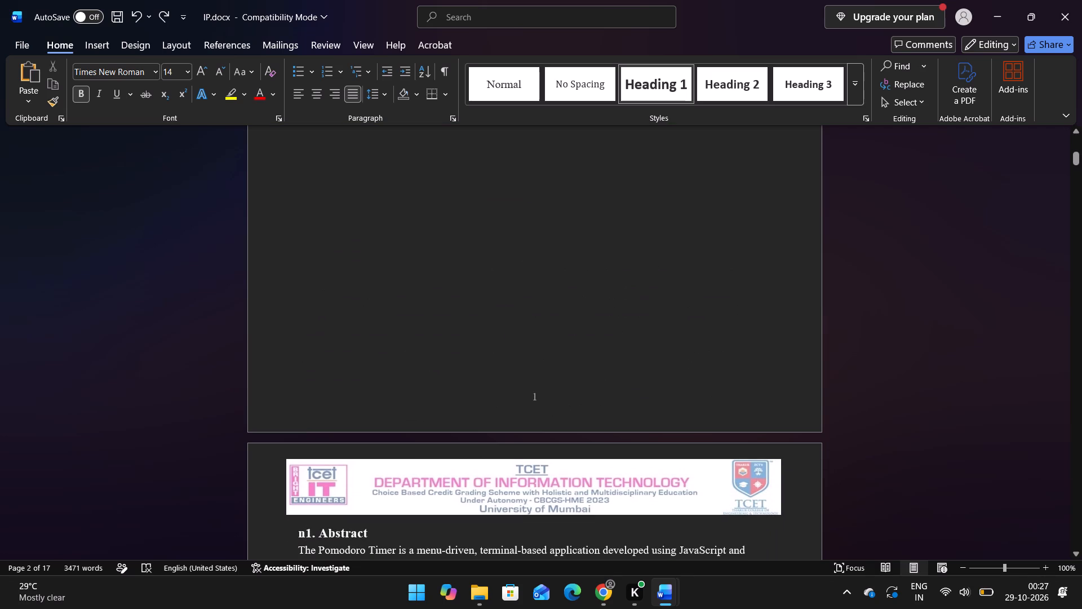
{"action": "key", "text": "ctrl+z"}
{"action": "key", "text": "ctrl+z"}
{"action": "key", "text": "ctrl+z"}
{"action": "key", "text": "ctrl+z"}
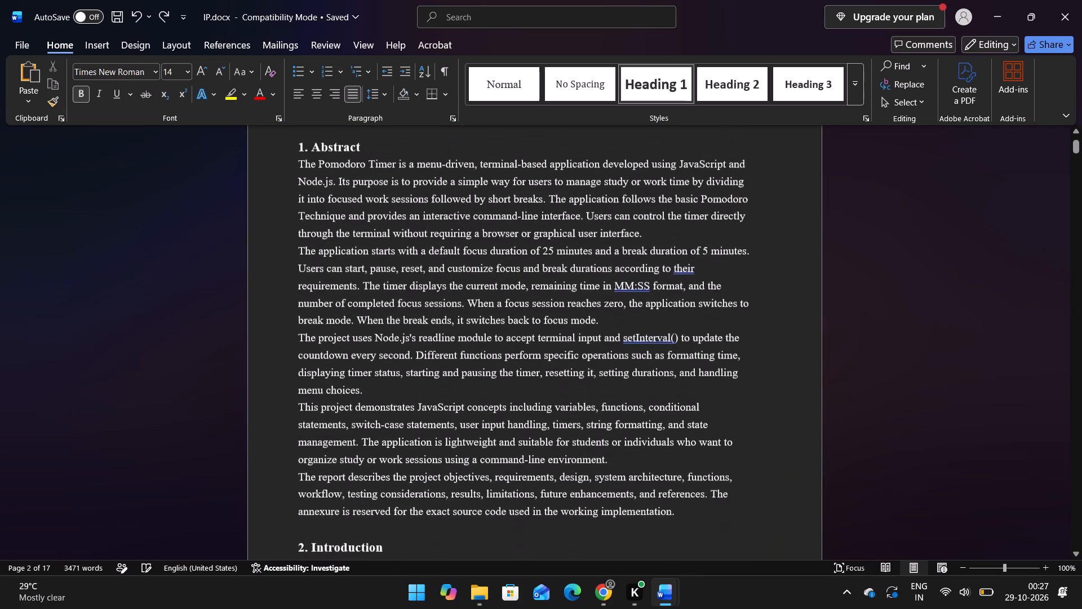
Add an empty line directly above the 1. Abstract heading and put the text cursor on it.
{"action": "scroll", "coordinate": [287, 246], "scroll_direction": "up", "scroll_amount": 5}
{"action": "left_click", "coordinate": [314, 224]}
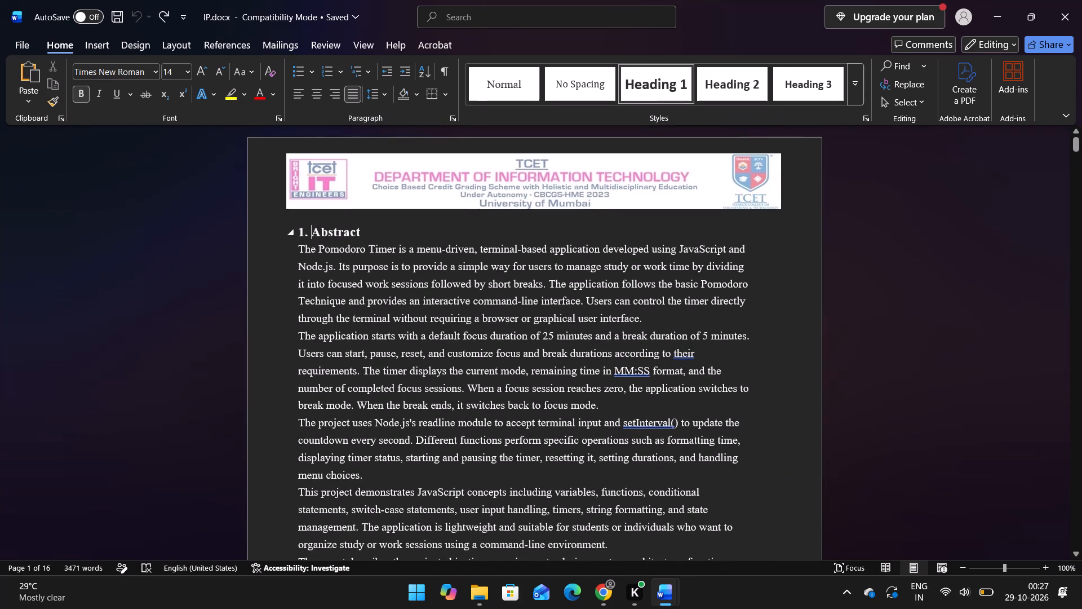
{"action": "double_click", "coordinate": [304, 219]}
{"action": "left_click", "coordinate": [304, 219]}
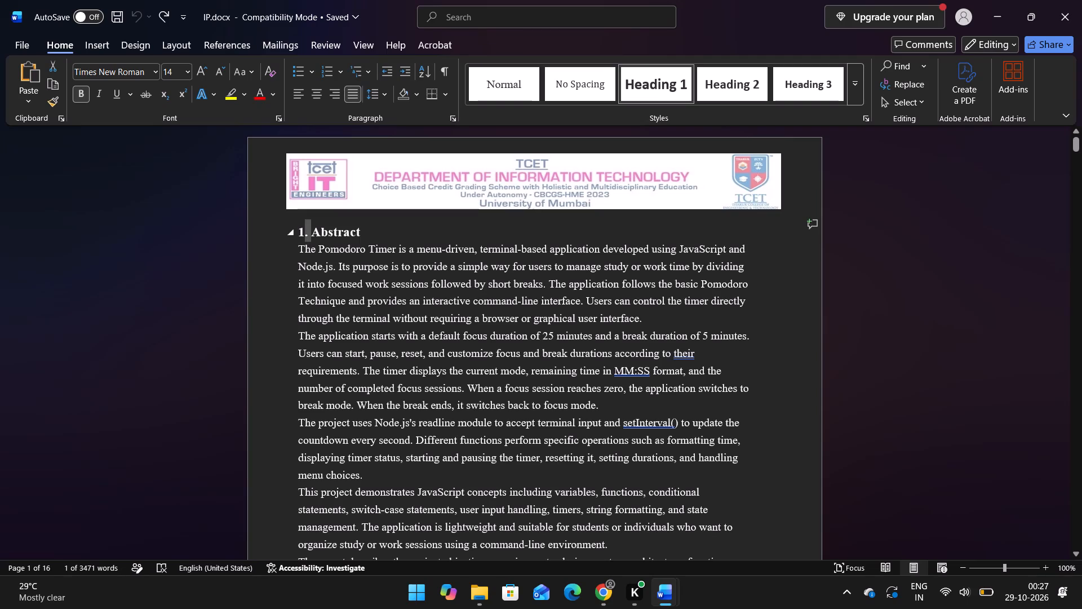
{"action": "key", "text": "Left"}
{"action": "key", "text": "Left"}
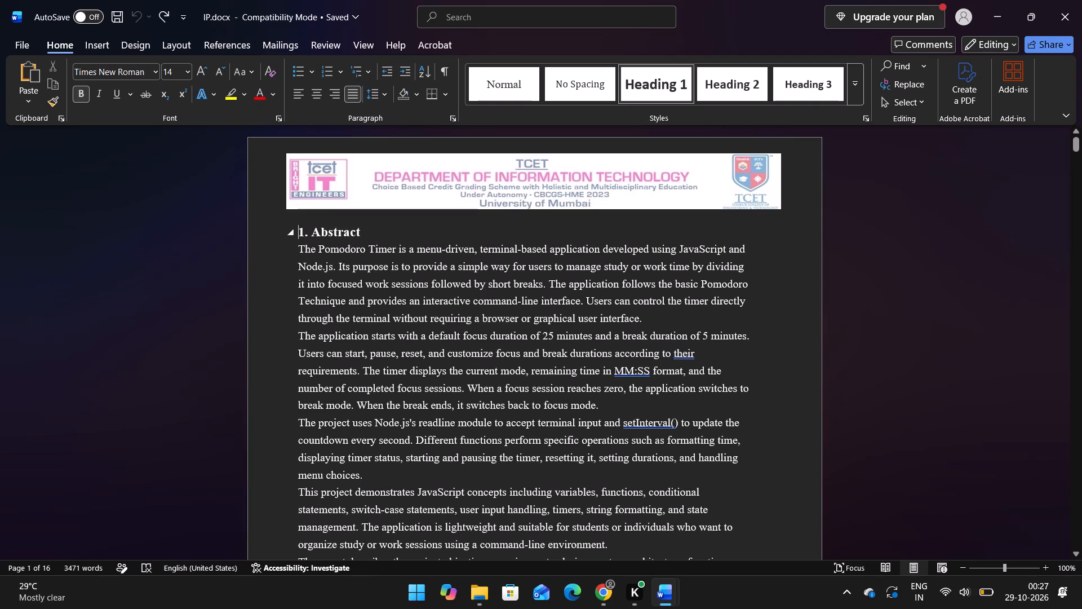
{"action": "key", "text": "Return"}
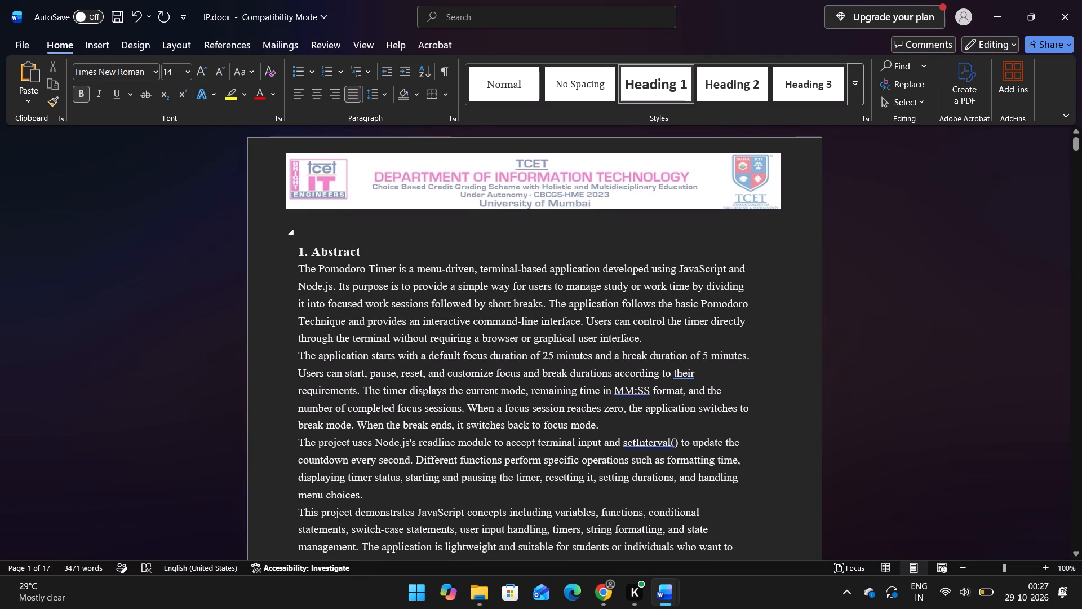
{"action": "key", "text": "Up"}
{"action": "key", "text": "BackSpace"}
{"action": "key", "text": "BackSpace"}
{"action": "key", "text": "BackSpace"}
{"action": "key", "text": "Left"}
Insert a blank page at the empty line and remove the leftover empty line above the 1. Abstract heading.
{"action": "left_click", "coordinate": [87, 43]}
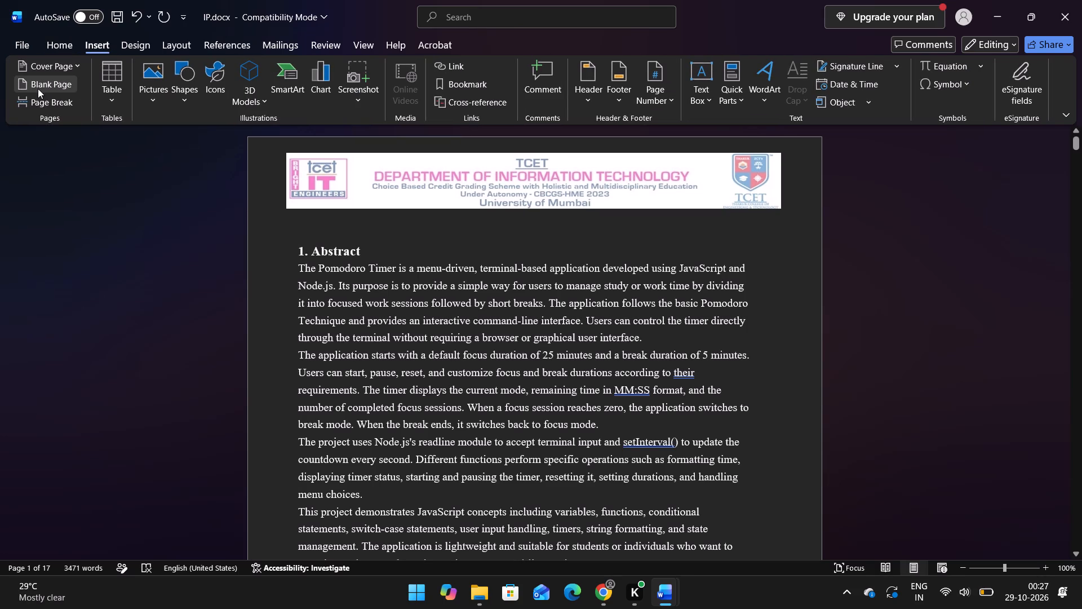
{"action": "left_click", "coordinate": [49, 79]}
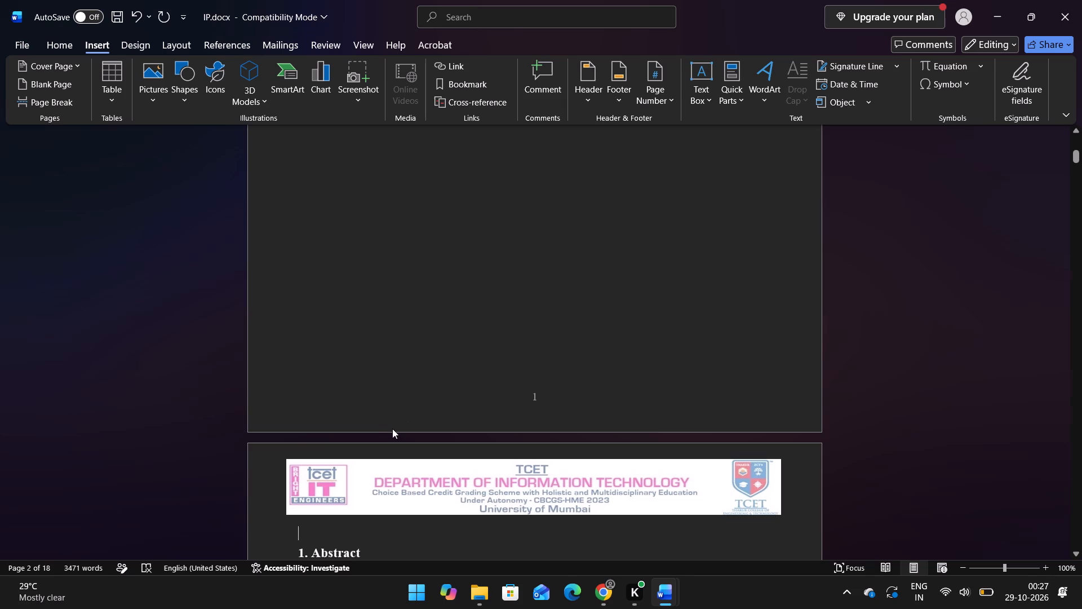
{"action": "key", "text": "BackSpace"}
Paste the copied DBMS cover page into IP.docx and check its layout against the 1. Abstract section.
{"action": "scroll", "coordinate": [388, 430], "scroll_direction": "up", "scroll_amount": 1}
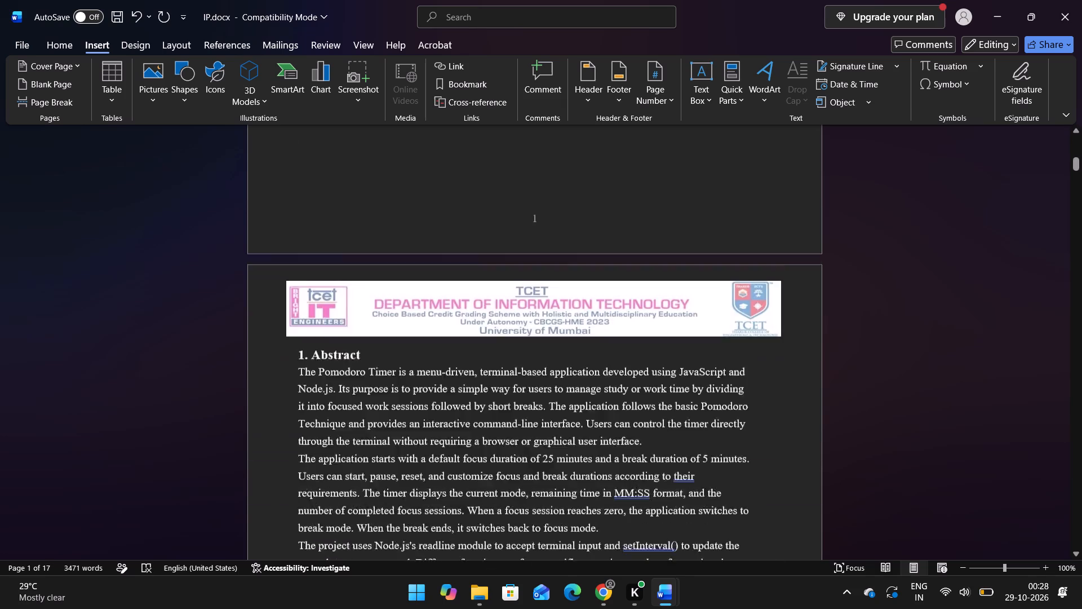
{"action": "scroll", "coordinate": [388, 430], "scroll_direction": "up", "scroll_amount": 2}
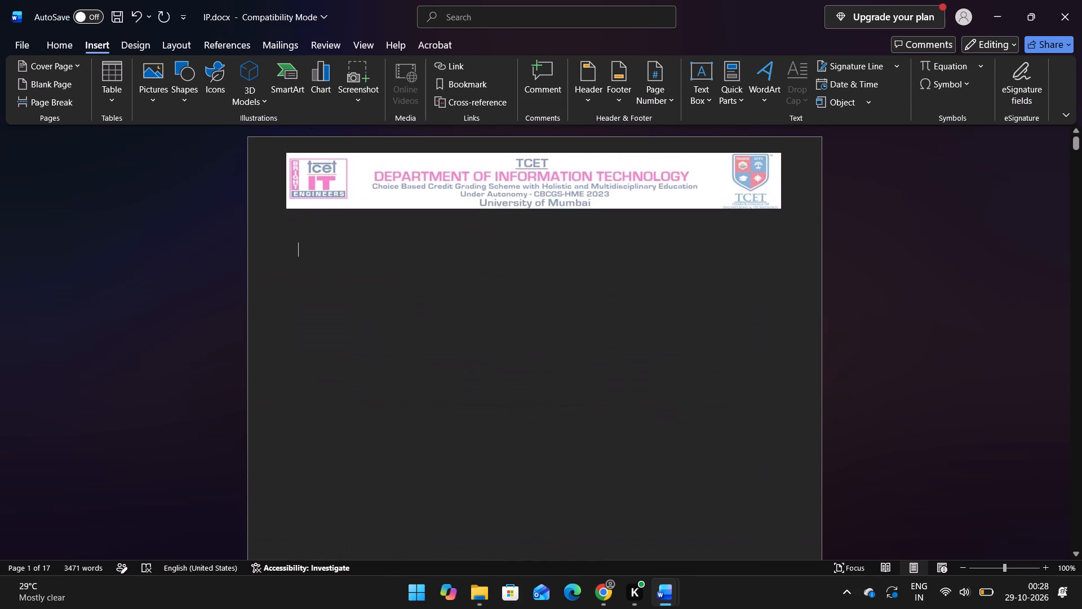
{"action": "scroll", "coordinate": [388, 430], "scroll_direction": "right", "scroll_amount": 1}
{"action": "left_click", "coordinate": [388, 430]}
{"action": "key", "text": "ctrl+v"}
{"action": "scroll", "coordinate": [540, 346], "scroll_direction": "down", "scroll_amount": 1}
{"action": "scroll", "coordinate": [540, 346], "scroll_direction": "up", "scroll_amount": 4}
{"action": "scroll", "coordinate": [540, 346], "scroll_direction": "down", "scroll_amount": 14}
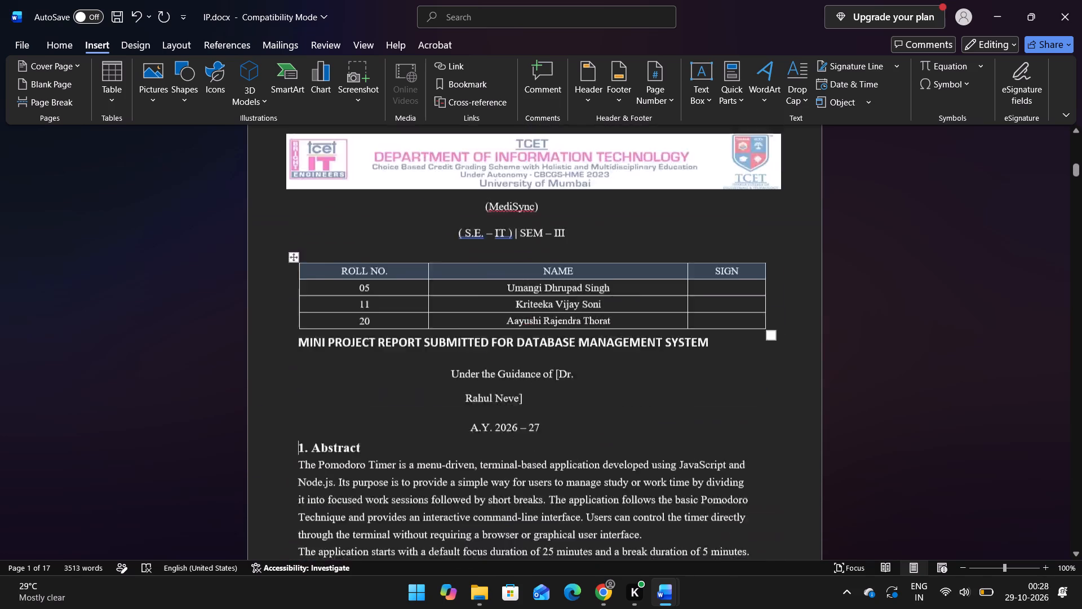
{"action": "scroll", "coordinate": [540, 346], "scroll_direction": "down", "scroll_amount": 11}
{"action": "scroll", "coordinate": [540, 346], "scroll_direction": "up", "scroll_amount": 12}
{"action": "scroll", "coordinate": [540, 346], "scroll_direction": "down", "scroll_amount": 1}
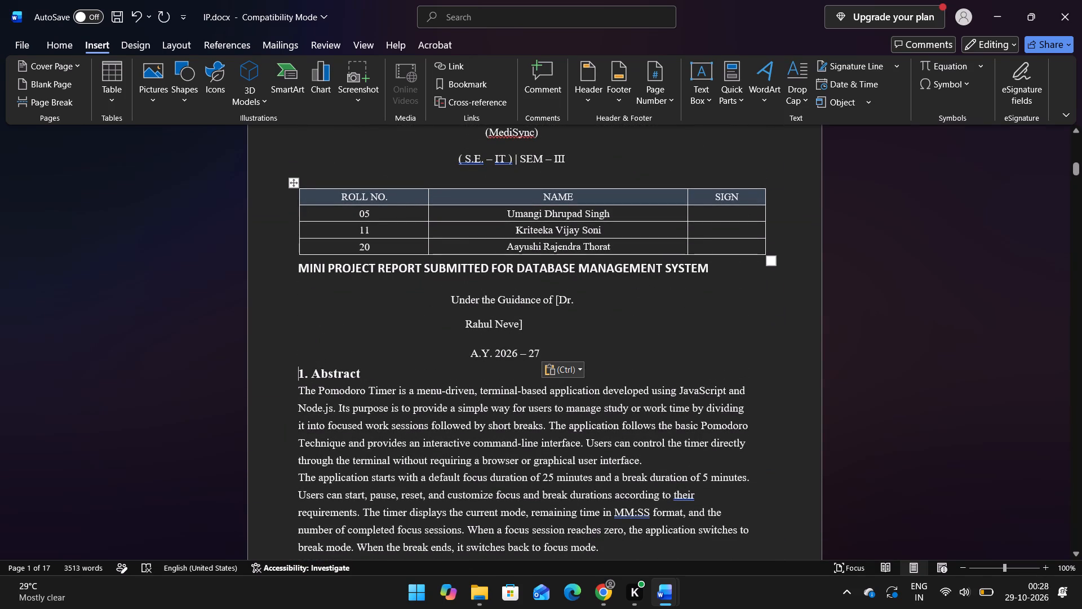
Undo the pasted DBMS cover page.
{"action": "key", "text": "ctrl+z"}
Place the text cursor at the top of the blank first page, below the TCET header banner.
{"action": "scroll", "coordinate": [557, 321], "scroll_direction": "up", "scroll_amount": 1, "text": "ctrl"}
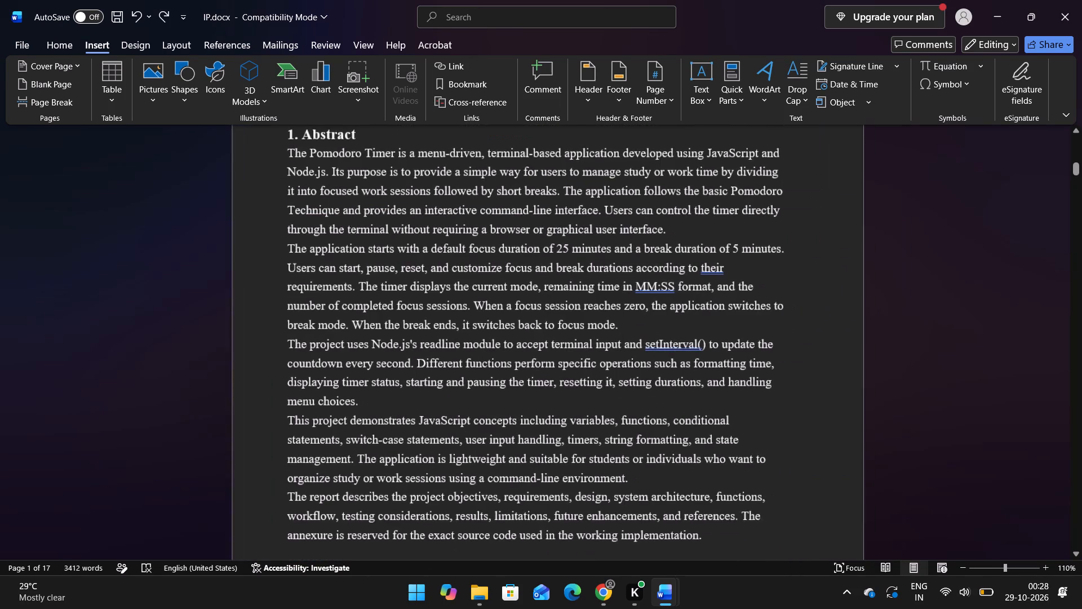
{"action": "scroll", "coordinate": [557, 321], "scroll_direction": "up", "scroll_amount": 1, "text": "ctrl"}
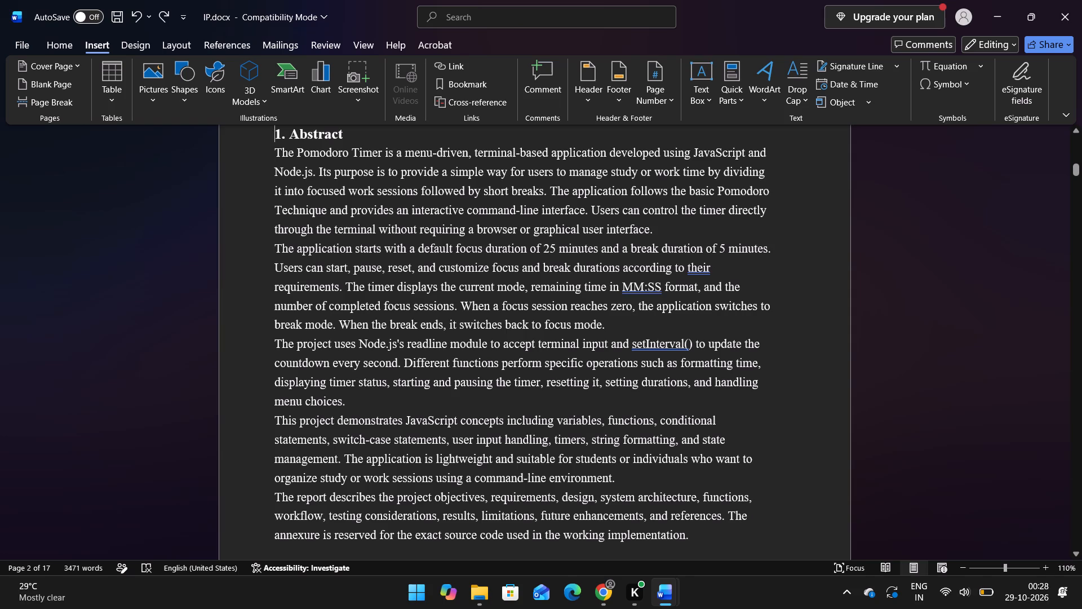
{"action": "scroll", "coordinate": [557, 321], "scroll_direction": "up", "scroll_amount": 3}
{"action": "scroll", "coordinate": [504, 311], "scroll_direction": "up", "scroll_amount": 10}
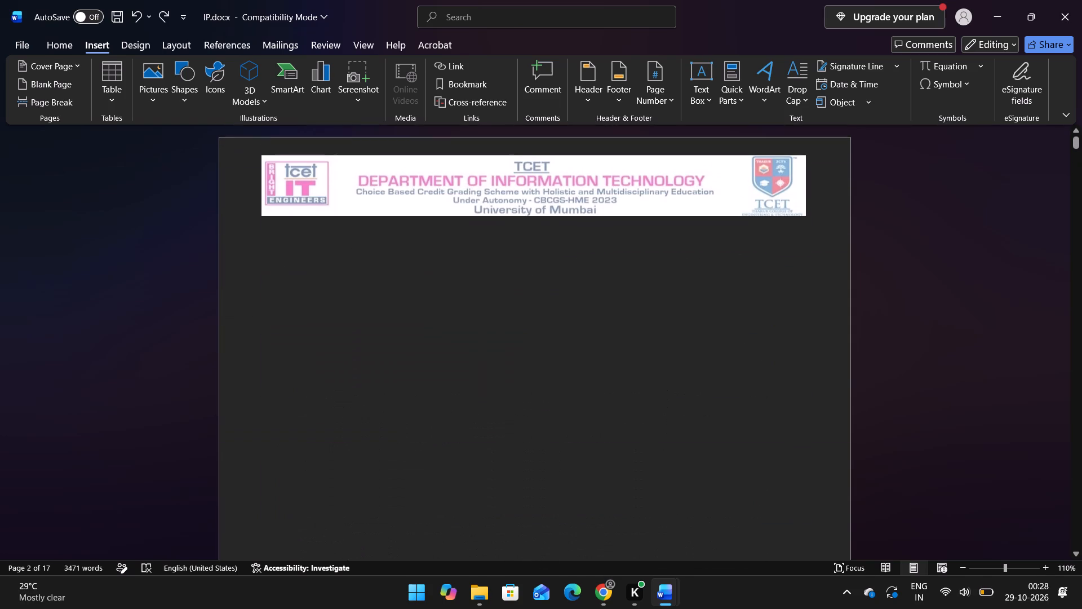
{"action": "scroll", "coordinate": [504, 311], "scroll_direction": "up", "scroll_amount": 1}
{"action": "double_click", "coordinate": [504, 311]}
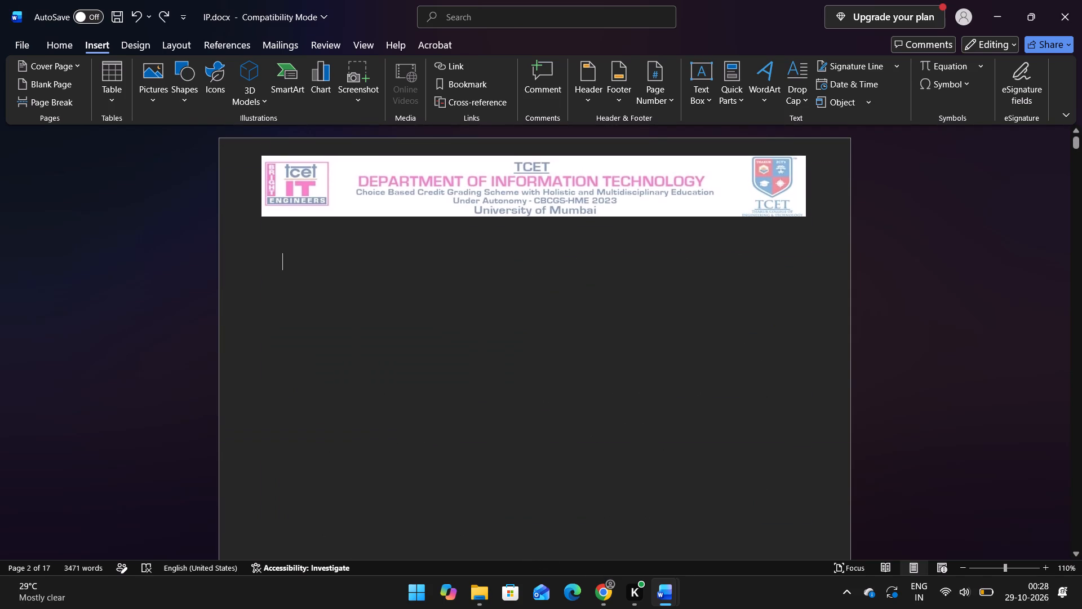
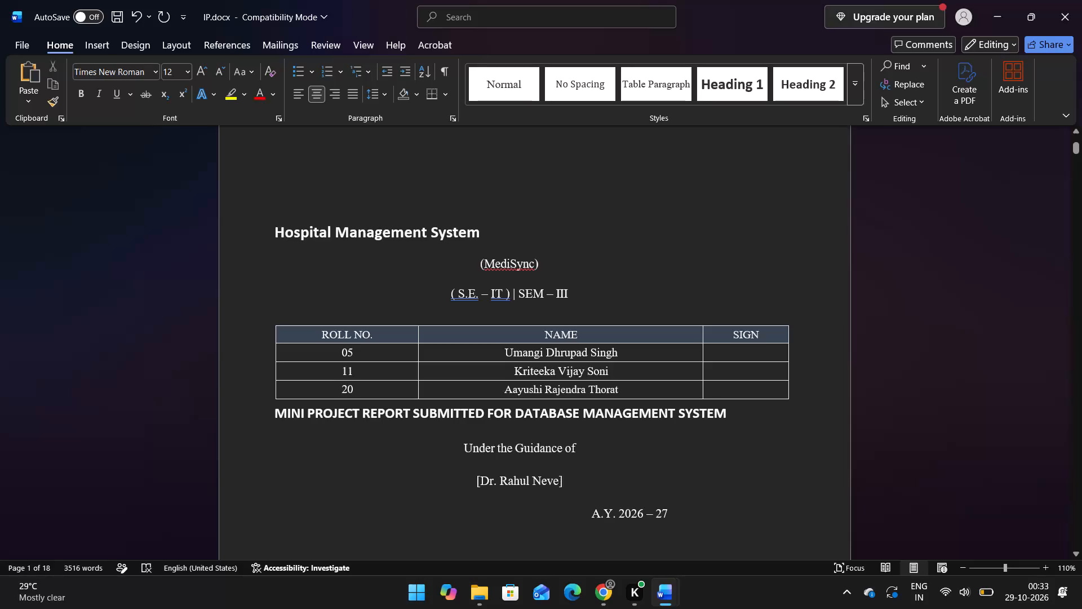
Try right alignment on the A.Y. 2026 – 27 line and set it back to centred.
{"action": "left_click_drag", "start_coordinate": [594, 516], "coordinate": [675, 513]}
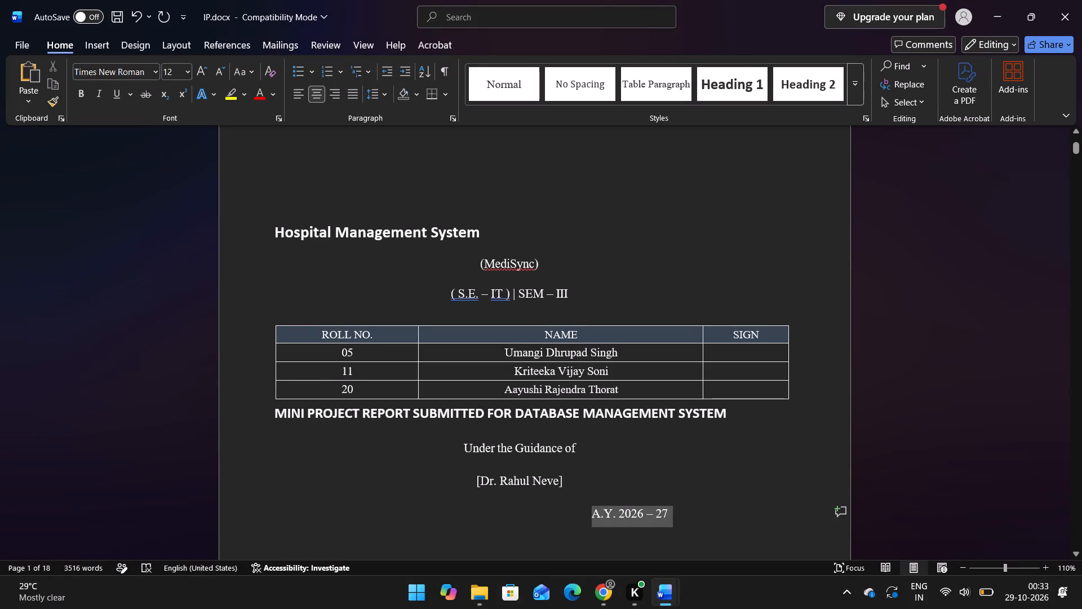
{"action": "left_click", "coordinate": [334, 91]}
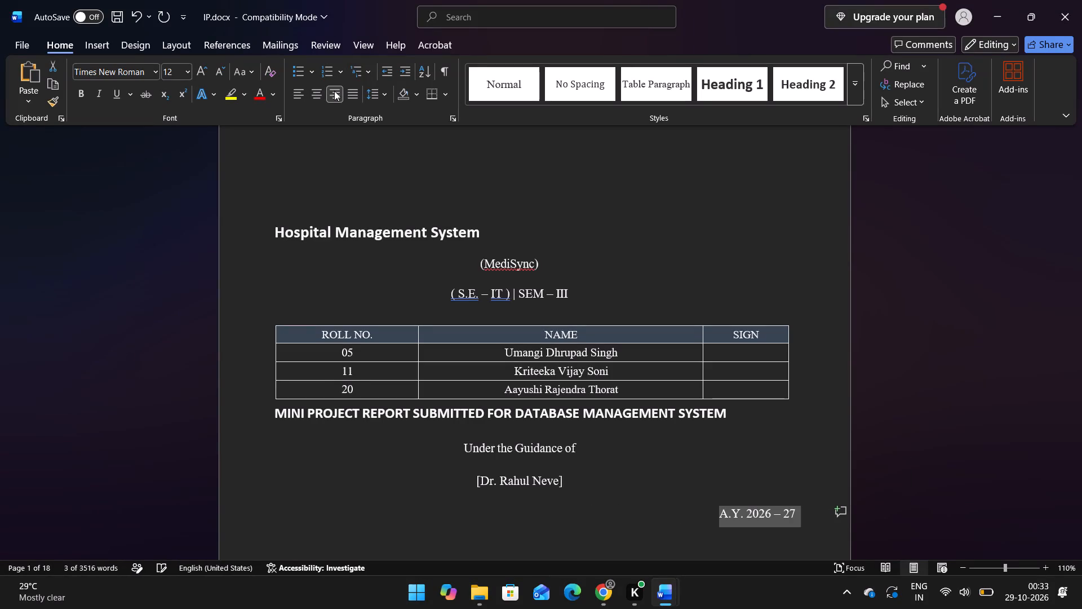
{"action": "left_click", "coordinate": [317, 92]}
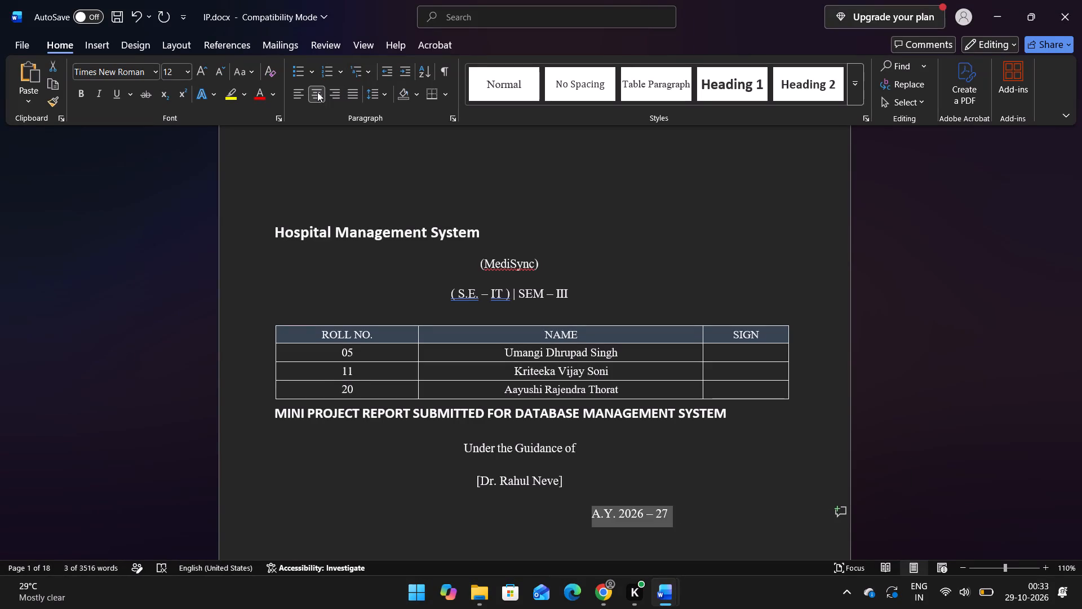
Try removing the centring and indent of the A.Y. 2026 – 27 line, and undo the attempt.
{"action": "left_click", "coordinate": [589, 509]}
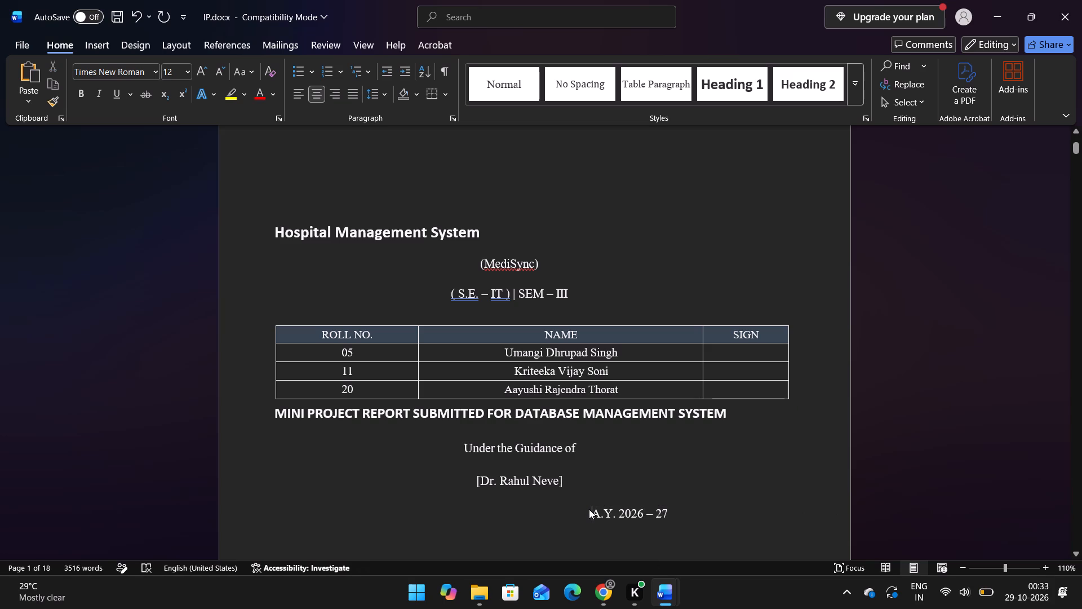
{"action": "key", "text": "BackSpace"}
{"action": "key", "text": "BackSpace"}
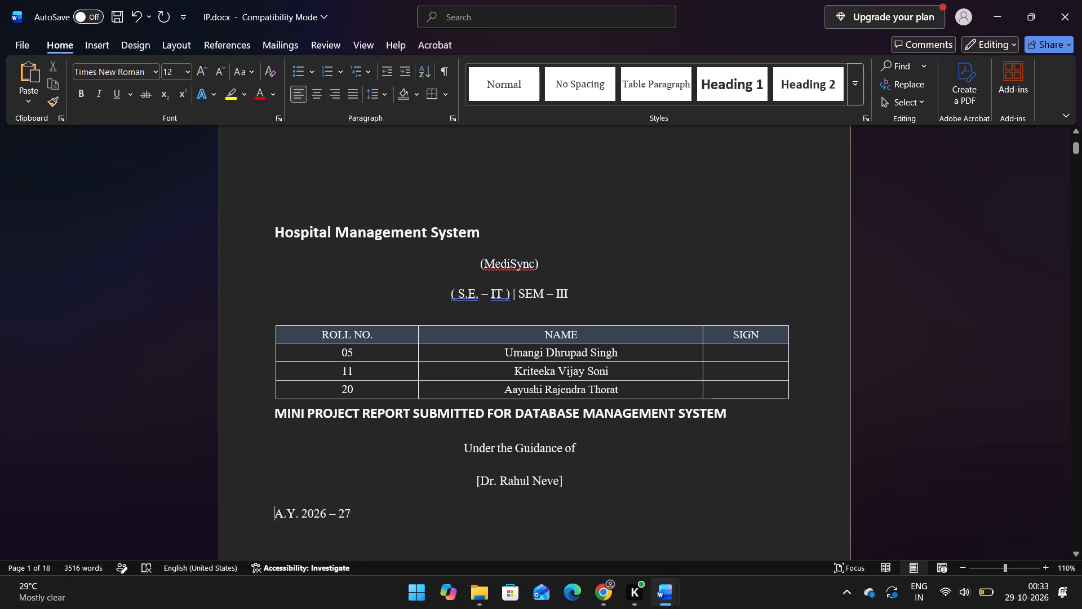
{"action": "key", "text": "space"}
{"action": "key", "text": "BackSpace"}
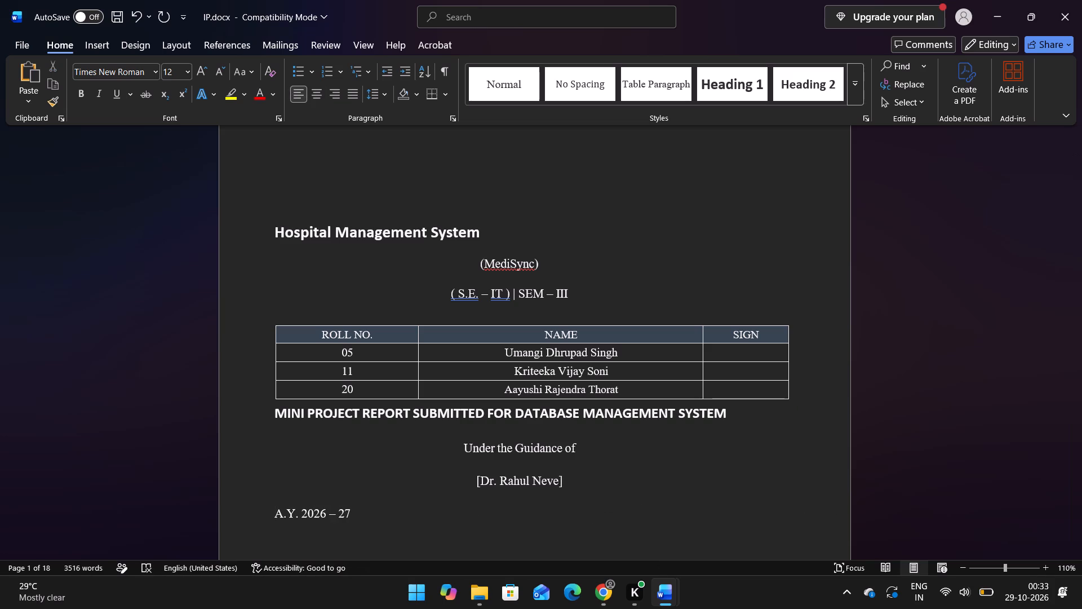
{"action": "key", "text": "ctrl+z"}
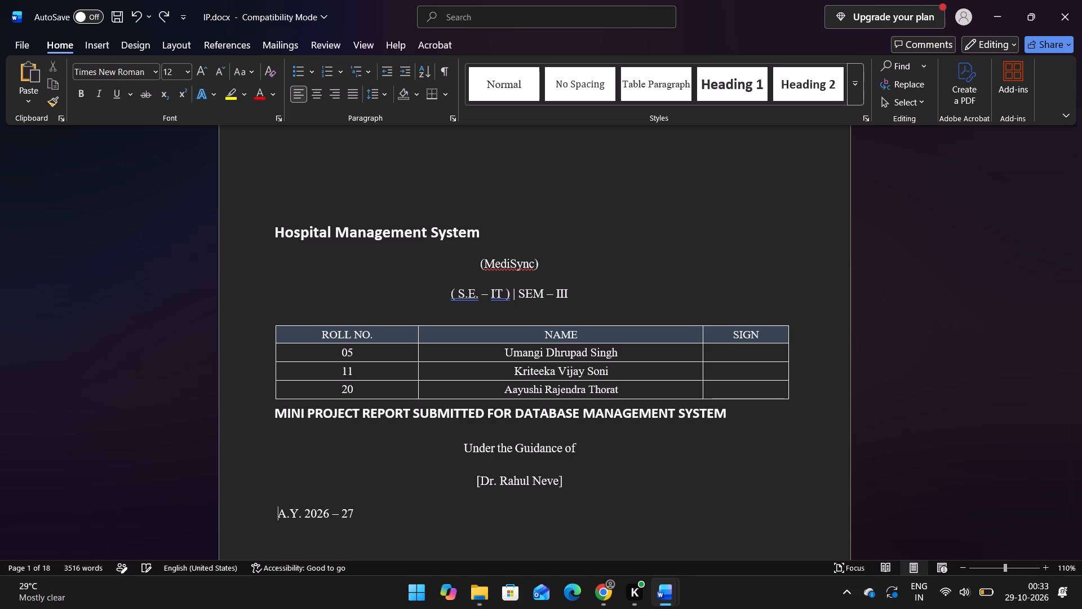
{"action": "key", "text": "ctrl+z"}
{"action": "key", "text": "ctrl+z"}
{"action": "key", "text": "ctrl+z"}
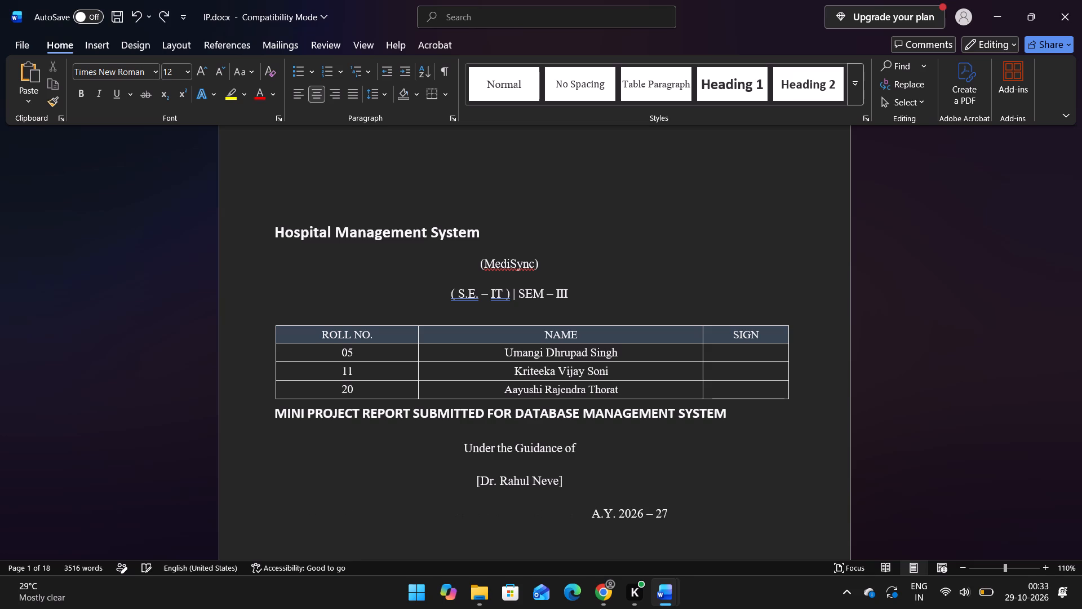
Merge the A.Y. line into the guide's name line and write the academic year as 2026-27 with an unspaced hyphen.
{"action": "key", "text": "BackSpace"}
{"action": "key", "text": "BackSpace"}
{"action": "key", "text": "BackSpace"}
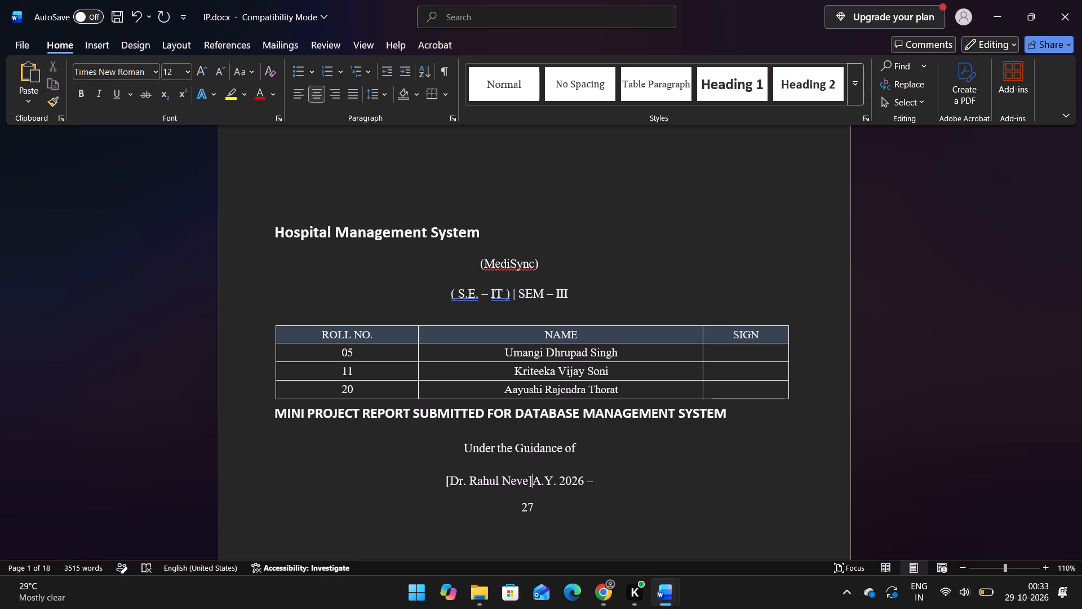
{"action": "key", "text": "space"}
{"action": "left_click", "coordinate": [518, 509]}
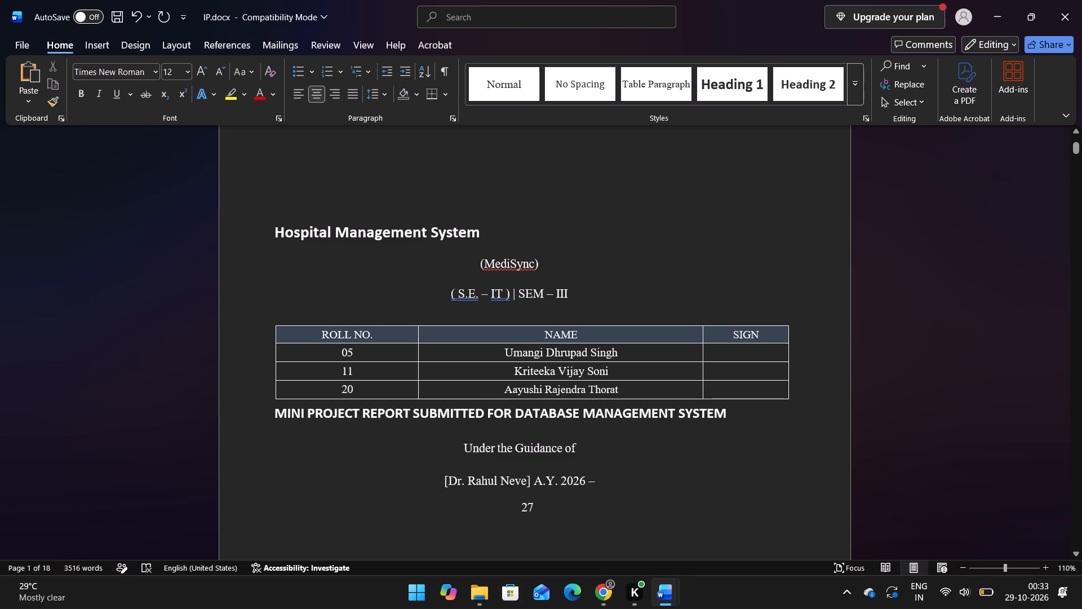
{"action": "key", "text": "BackSpace"}
{"action": "key", "text": "BackSpace"}
{"action": "key", "text": "BackSpace"}
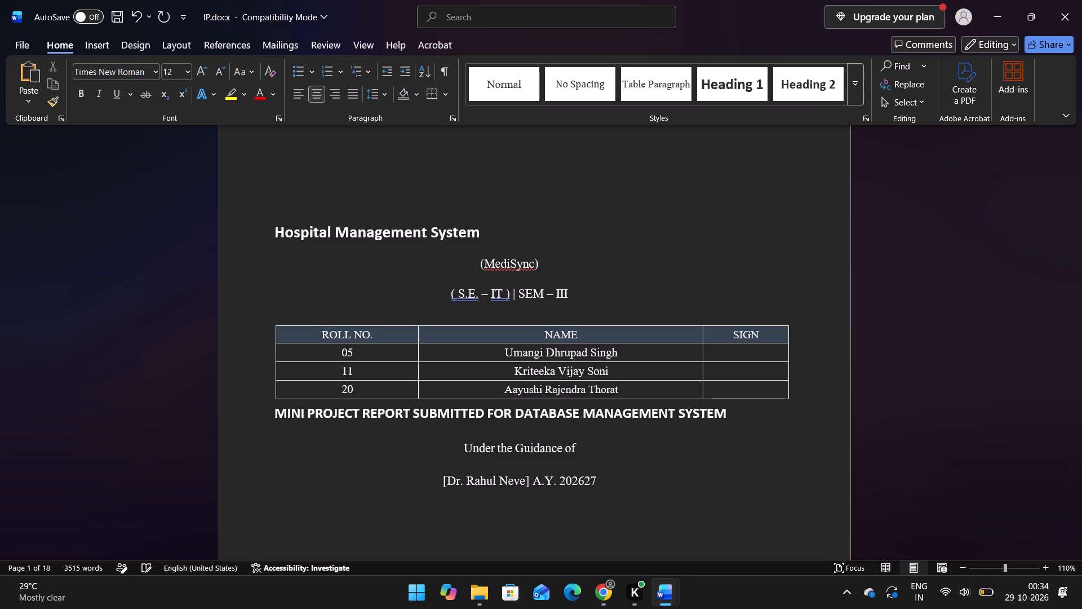
{"action": "key", "text": "minus"}
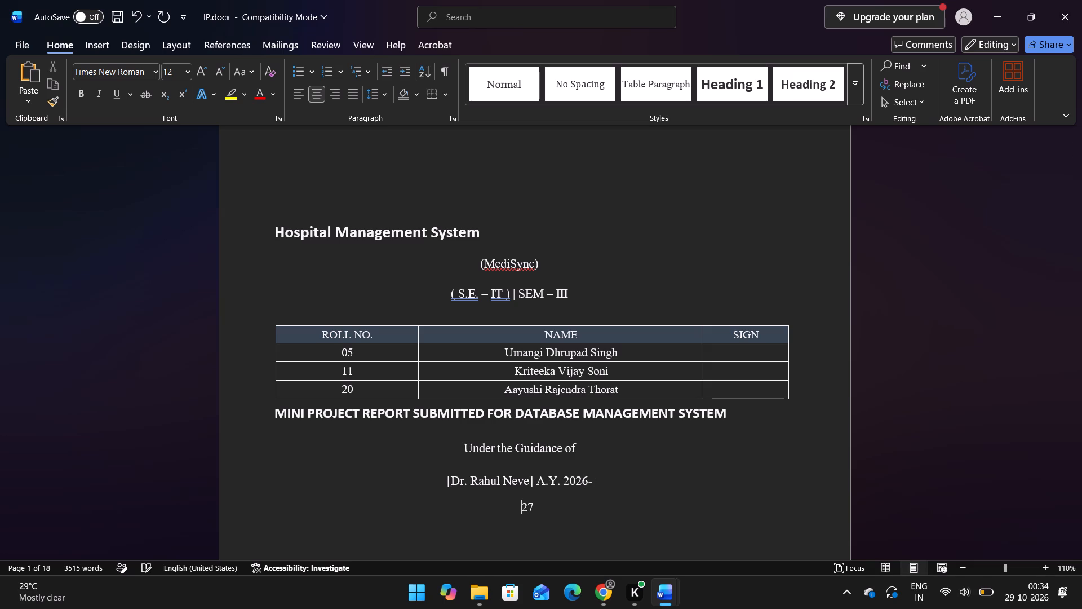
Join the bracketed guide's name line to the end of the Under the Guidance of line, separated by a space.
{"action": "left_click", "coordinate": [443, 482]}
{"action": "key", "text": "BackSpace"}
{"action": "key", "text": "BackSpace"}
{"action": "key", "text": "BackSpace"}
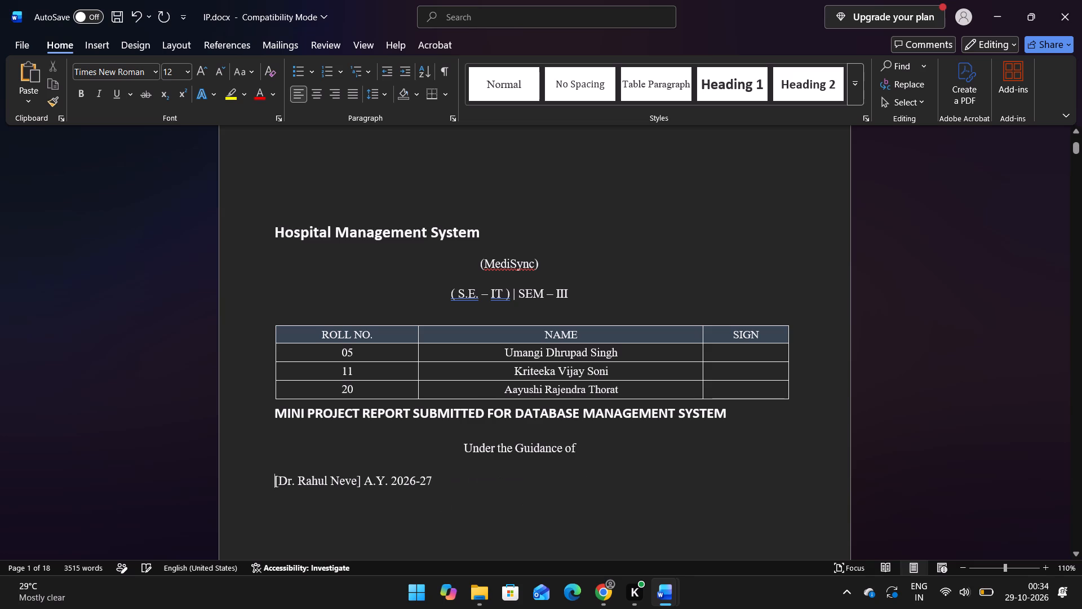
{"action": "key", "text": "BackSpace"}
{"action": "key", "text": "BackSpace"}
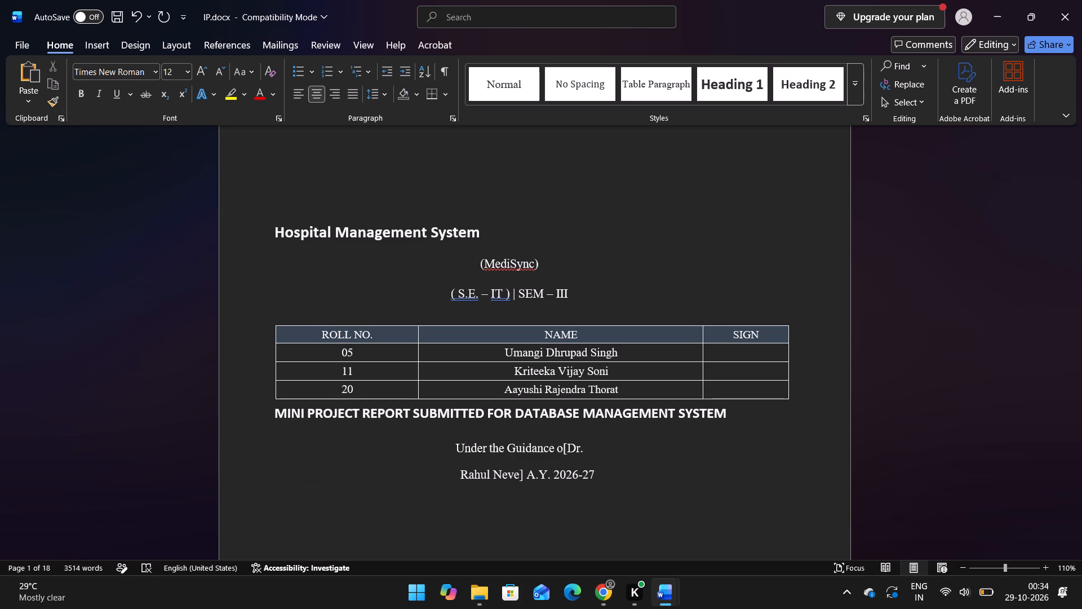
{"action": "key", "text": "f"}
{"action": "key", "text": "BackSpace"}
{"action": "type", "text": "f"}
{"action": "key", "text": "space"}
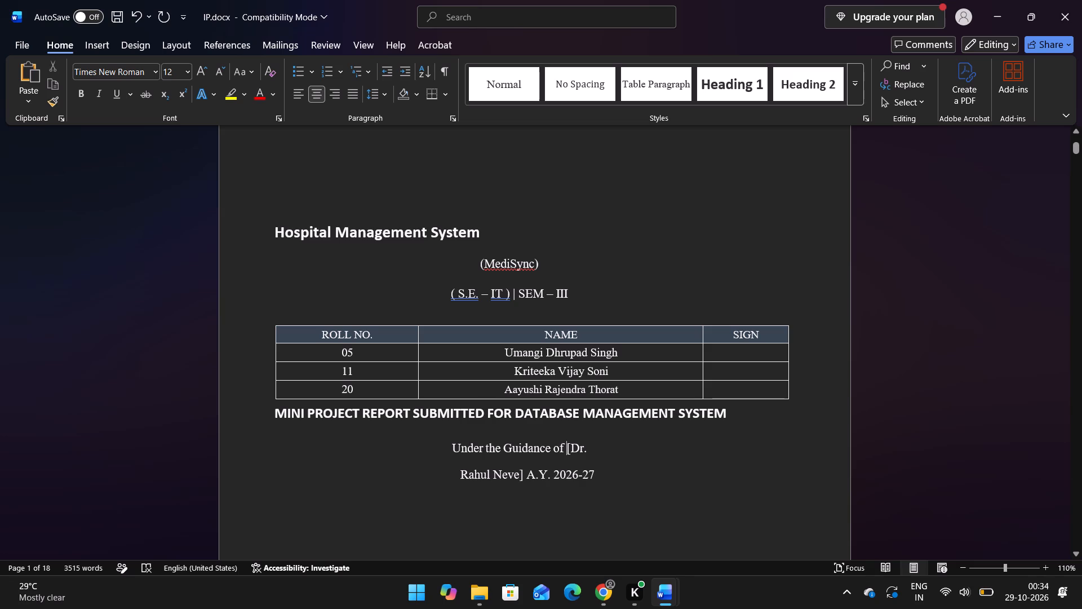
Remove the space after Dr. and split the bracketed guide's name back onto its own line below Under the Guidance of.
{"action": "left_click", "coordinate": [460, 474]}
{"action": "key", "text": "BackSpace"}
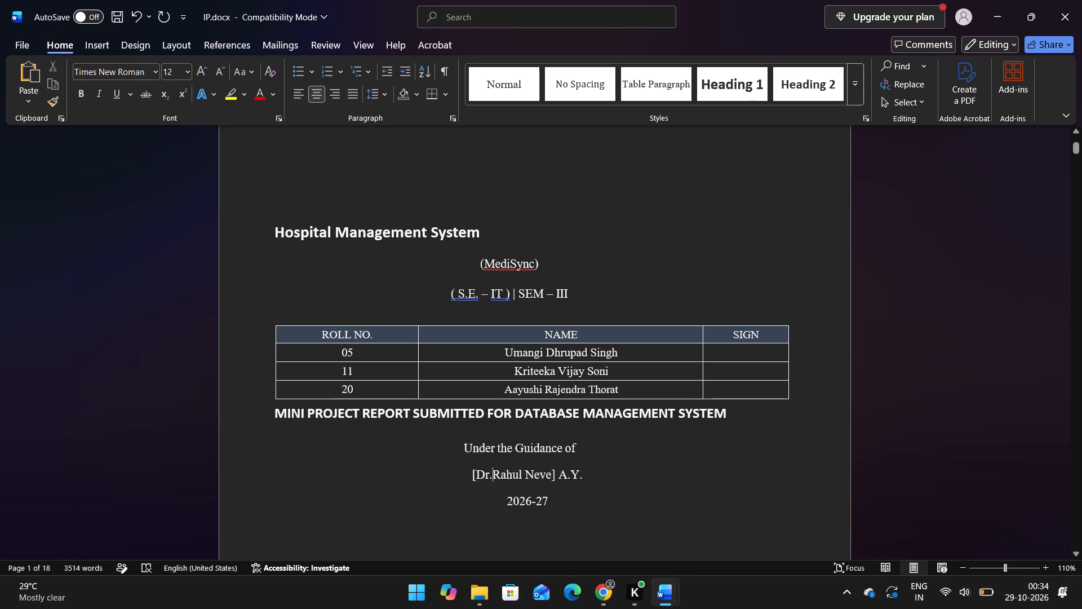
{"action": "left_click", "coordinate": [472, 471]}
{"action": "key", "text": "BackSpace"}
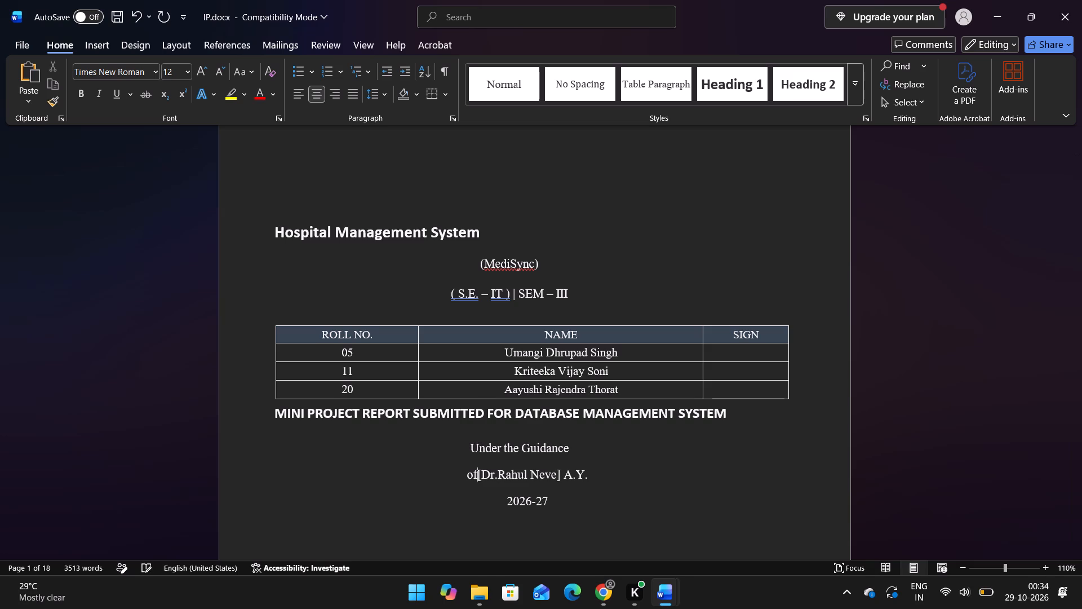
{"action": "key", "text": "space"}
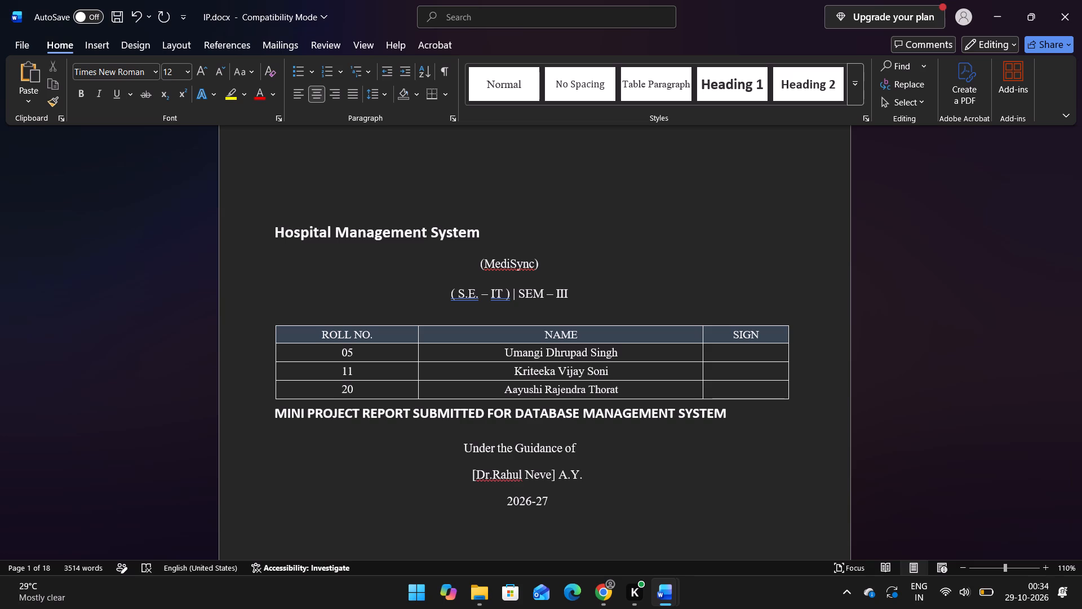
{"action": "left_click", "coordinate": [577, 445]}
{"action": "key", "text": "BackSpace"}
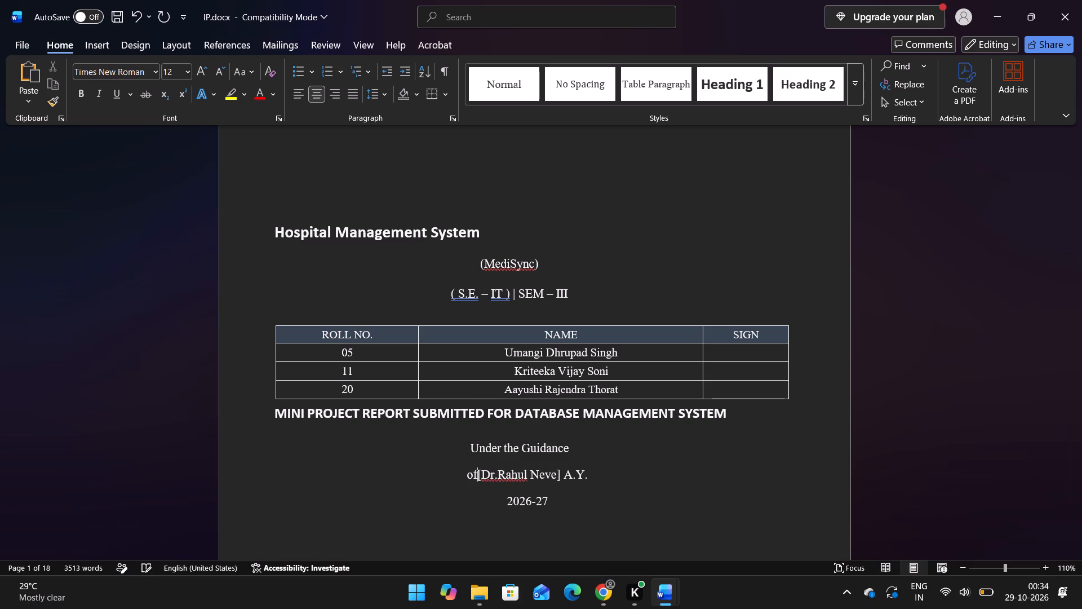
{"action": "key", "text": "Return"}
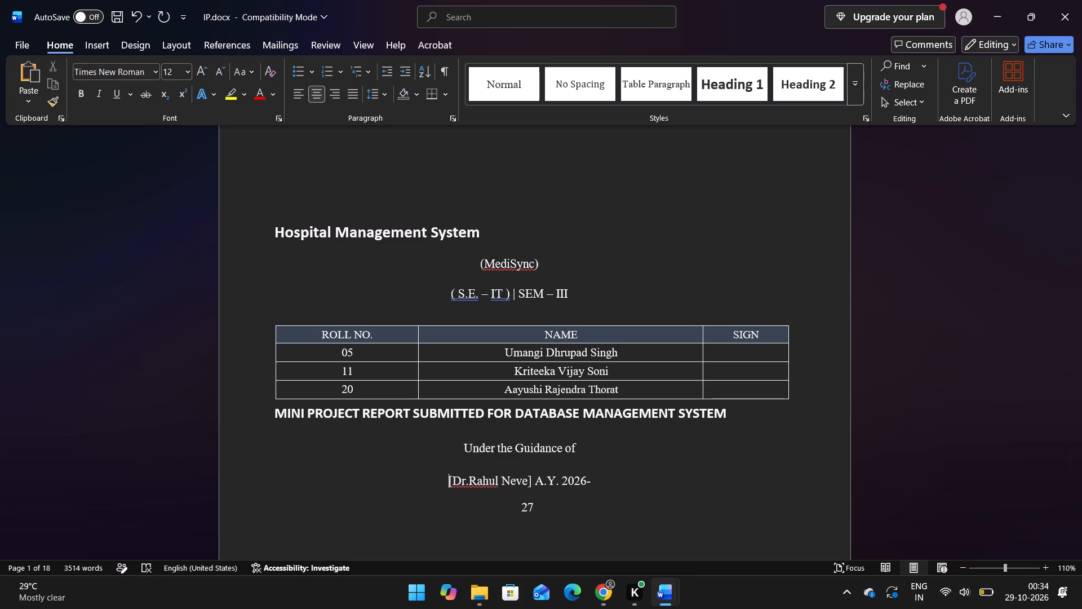
Put A.Y. 2026-27 on its own line below the guide's name and insert a space after Dr.
{"action": "left_click", "coordinate": [529, 481]}
{"action": "key", "text": "Right"}
{"action": "key", "text": "Right"}
{"action": "key", "text": "BackSpace"}
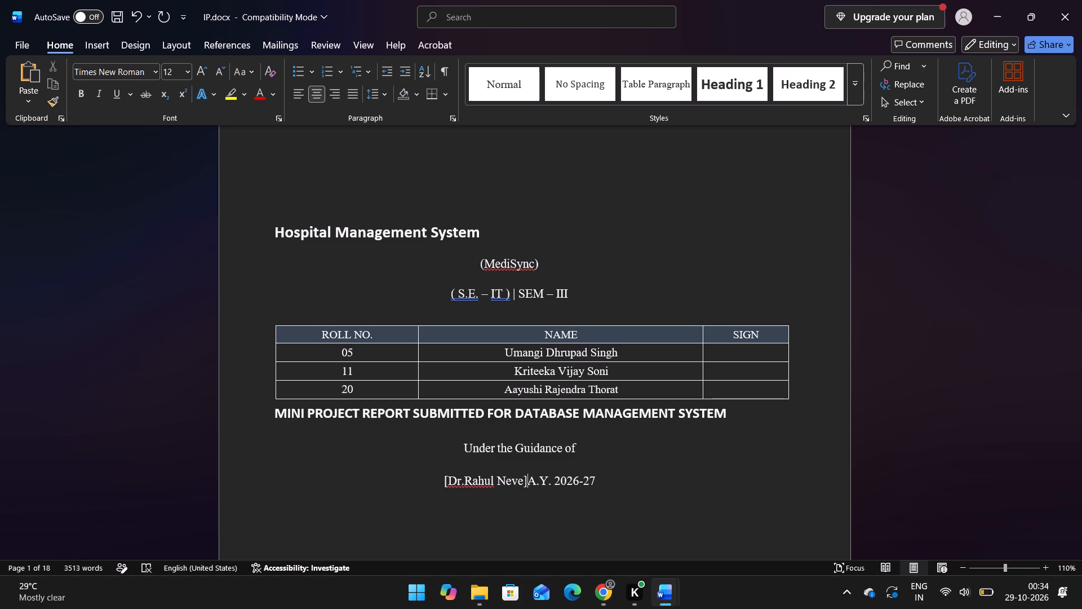
{"action": "key", "text": "Return"}
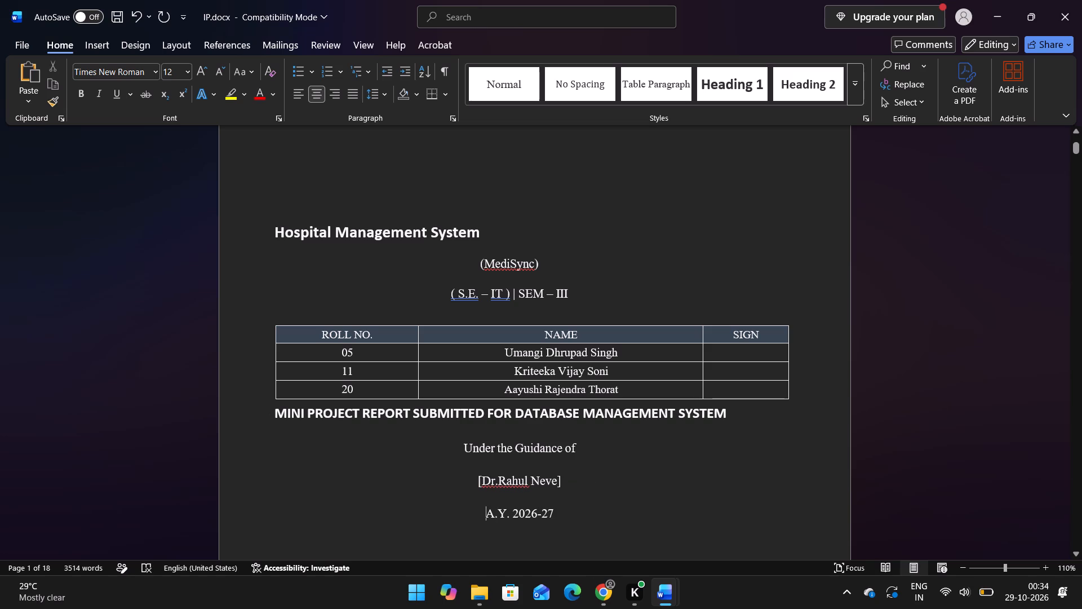
{"action": "left_click", "coordinate": [499, 479]}
{"action": "key", "text": "space"}
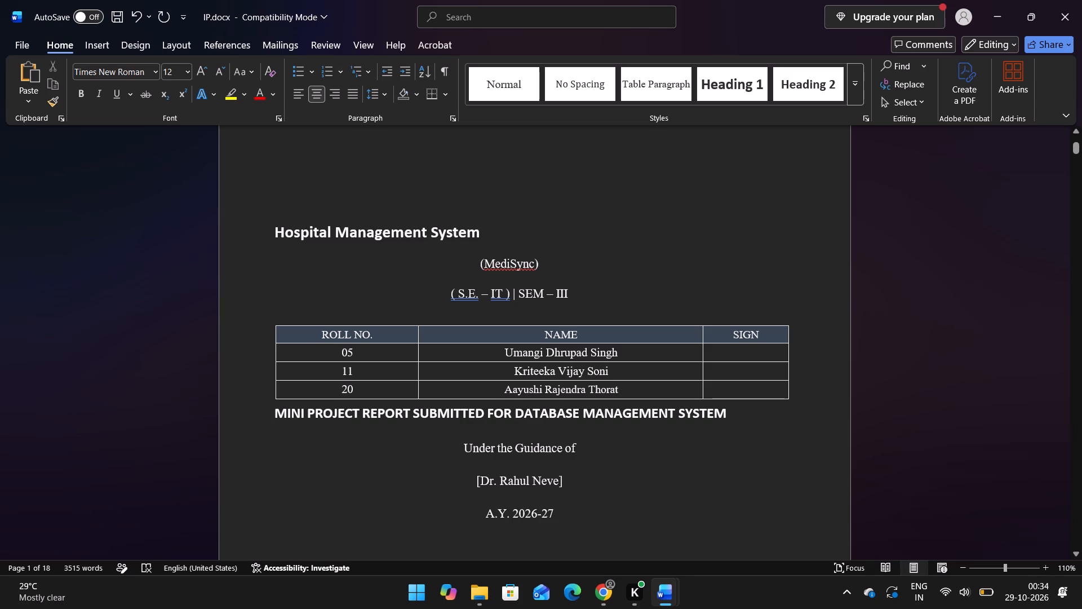
Centre-align the cover page lines from Under the Guidance of through A.Y. 2026-27.
{"action": "left_click_drag", "start_coordinate": [462, 445], "coordinate": [580, 540]}
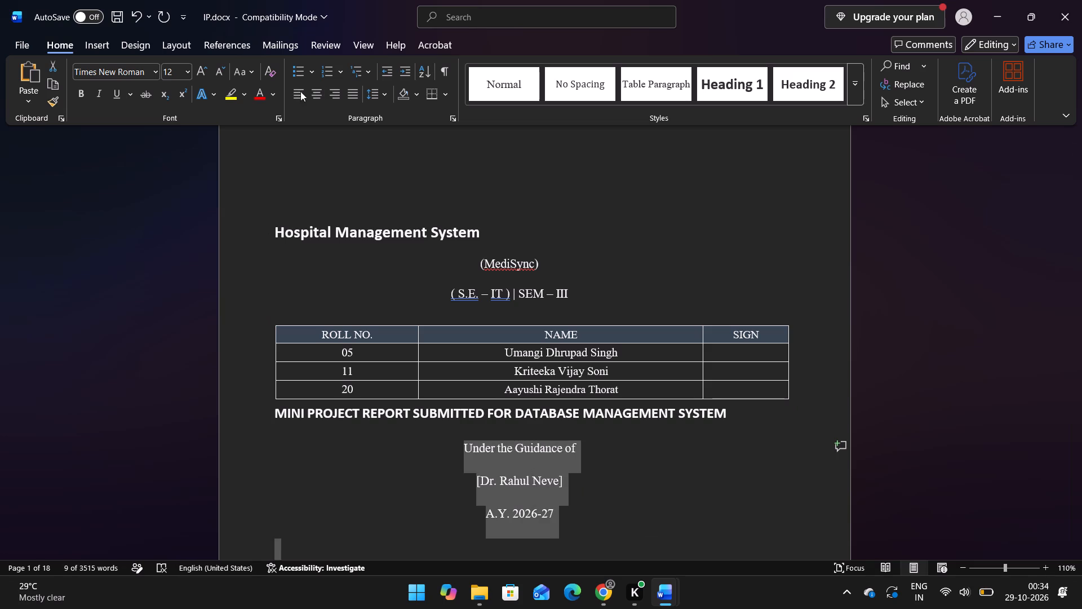
{"action": "left_click", "coordinate": [321, 91]}
{"action": "left_click", "coordinate": [535, 473]}
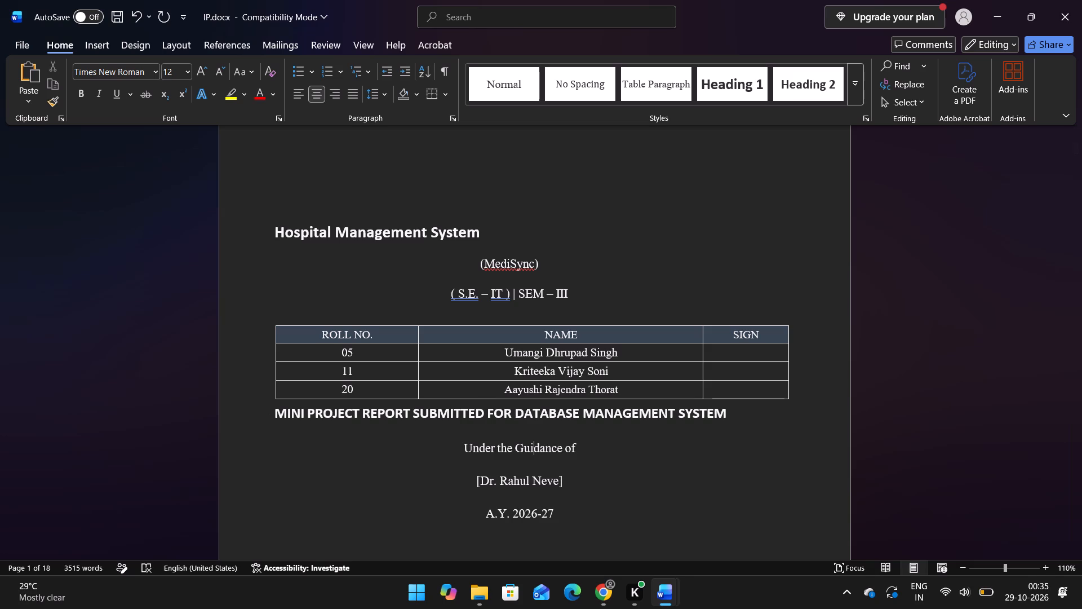
Replace the bracketed guide's name with the new guide's name prefixed Ms., and change the Hospital Management System title to POMODORO TIMER.
{"action": "left_click", "coordinate": [560, 477]}
{"action": "key", "text": "BackSpace"}
{"action": "key", "text": "BackSpace"}
{"action": "key", "text": "BackSpace"}
{"action": "key", "text": "BackSpace"}
{"action": "key", "text": "BackSpace"}
{"action": "key", "text": "BackSpace"}
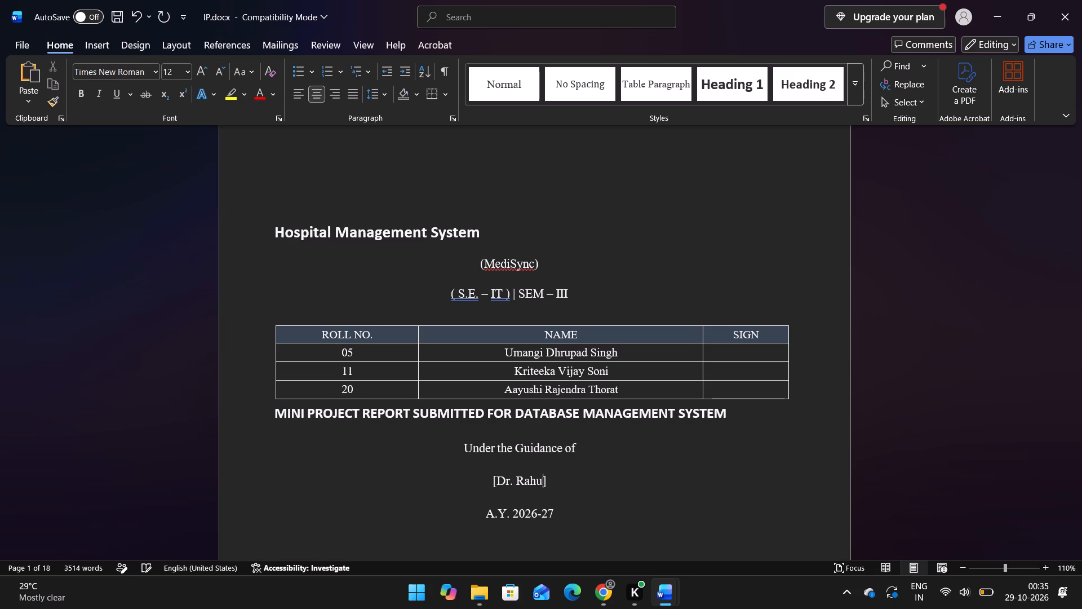
{"action": "key", "text": "BackSpace"}
{"action": "key", "text": "BackSpace"}
{"action": "key", "text": "BackSpace"}
{"action": "key", "text": "BackSpace"}
{"action": "key", "text": "BackSpace"}
{"action": "key", "text": "BackSpace"}
{"action": "key", "text": "BackSpace"}
{"action": "key", "text": "BackSpace"}
{"action": "key", "text": "period"}
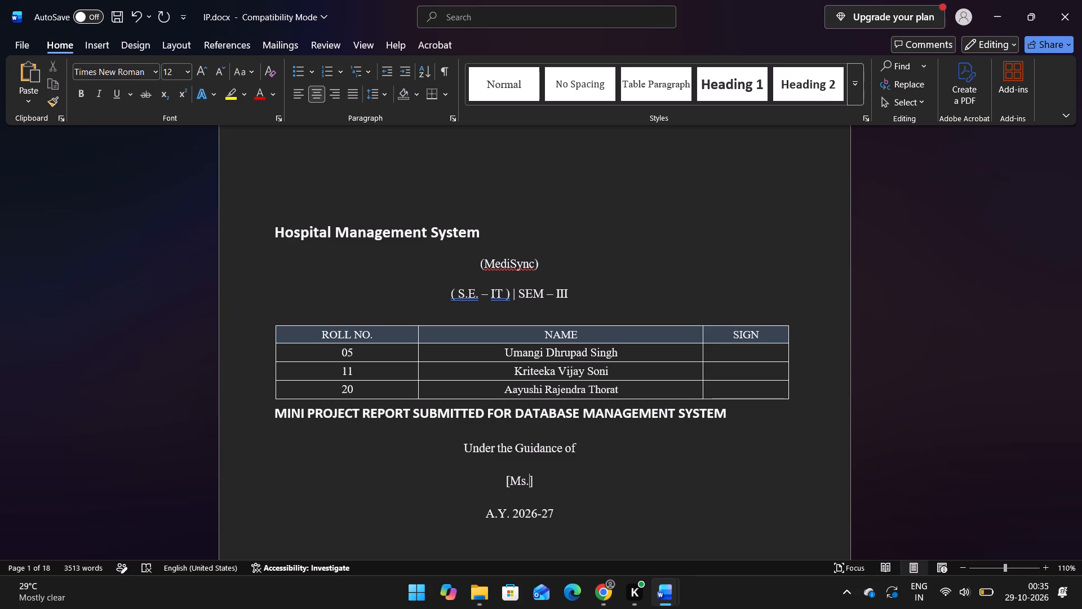
{"action": "double_click", "coordinate": [560, 477]}
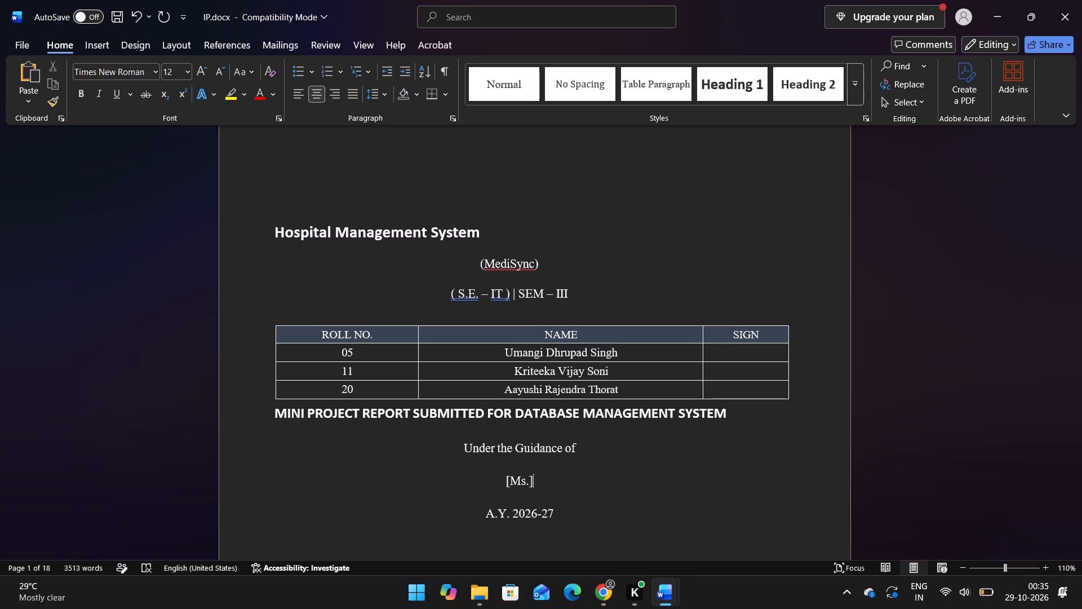
{"action": "double_click", "coordinate": [560, 477]}
{"action": "left_click", "coordinate": [484, 479]}
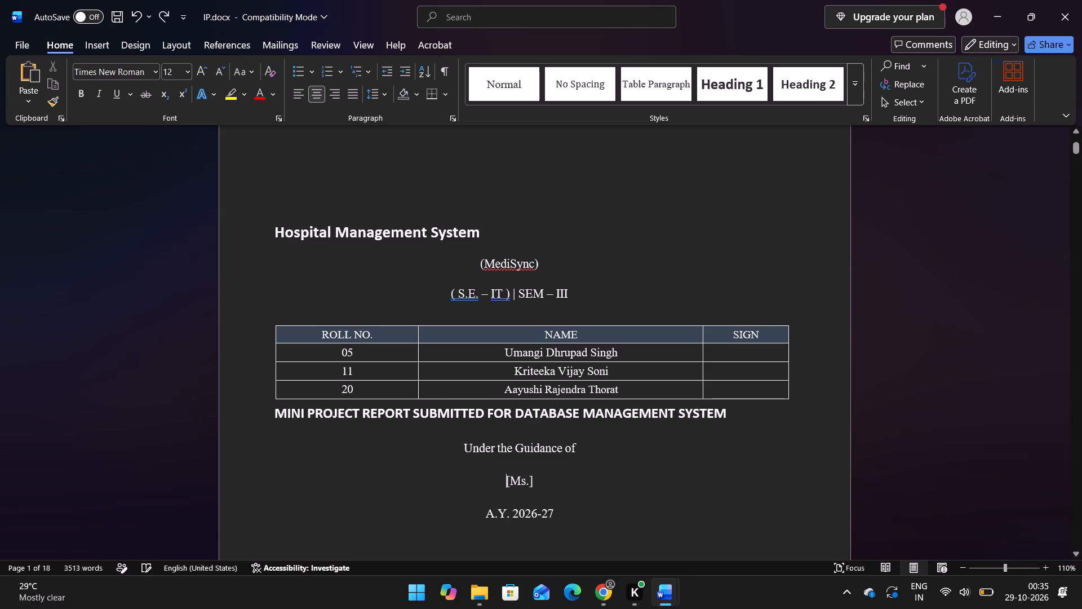
Complete the bracketed guide's name after Ms. below Under the Guidance of on the cover page.
{"action": "left_click", "coordinate": [527, 480]}
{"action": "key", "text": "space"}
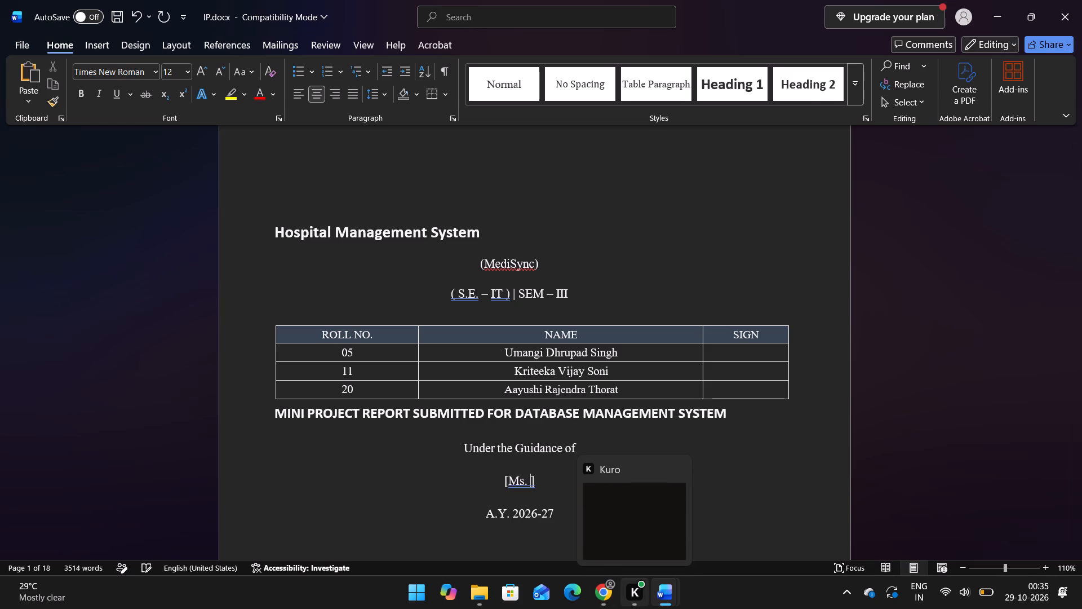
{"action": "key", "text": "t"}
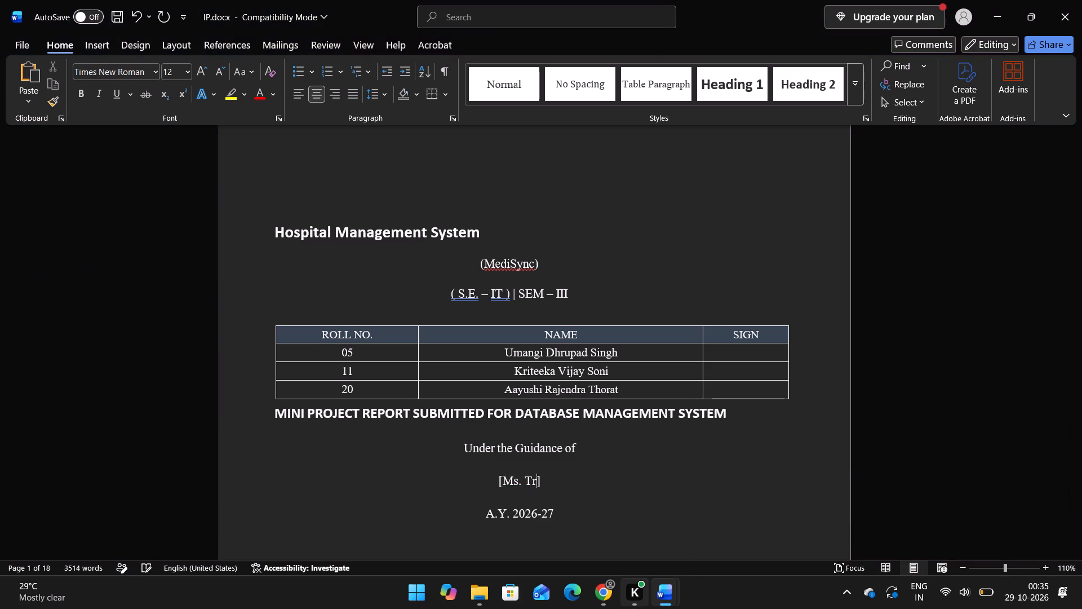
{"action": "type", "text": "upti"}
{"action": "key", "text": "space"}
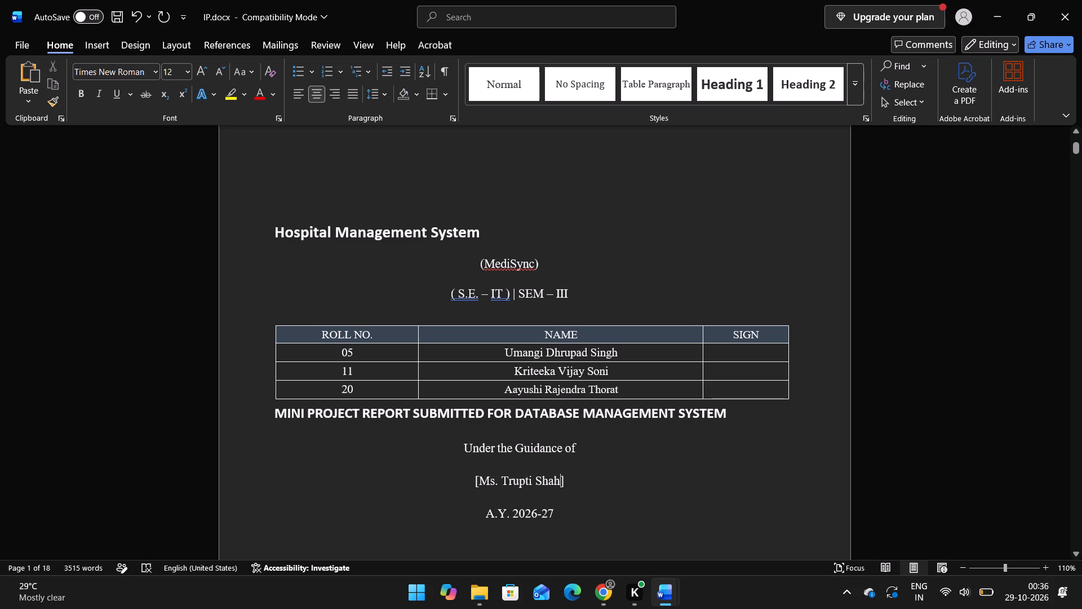
Replace the Hospital Management System heading on the cover page with POMODORO TIMER.
{"action": "left_click", "coordinate": [487, 233]}
{"action": "left_click_drag", "start_coordinate": [487, 233], "coordinate": [273, 230]}
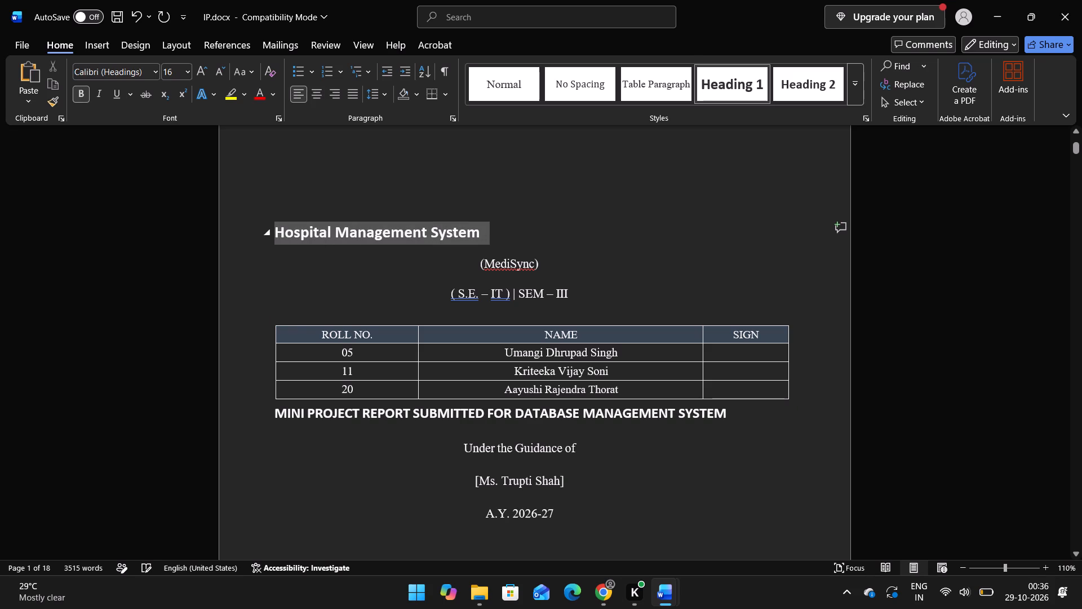
{"action": "left_click_drag", "start_coordinate": [273, 230], "coordinate": [277, 232]}
{"action": "key", "text": "BackSpace"}
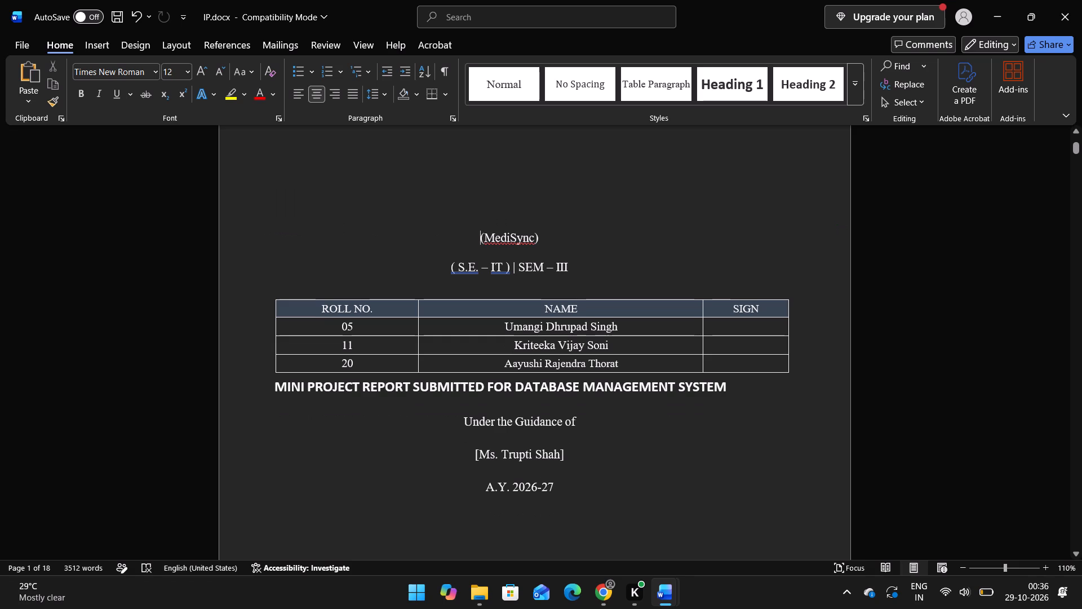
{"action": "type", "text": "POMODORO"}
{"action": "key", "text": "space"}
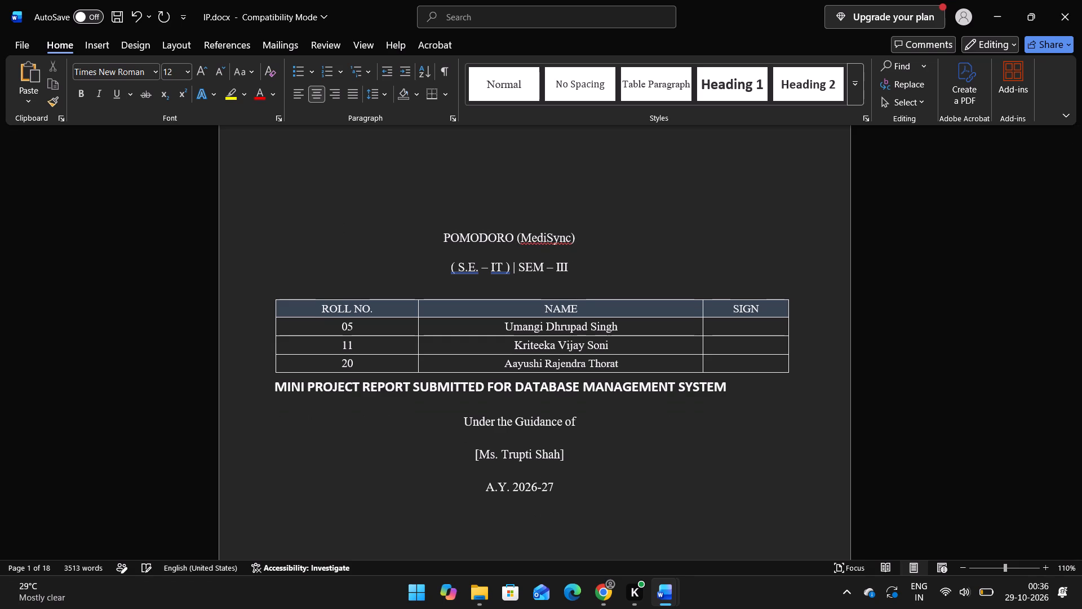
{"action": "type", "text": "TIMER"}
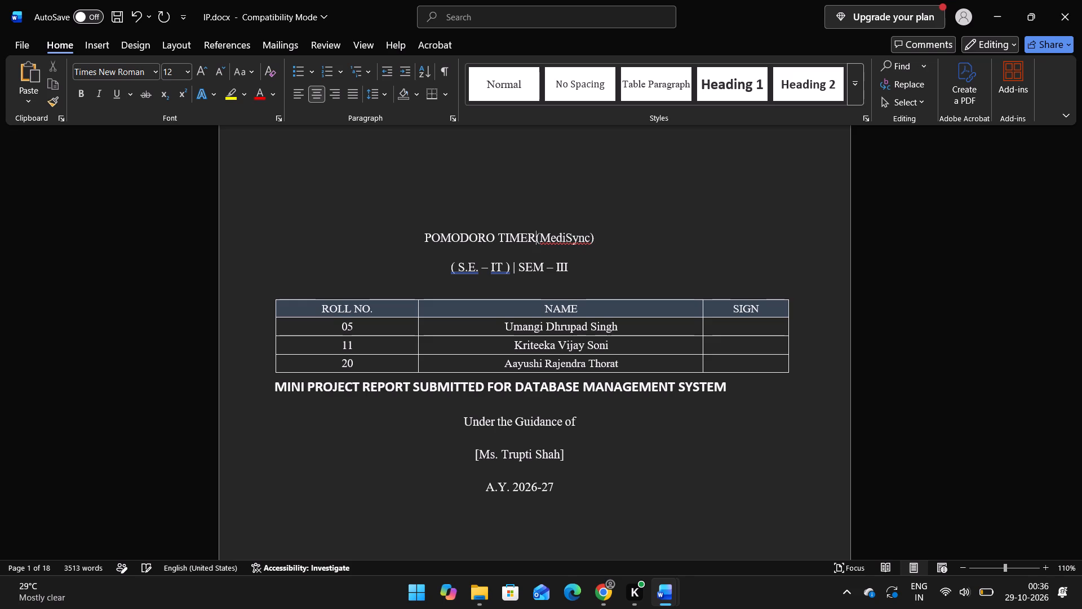
Move (MediSync) onto its own line below the POMODORO TIMER title.
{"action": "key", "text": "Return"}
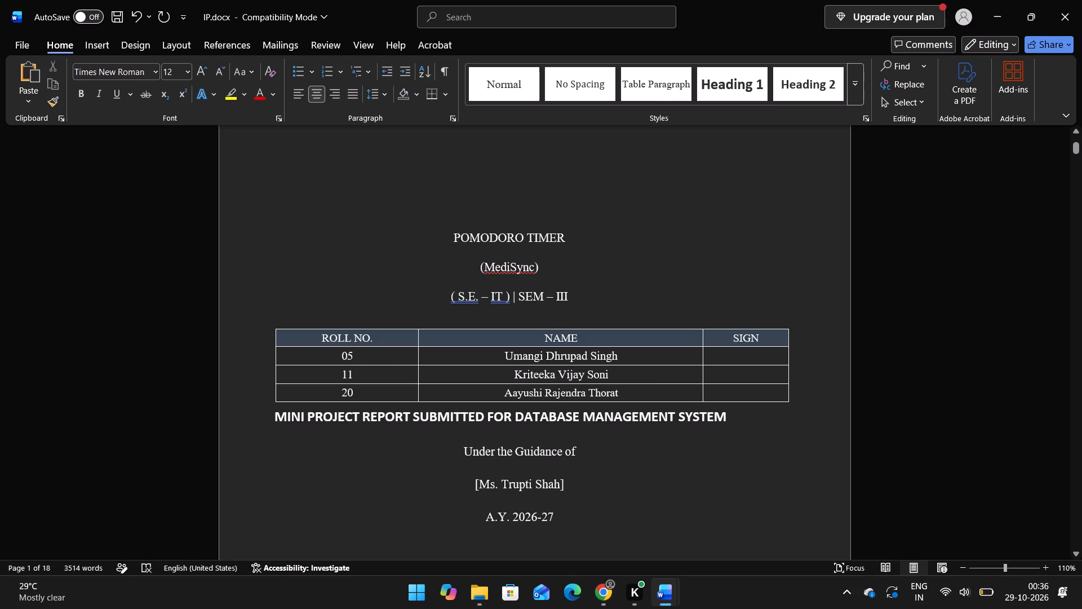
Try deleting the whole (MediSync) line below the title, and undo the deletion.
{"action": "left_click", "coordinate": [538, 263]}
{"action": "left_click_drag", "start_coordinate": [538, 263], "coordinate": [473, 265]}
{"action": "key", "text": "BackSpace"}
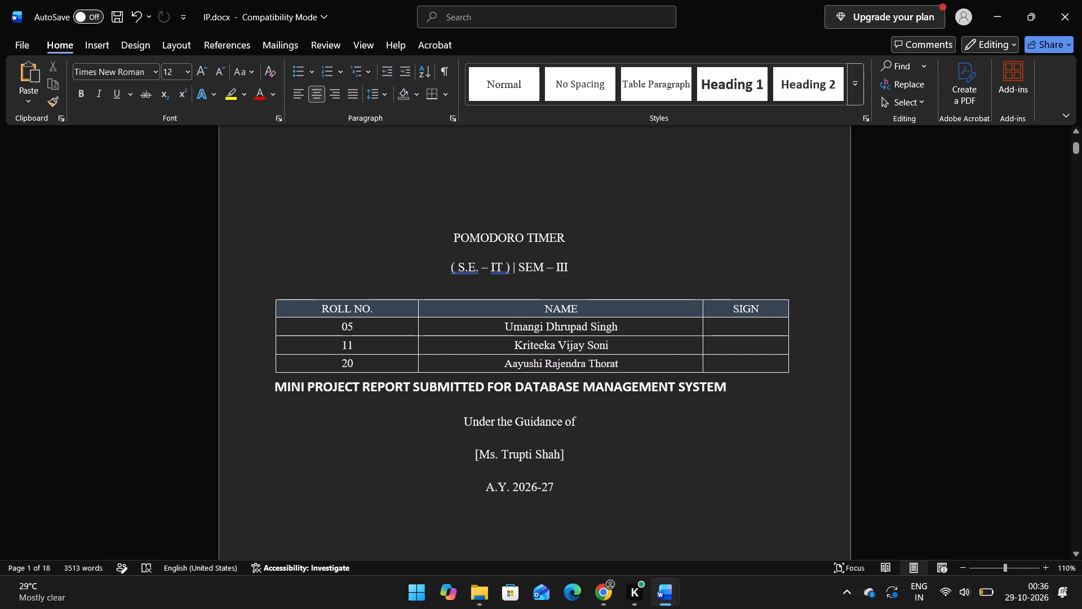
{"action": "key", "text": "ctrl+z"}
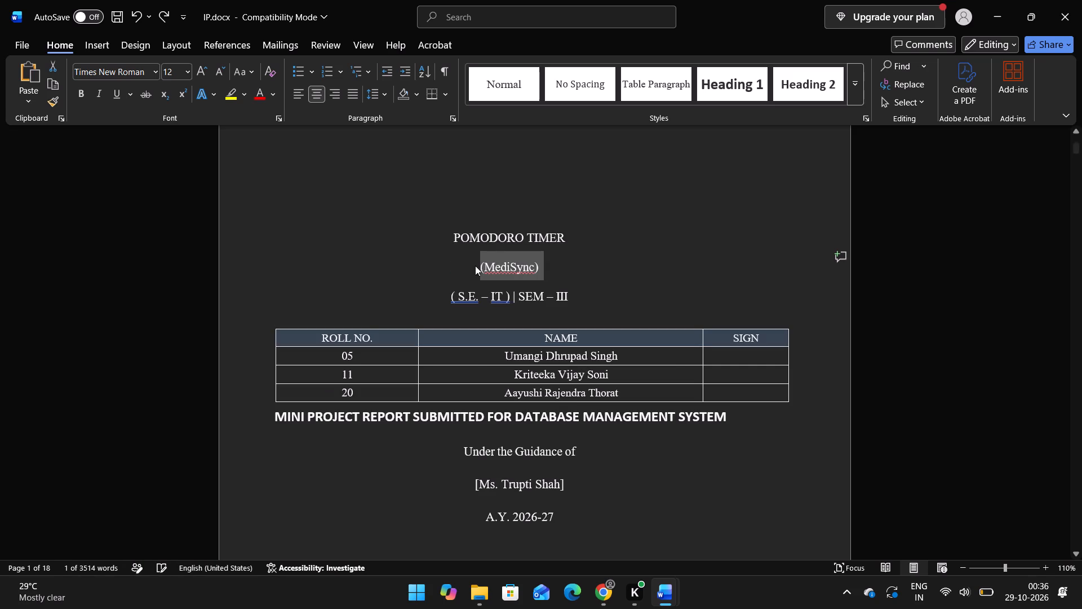
Delete the (MediSync) text and its empty line between POMODORO TIMER and the ( S.E. – IT ) | SEM – III line.
{"action": "left_click", "coordinate": [495, 263]}
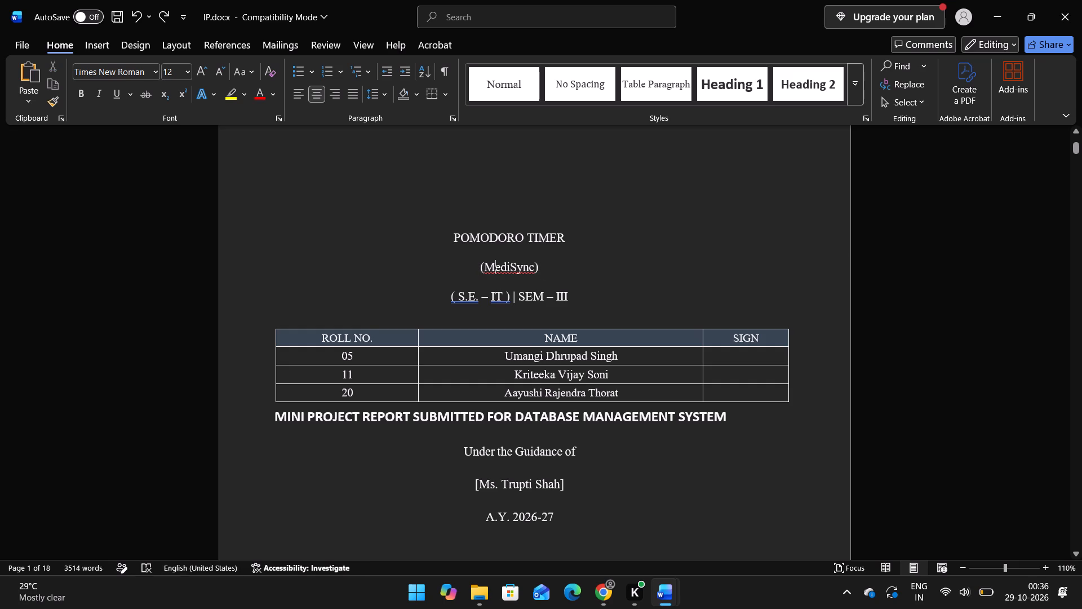
{"action": "left_click", "coordinate": [535, 265]}
{"action": "key", "text": "BackSpace"}
{"action": "key", "text": "BackSpace"}
{"action": "key", "text": "BackSpace"}
{"action": "key", "text": "BackSpace"}
{"action": "key", "text": "BackSpace"}
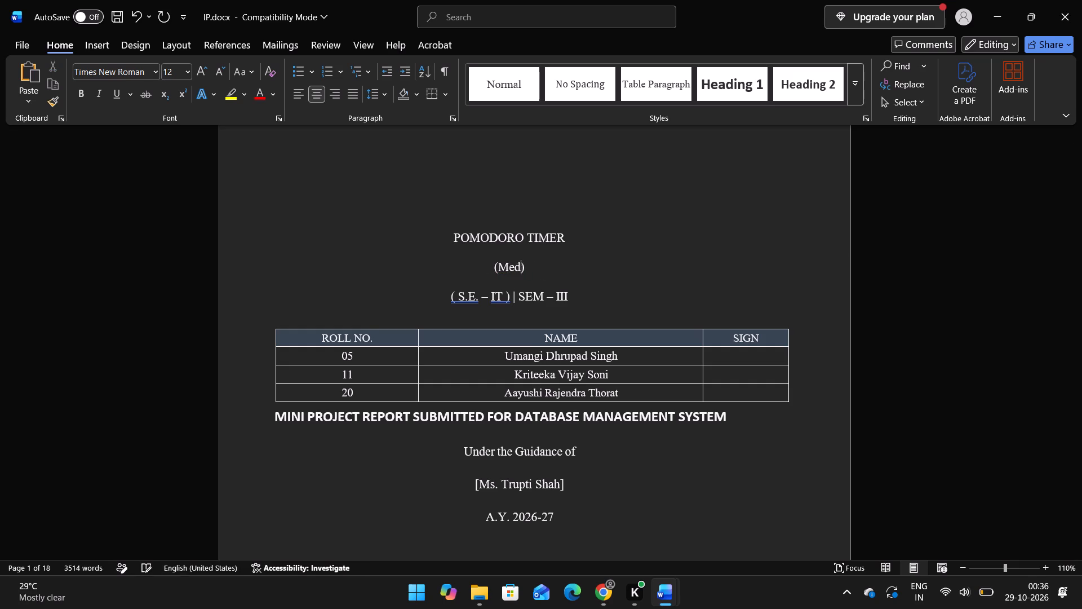
{"action": "key", "text": "BackSpace"}
{"action": "key", "text": "BackSpace"}
{"action": "key", "text": "BackSpace"}
{"action": "key", "text": "Right"}
{"action": "key", "text": "BackSpace"}
{"action": "key", "text": "BackSpace"}
{"action": "key", "text": "BackSpace"}
{"action": "key", "text": "BackSpace"}
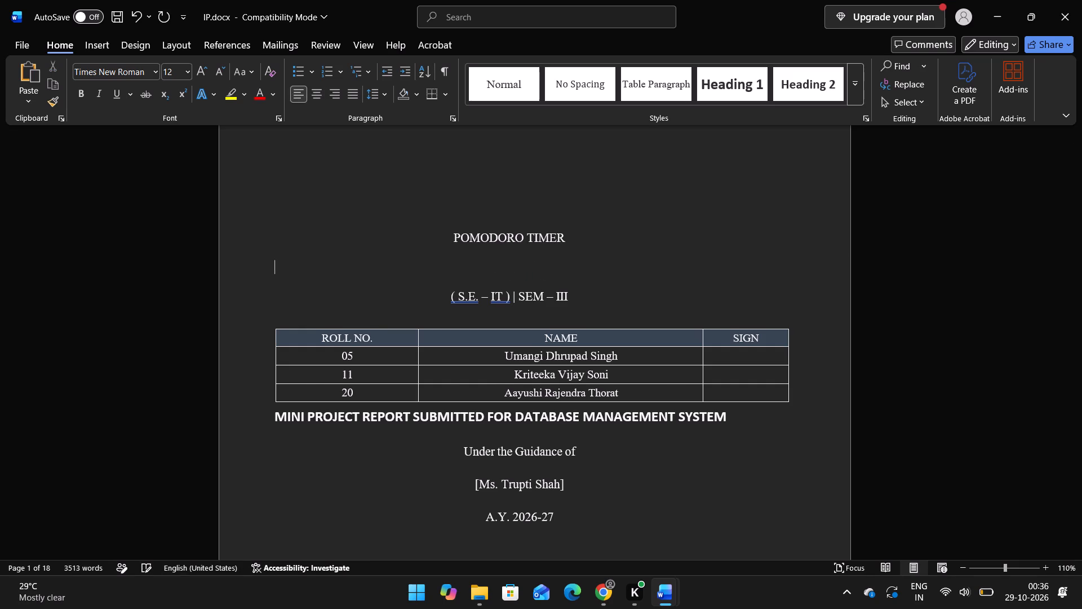
{"action": "key", "text": "BackSpace"}
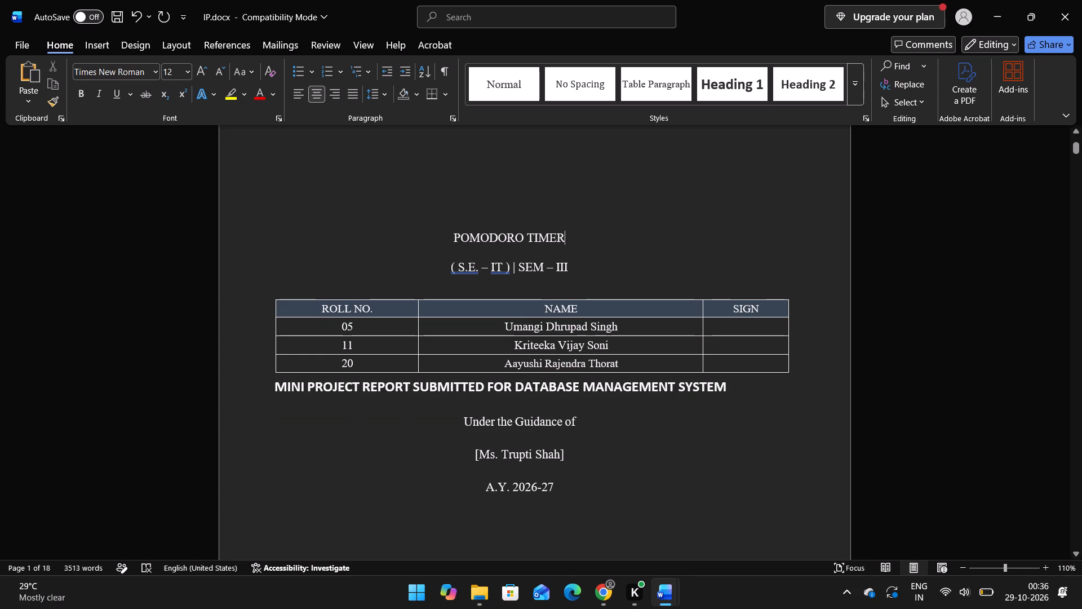
Make the POMODORO TIMER title bold and set its font size to 16.
{"action": "left_click_drag", "start_coordinate": [453, 240], "coordinate": [578, 239]}
{"action": "left_click", "coordinate": [586, 218]}
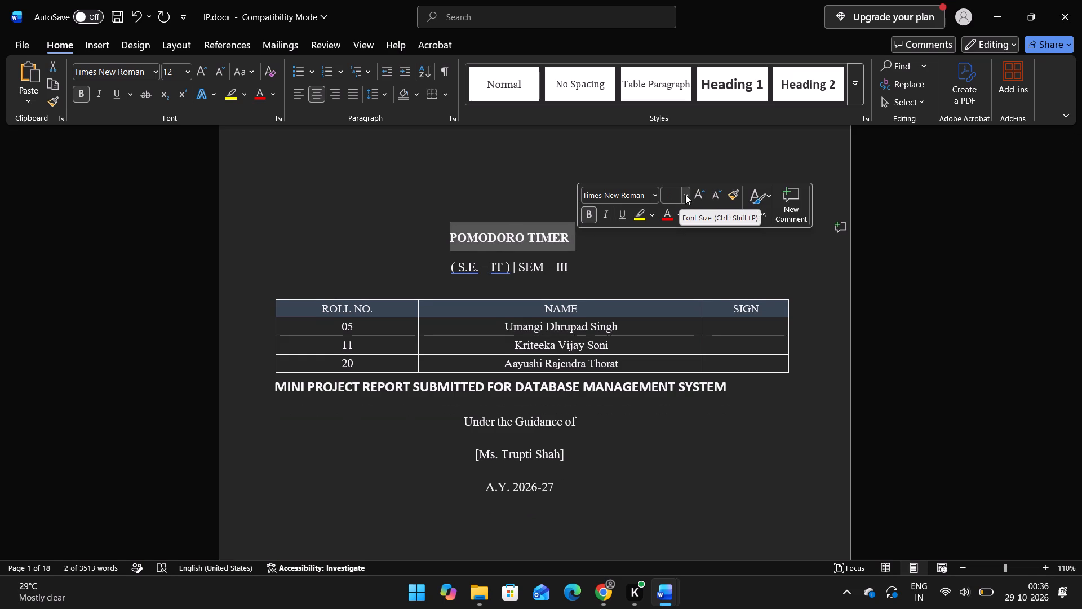
{"action": "left_click", "coordinate": [685, 195]}
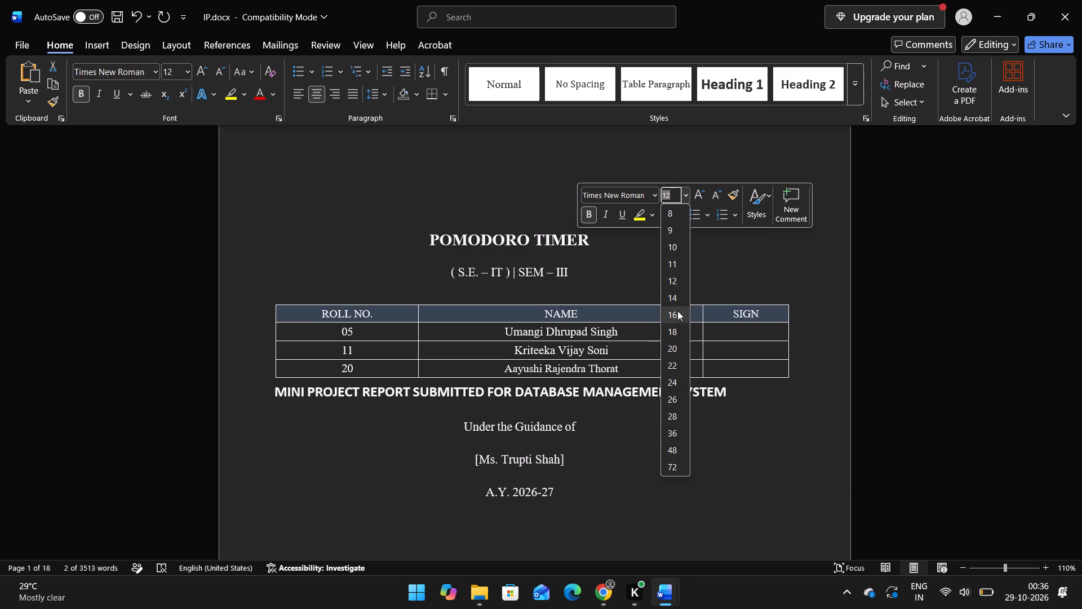
{"action": "left_click", "coordinate": [677, 311]}
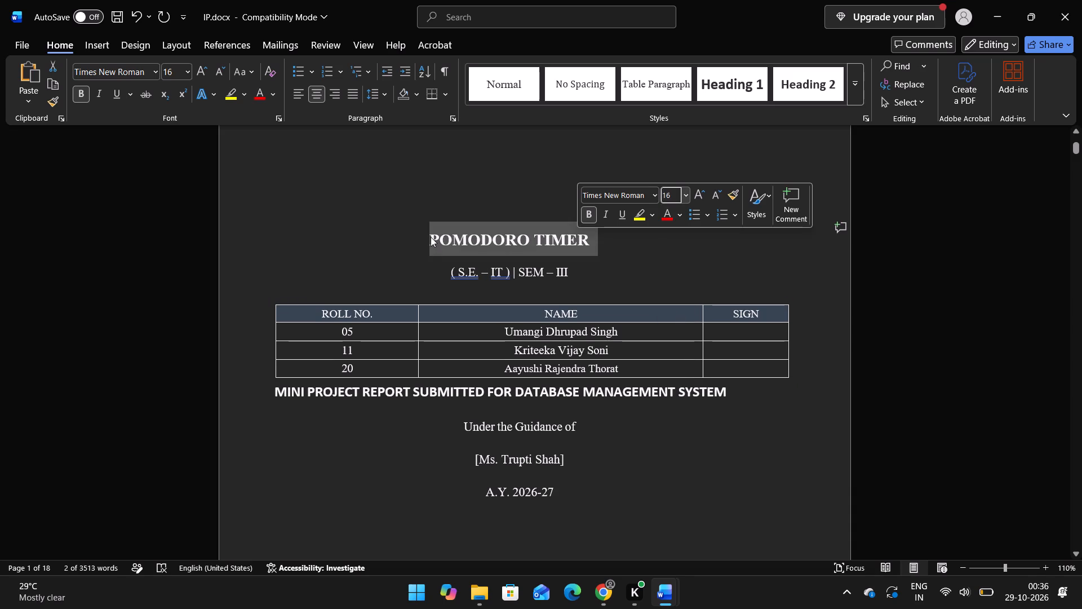
{"action": "left_click", "coordinate": [431, 237]}
{"action": "left_click", "coordinate": [431, 237]}
{"action": "left_click", "coordinate": [431, 237]}
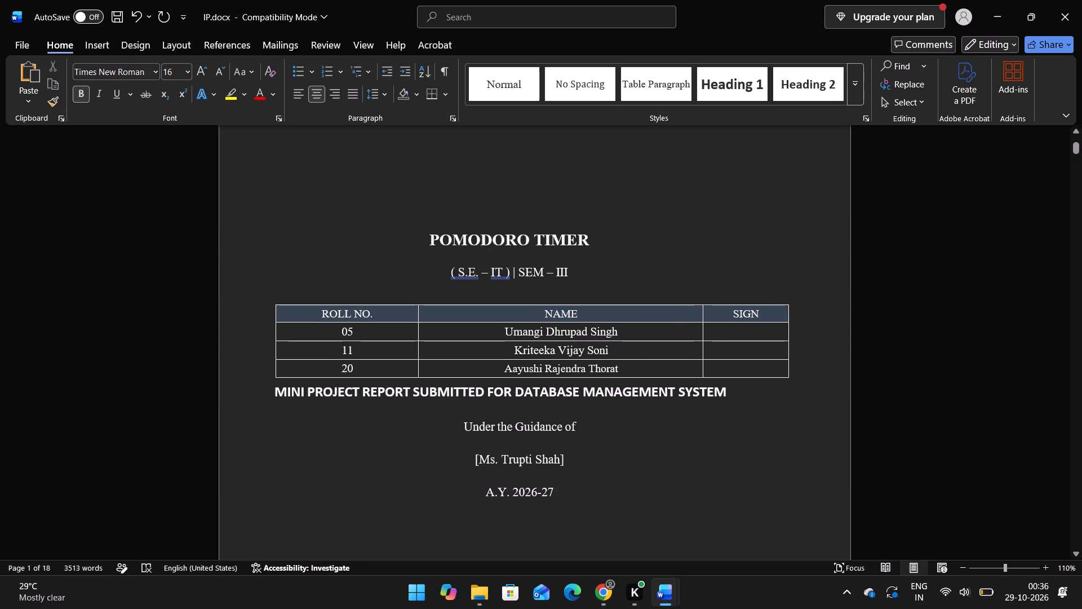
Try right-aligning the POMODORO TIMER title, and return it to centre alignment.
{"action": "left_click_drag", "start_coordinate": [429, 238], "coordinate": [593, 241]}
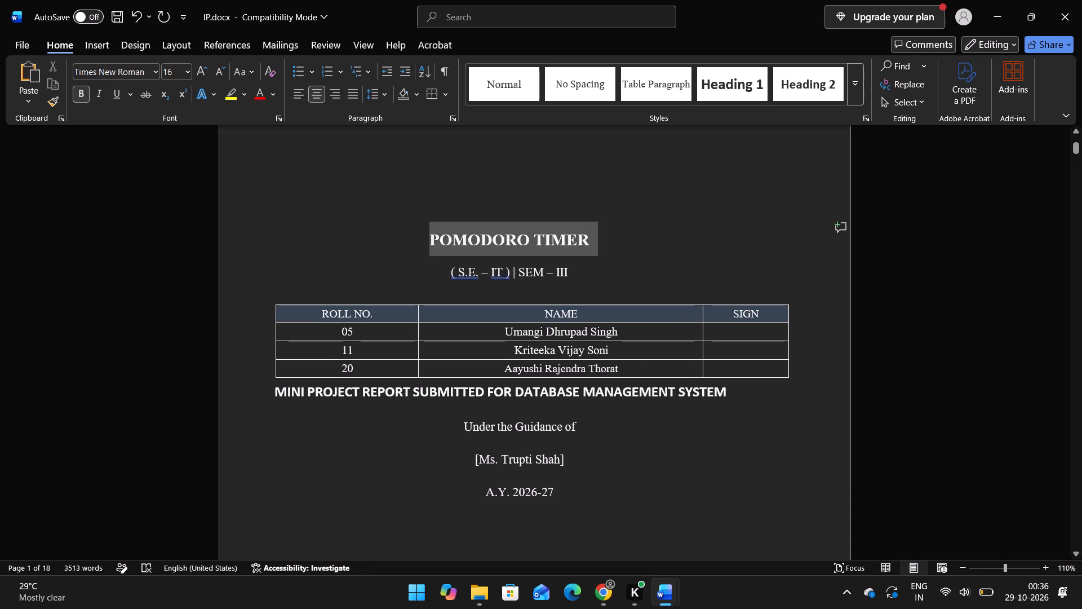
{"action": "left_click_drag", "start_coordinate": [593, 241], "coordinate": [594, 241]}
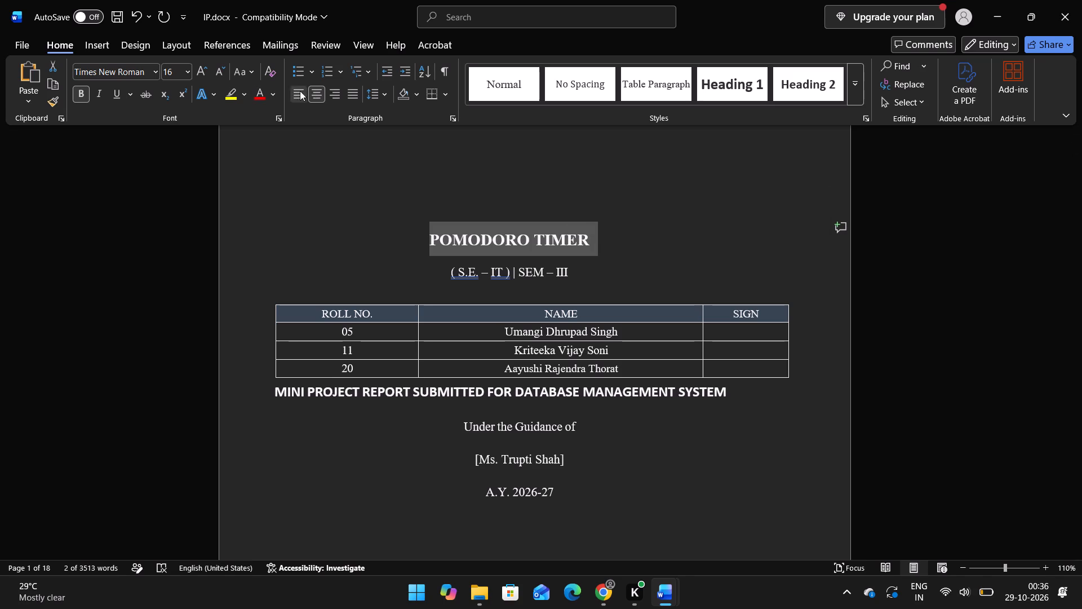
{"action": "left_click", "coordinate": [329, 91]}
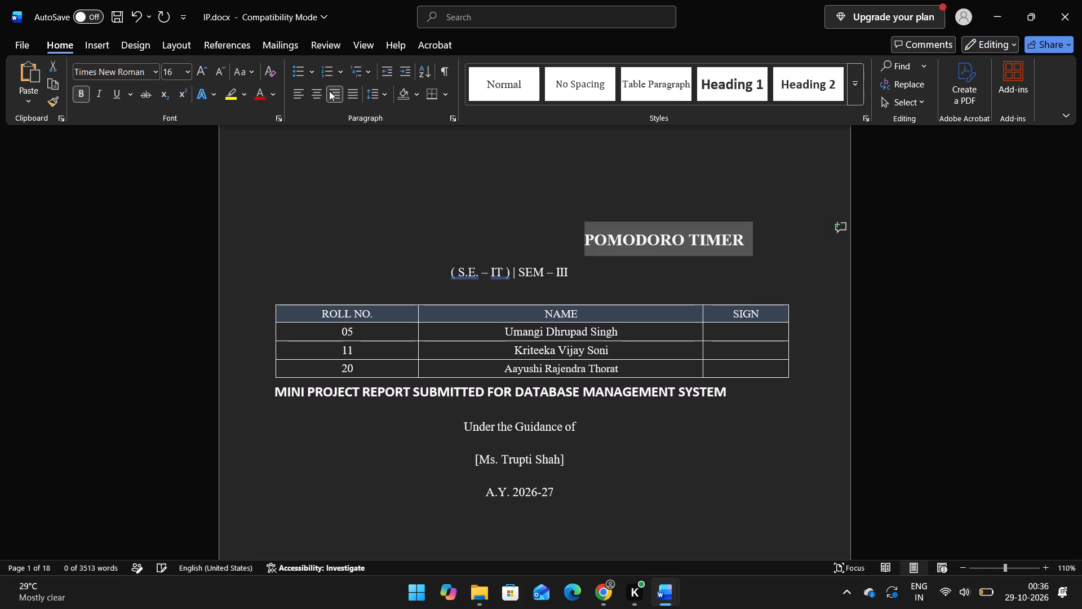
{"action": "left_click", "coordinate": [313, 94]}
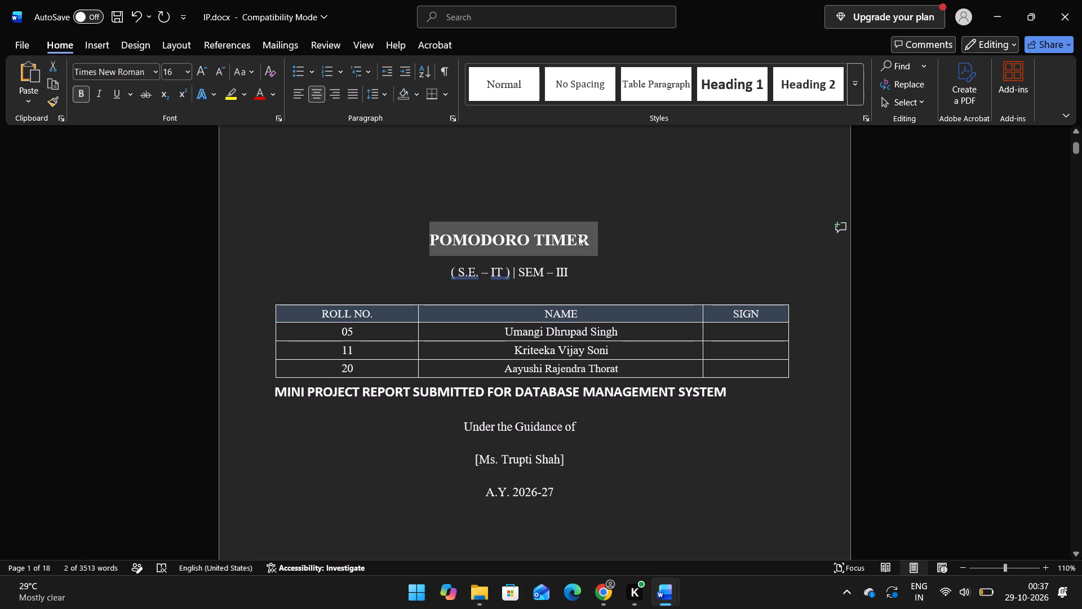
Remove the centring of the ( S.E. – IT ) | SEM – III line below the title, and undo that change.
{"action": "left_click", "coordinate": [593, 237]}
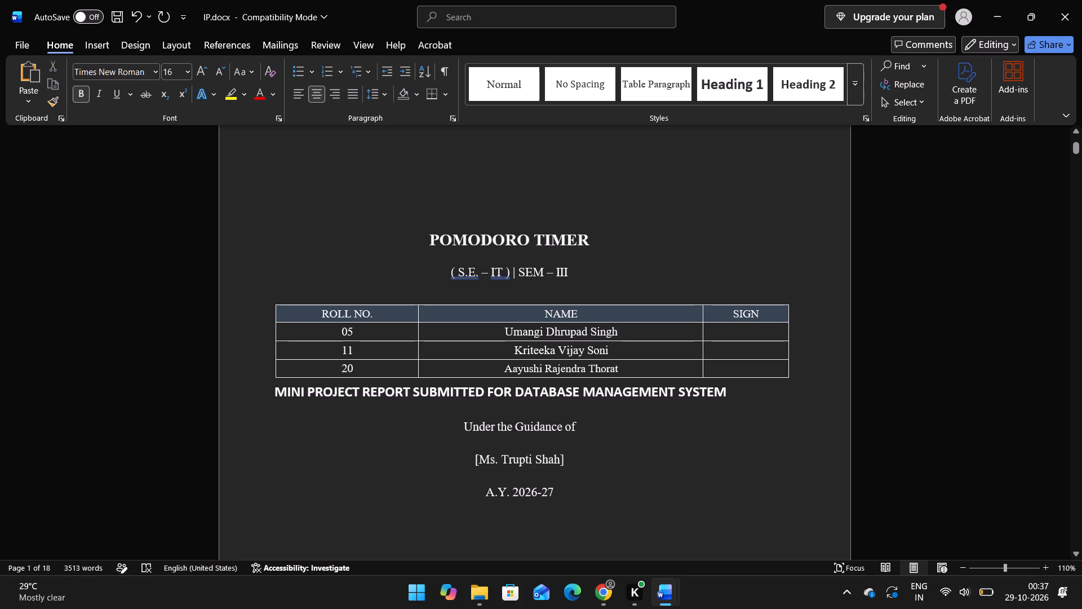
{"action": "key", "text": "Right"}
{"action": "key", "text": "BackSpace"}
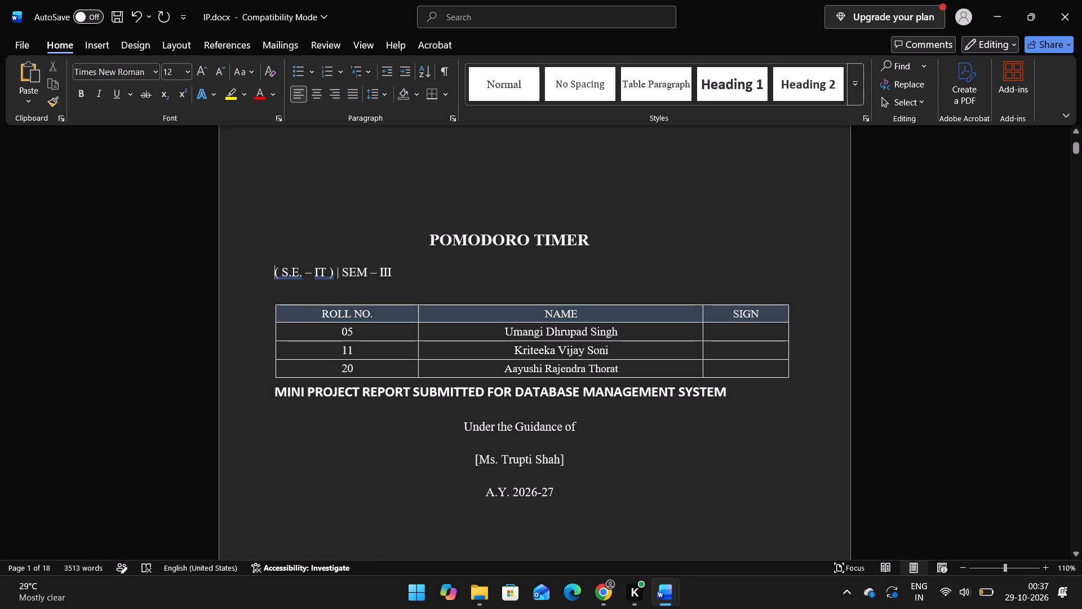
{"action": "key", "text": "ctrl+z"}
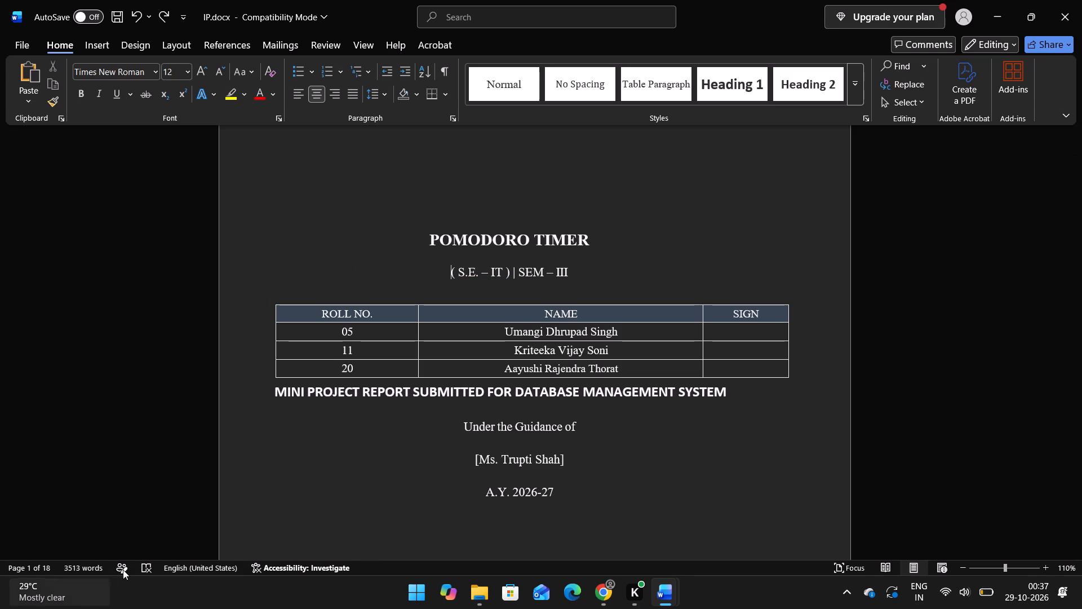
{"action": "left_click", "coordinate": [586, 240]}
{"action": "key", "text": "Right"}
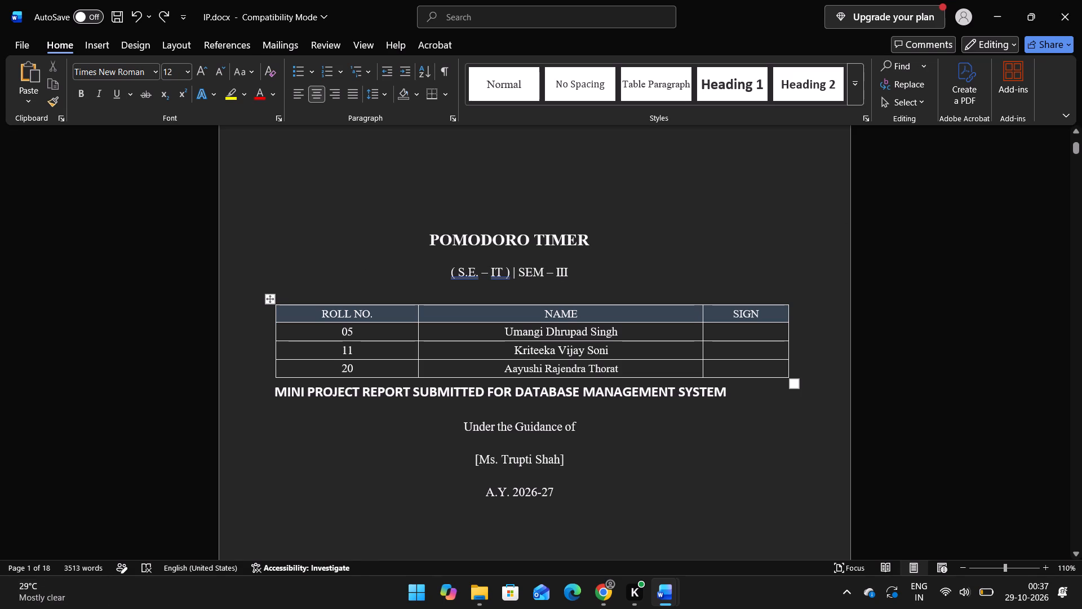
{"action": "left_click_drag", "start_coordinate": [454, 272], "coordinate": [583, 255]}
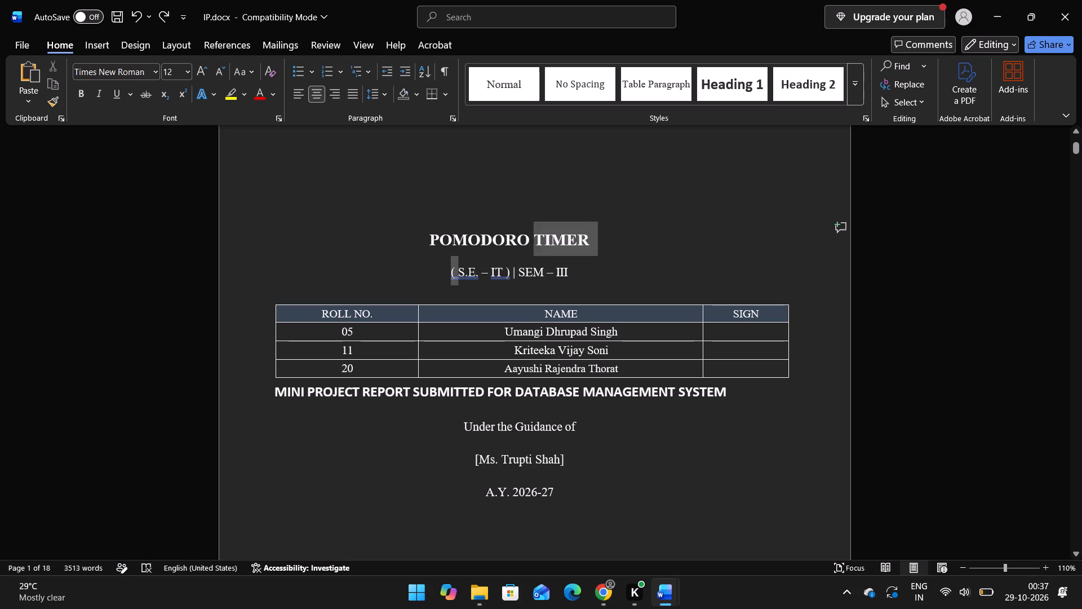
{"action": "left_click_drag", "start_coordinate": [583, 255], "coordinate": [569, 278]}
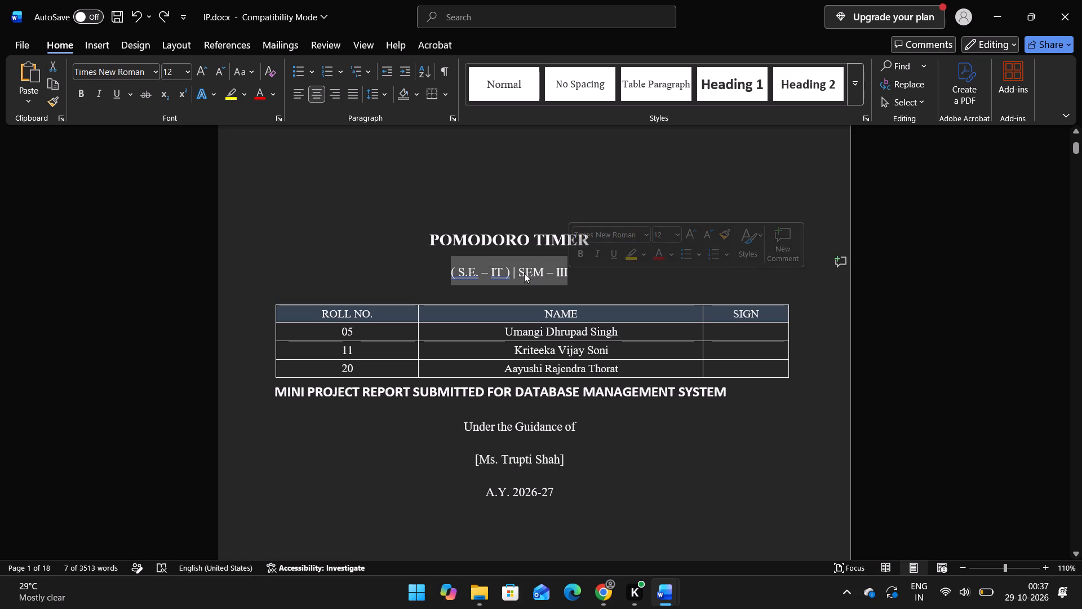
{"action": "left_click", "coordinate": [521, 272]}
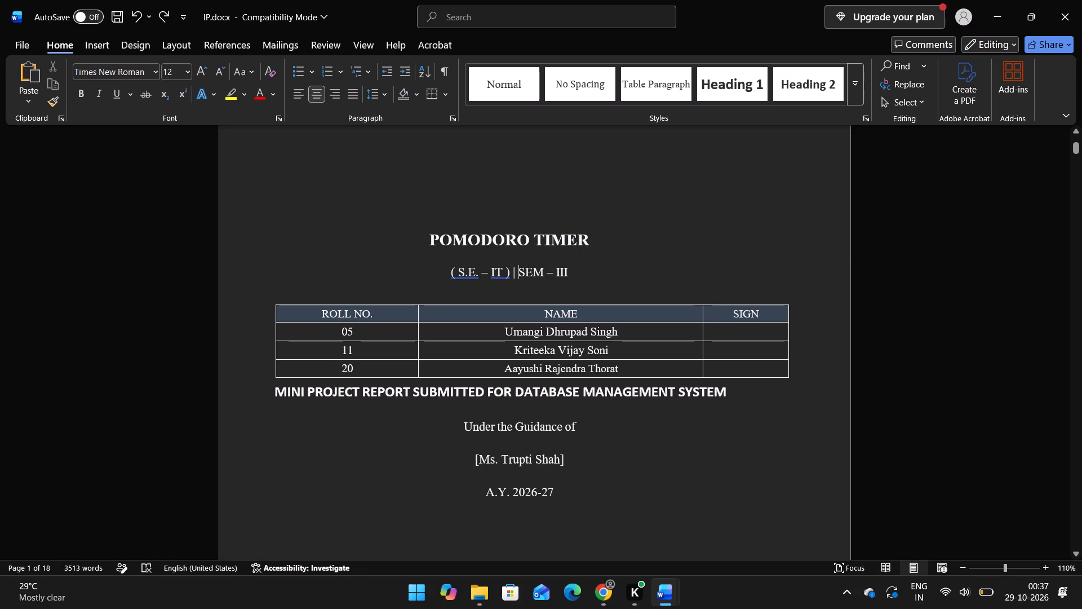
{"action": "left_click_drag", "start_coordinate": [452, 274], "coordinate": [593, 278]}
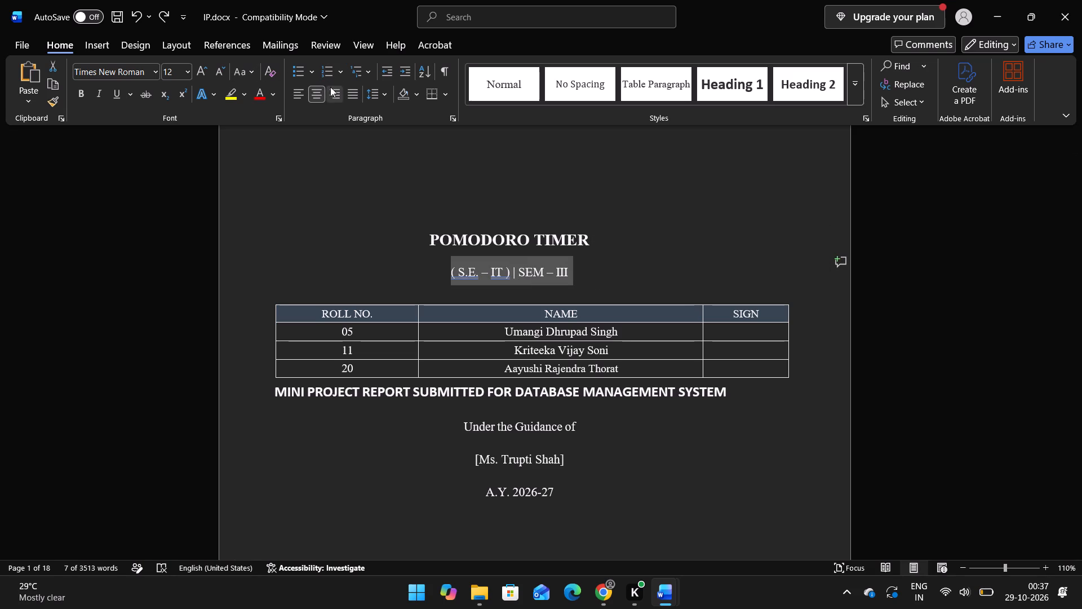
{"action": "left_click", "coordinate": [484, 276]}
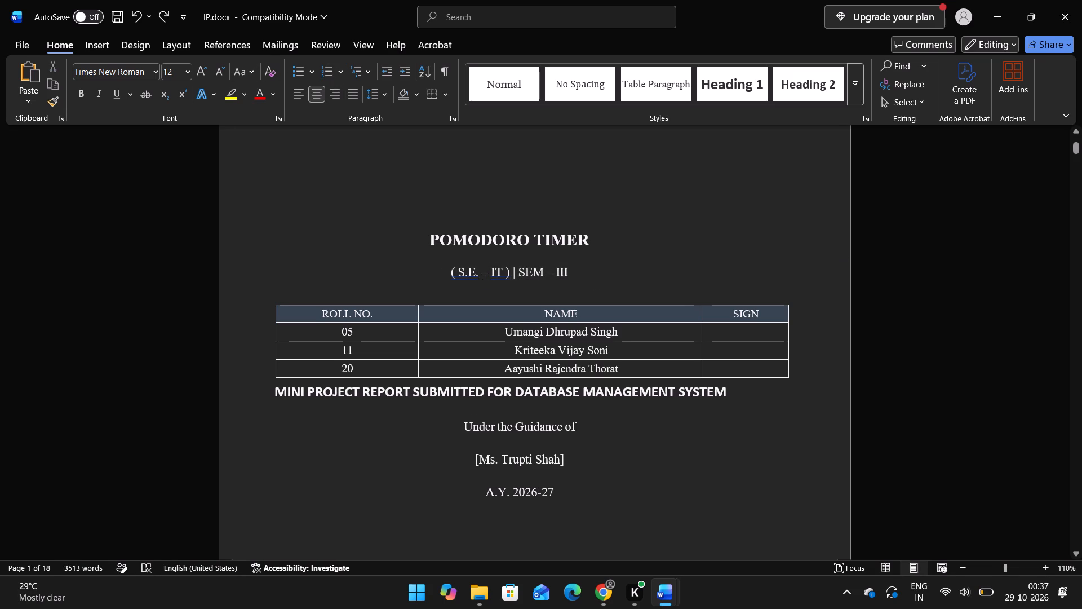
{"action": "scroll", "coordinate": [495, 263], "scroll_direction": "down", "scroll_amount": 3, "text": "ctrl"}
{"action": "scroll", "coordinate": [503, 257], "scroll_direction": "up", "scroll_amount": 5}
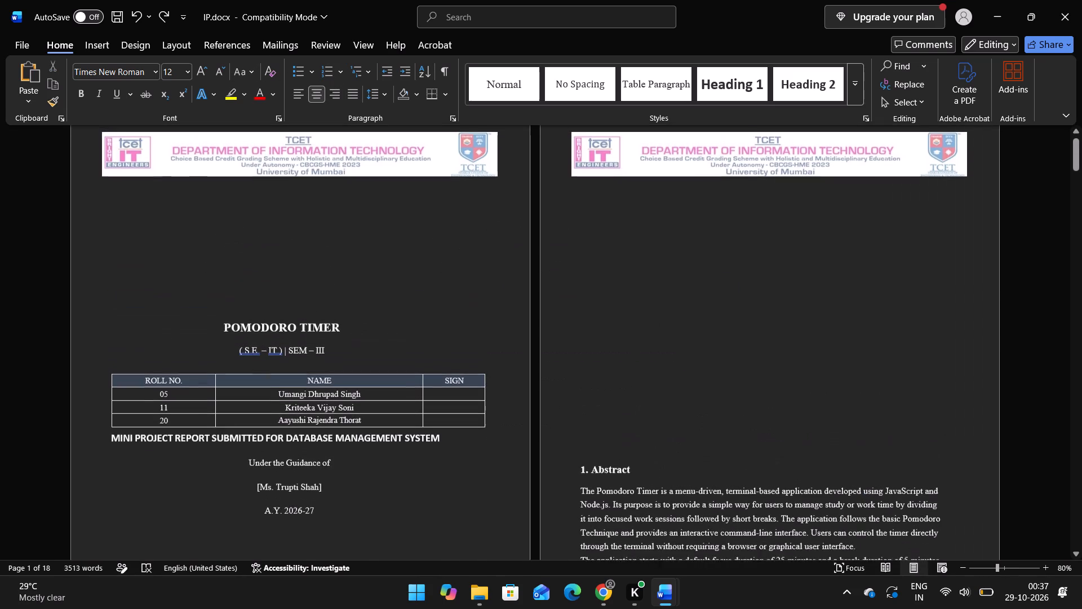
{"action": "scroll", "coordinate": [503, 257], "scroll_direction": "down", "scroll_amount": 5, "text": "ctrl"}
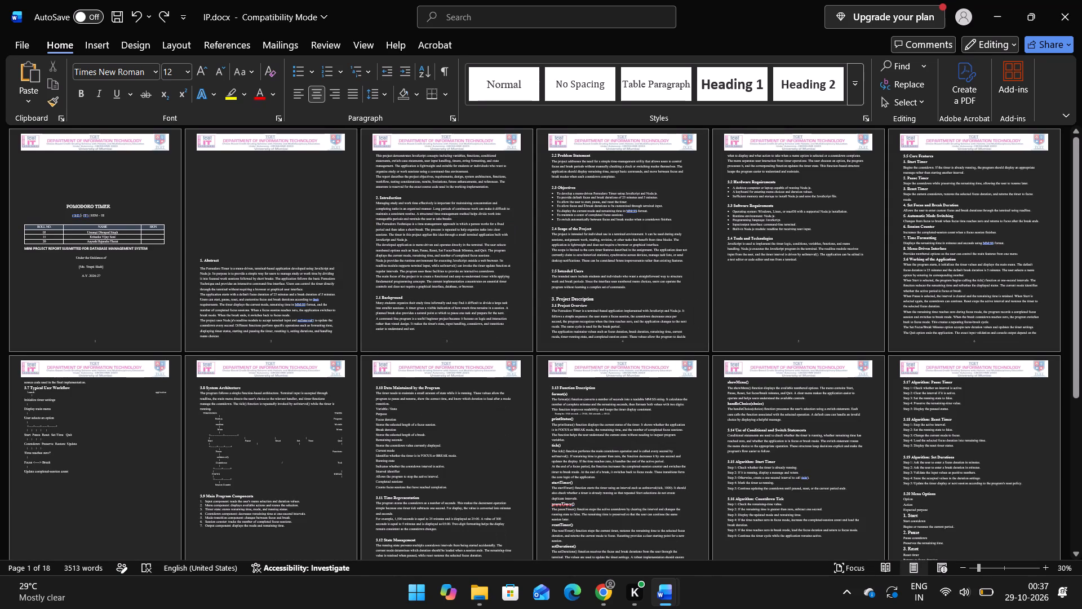
Insert a row above the roll number 05 row in the student table and enter roll number 04 and the student's name.
{"action": "scroll", "coordinate": [552, 197], "scroll_direction": "up", "scroll_amount": 2}
{"action": "scroll", "coordinate": [296, 276], "scroll_direction": "up", "scroll_amount": 6, "text": "ctrl"}
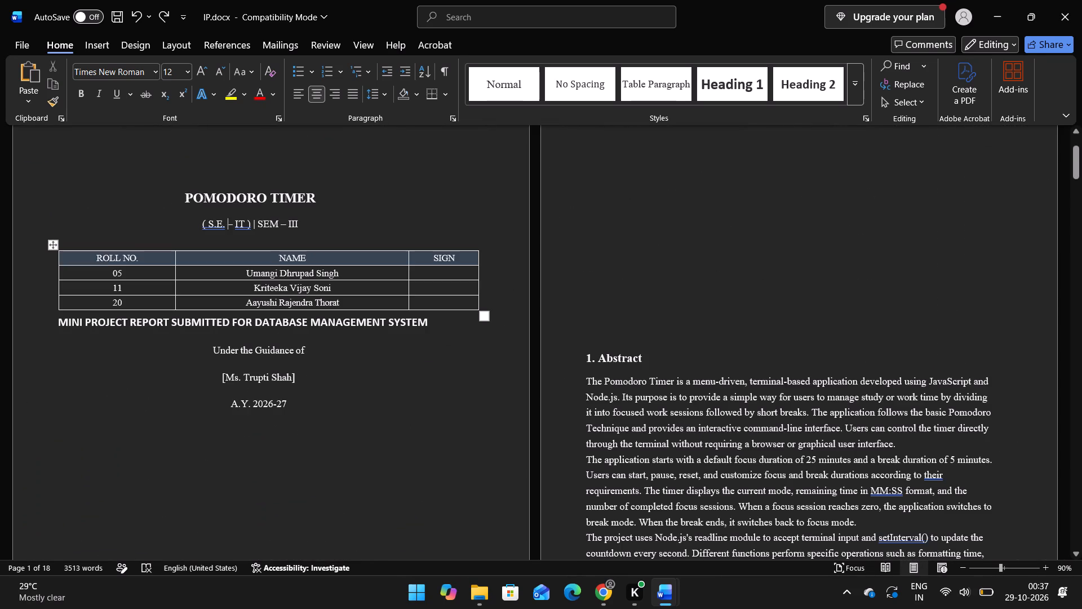
{"action": "scroll", "coordinate": [296, 276], "scroll_direction": "up", "scroll_amount": 2}
{"action": "scroll", "coordinate": [296, 276], "scroll_direction": "up", "scroll_amount": 3, "text": "ctrl"}
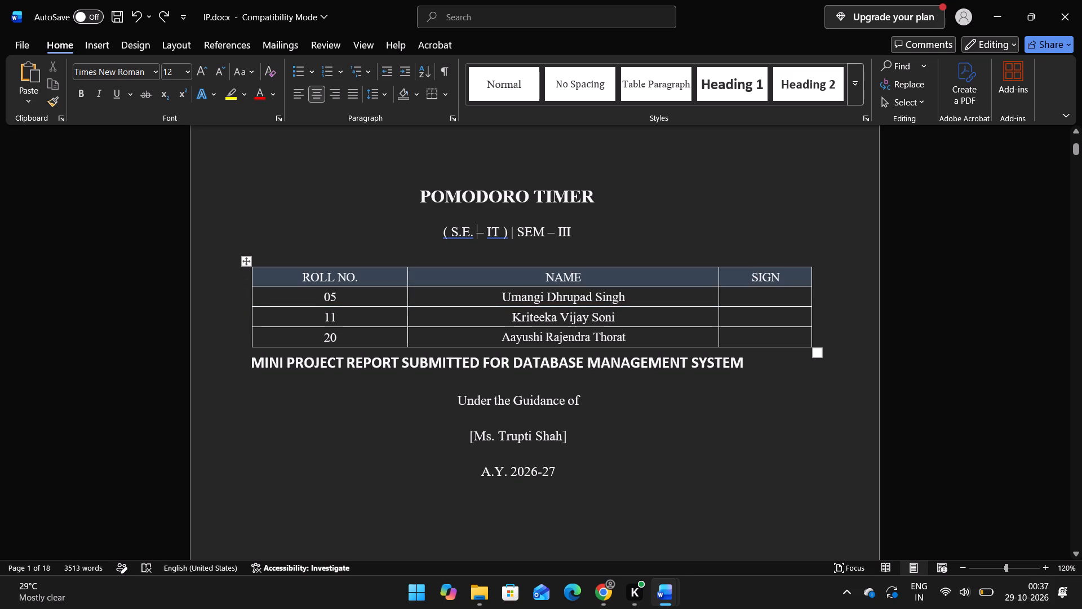
{"action": "left_click", "coordinate": [246, 288]}
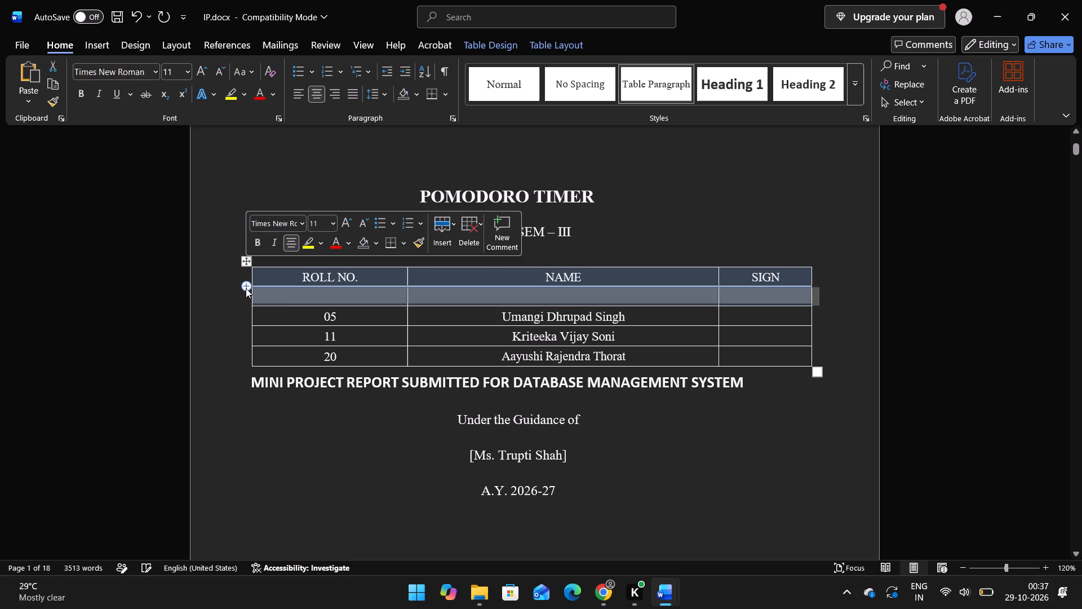
{"action": "left_click", "coordinate": [326, 293]}
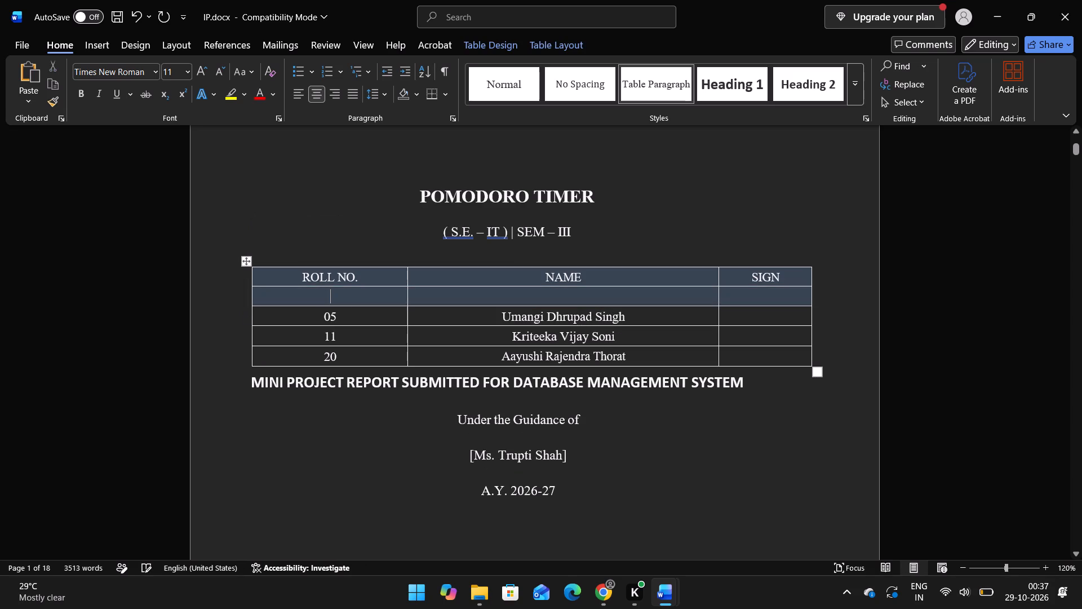
{"action": "type", "text": "04"}
{"action": "key", "text": "Right"}
{"action": "key", "text": "s"}
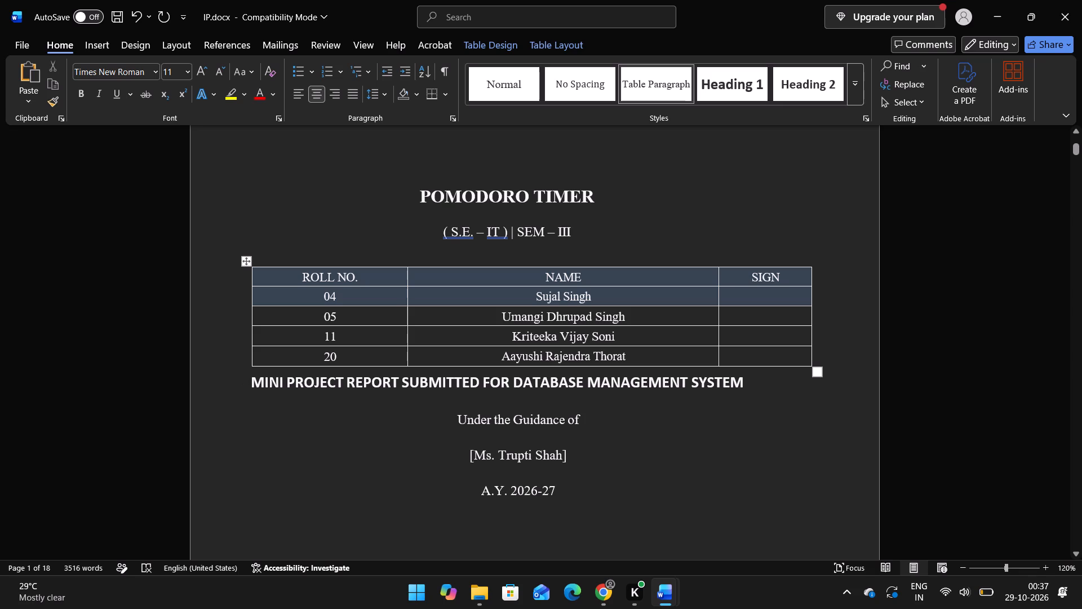
Replace DATABASE MANAGEMENT SYSTEM with INDUSTRY PRACTICE in the mini project report line below the table.
{"action": "left_click_drag", "start_coordinate": [514, 385], "coordinate": [734, 372]}
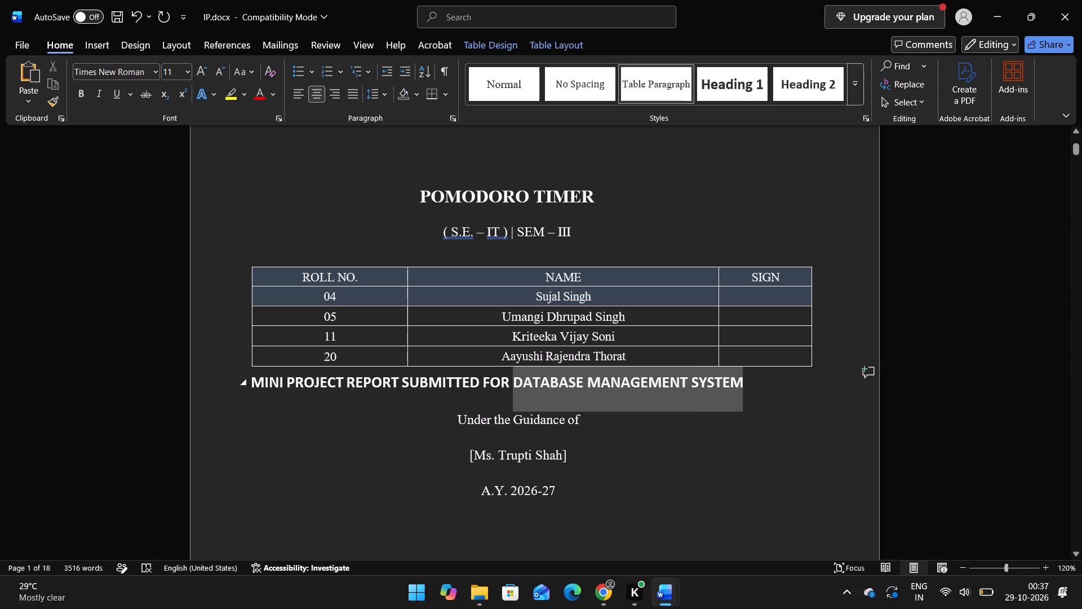
{"action": "left_click_drag", "start_coordinate": [734, 372], "coordinate": [735, 372]}
{"action": "key", "text": "BackSpace"}
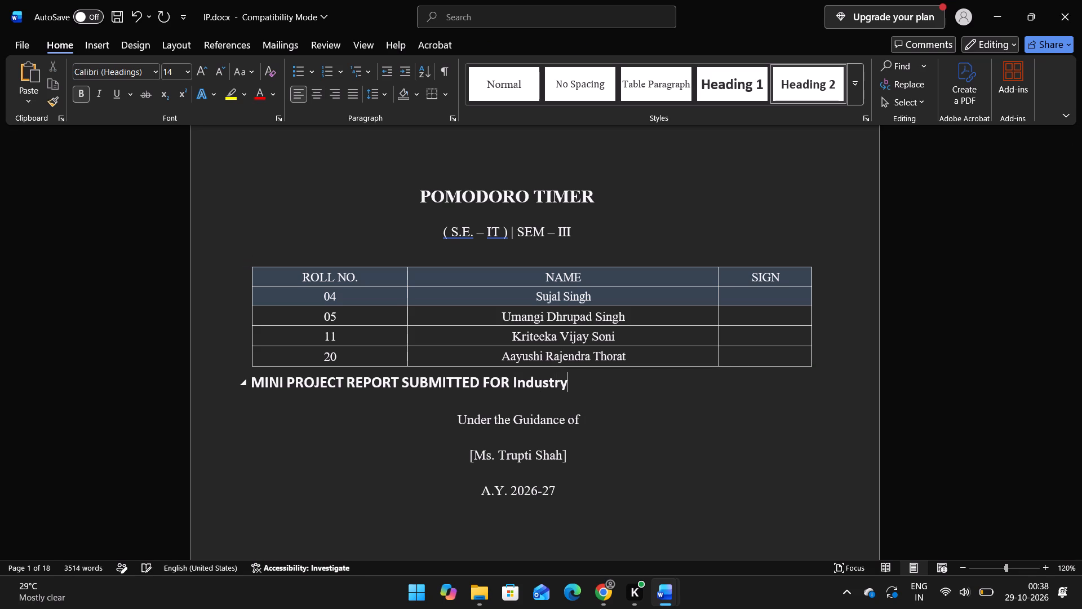
{"action": "key", "text": "BackSpace"}
{"action": "key", "text": "BackSpace"}
{"action": "key", "text": "BackSpace"}
{"action": "key", "text": "BackSpace"}
{"action": "key", "text": "BackSpace"}
{"action": "key", "text": "BackSpace"}
{"action": "key", "text": "BackSpace"}
{"action": "key", "text": "BackSpace"}
{"action": "type", "text": "NDU"}
{"action": "type", "text": "STRY O"}
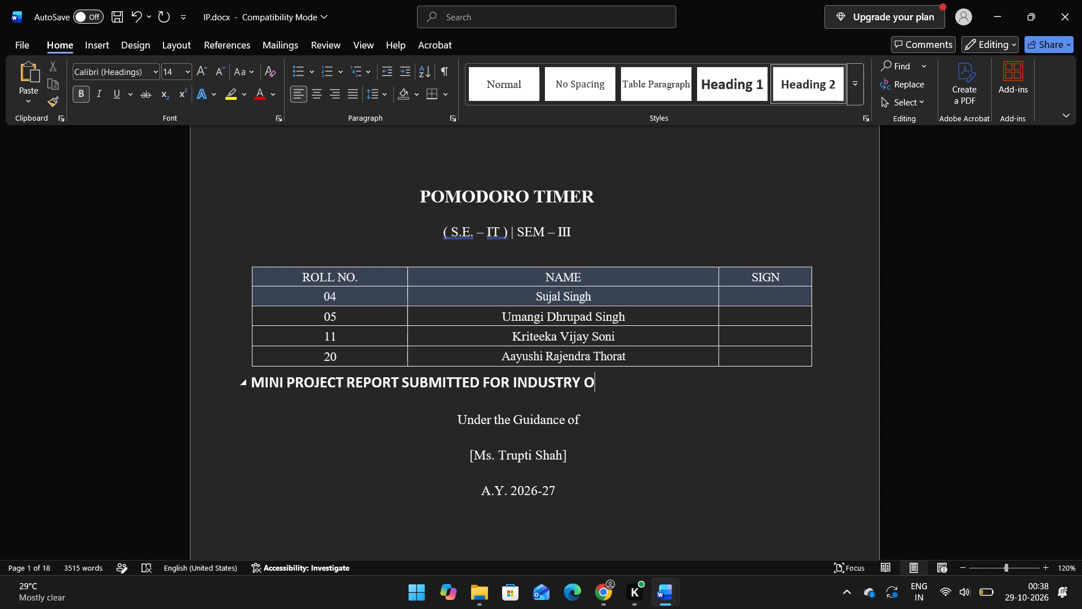
{"action": "key", "text": "BackSpace"}
{"action": "type", "text": "PRACTICE"}
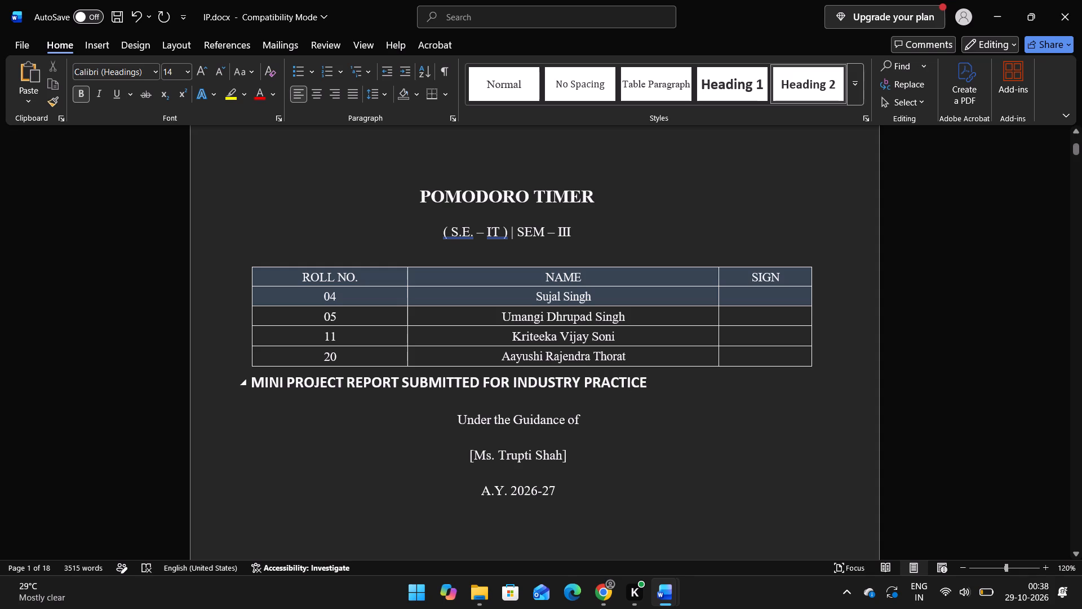
Centre the MINI PROJECT REPORT SUBMITTED FOR INDUSTRY PRACTICE line.
{"action": "left_click", "coordinate": [248, 381]}
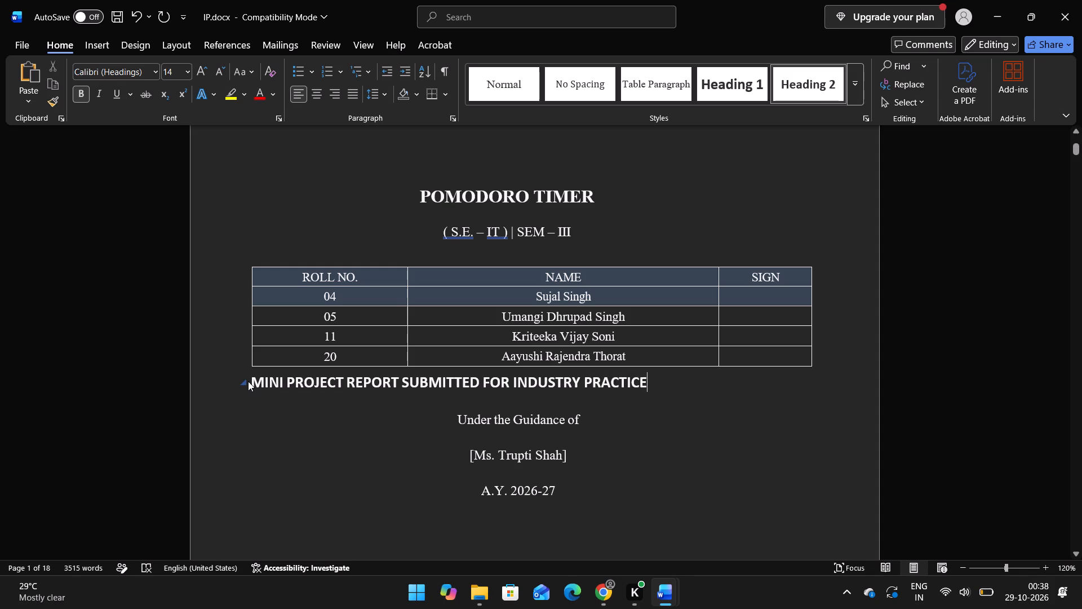
{"action": "left_click", "coordinate": [243, 385]}
{"action": "left_click_drag", "start_coordinate": [249, 381], "coordinate": [663, 390]}
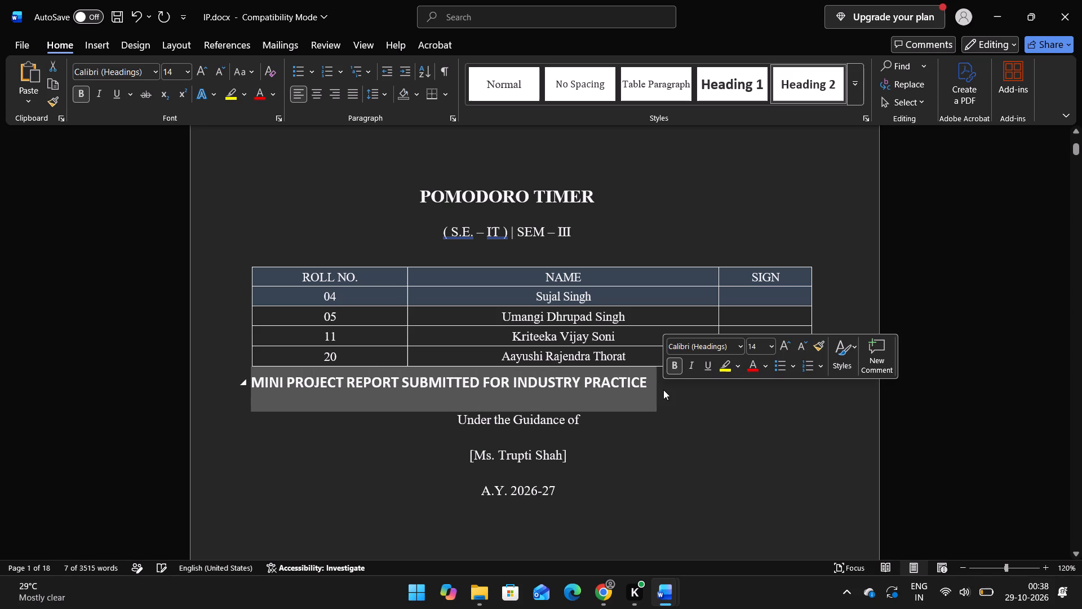
{"action": "left_click", "coordinate": [316, 92]}
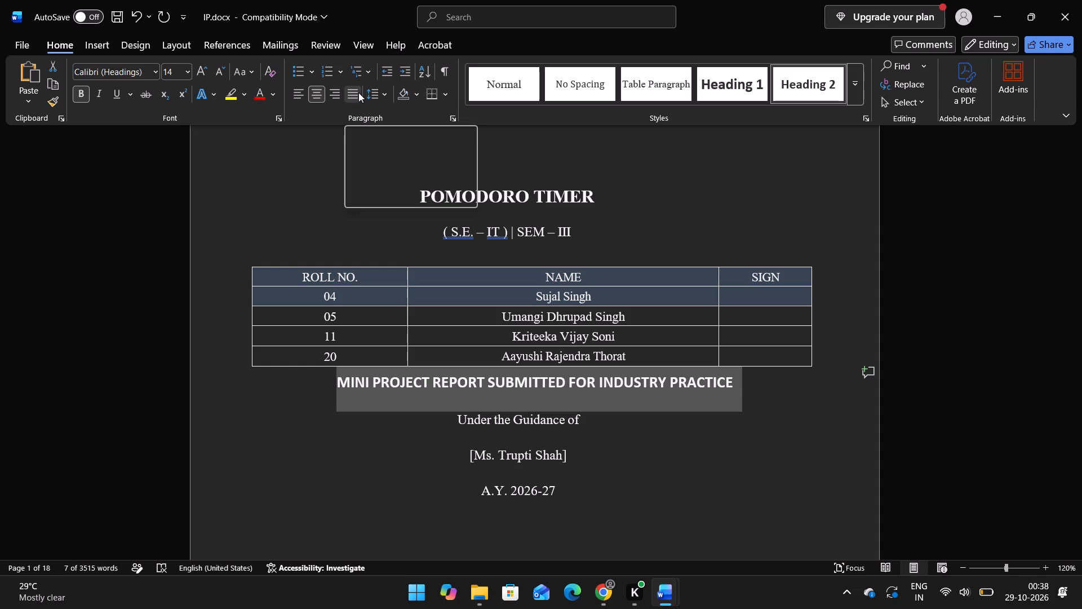
{"action": "left_click", "coordinate": [621, 390]}
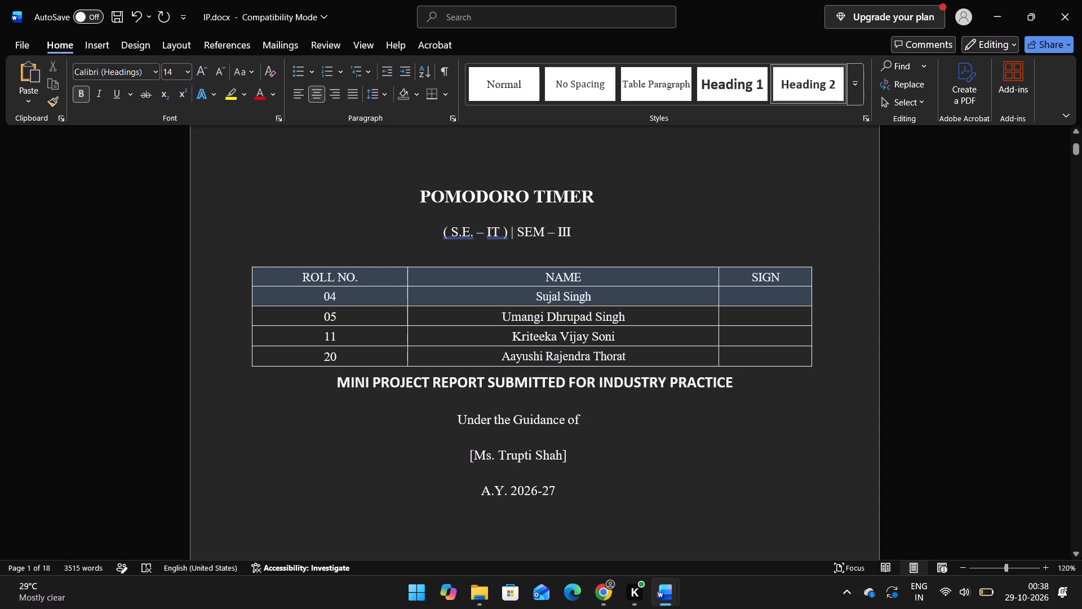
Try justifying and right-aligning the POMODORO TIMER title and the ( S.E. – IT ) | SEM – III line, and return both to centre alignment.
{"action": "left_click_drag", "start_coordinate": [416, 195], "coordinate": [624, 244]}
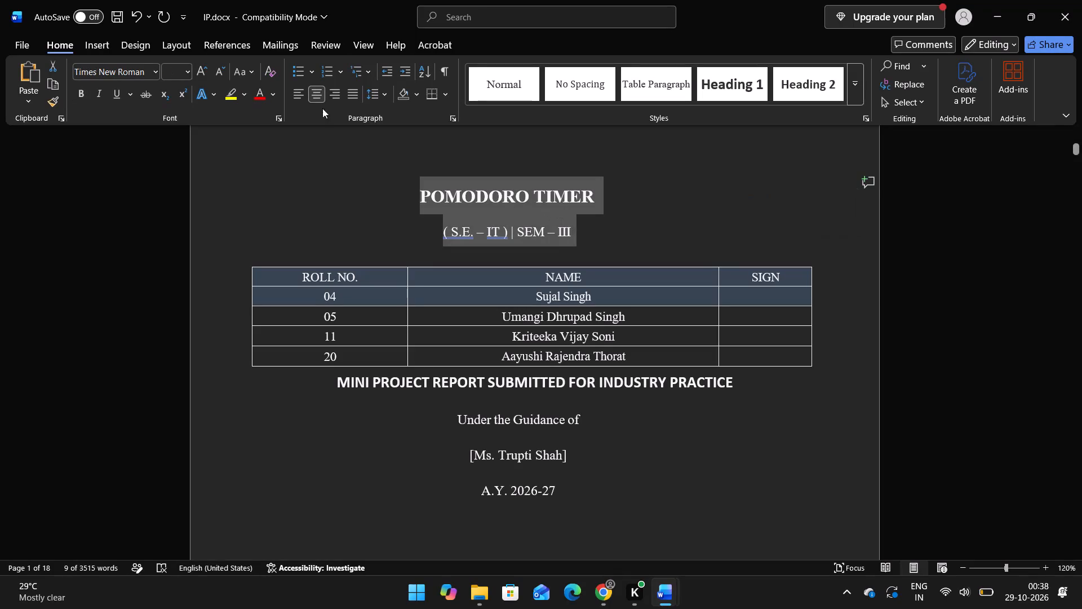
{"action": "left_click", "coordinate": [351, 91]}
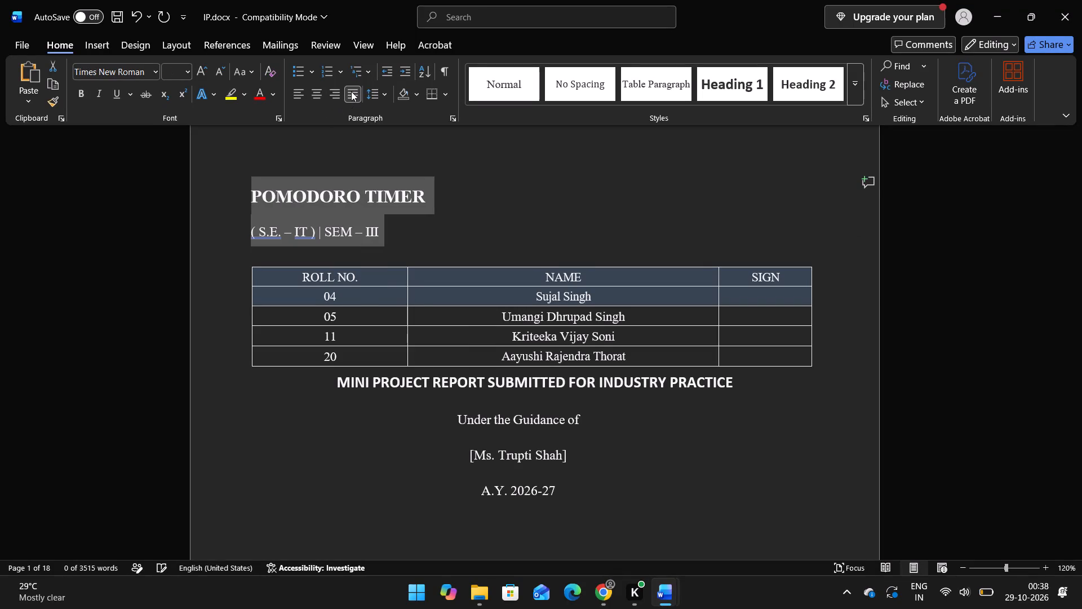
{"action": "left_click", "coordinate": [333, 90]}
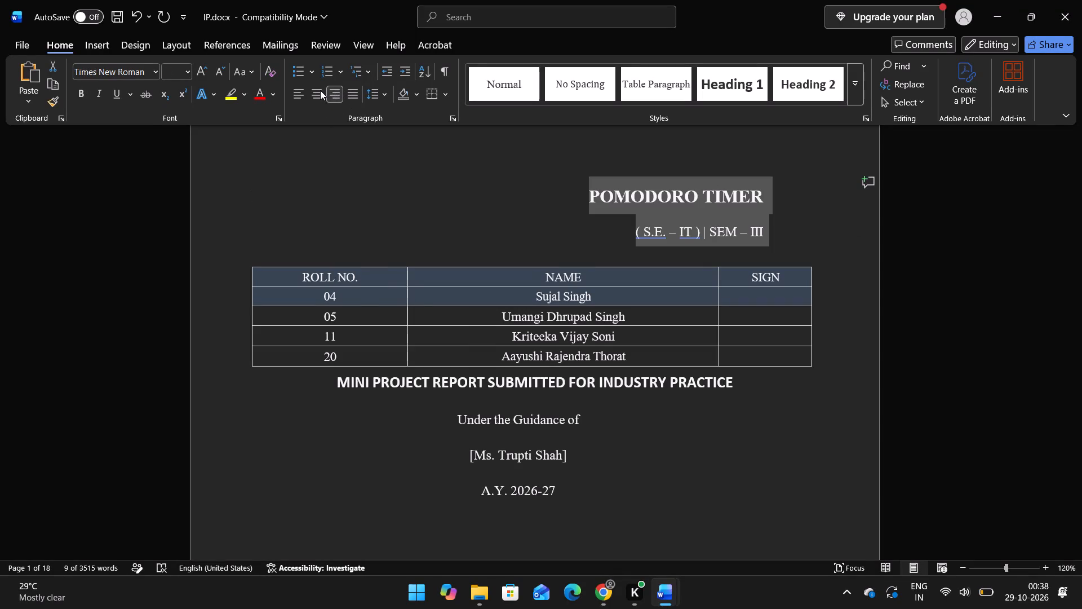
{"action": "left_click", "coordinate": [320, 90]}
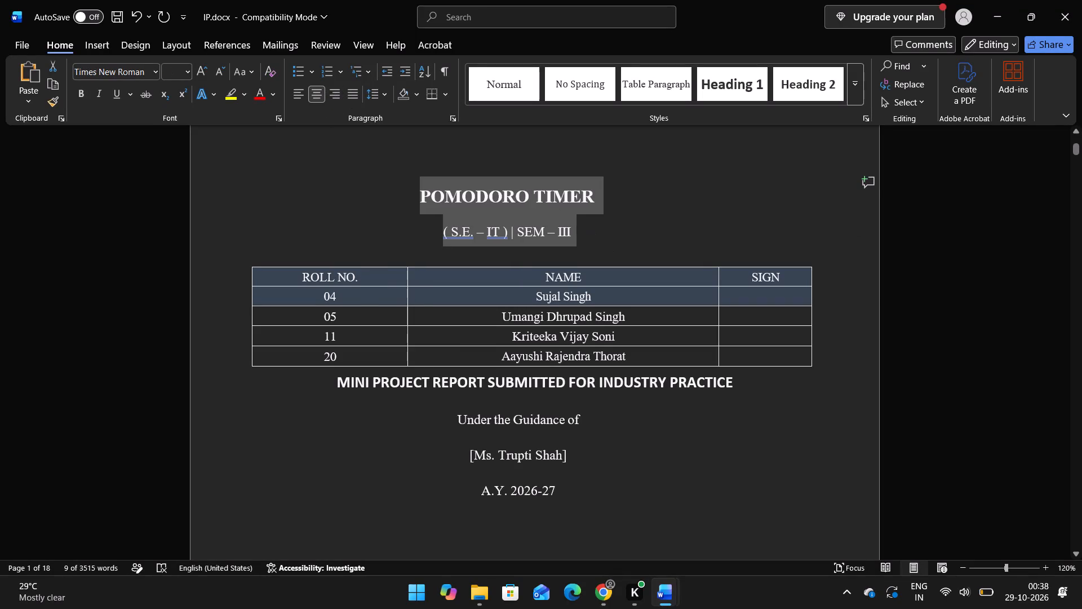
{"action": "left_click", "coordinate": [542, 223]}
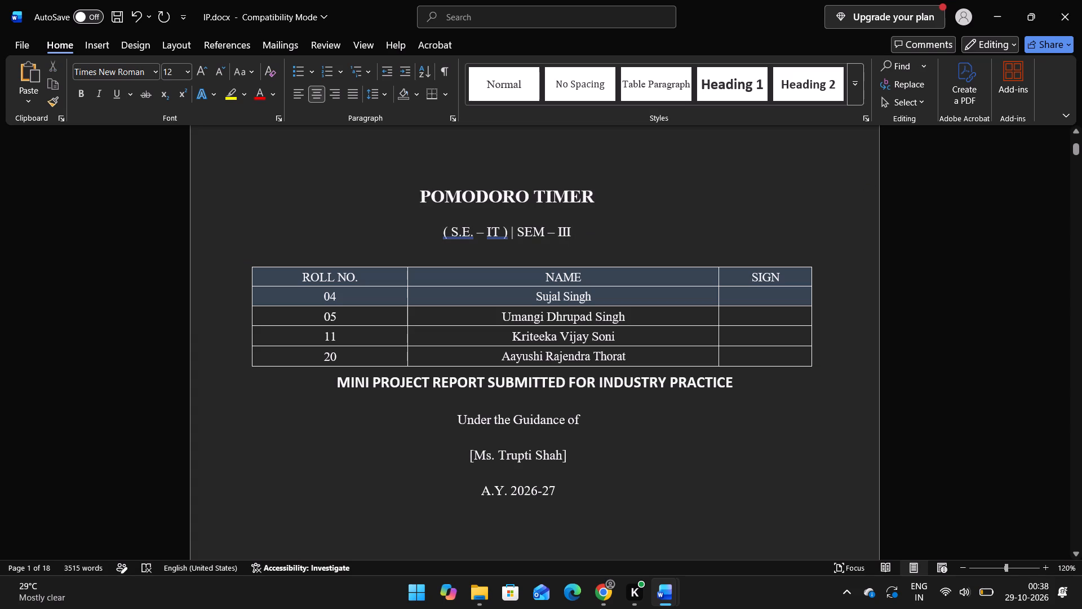
Move SEM – III onto its own line and delete the vertical bar left after ( S.E. – IT ).
{"action": "left_click", "coordinate": [517, 229]}
{"action": "key", "text": "Return"}
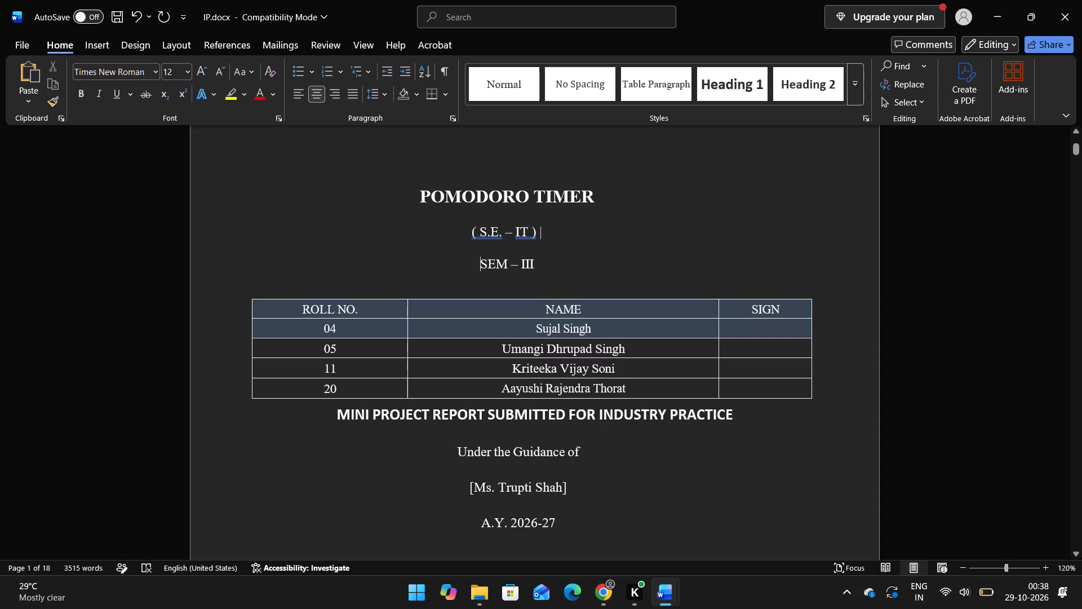
{"action": "key", "text": "Up"}
{"action": "key", "text": "Right"}
{"action": "key", "text": "Right"}
{"action": "key", "text": "Right"}
{"action": "key", "text": "Right"}
{"action": "key", "text": "Right"}
{"action": "key", "text": "Right"}
{"action": "key", "text": "Right"}
{"action": "key", "text": "Right"}
{"action": "key", "text": "Right"}
{"action": "key", "text": "Right"}
{"action": "key", "text": "Right"}
{"action": "key", "text": "Right"}
{"action": "key", "text": "Right"}
{"action": "key", "text": "BackSpace"}
{"action": "key", "text": "BackSpace"}
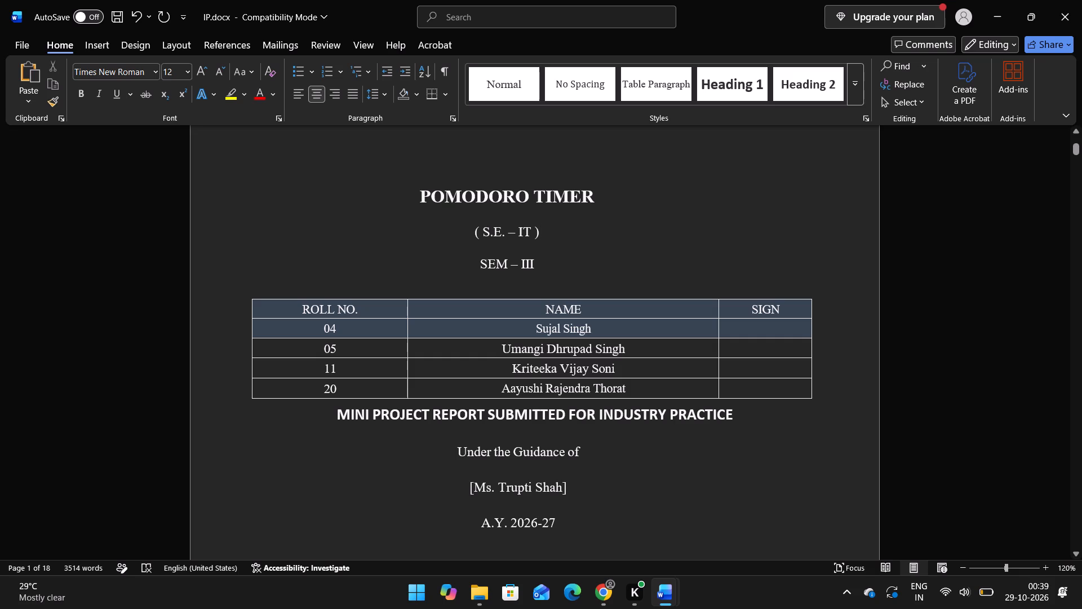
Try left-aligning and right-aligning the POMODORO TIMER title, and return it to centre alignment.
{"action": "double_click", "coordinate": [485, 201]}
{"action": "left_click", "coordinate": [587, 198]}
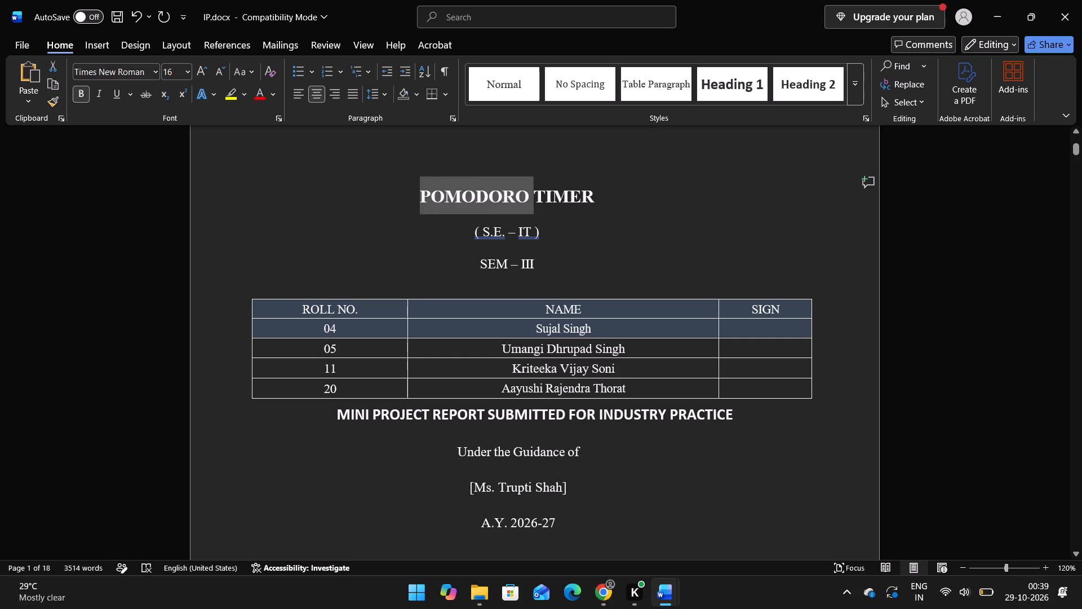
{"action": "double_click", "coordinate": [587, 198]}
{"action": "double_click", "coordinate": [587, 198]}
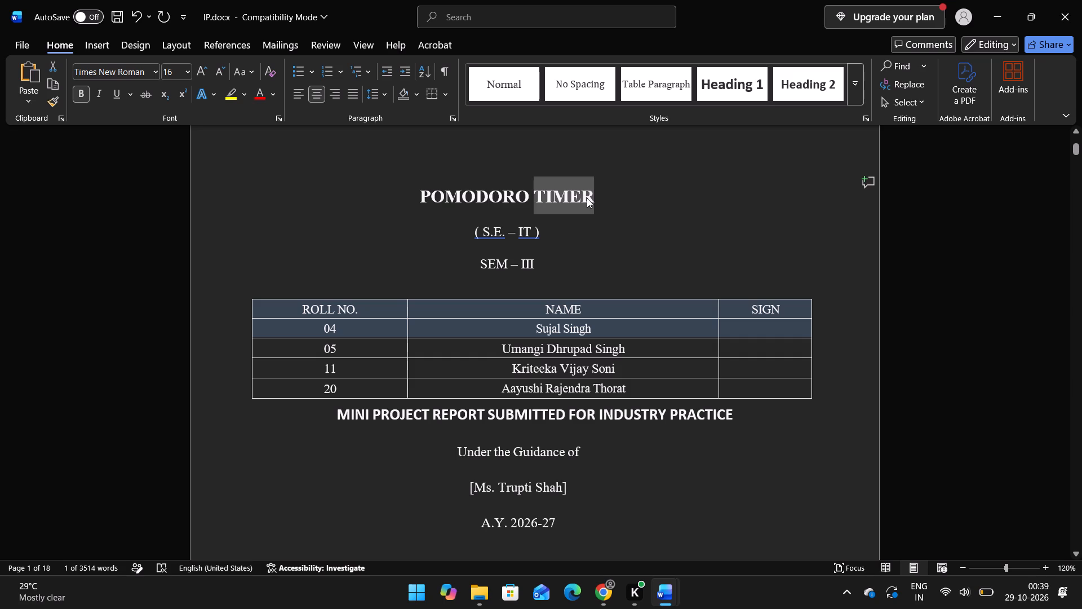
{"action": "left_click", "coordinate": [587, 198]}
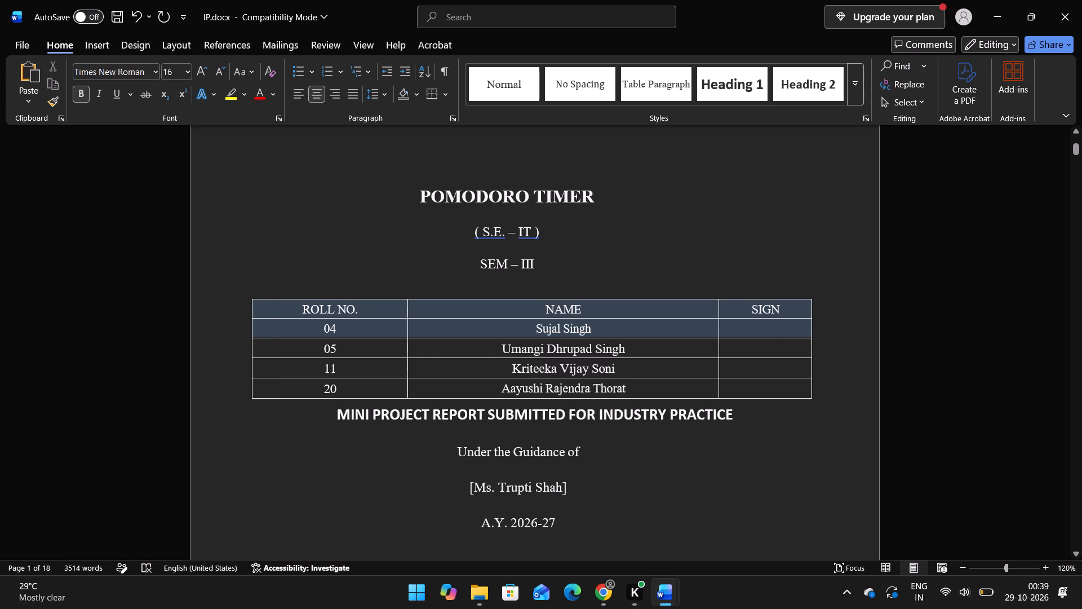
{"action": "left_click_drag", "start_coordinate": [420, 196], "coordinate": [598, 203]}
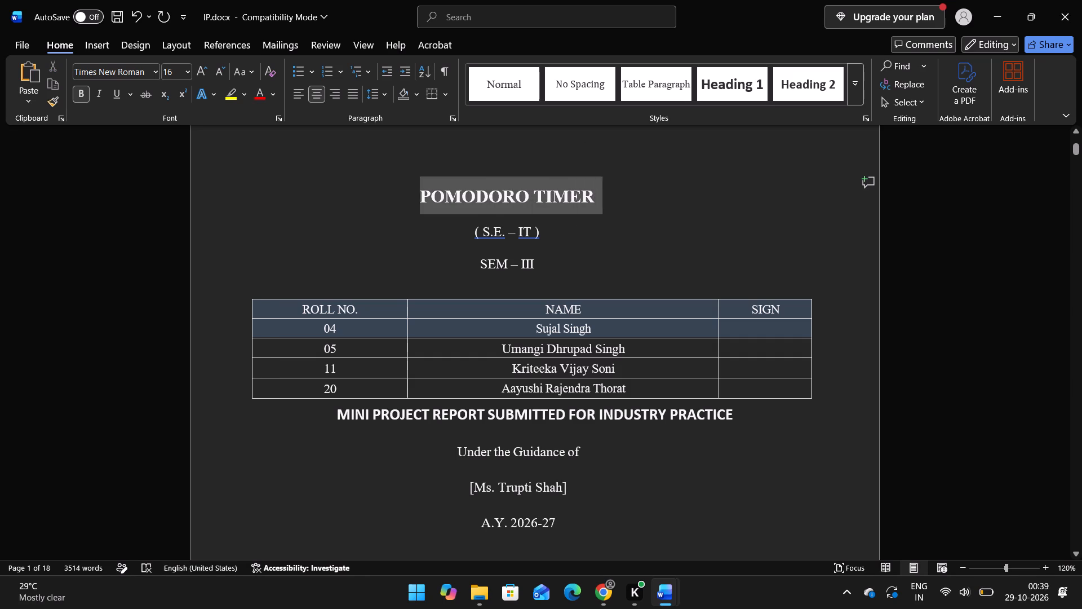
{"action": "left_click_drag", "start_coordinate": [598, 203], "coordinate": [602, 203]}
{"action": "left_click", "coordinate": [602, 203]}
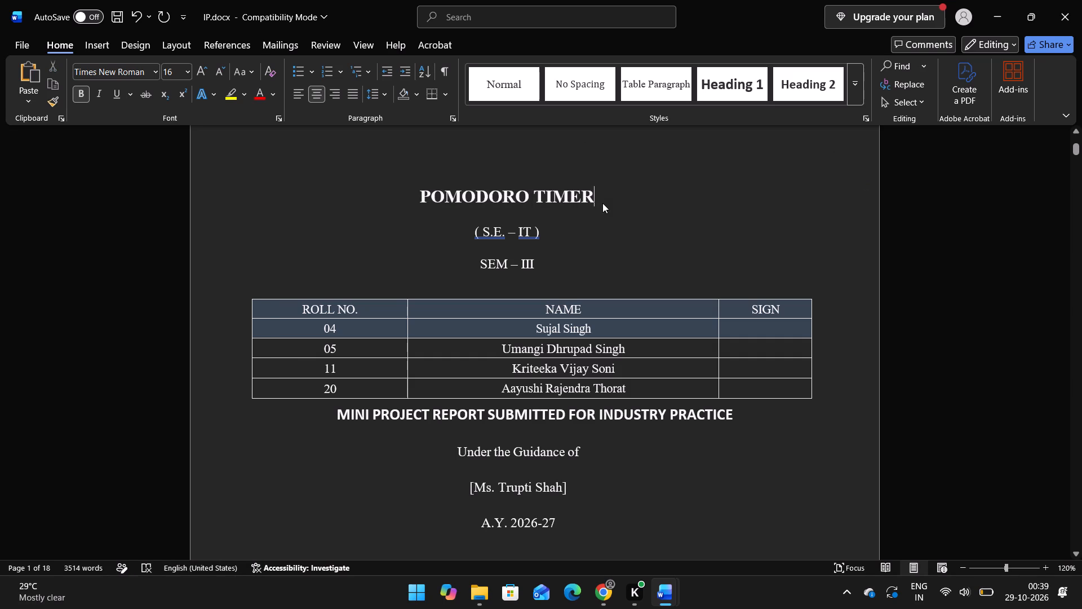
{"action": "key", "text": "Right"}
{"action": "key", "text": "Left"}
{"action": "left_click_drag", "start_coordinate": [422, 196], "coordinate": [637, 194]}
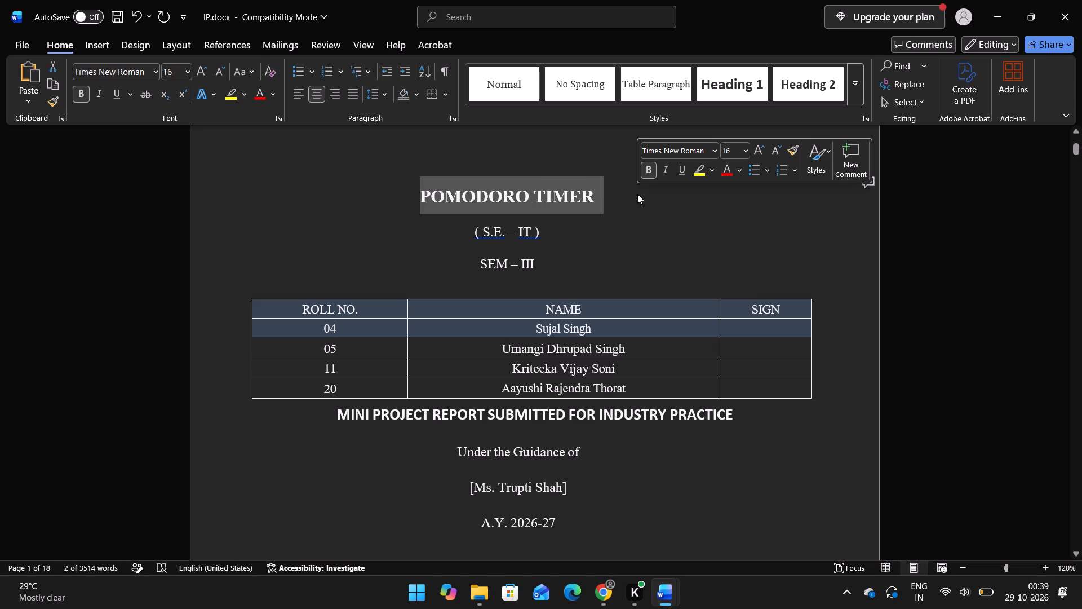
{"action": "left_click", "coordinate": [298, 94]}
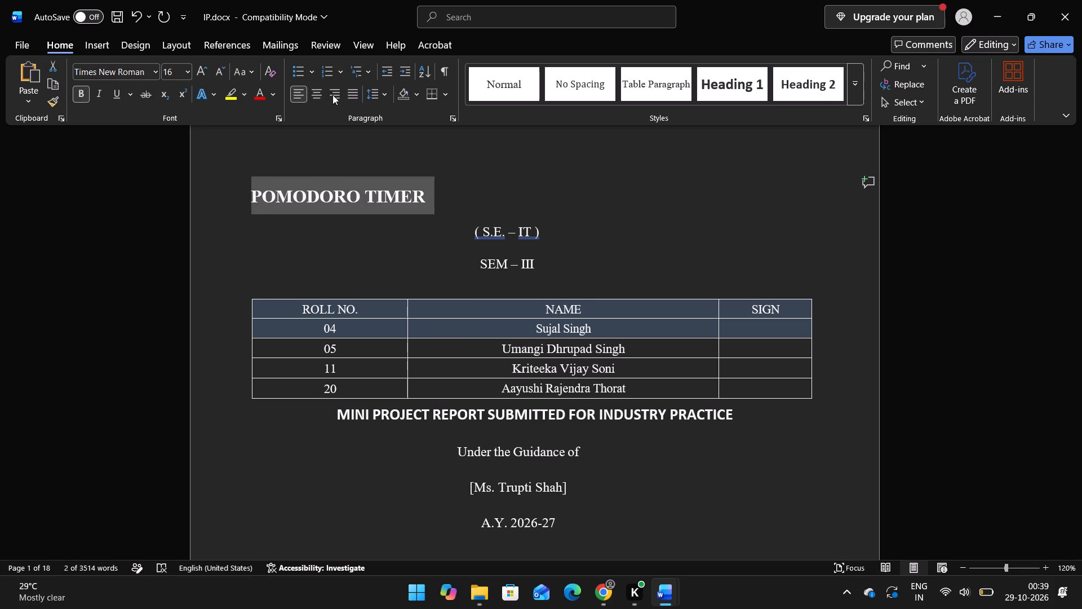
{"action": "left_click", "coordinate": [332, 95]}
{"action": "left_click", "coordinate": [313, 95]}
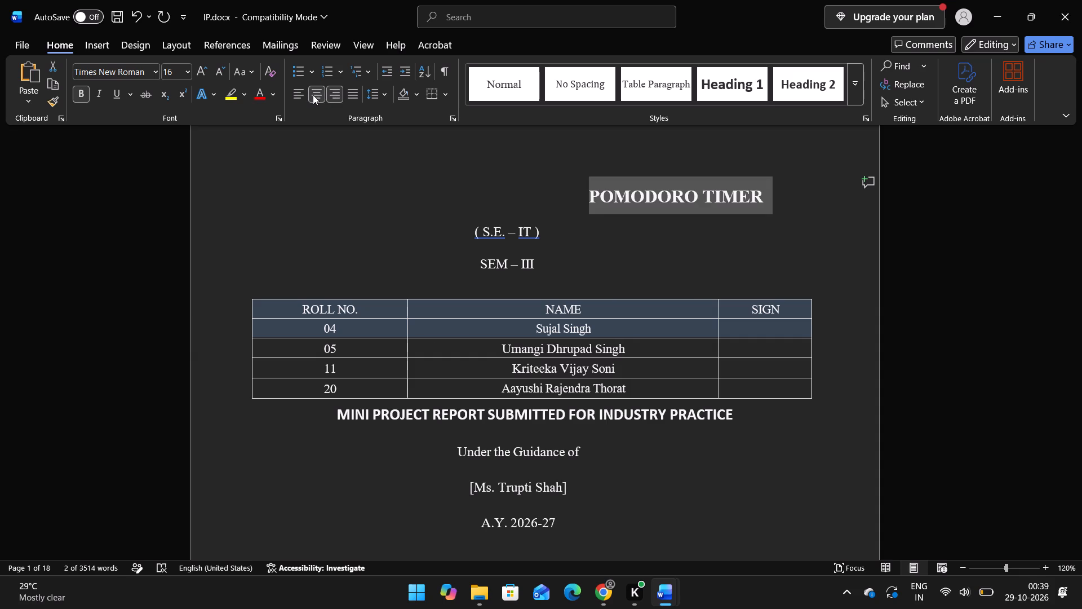
Delete the middle name of the roll no. 05 student in the cover page's student table.
{"action": "left_click", "coordinate": [559, 273]}
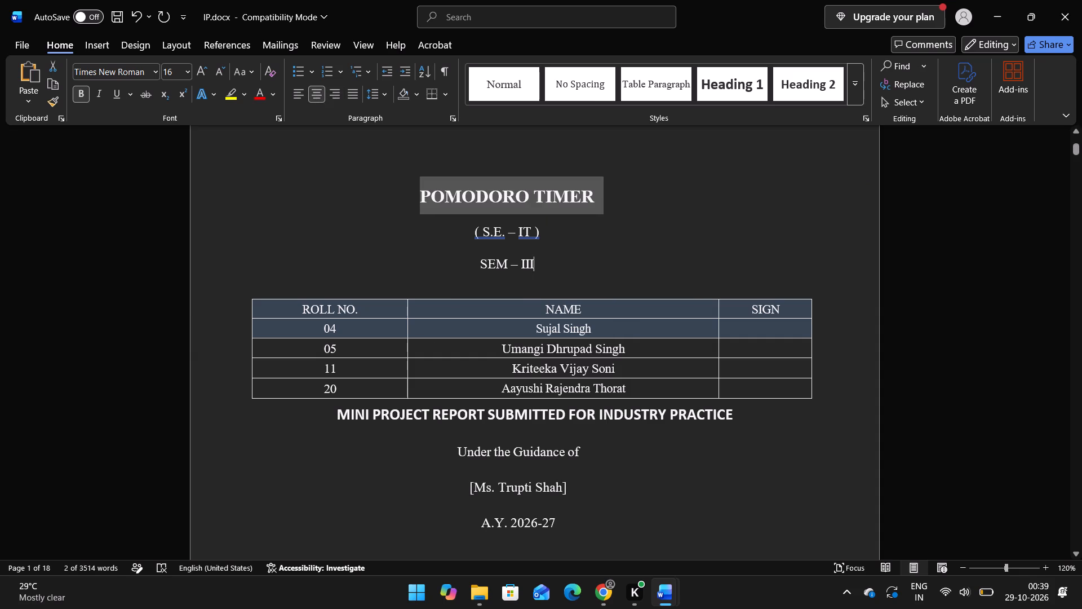
{"action": "scroll", "coordinate": [559, 273], "scroll_direction": "down", "scroll_amount": 3, "text": "ctrl"}
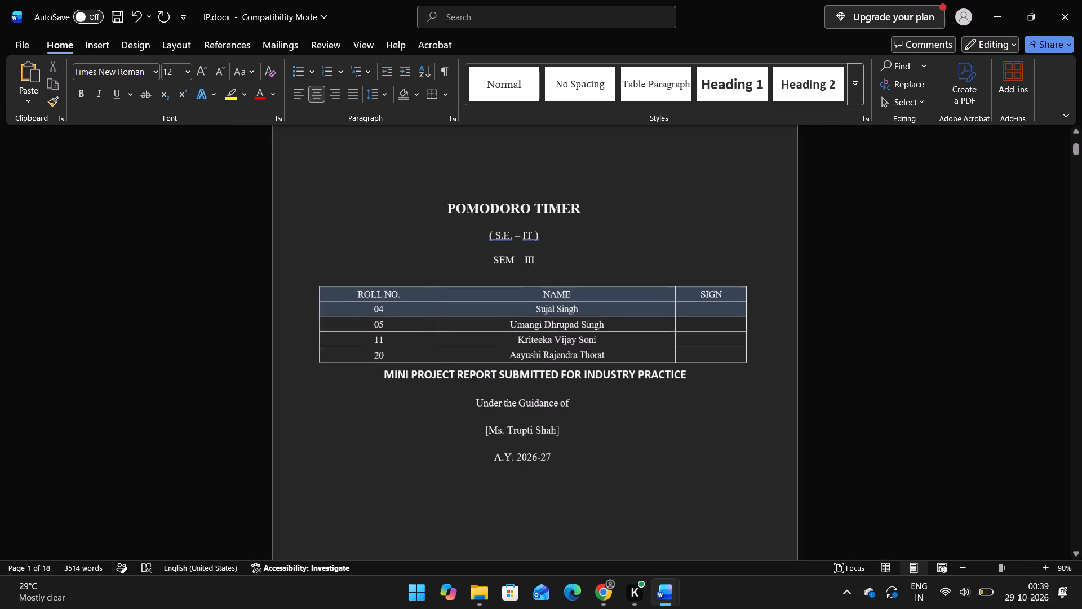
{"action": "scroll", "coordinate": [559, 273], "scroll_direction": "up", "scroll_amount": 1, "text": "ctrl"}
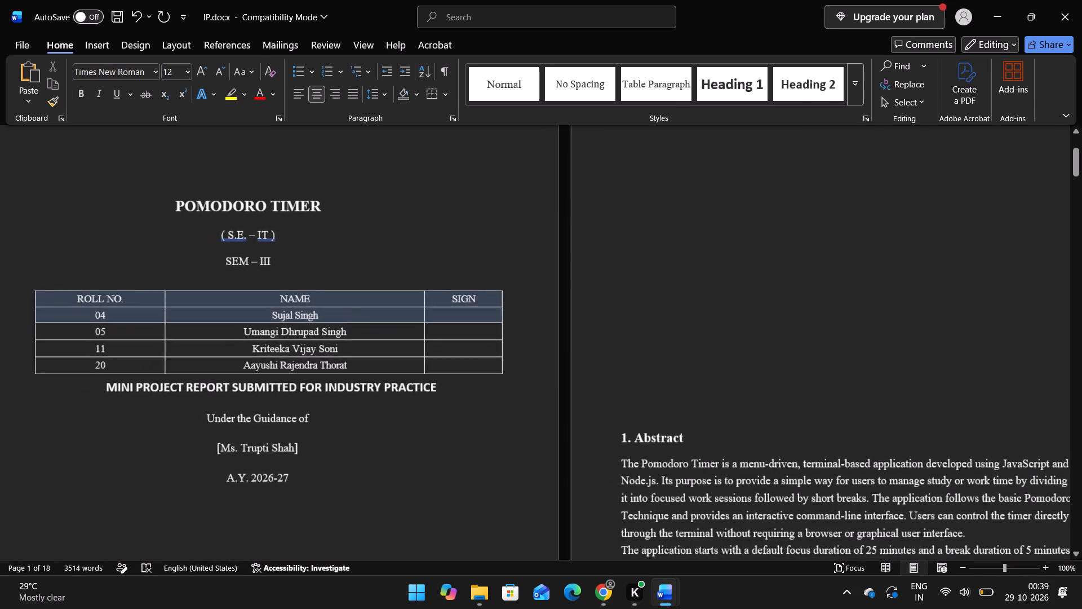
{"action": "scroll", "coordinate": [559, 273], "scroll_direction": "up", "scroll_amount": 3}
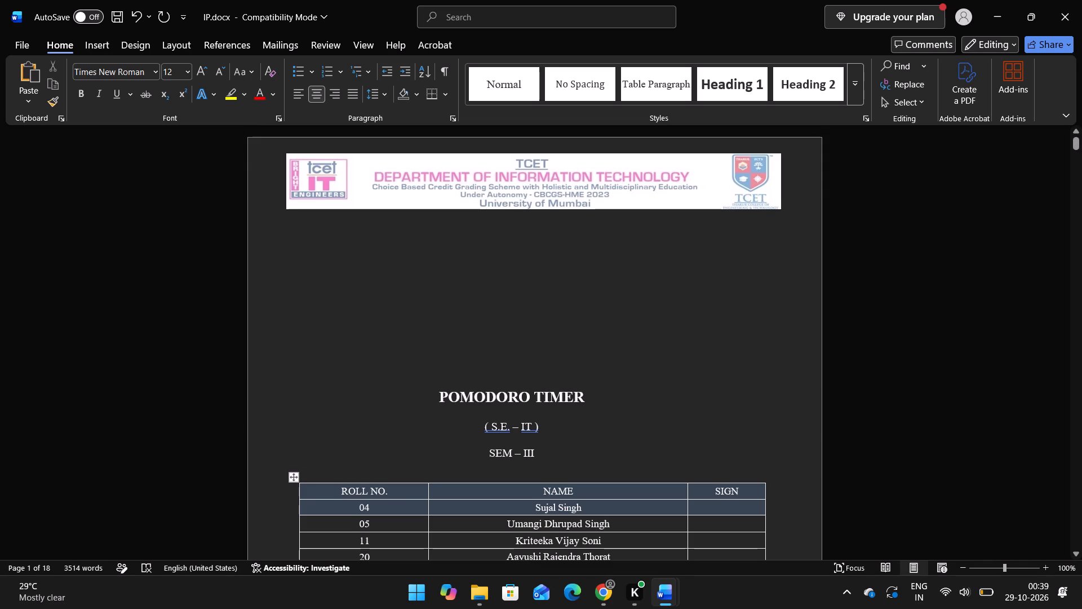
{"action": "scroll", "coordinate": [580, 492], "scroll_direction": "down", "scroll_amount": 1}
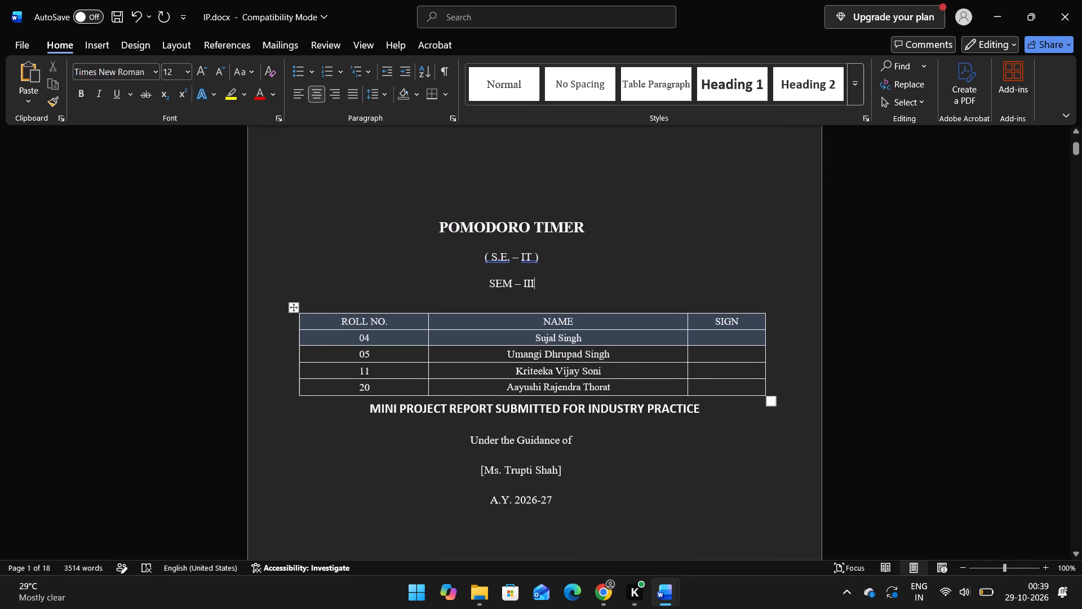
{"action": "left_click", "coordinate": [587, 352]}
{"action": "key", "text": "BackSpace"}
{"action": "key", "text": "BackSpace"}
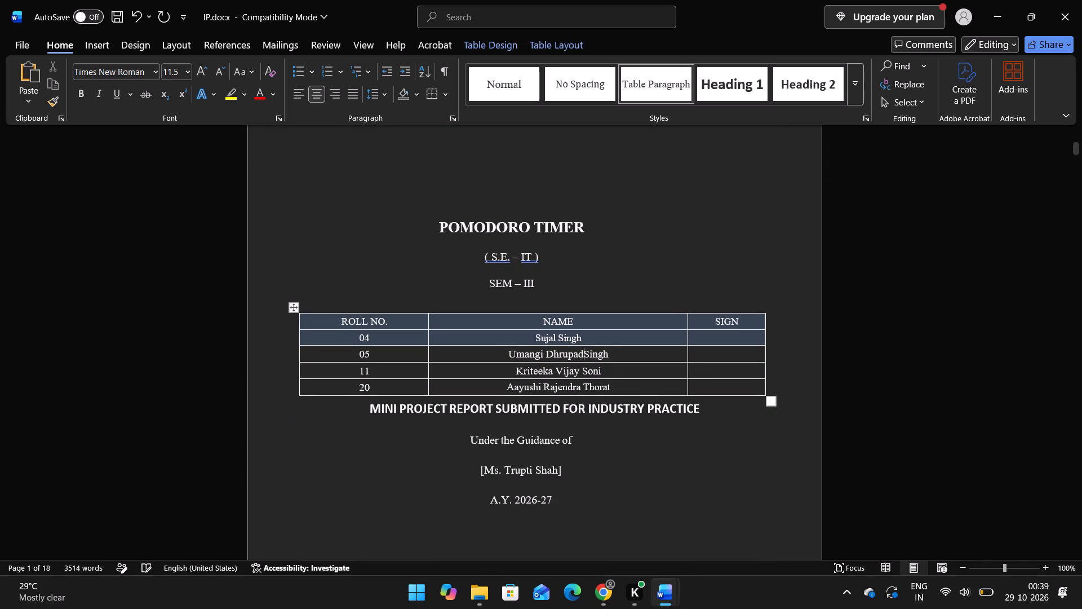
{"action": "key", "text": "BackSpace"}
{"action": "key", "text": "BackSpace"}
{"action": "key", "text": "BackSpace"}
{"action": "key", "text": "BackSpace"}
{"action": "key", "text": "BackSpace"}
{"action": "key", "text": "BackSpace"}
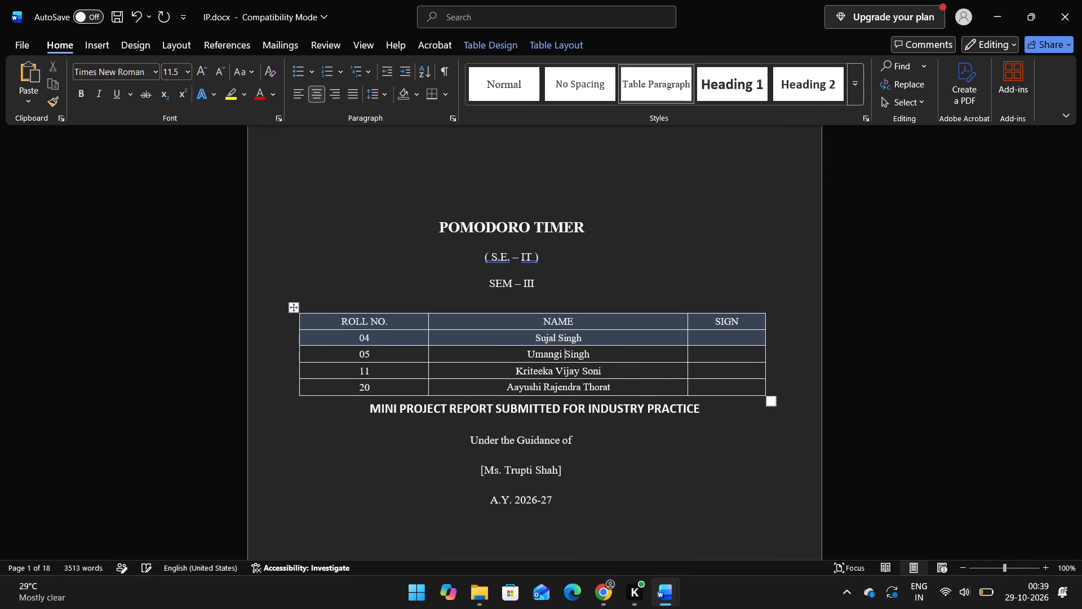
Delete the middle name of the roll no. 11 student in the student table.
{"action": "key", "text": "Down"}
{"action": "key", "text": "Right"}
{"action": "key", "text": "Right"}
{"action": "key", "text": "Right"}
{"action": "key", "text": "Right"}
{"action": "key", "text": "BackSpace"}
{"action": "key", "text": "BackSpace"}
{"action": "key", "text": "BackSpace"}
{"action": "key", "text": "BackSpace"}
{"action": "key", "text": "BackSpace"}
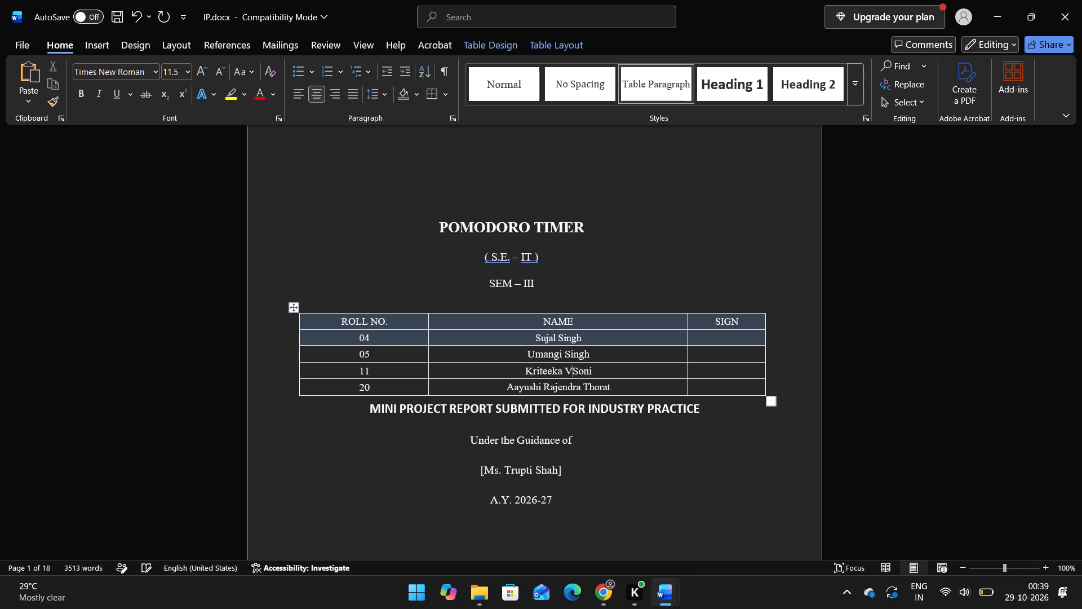
{"action": "key", "text": "BackSpace"}
Delete the middle name of the roll no. 20 student in the student table.
{"action": "key", "text": "Down"}
{"action": "key", "text": "Right"}
{"action": "key", "text": "Right"}
{"action": "key", "text": "Right"}
{"action": "key", "text": "Right"}
{"action": "key", "text": "BackSpace"}
{"action": "key", "text": "BackSpace"}
{"action": "key", "text": "BackSpace"}
{"action": "key", "text": "BackSpace"}
{"action": "key", "text": "BackSpace"}
{"action": "key", "text": "BackSpace"}
{"action": "key", "text": "BackSpace"}
{"action": "key", "text": "BackSpace"}
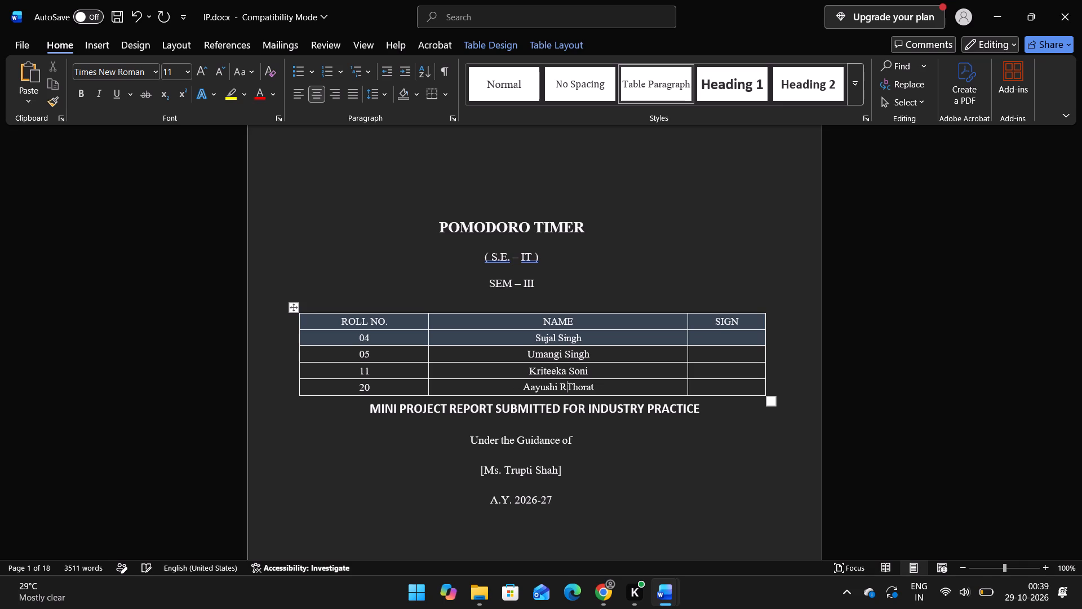
{"action": "key", "text": "BackSpace"}
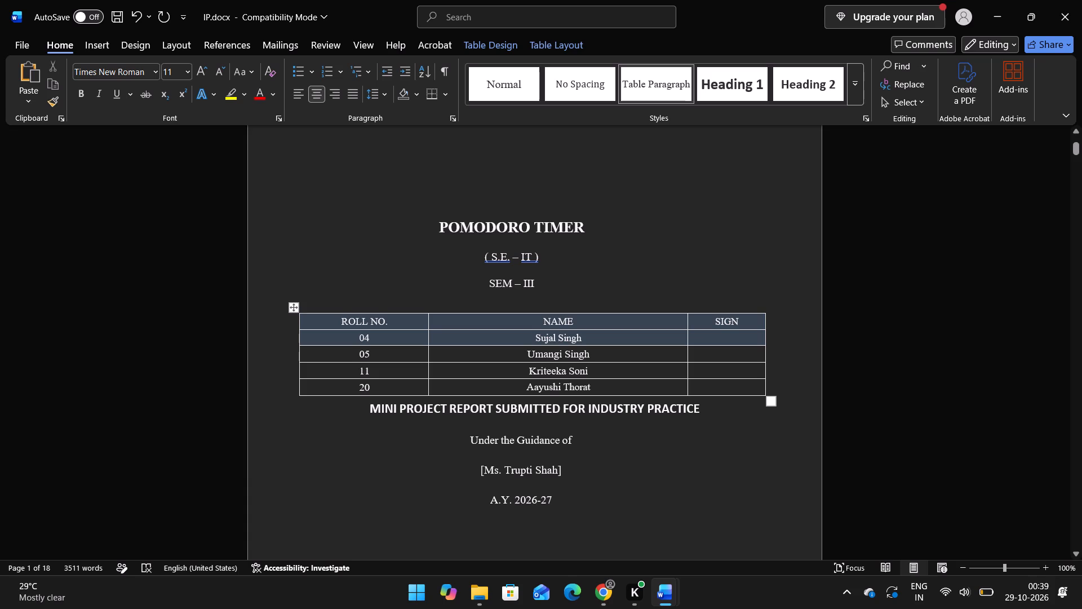
Add a line reading PROJECT TECHNOLOGY – JavaScript and Node.js directly below the POMODORO TIMER title.
{"action": "scroll", "coordinate": [578, 476], "scroll_direction": "right", "scroll_amount": 1}
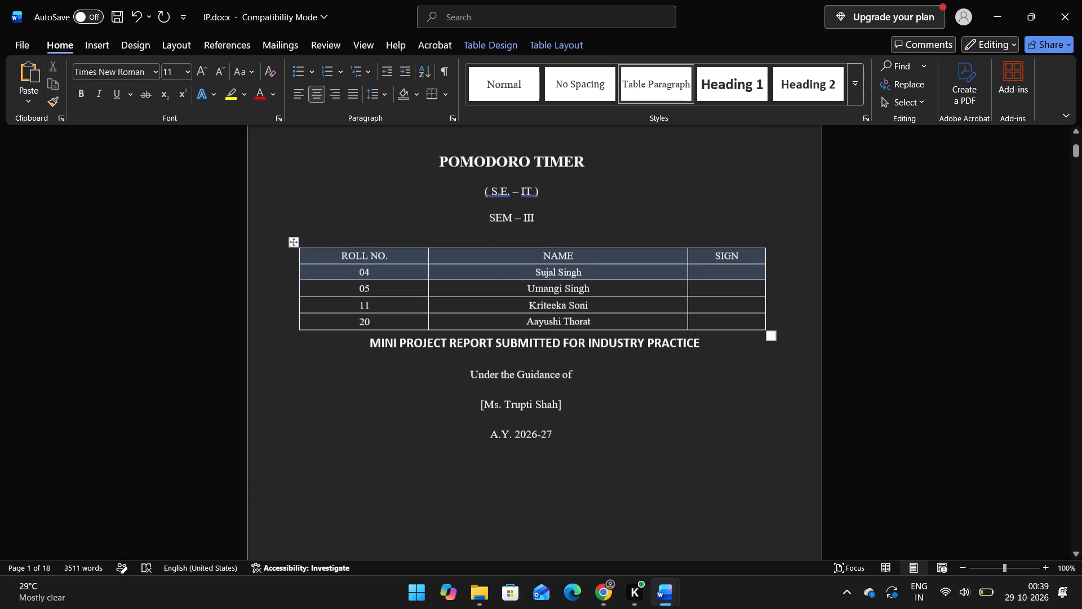
{"action": "scroll", "coordinate": [578, 476], "scroll_direction": "right", "scroll_amount": 1}
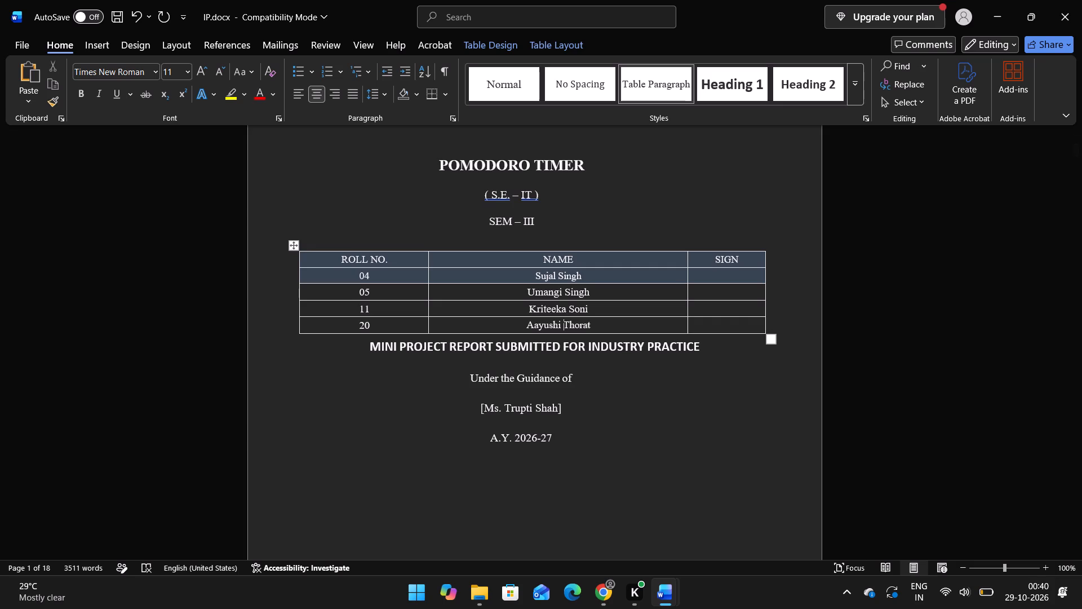
{"action": "left_click", "coordinate": [591, 169]}
{"action": "key", "text": "Return"}
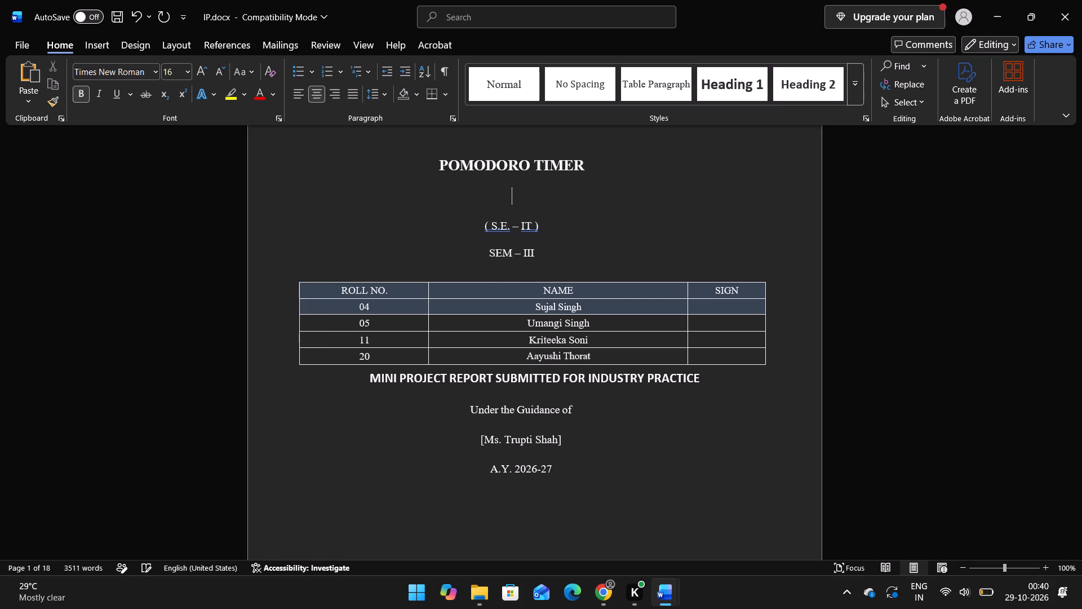
{"action": "key", "text": "p"}
{"action": "key", "text": "r"}
{"action": "type", "text": "OJECT TECHNOLOGY"}
{"action": "key", "text": "space"}
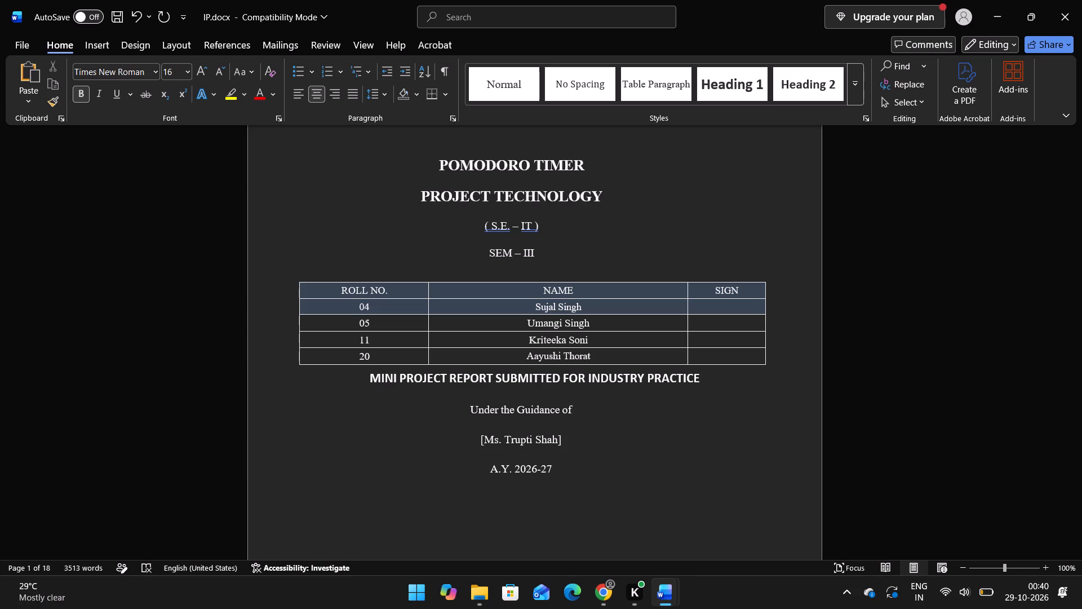
{"action": "type", "text": "-"}
{"action": "key", "text": "space"}
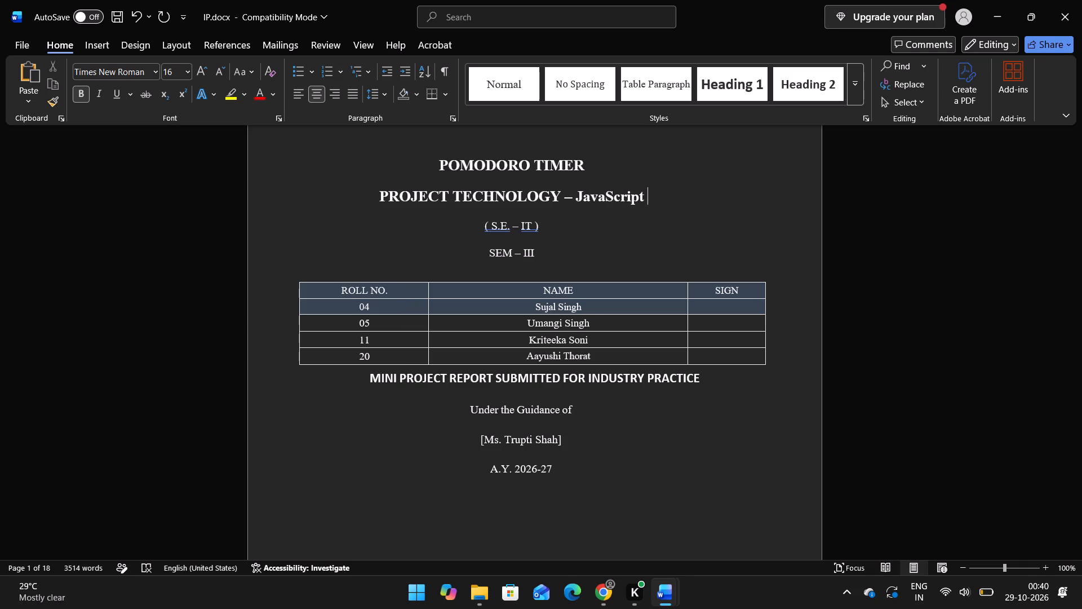
{"action": "type", "text": "and"}
{"action": "key", "text": "space"}
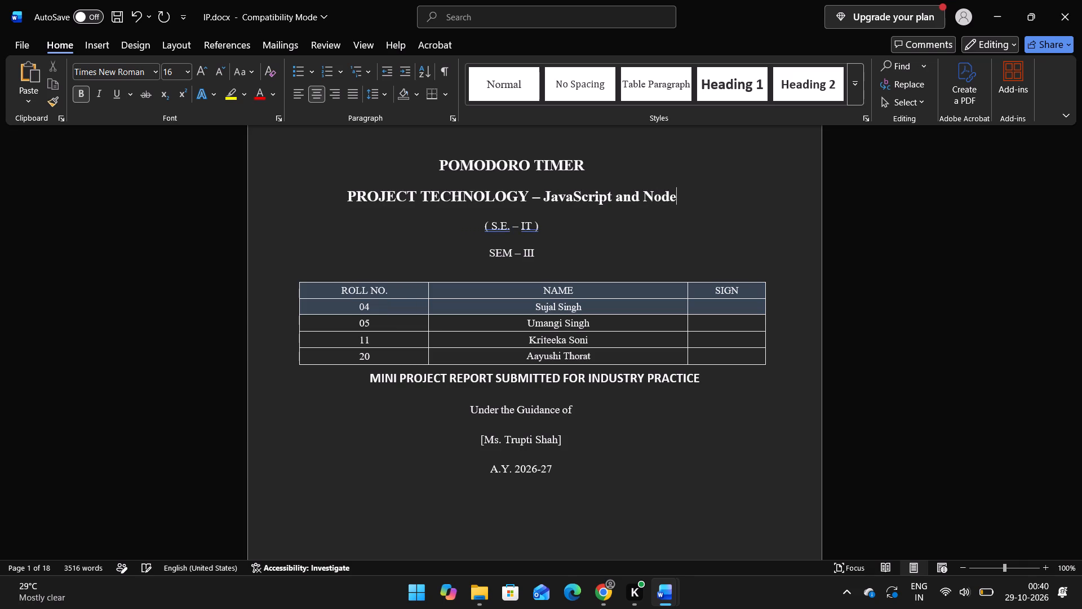
{"action": "type", "text": ".js"}
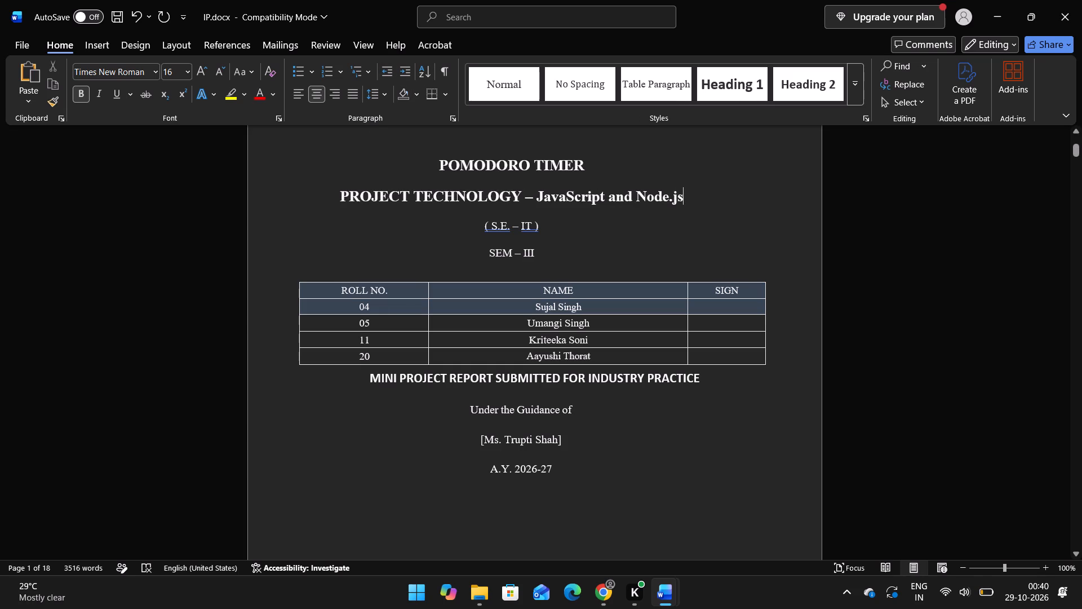
Set the font size of the PROJECT TECHNOLOGY – JavaScript and Node.js line to 14.
{"action": "left_click_drag", "start_coordinate": [340, 193], "coordinate": [702, 204]}
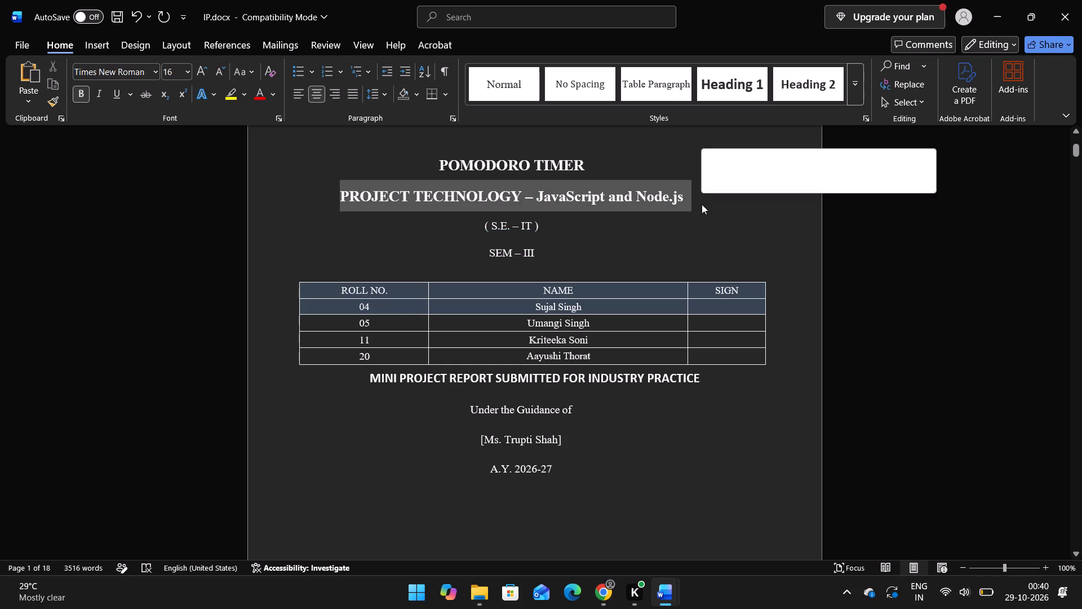
{"action": "left_click", "coordinate": [810, 165]}
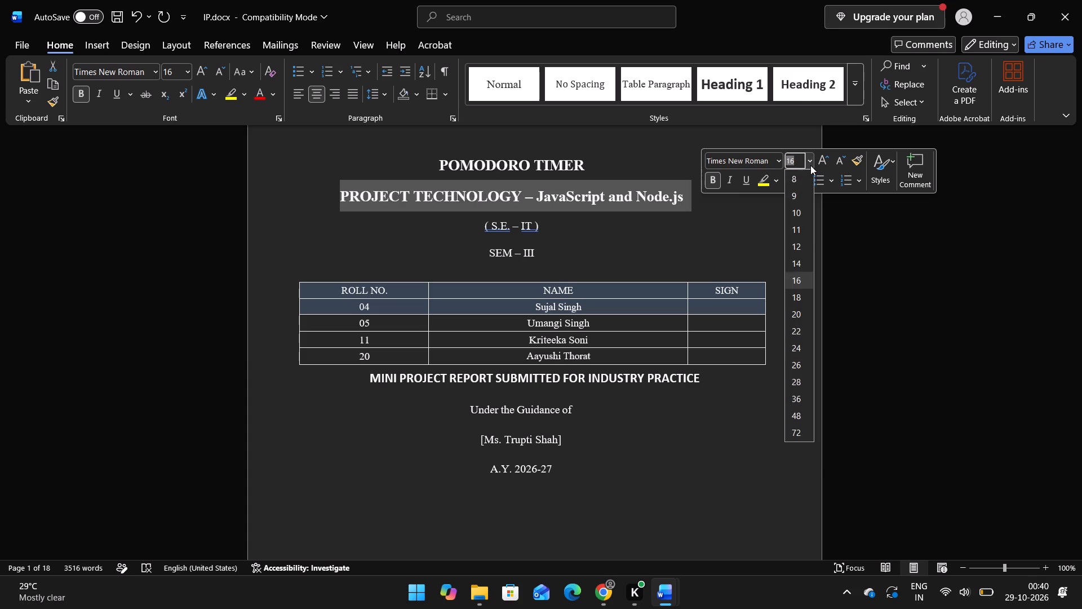
{"action": "left_click", "coordinate": [800, 261]}
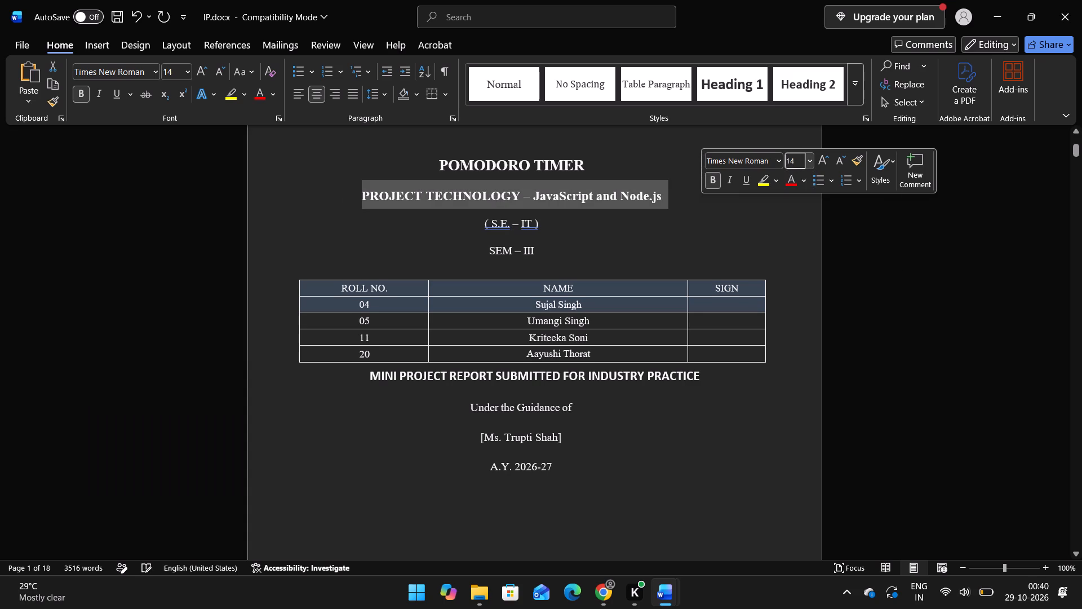
{"action": "left_click", "coordinate": [677, 213]}
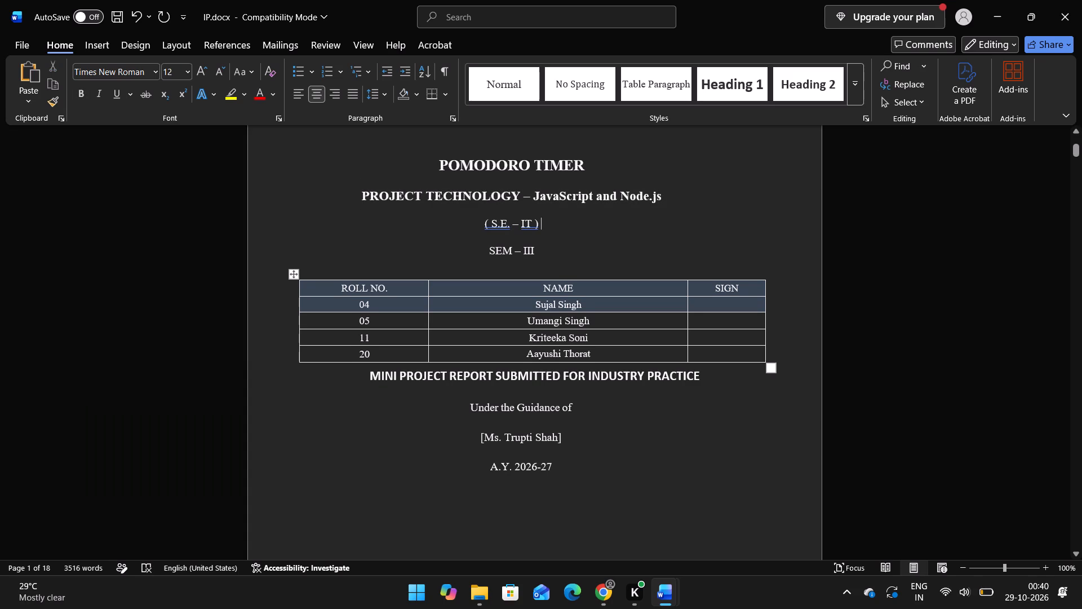
Delete blank lines above the POMODORO TIMER title to move the cover text up towards the header banner.
{"action": "scroll", "coordinate": [557, 457], "scroll_direction": "up", "scroll_amount": 2}
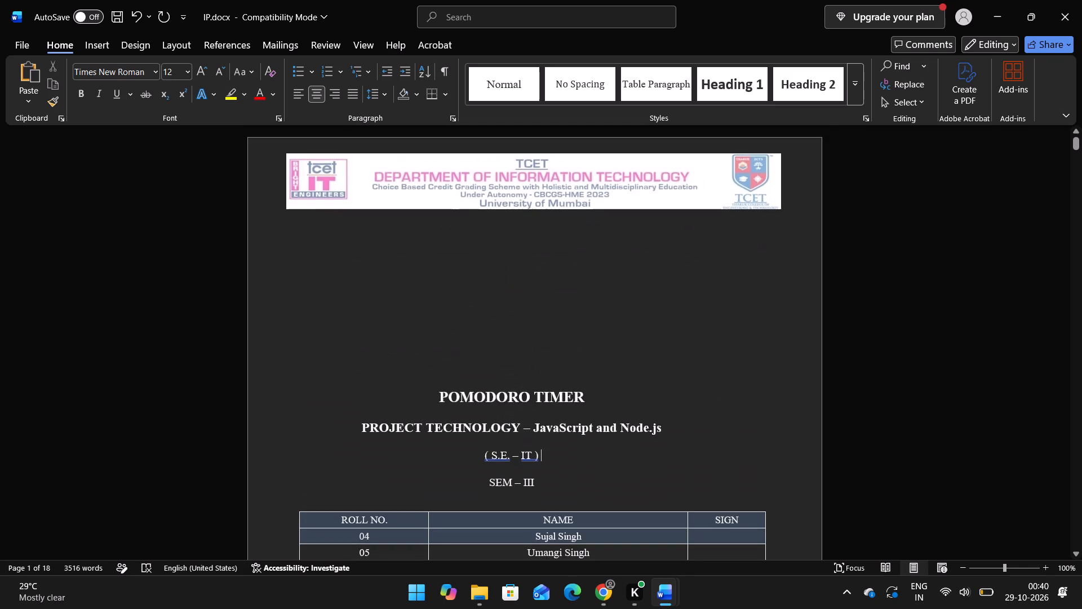
{"action": "scroll", "coordinate": [557, 457], "scroll_direction": "down", "scroll_amount": 1}
{"action": "scroll", "coordinate": [554, 456], "scroll_direction": "up", "scroll_amount": 2}
{"action": "scroll", "coordinate": [554, 456], "scroll_direction": "down", "scroll_amount": 3, "text": "ctrl"}
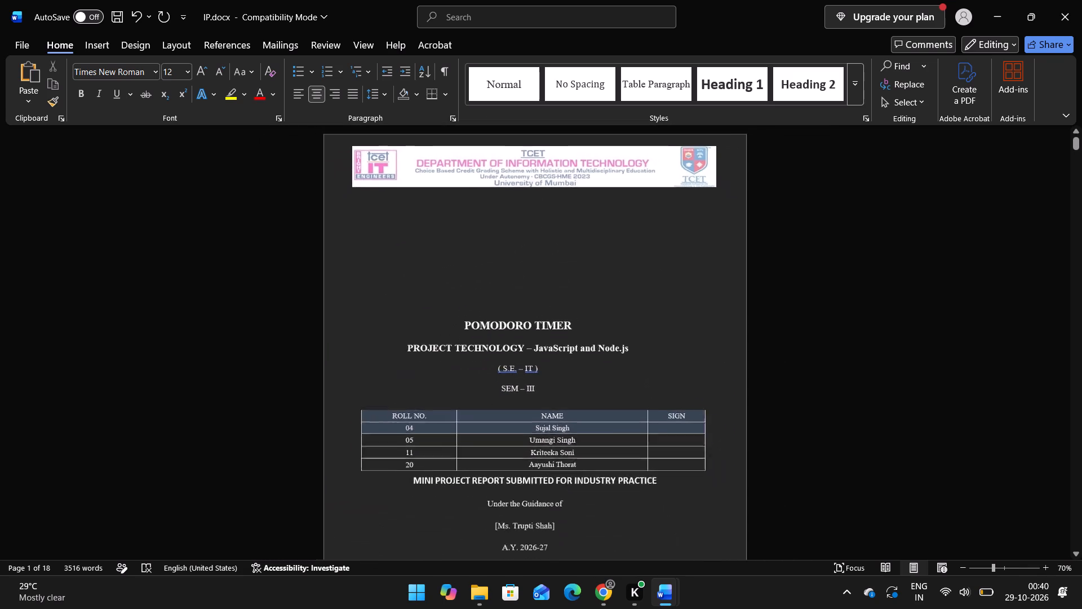
{"action": "scroll", "coordinate": [554, 456], "scroll_direction": "down", "scroll_amount": 1, "text": "ctrl"}
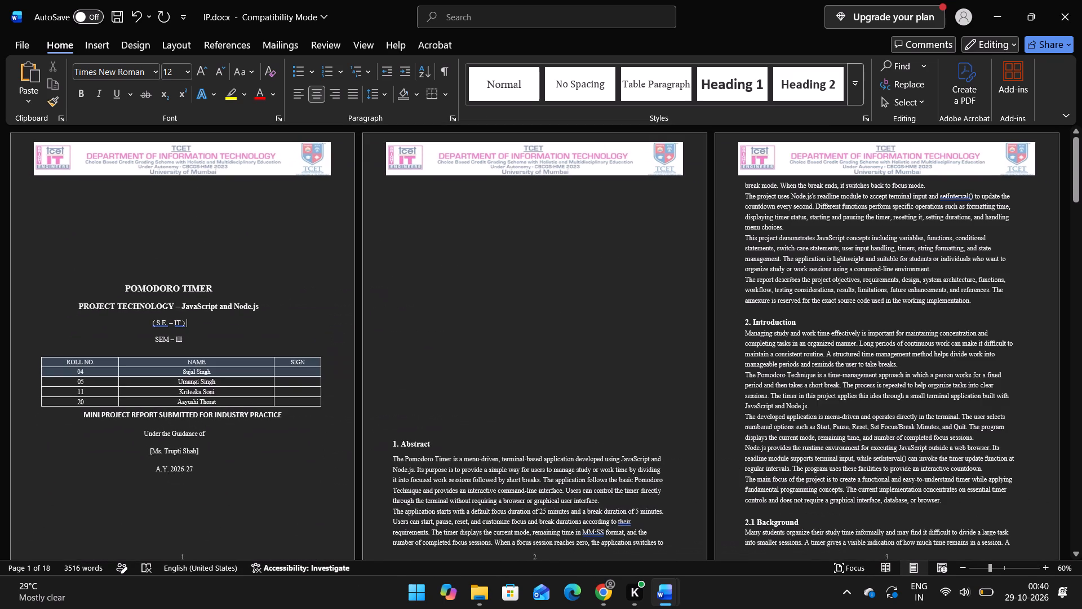
{"action": "left_click", "coordinate": [171, 264]}
{"action": "key", "text": "BackSpace"}
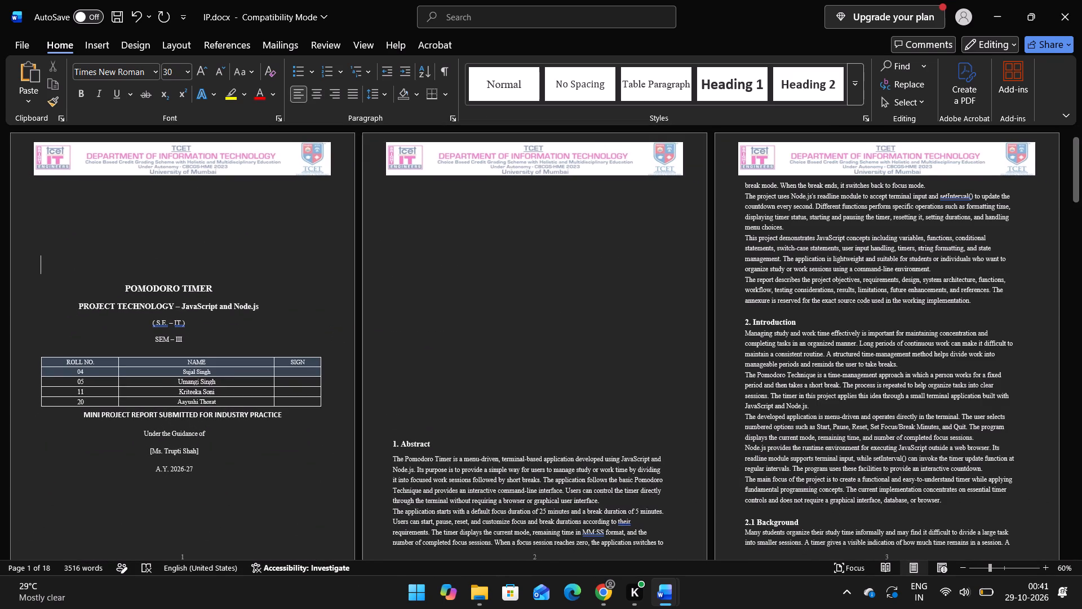
{"action": "key", "text": "BackSpace"}
{"action": "key", "text": "BackSpace"}
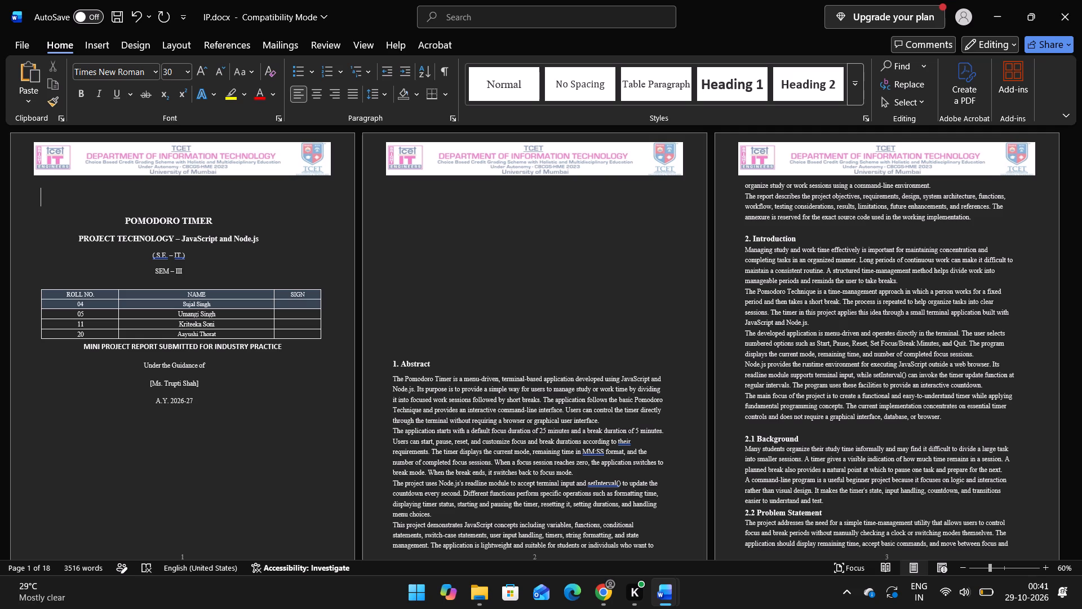
Delete the blank lines above the 1. Abstract heading so it starts at the top of page 2.
{"action": "left_click", "coordinate": [391, 364]}
{"action": "key", "text": "BackSpace"}
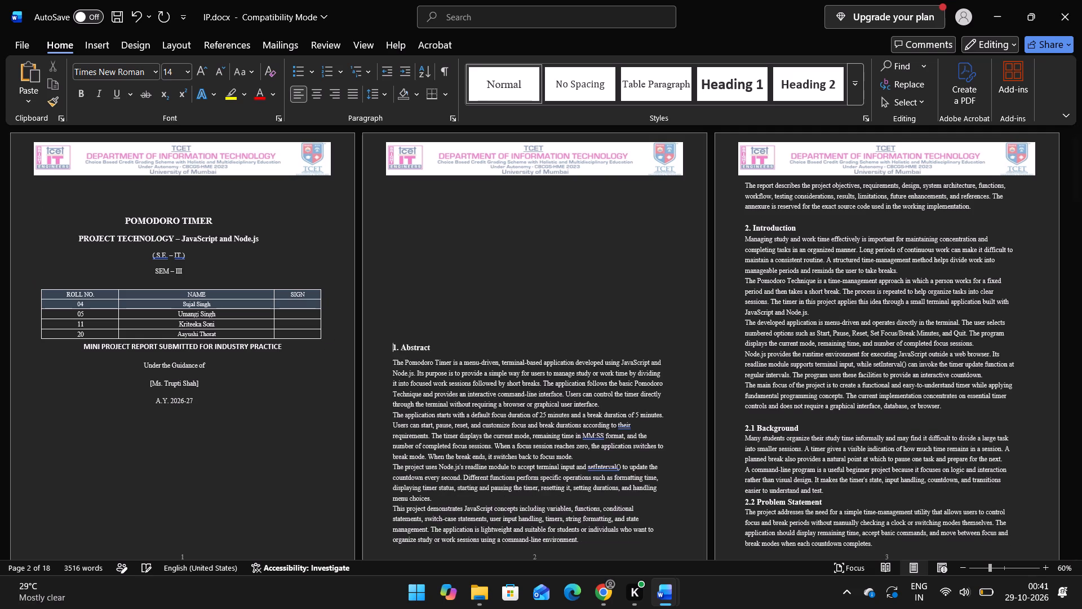
{"action": "key", "text": "BackSpace"}
{"action": "key", "text": "BackSpace"}
{"action": "key", "text": "BackSpace"}
{"action": "key", "text": "BackSpace"}
{"action": "key", "text": "BackSpace"}
{"action": "key", "text": "BackSpace"}
{"action": "key", "text": "BackSpace"}
{"action": "key", "text": "BackSpace"}
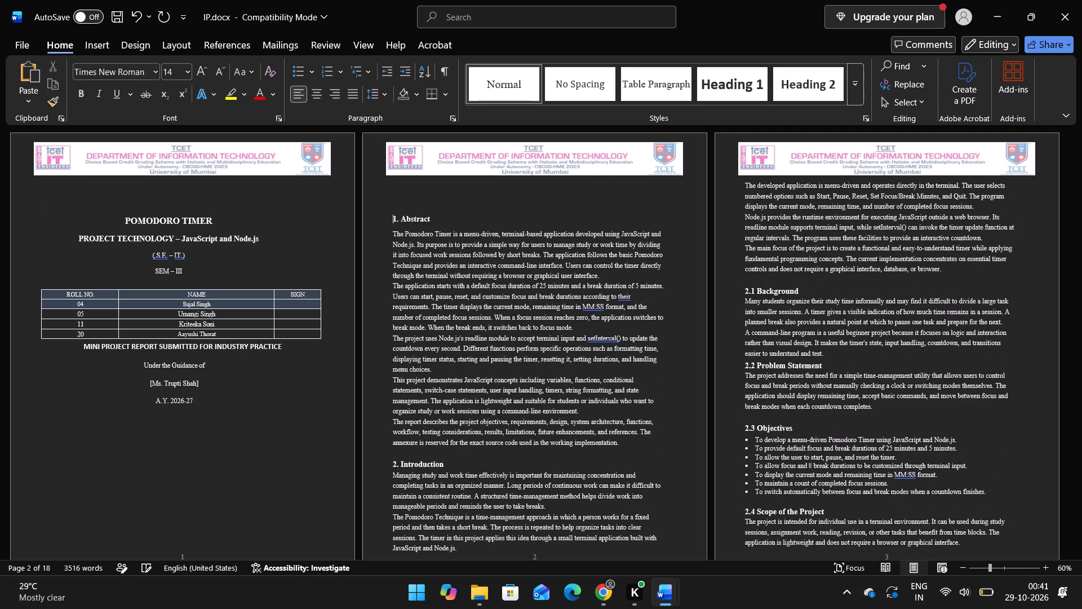
{"action": "key", "text": "BackSpace"}
{"action": "key", "text": "BackSpace"}
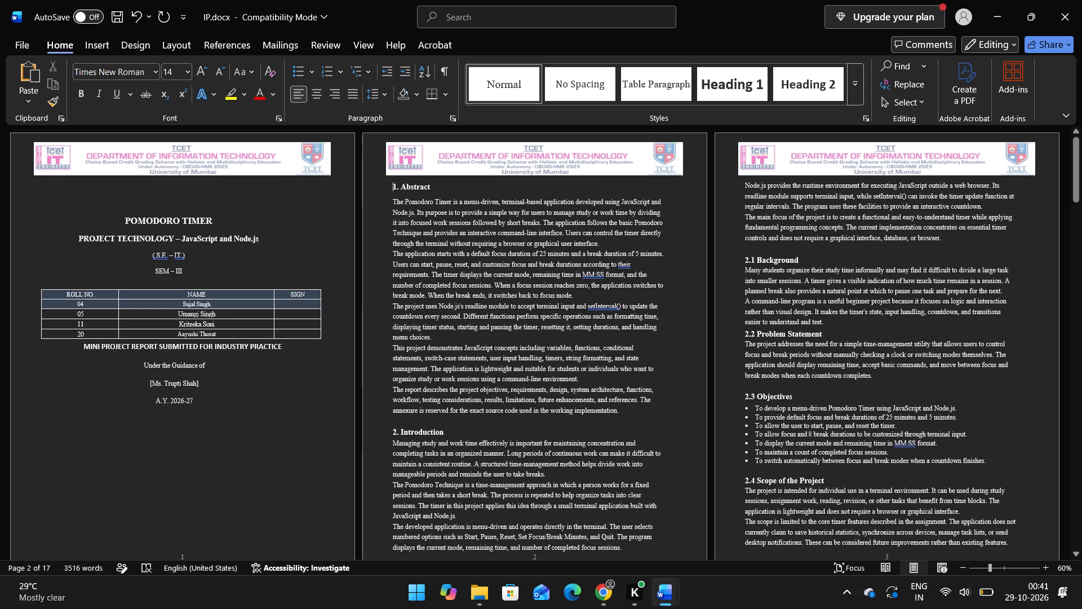
Insert a blank line above the 3.6 Working of the Application heading on page 5.
{"action": "scroll", "coordinate": [340, 473], "scroll_direction": "down", "scroll_amount": 5}
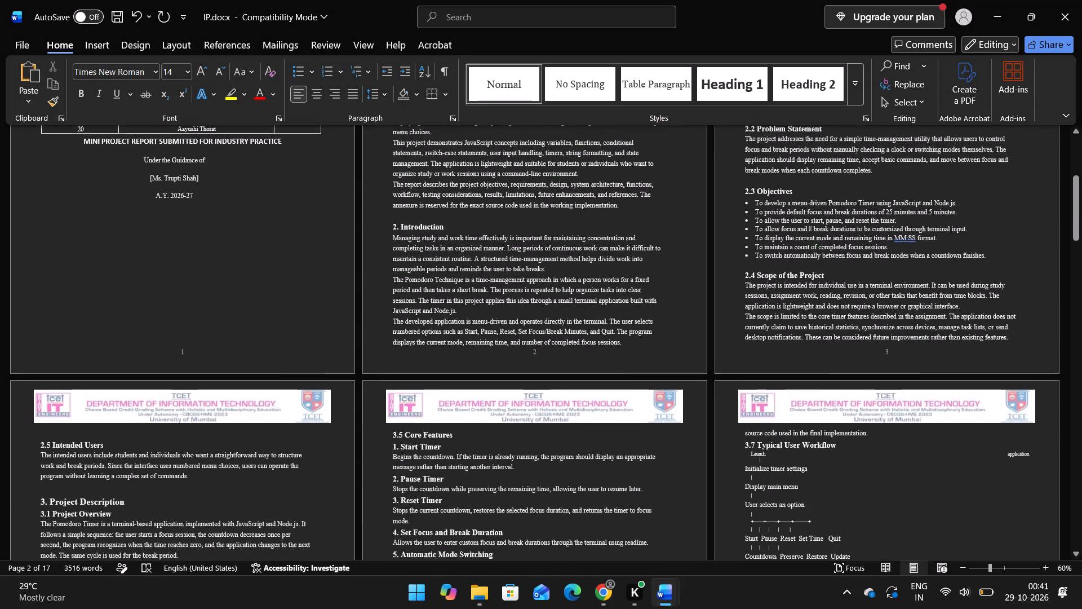
{"action": "scroll", "coordinate": [340, 473], "scroll_direction": "down", "scroll_amount": 1}
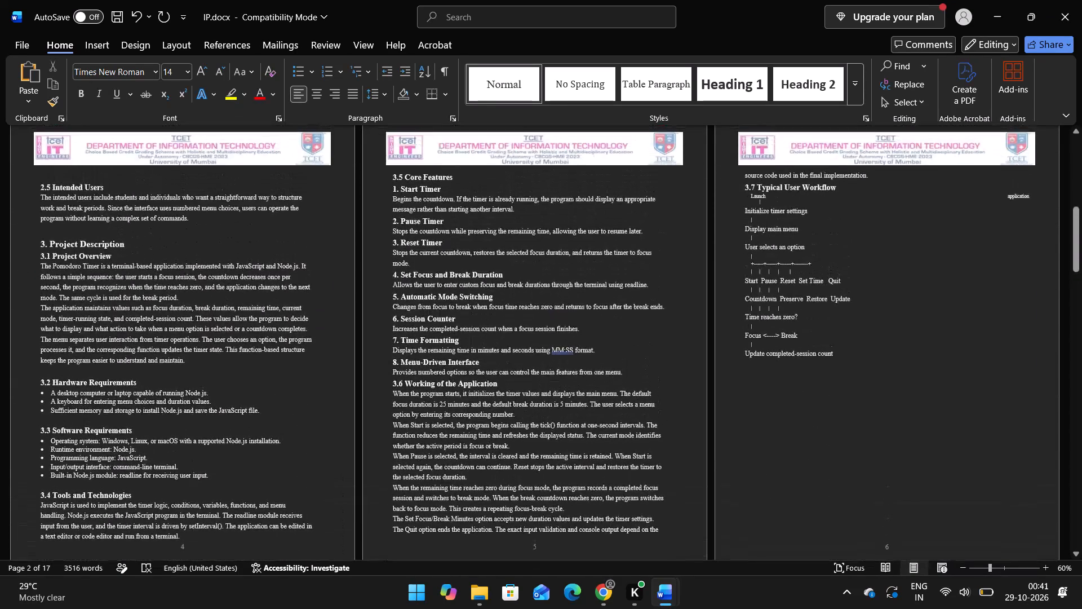
{"action": "scroll", "coordinate": [340, 473], "scroll_direction": "down", "scroll_amount": 1}
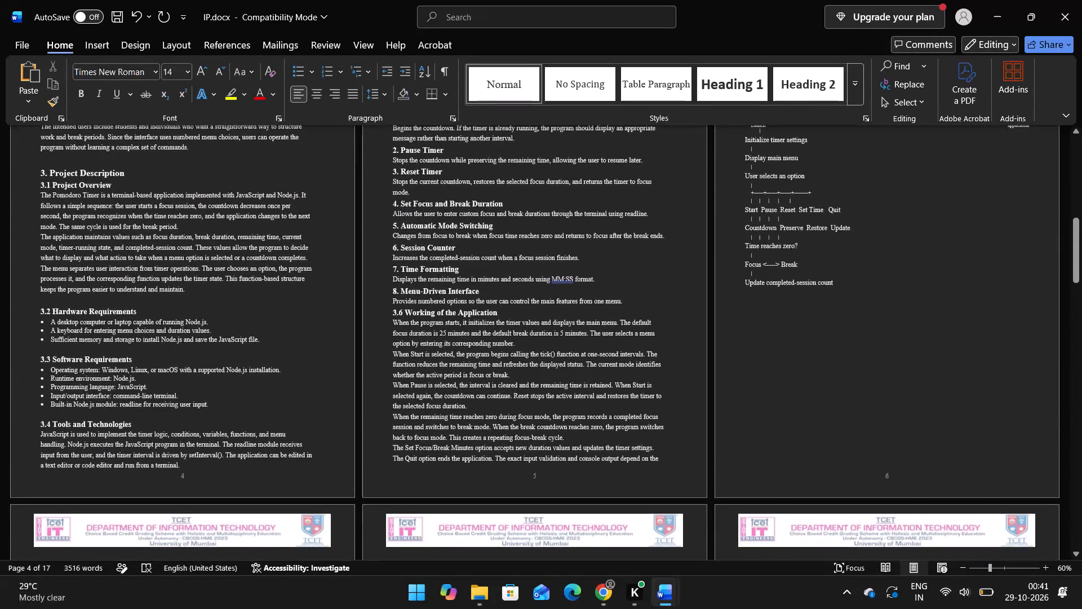
{"action": "scroll", "coordinate": [340, 473], "scroll_direction": "up", "scroll_amount": 2}
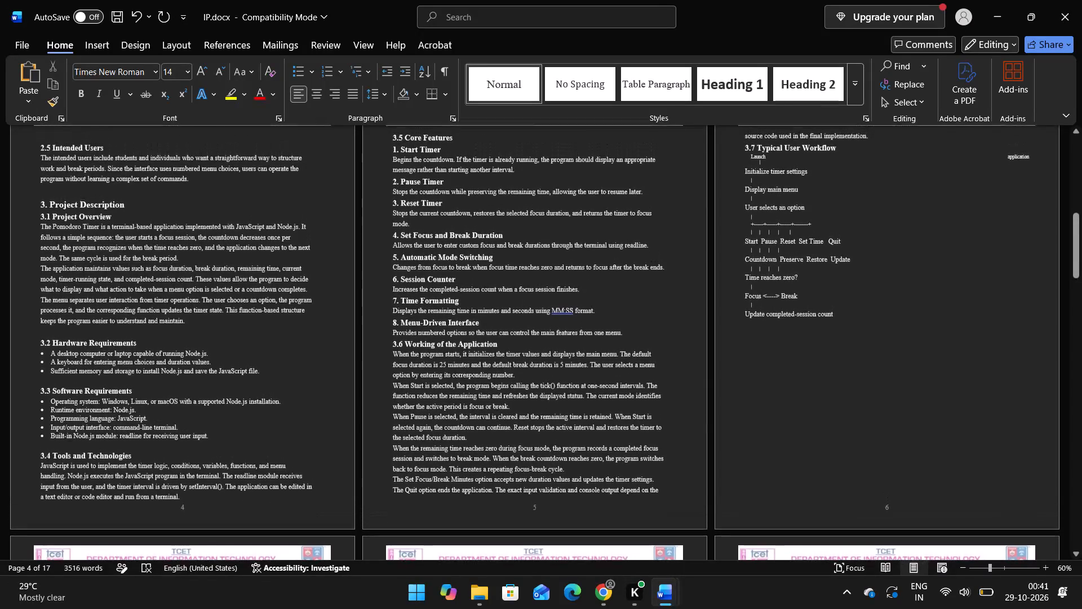
{"action": "scroll", "coordinate": [340, 473], "scroll_direction": "up", "scroll_amount": 2}
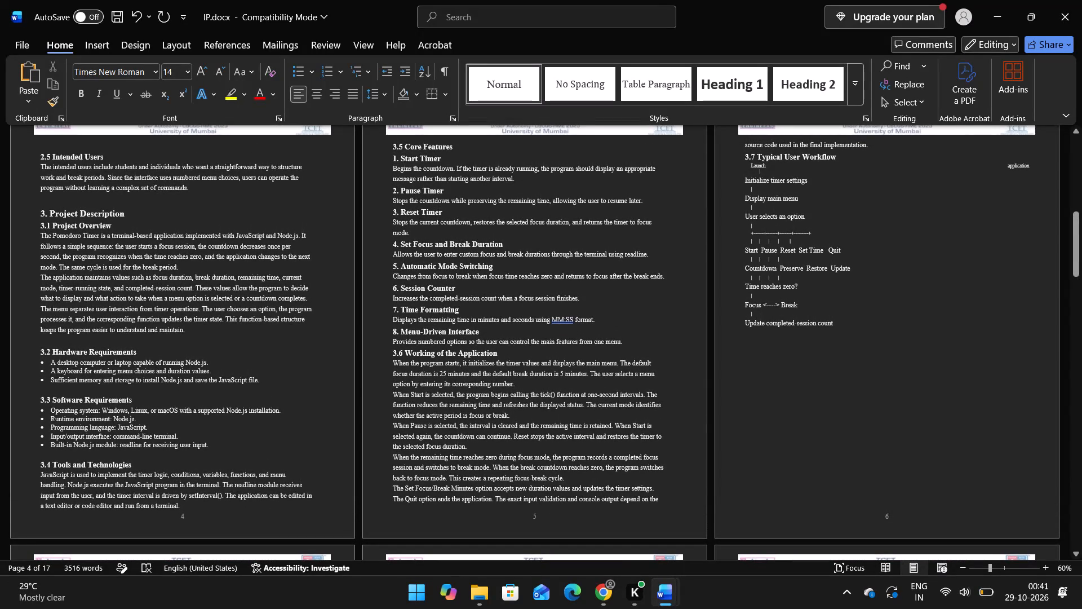
{"action": "scroll", "coordinate": [491, 385], "scroll_direction": "up", "scroll_amount": 3, "text": "ctrl"}
{"action": "scroll", "coordinate": [612, 436], "scroll_direction": "down", "scroll_amount": 2}
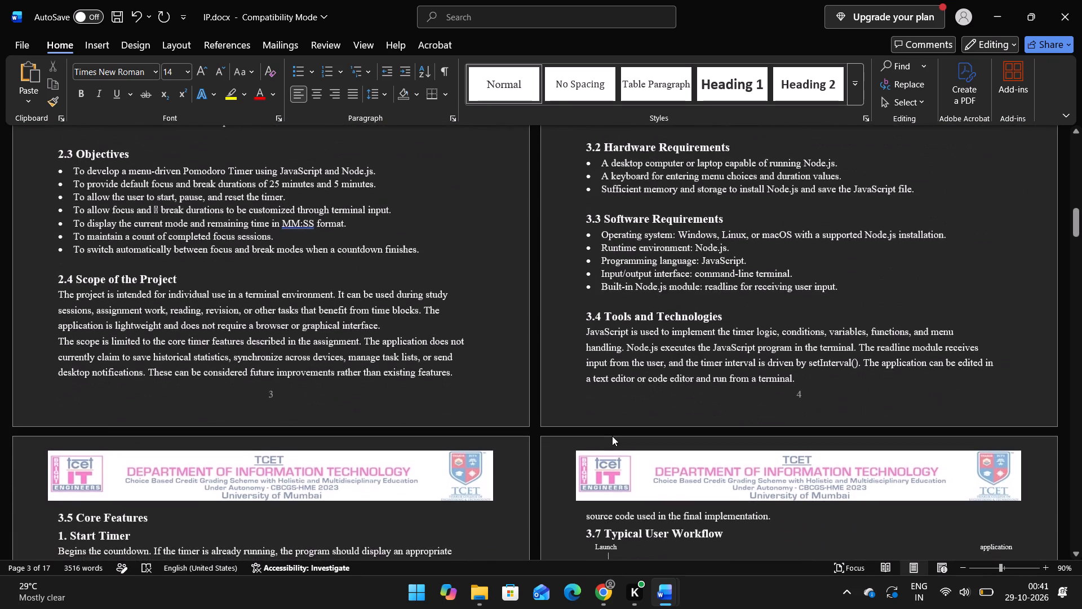
{"action": "scroll", "coordinate": [612, 436], "scroll_direction": "down", "scroll_amount": 4}
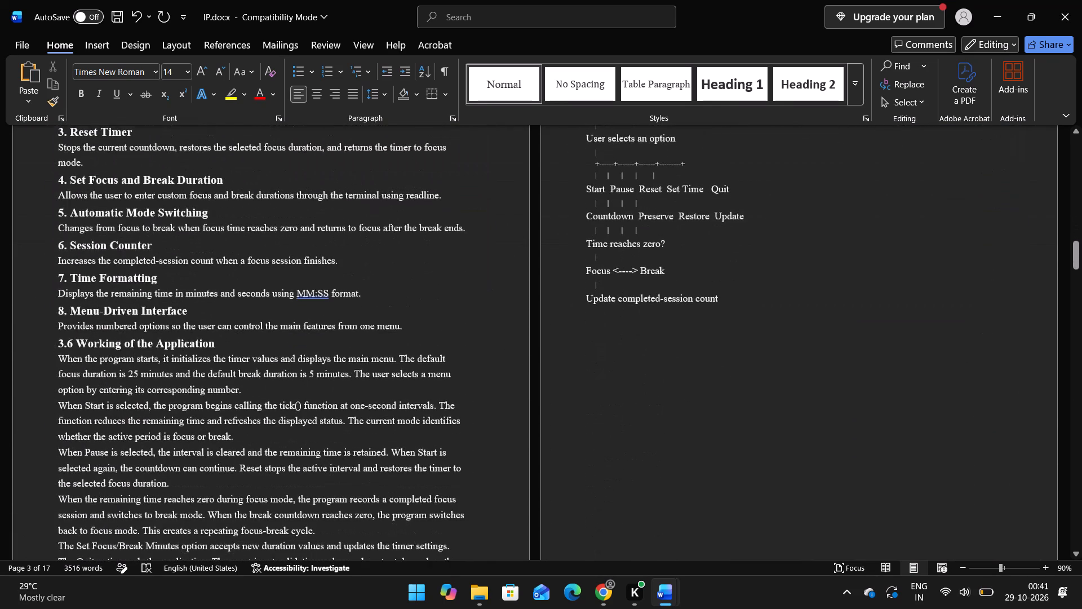
{"action": "scroll", "coordinate": [612, 436], "scroll_direction": "down", "scroll_amount": 2}
{"action": "left_click", "coordinate": [411, 324]}
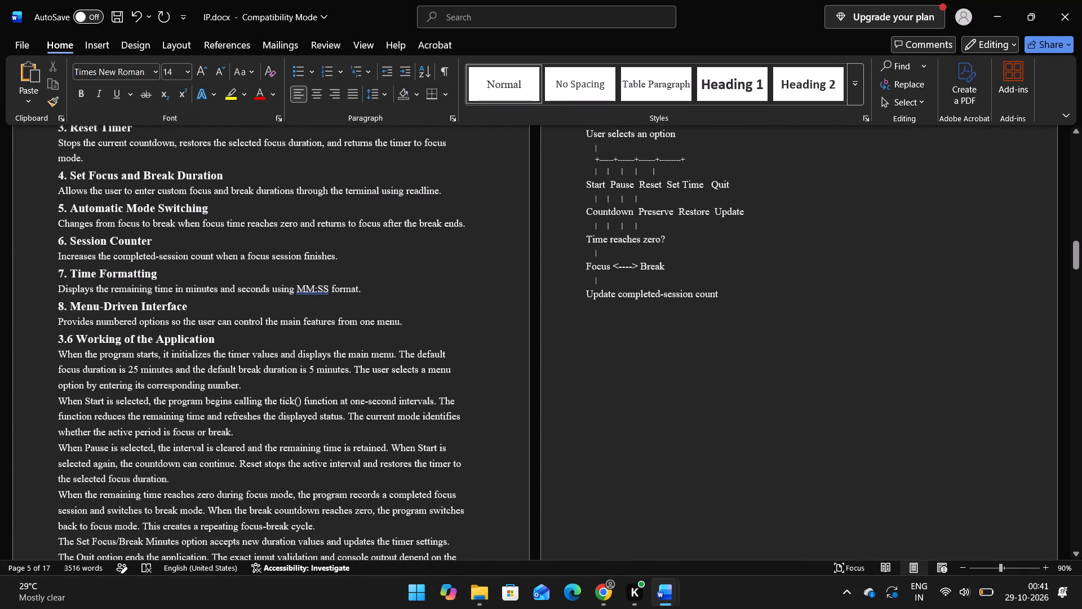
{"action": "key", "text": "Return"}
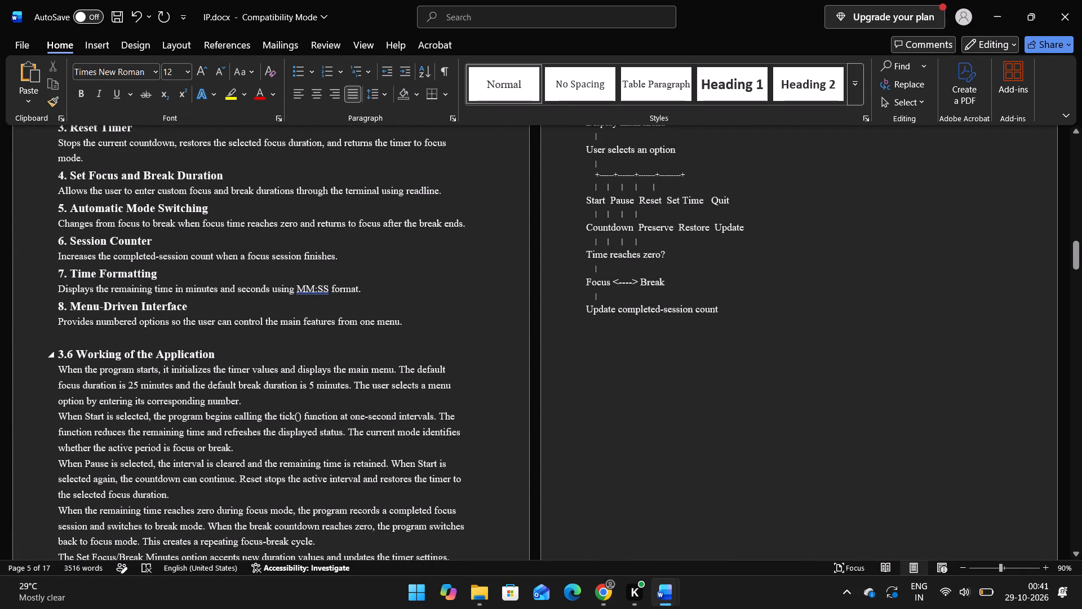
Join the line starting "When Start is selected" in section 3.6 to the preceding sentence ending "corresponding number.", separated by a space.
{"action": "scroll", "coordinate": [317, 363], "scroll_direction": "down", "scroll_amount": 1}
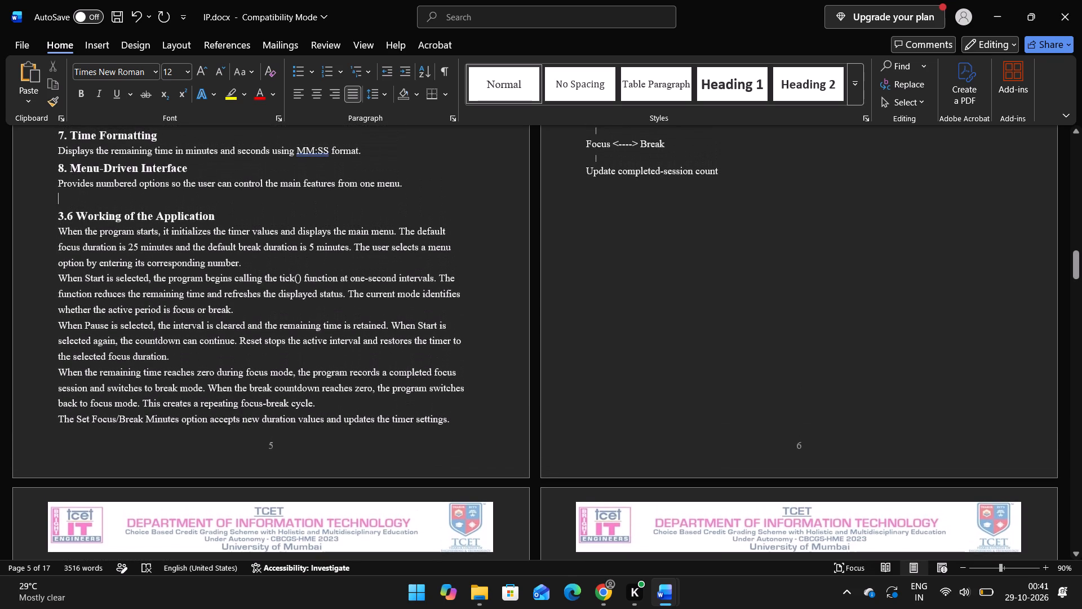
{"action": "left_click", "coordinate": [57, 279]}
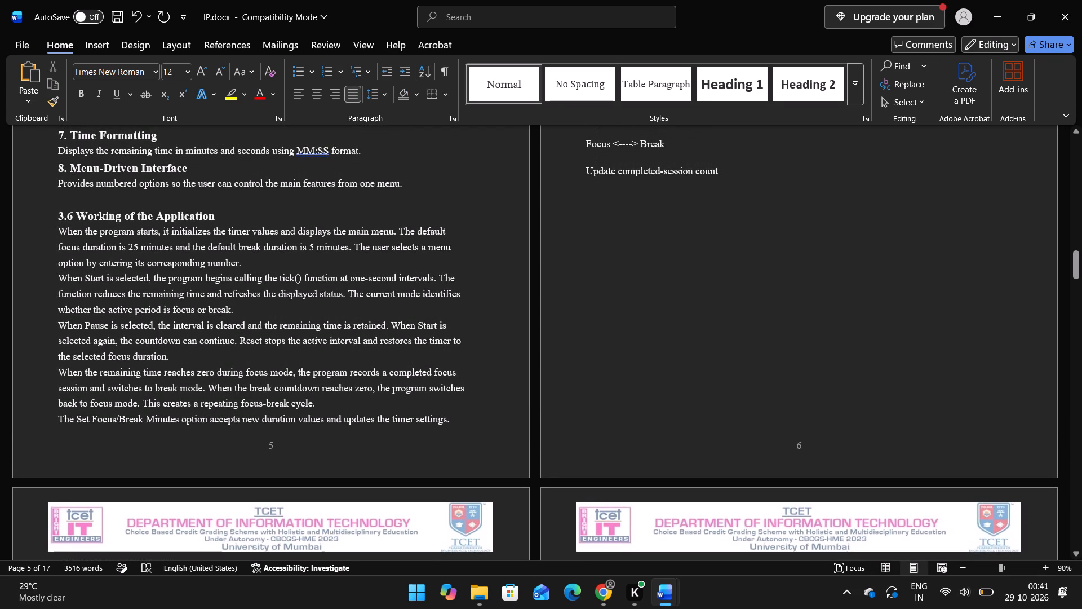
{"action": "key", "text": "BackSpace"}
{"action": "left_click", "coordinate": [57, 279]}
{"action": "key", "text": "space"}
{"action": "left_click", "coordinate": [57, 279]}
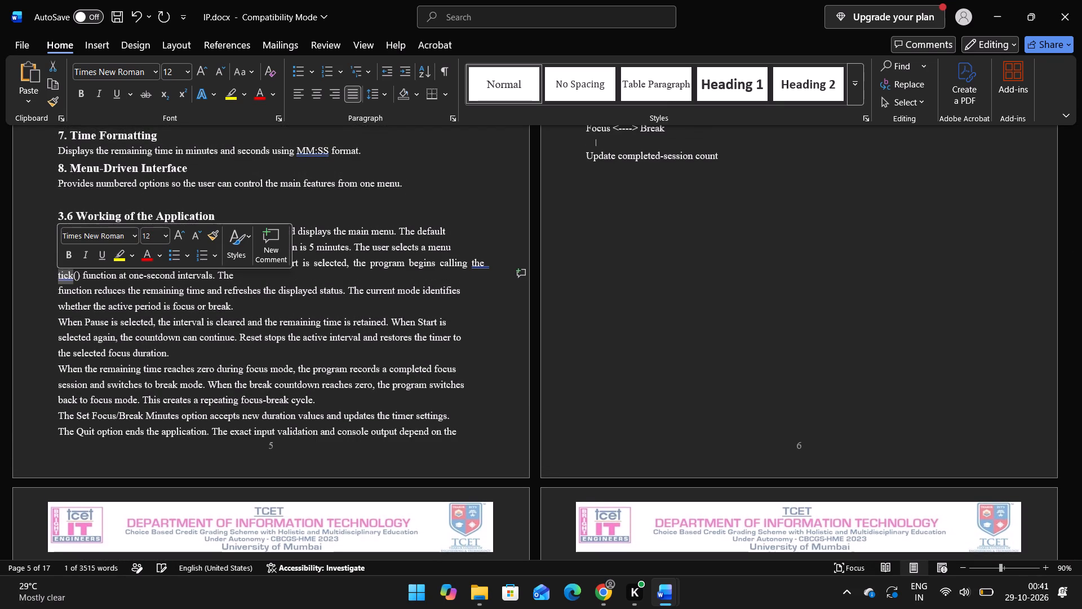
{"action": "left_click", "coordinate": [113, 326]}
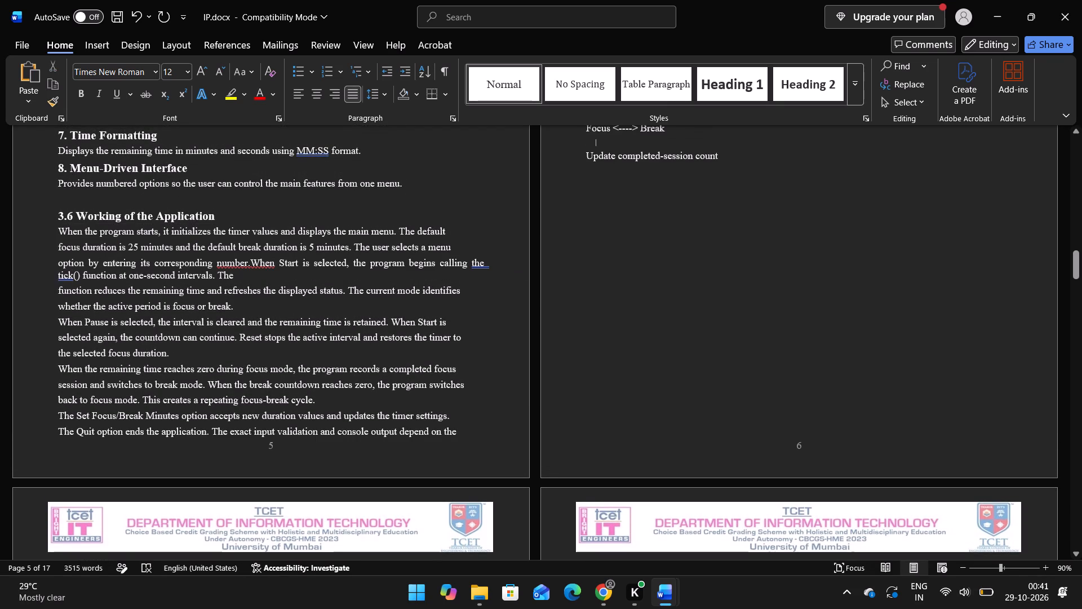
{"action": "left_click", "coordinate": [250, 259]}
{"action": "key", "text": "space"}
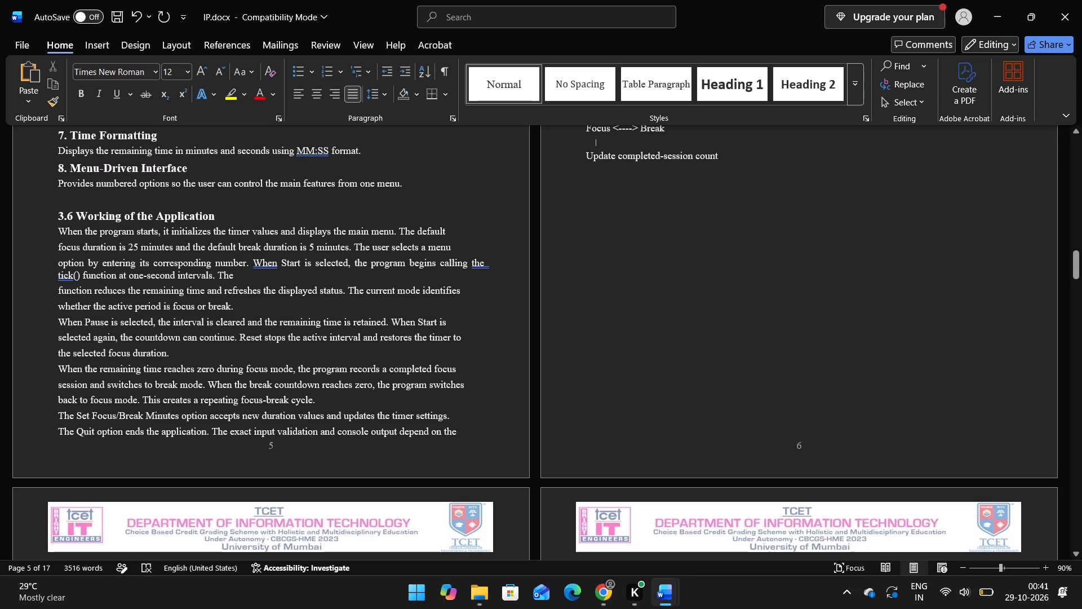
Join the broken lines starting "function reduces" and "whether the active period" to their preceding lines in section 3.6, separated by spaces.
{"action": "left_click", "coordinate": [57, 290]}
{"action": "key", "text": "BackSpace"}
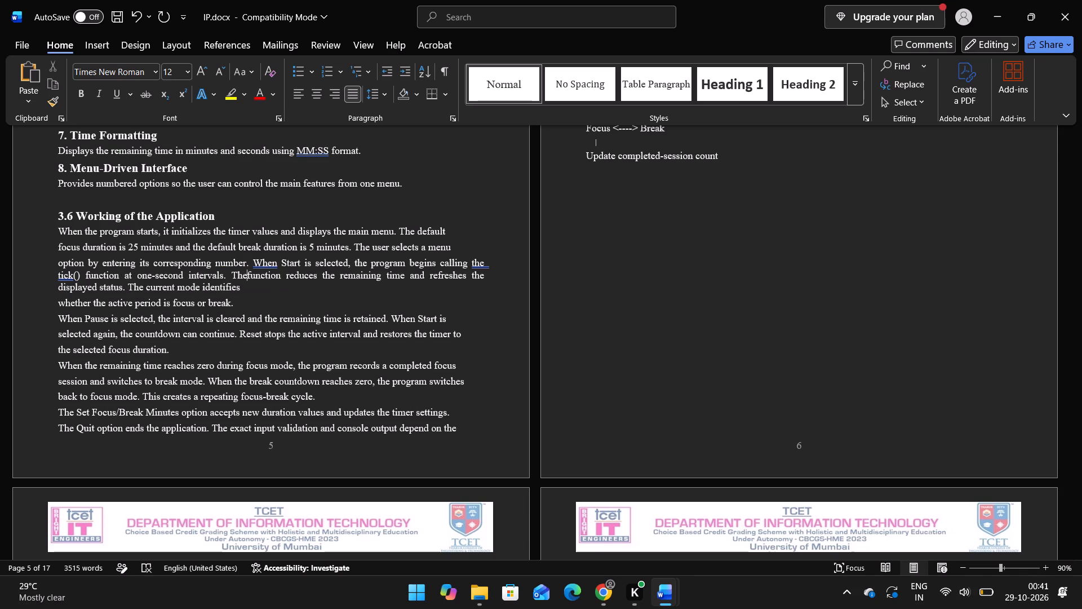
{"action": "key", "text": "space"}
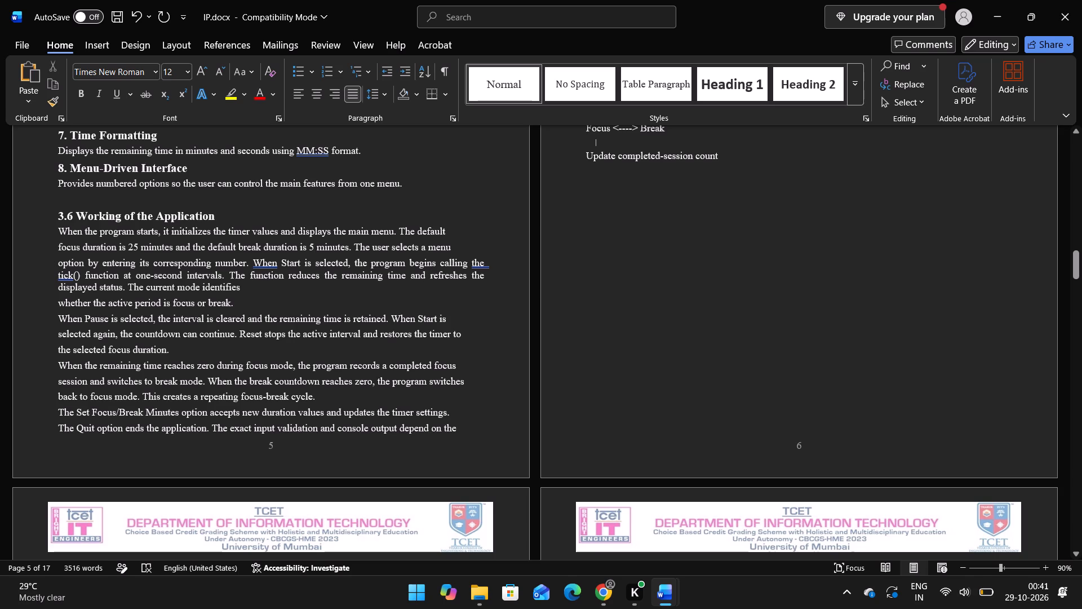
{"action": "left_click", "coordinate": [59, 300]}
{"action": "key", "text": "BackSpace"}
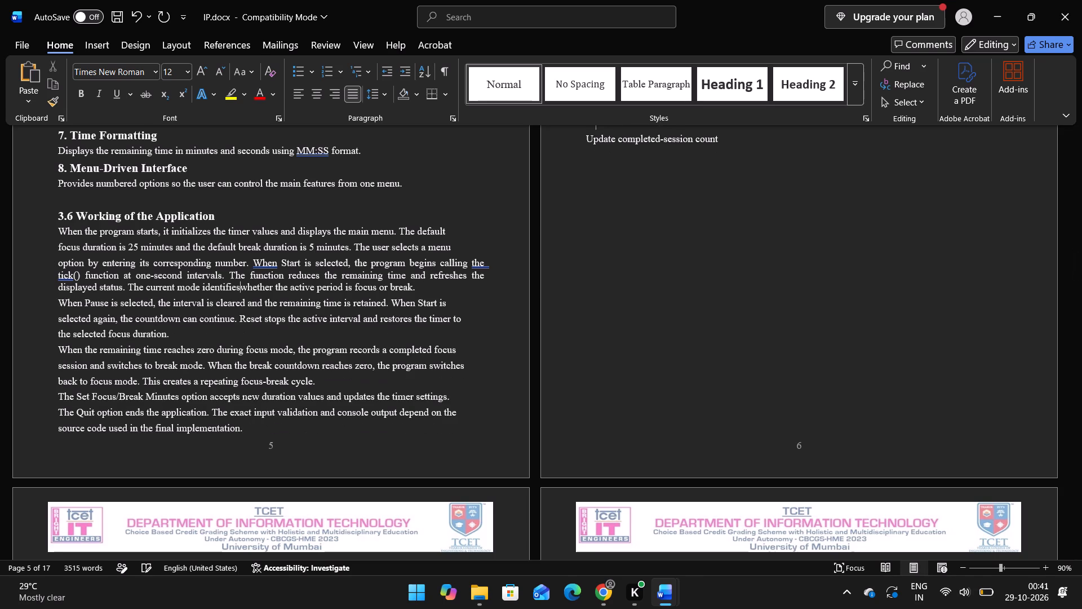
{"action": "key", "text": "space"}
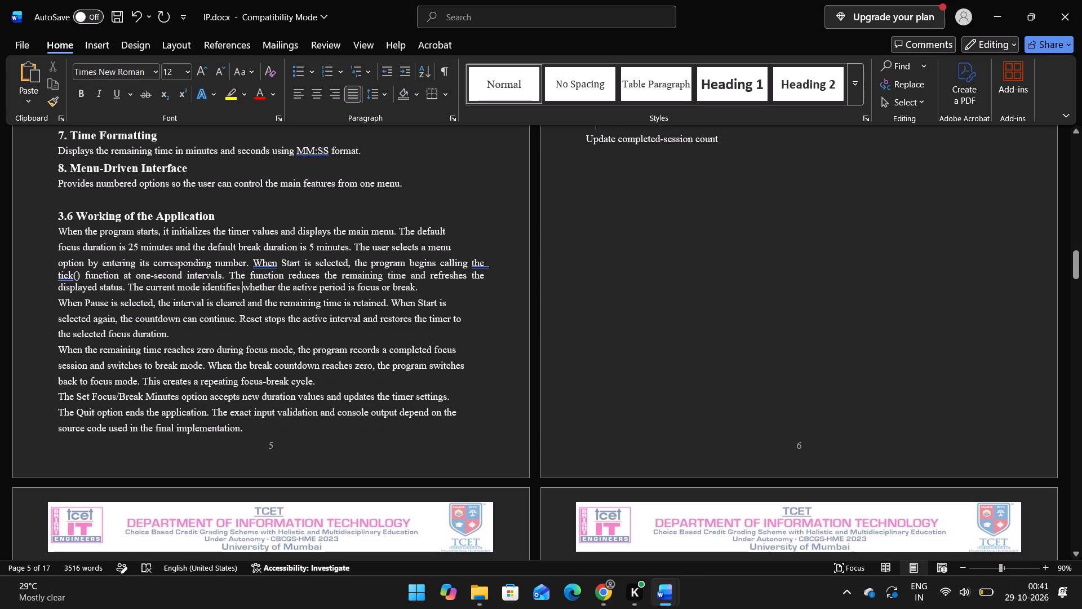
Join the section 3.6 lines starting "When the remaining time", "session and switches" and "back to focus mode" to the text before them, separated by spaces.
{"action": "left_click", "coordinate": [58, 348]}
{"action": "key", "text": "BackSpace"}
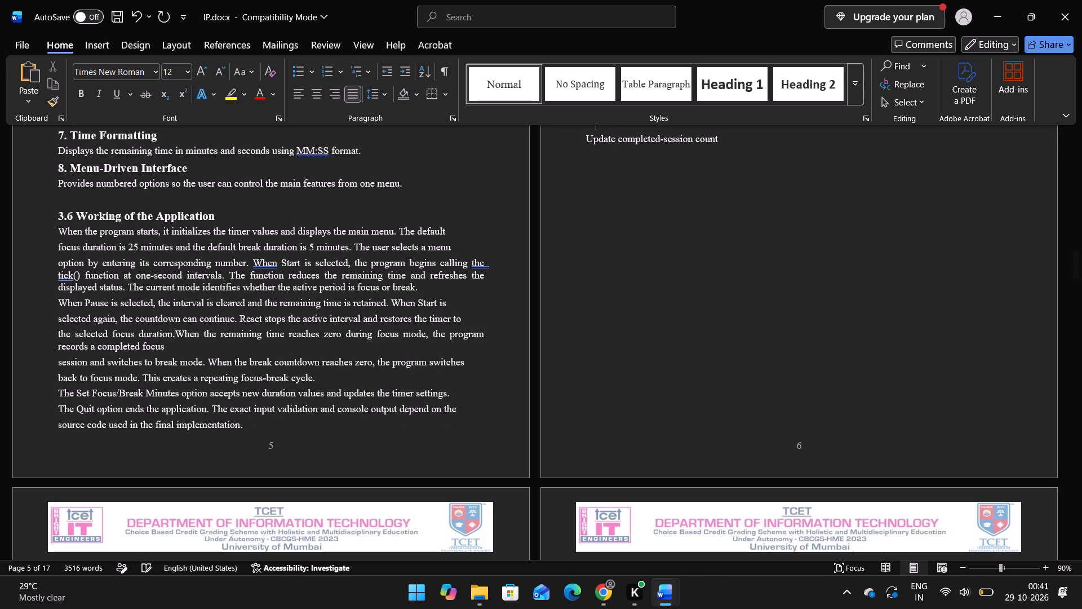
{"action": "key", "text": "space"}
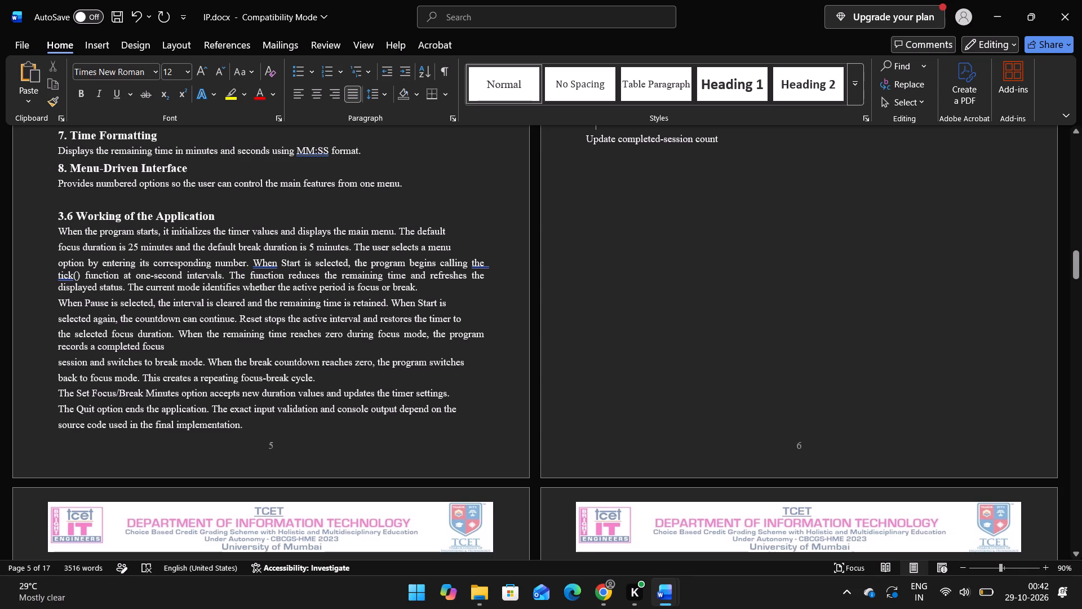
{"action": "left_click", "coordinate": [57, 363]}
{"action": "key", "text": "BackSpace"}
{"action": "key", "text": "space"}
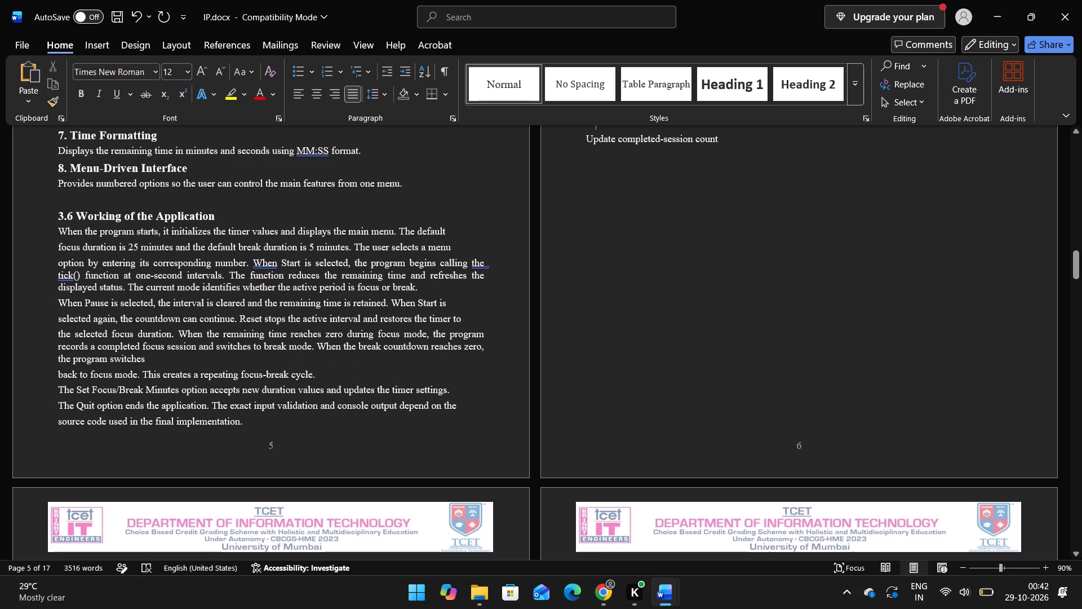
{"action": "left_click", "coordinate": [57, 378]}
{"action": "key", "text": "BackSpace"}
{"action": "key", "text": "space"}
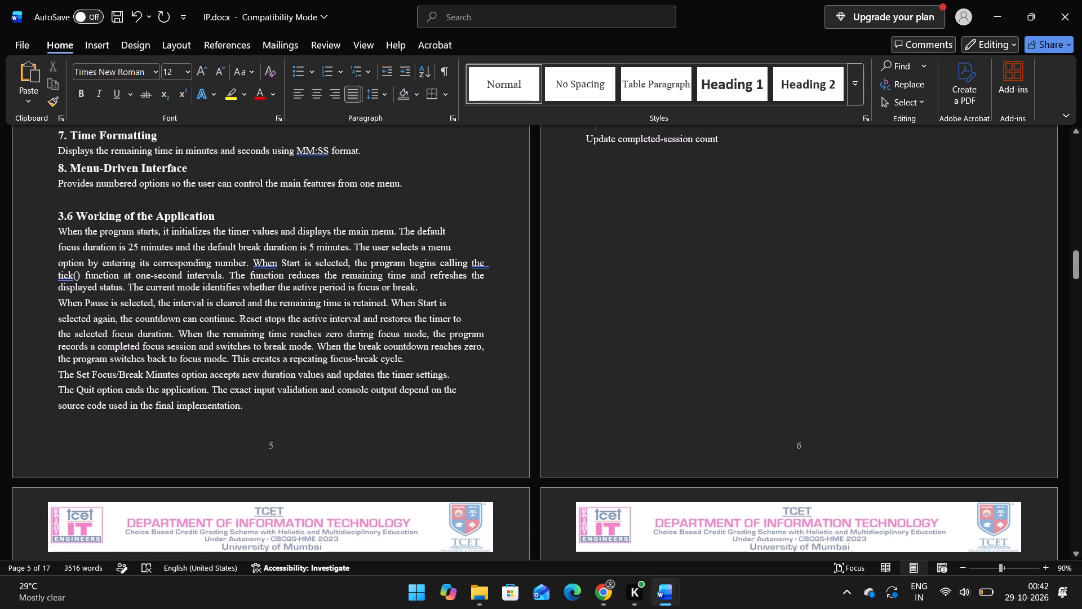
Review the page layout around sections 3.5 to 3.7 and the text flow of section 3.6.
{"action": "scroll", "coordinate": [218, 411], "scroll_direction": "right", "scroll_amount": 1}
{"action": "scroll", "coordinate": [218, 411], "scroll_direction": "up", "scroll_amount": 1}
{"action": "scroll", "coordinate": [218, 411], "scroll_direction": "right", "scroll_amount": 1}
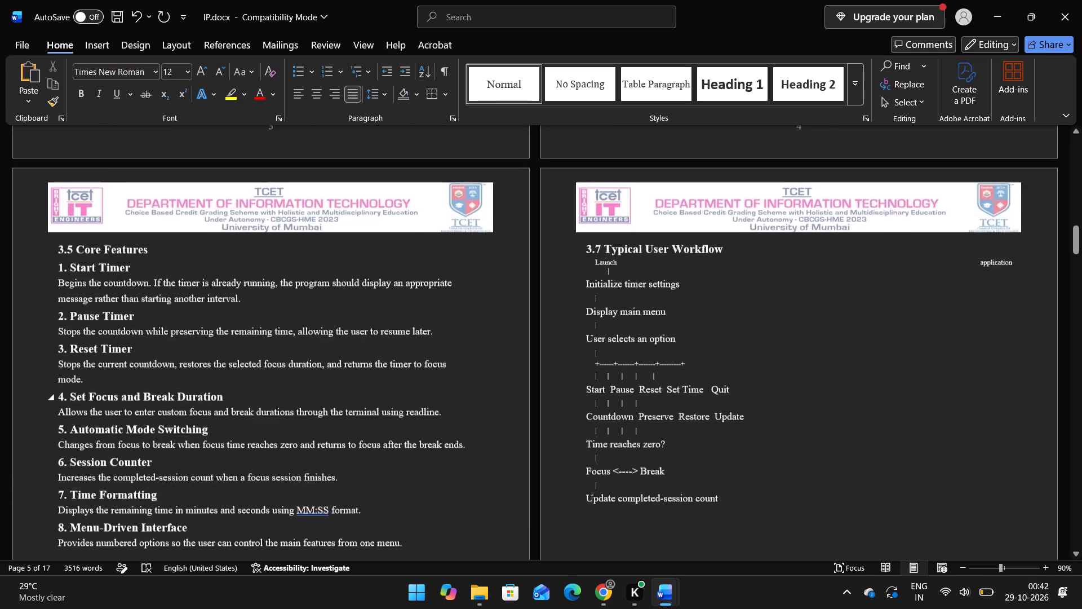
{"action": "scroll", "coordinate": [218, 411], "scroll_direction": "right", "scroll_amount": 1}
{"action": "scroll", "coordinate": [434, 401], "scroll_direction": "up", "scroll_amount": 1}
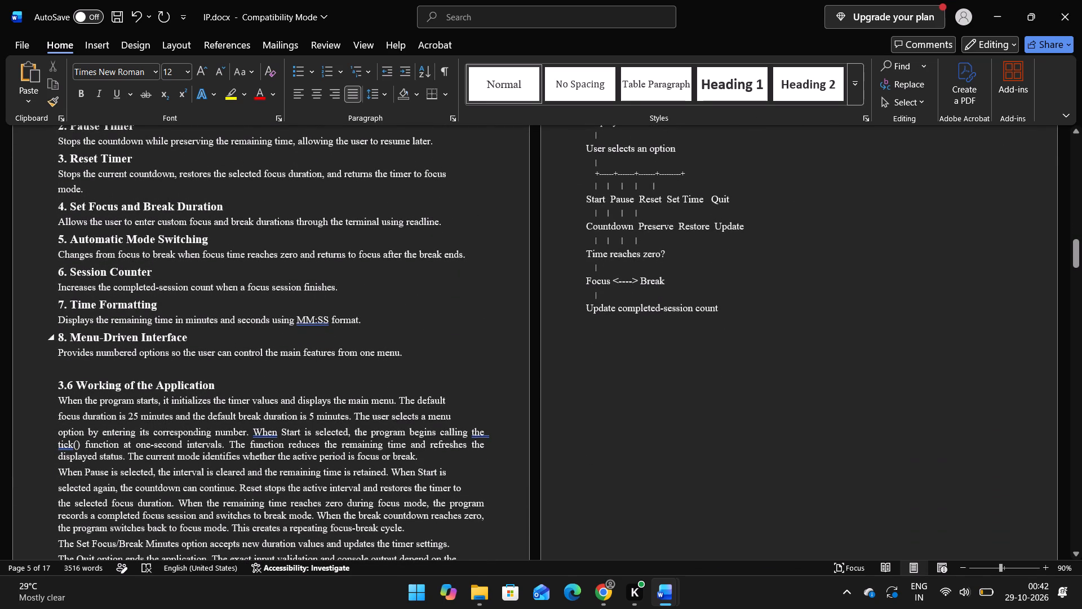
{"action": "scroll", "coordinate": [434, 401], "scroll_direction": "up", "scroll_amount": 1}
{"action": "scroll", "coordinate": [434, 401], "scroll_direction": "down", "scroll_amount": 3, "text": "ctrl"}
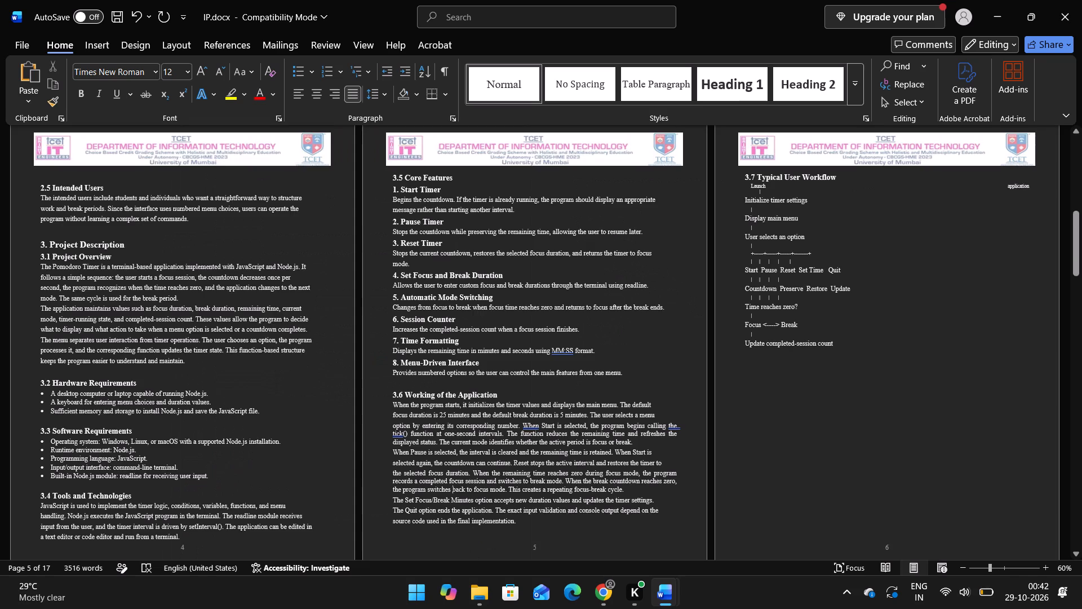
{"action": "scroll", "coordinate": [434, 401], "scroll_direction": "down", "scroll_amount": 2}
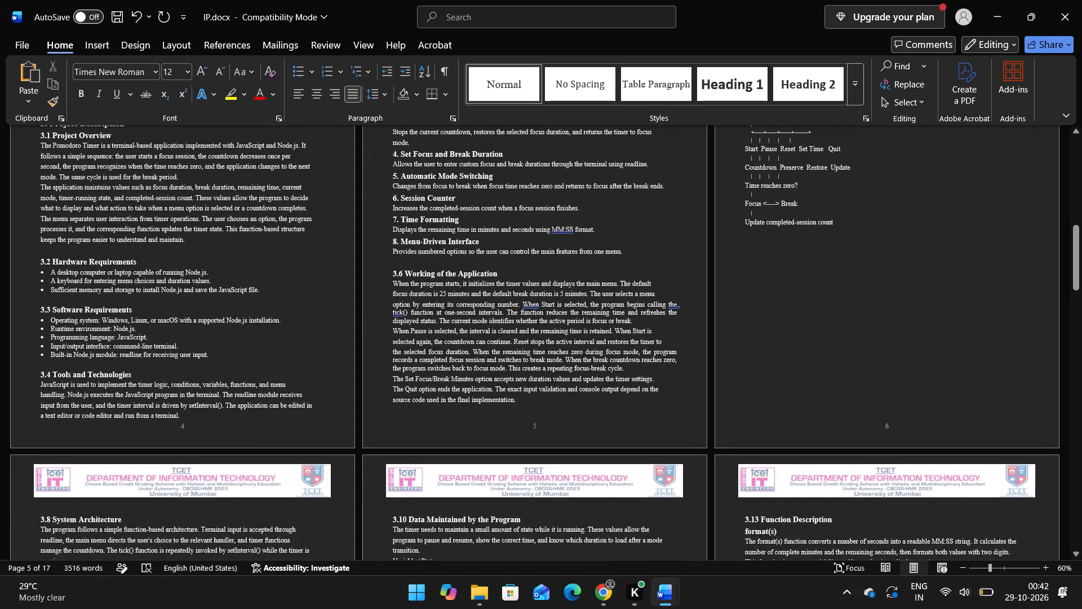
{"action": "scroll", "coordinate": [602, 413], "scroll_direction": "up", "scroll_amount": 5, "text": "ctrl"}
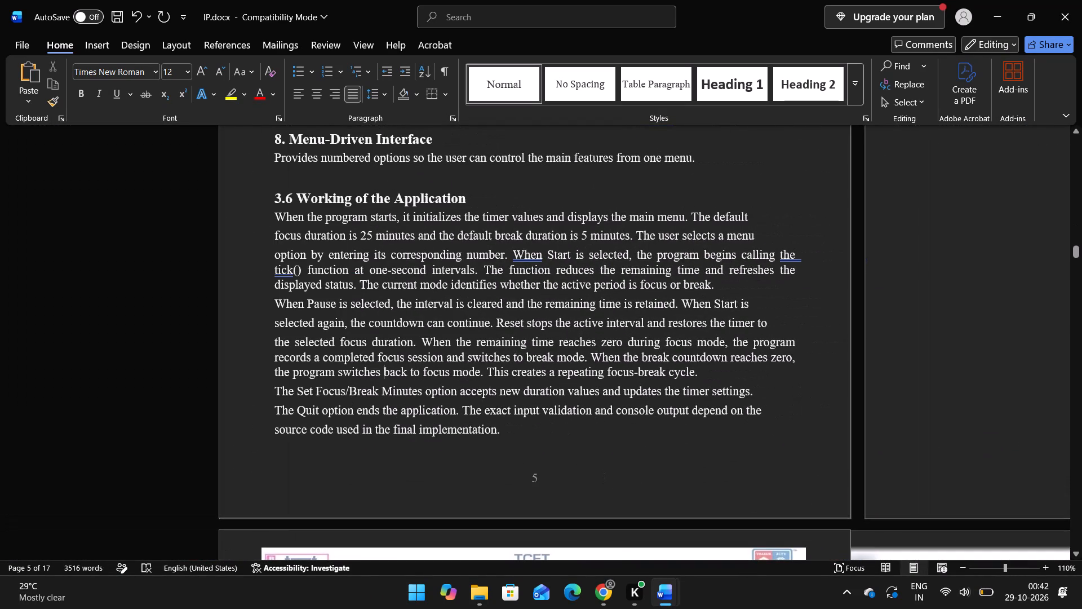
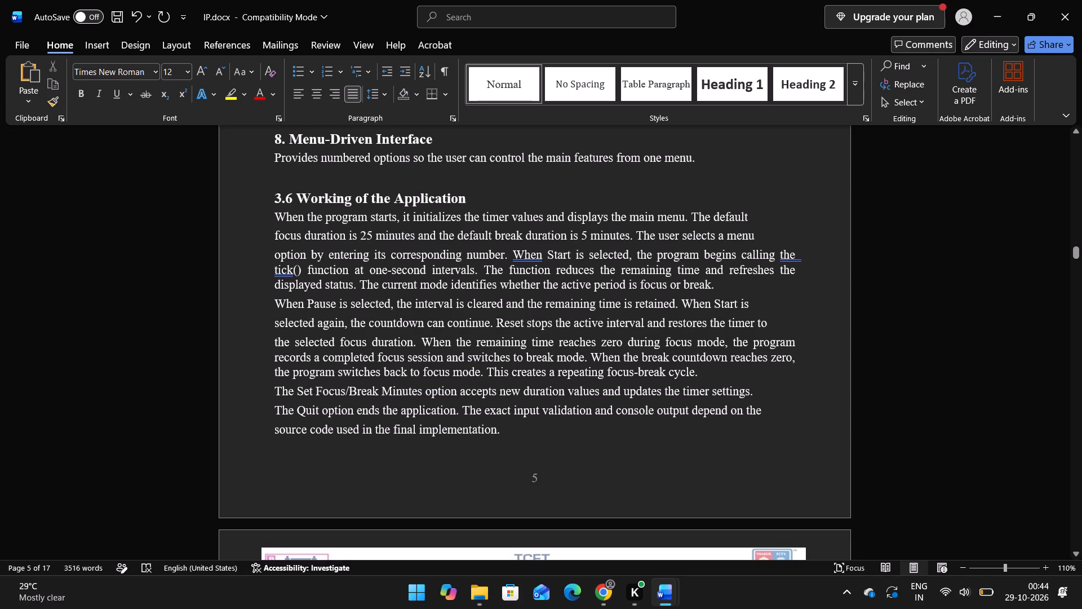
Switch off justified alignment for all body text of section 3.6 Working of the Application, making it left-aligned.
{"action": "left_click_drag", "start_coordinate": [275, 213], "coordinate": [501, 437]}
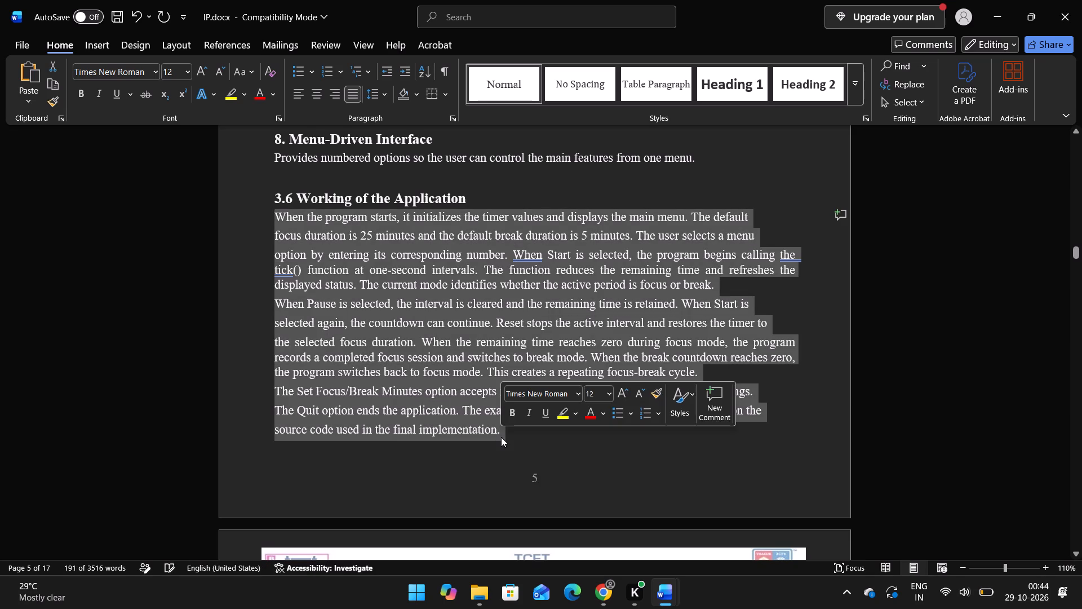
{"action": "left_click", "coordinate": [353, 92]}
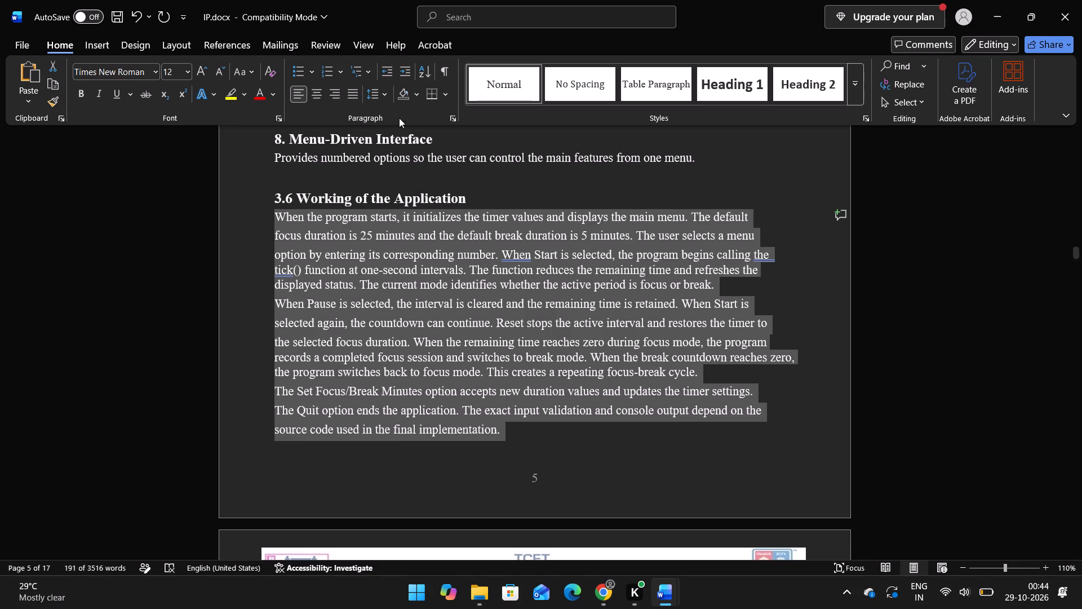
{"action": "left_click", "coordinate": [535, 387]}
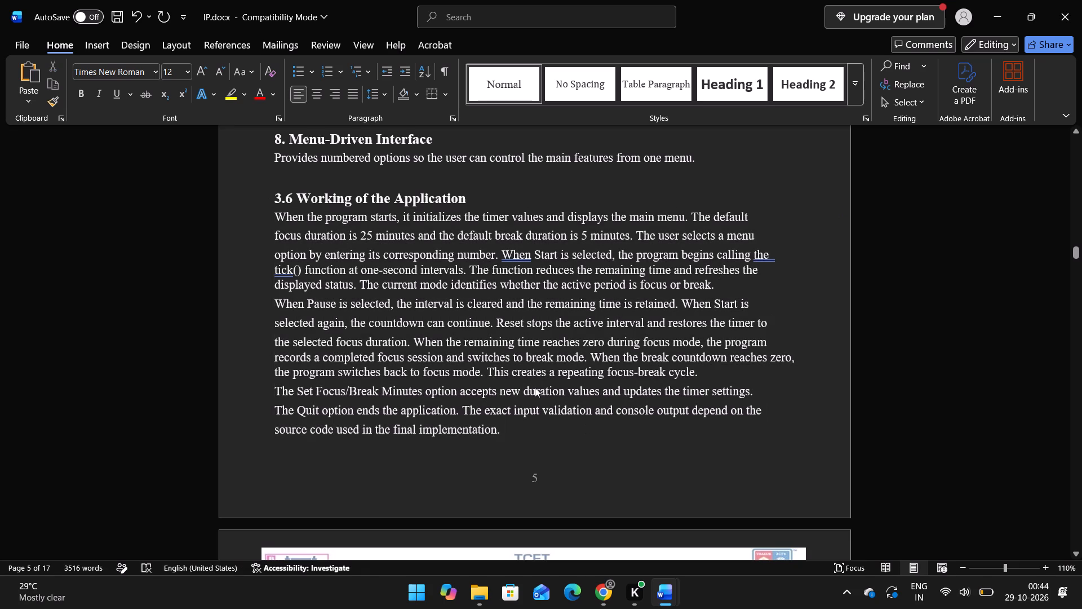
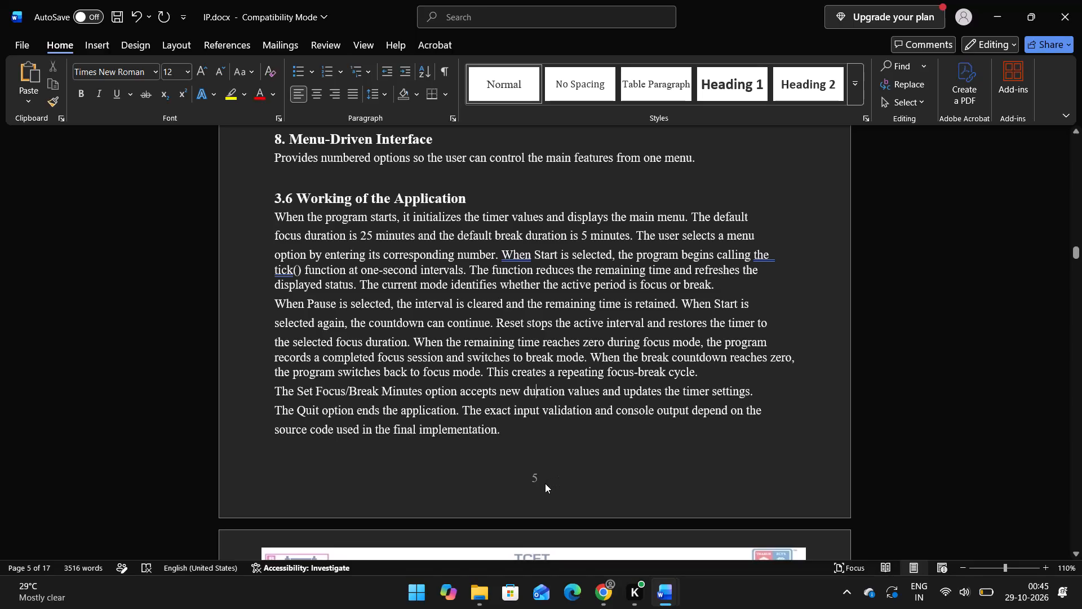
Replace every manual line break (^l) with a space throughout the whole document.
{"action": "key", "text": "ctrl+a"}
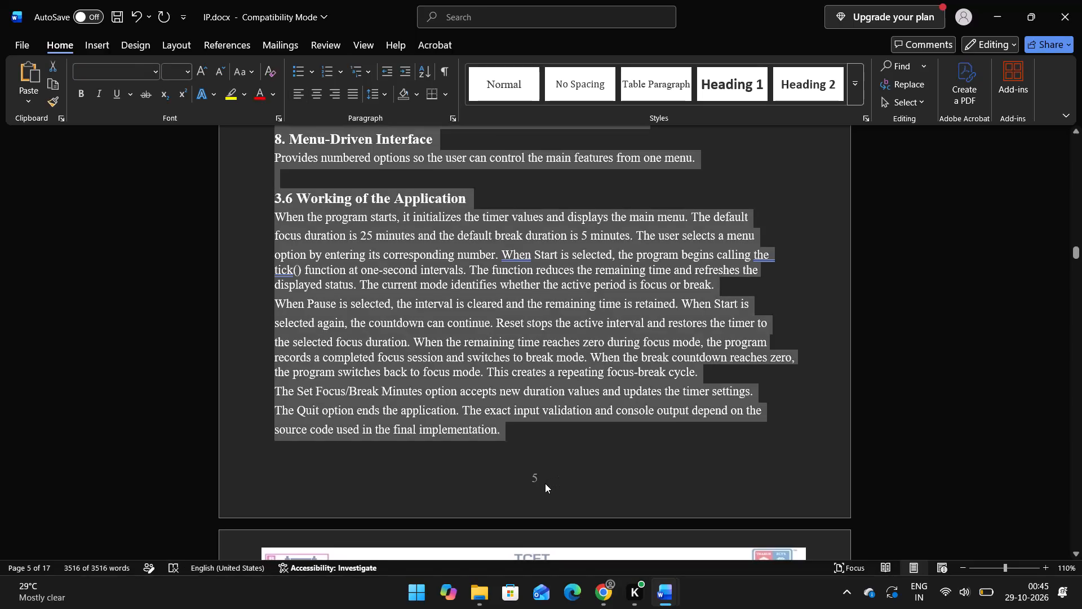
{"action": "key", "text": "ctrl+h"}
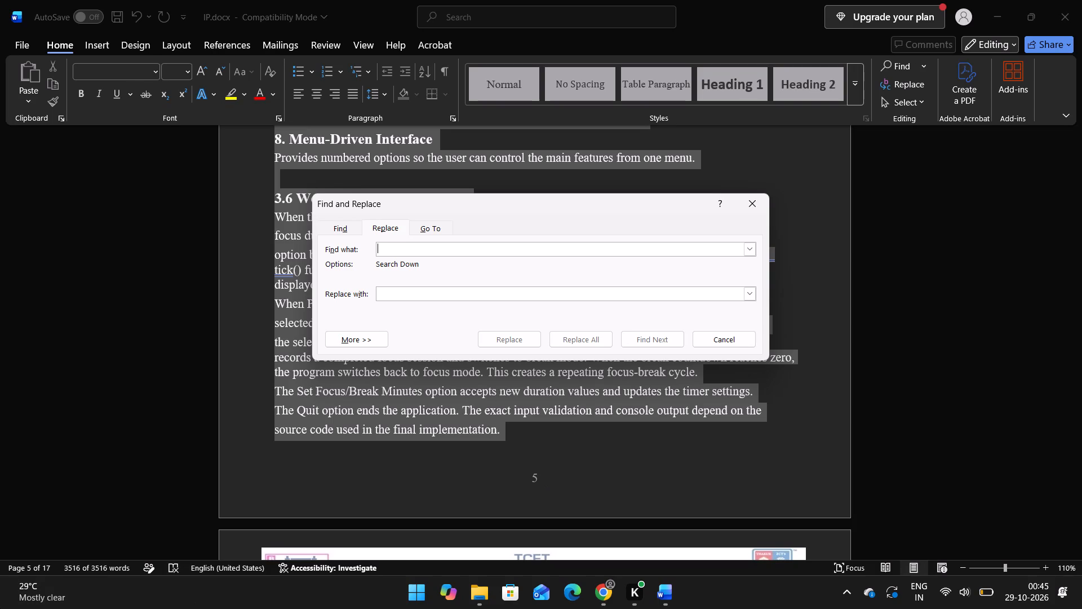
{"action": "key", "text": "shift+asciicircum"}
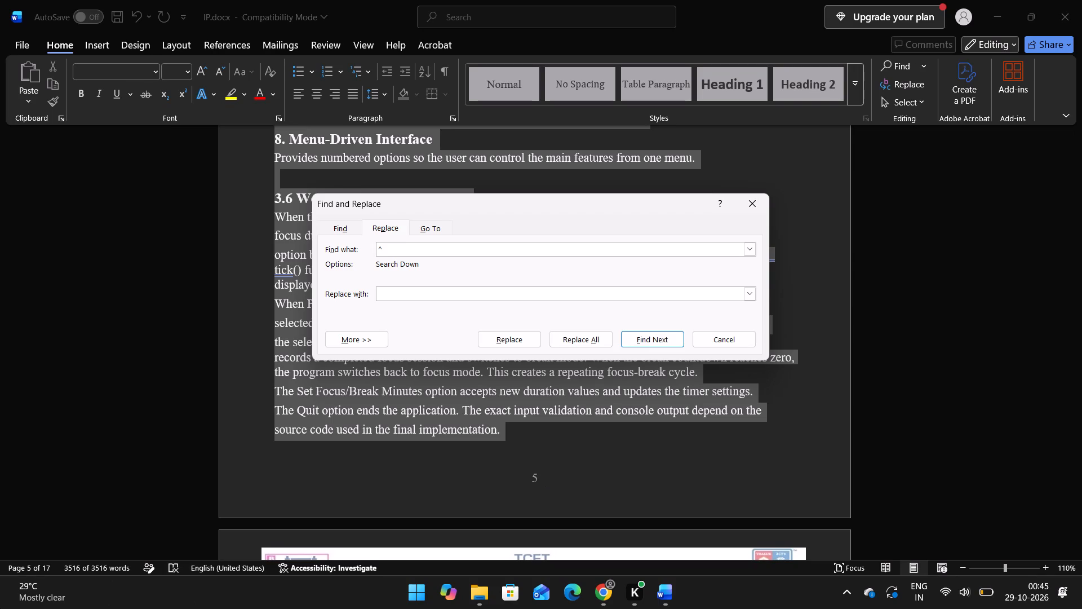
{"action": "key", "text": "l"}
{"action": "left_click", "coordinate": [385, 294]}
{"action": "key", "text": "space"}
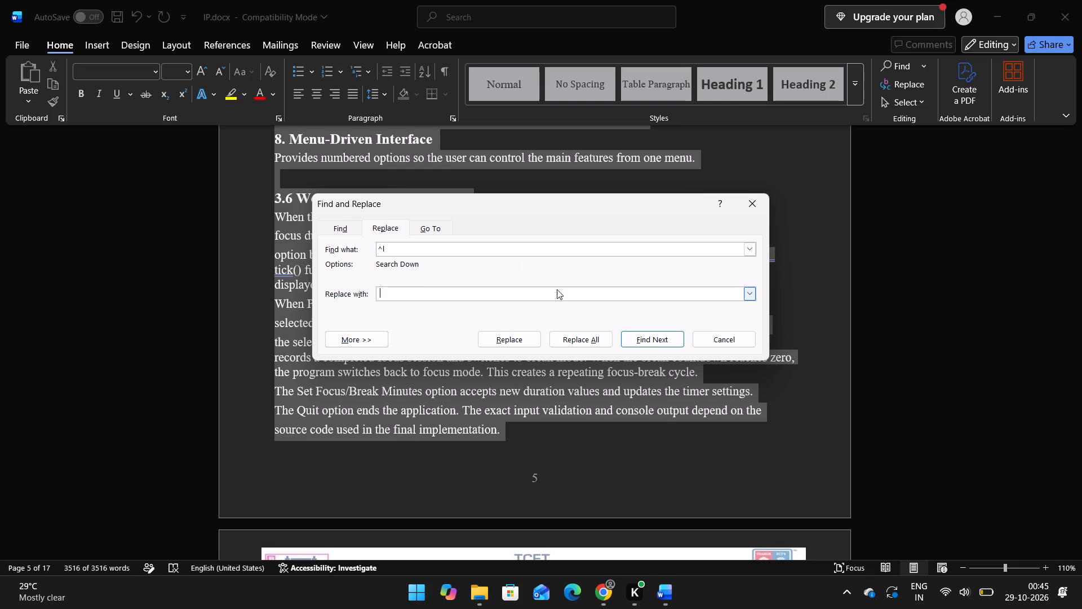
{"action": "left_click", "coordinate": [591, 337]}
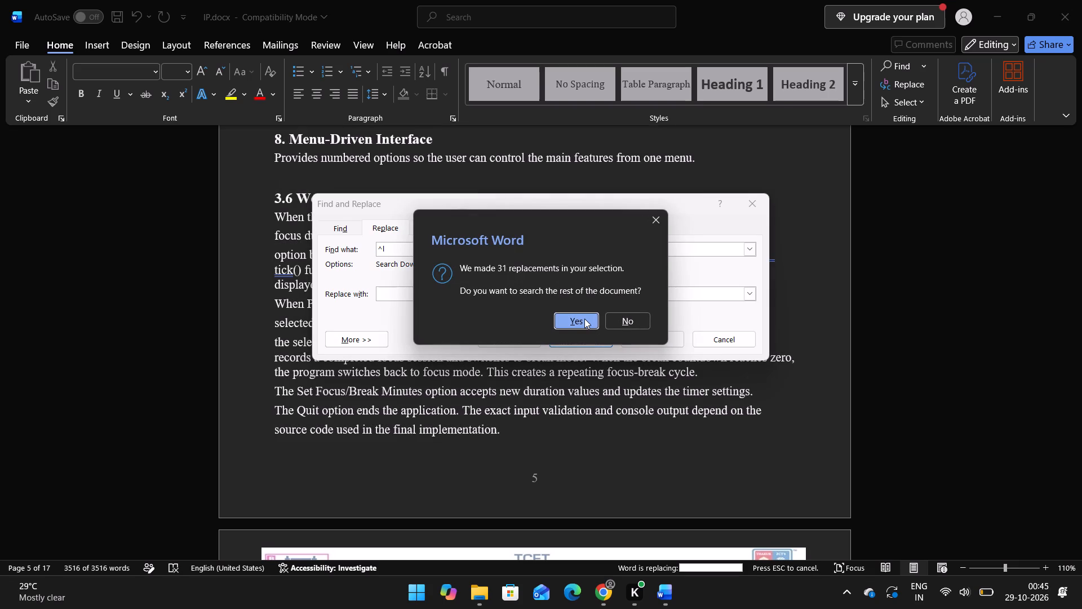
{"action": "left_click", "coordinate": [584, 319]}
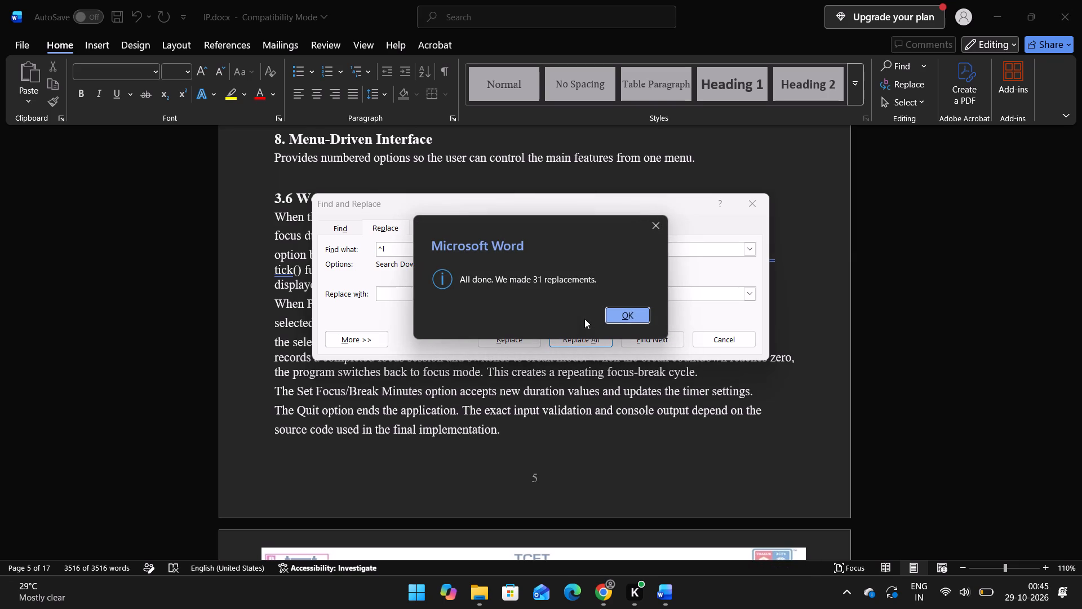
{"action": "left_click", "coordinate": [631, 317]}
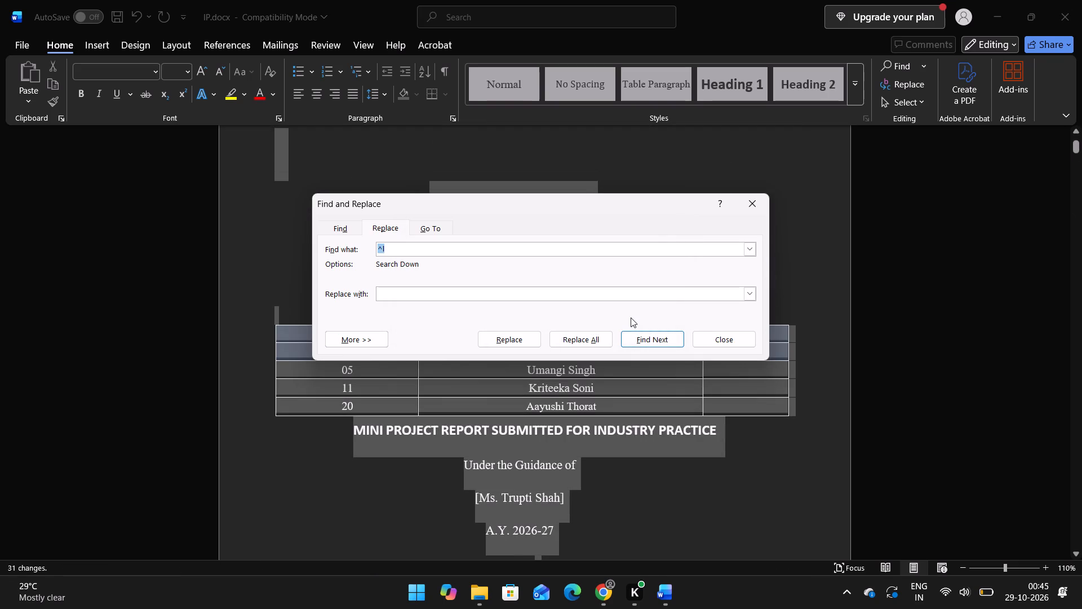
{"action": "left_click", "coordinate": [601, 420]}
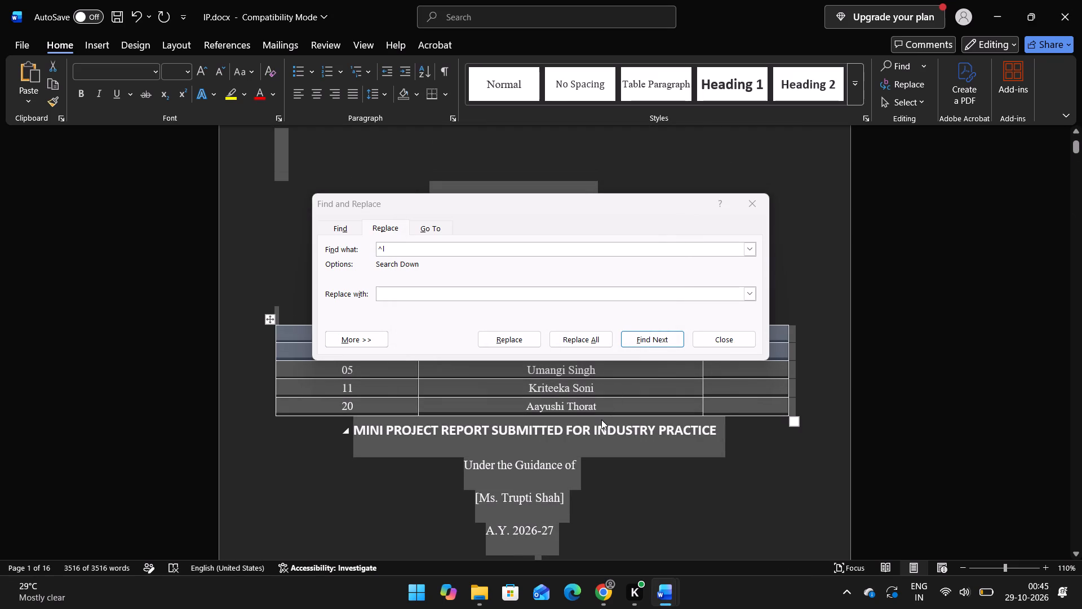
{"action": "left_click", "coordinate": [715, 337]}
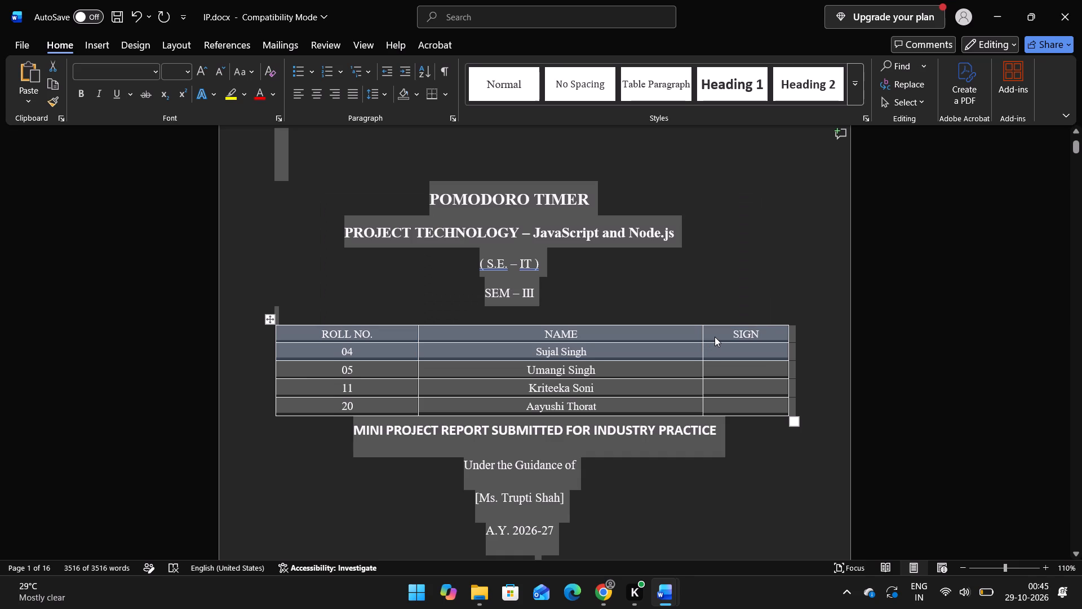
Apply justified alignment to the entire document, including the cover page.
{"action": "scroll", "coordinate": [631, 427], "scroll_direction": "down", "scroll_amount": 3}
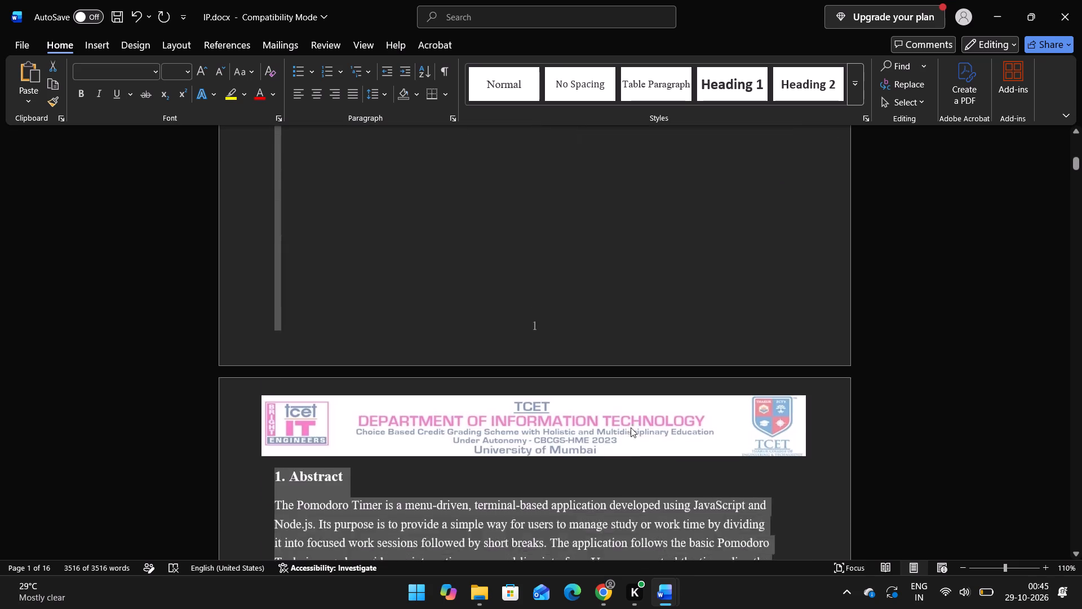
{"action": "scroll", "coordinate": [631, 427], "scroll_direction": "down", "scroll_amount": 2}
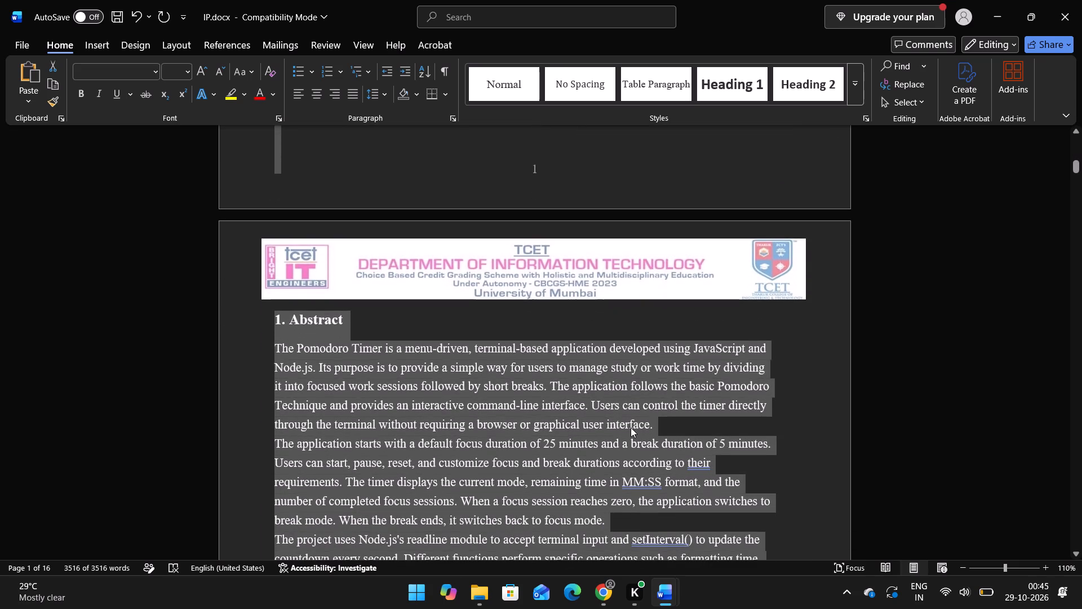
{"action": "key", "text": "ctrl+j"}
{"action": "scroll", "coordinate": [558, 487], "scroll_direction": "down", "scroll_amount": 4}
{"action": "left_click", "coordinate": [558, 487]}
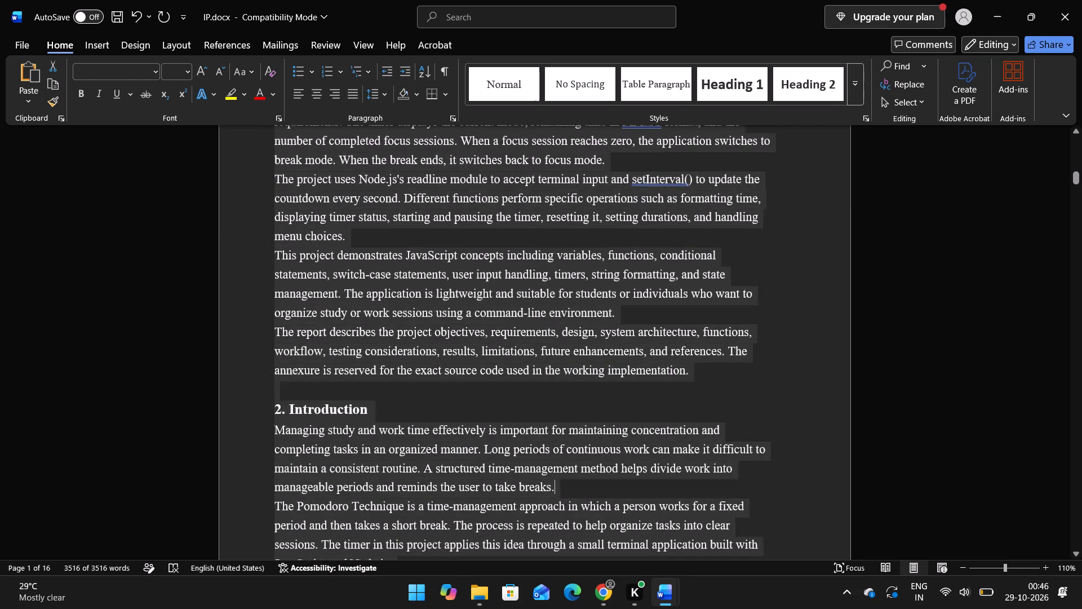
Review the layout of all pages, examining the workflow in section 3.7 and the diagram in 3.8 System Architecture.
{"action": "scroll", "coordinate": [558, 487], "scroll_direction": "down", "scroll_amount": 12}
{"action": "scroll", "coordinate": [558, 487], "scroll_direction": "down", "scroll_amount": 8, "text": "ctrl"}
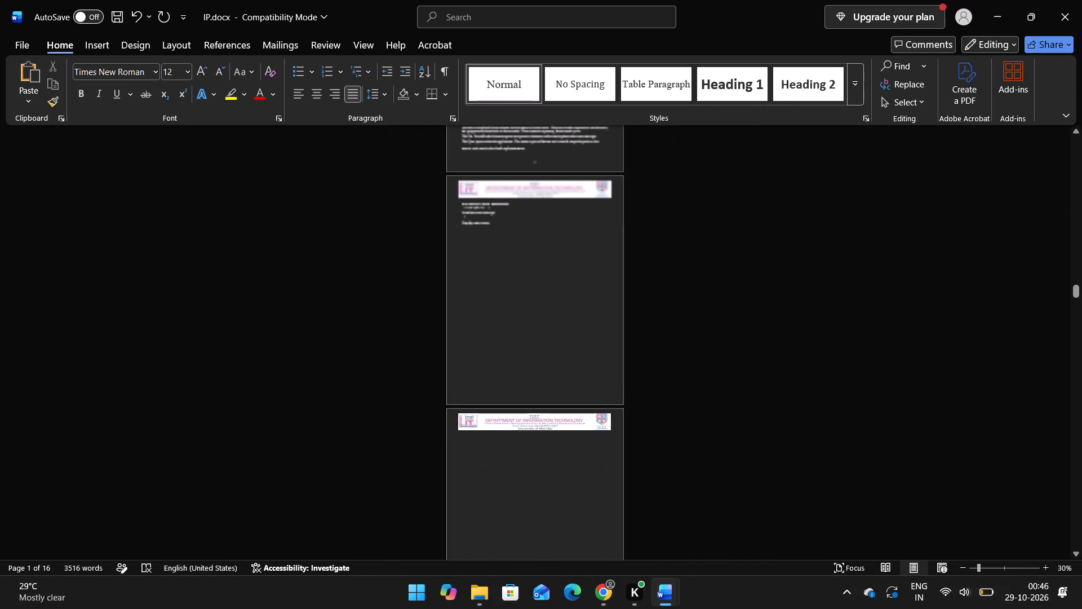
{"action": "scroll", "coordinate": [558, 487], "scroll_direction": "down", "scroll_amount": 19}
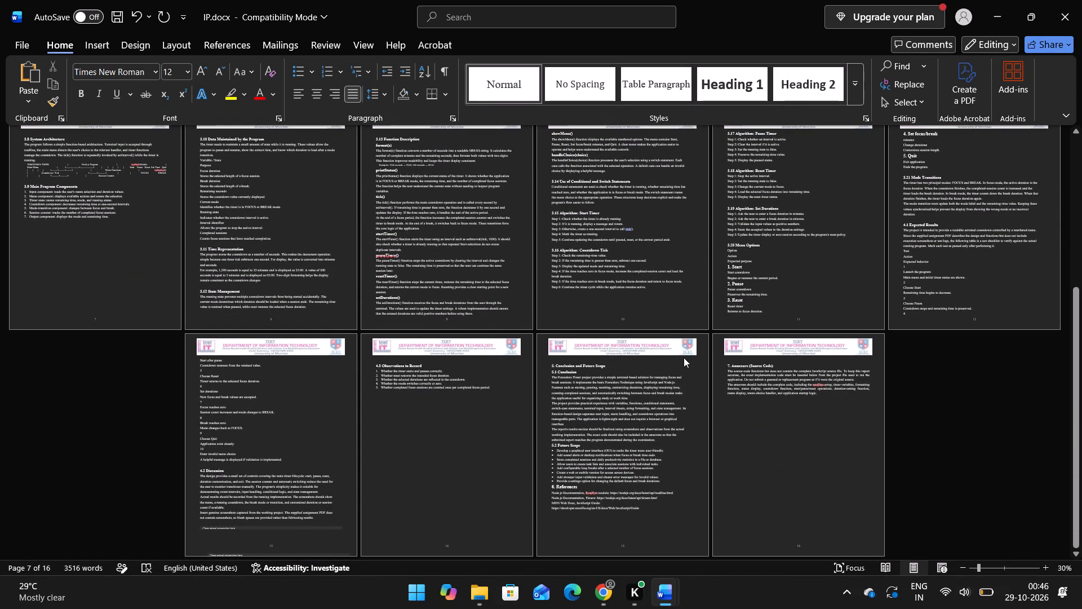
{"action": "scroll", "coordinate": [684, 358], "scroll_direction": "up", "scroll_amount": 10}
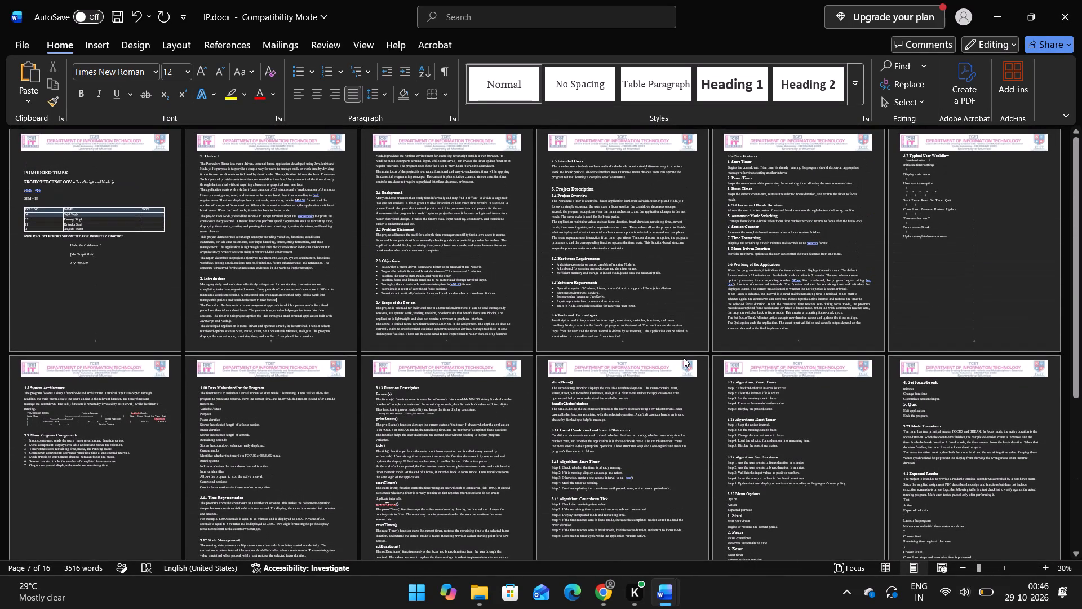
{"action": "scroll", "coordinate": [1022, 216], "scroll_direction": "up", "scroll_amount": 5, "text": "ctrl"}
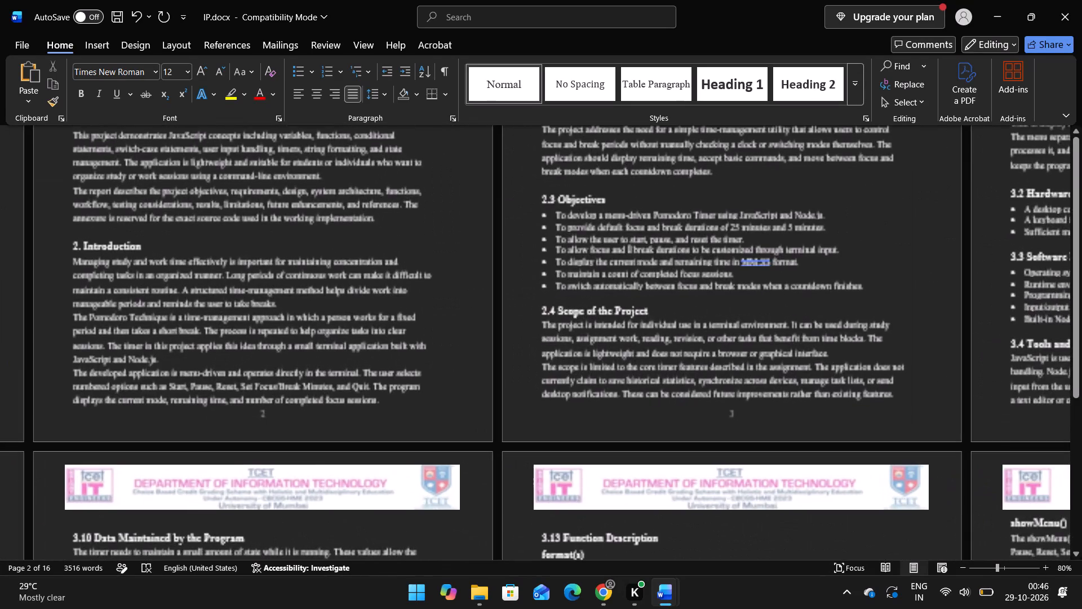
{"action": "scroll", "coordinate": [617, 373], "scroll_direction": "down", "scroll_amount": 7}
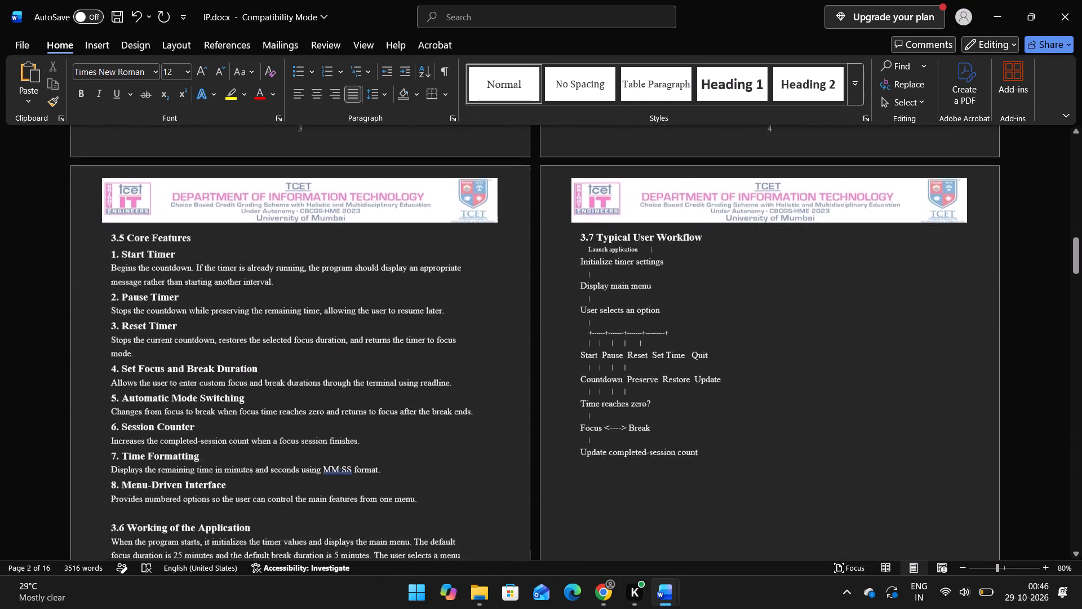
{"action": "scroll", "coordinate": [617, 373], "scroll_direction": "down", "scroll_amount": 4}
{"action": "scroll", "coordinate": [617, 373], "scroll_direction": "up", "scroll_amount": 1}
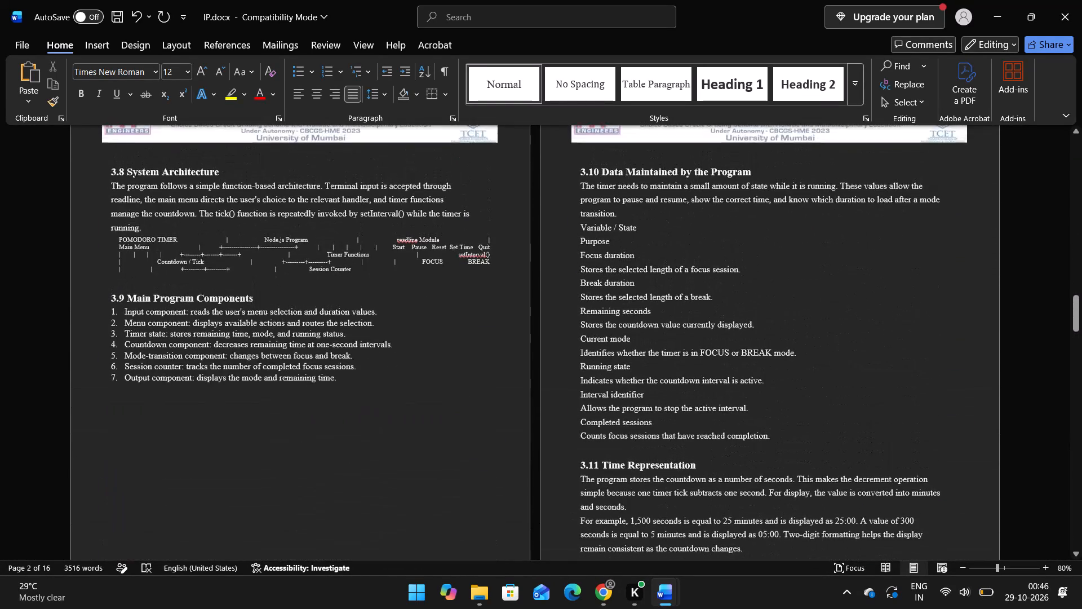
{"action": "scroll", "coordinate": [617, 373], "scroll_direction": "up", "scroll_amount": 1}
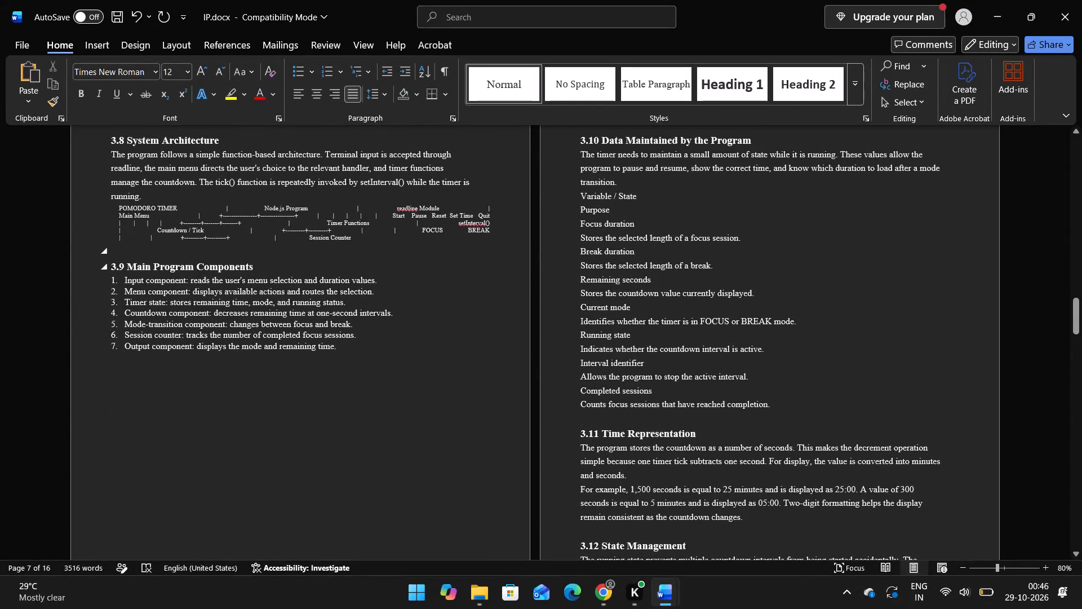
{"action": "scroll", "coordinate": [403, 244], "scroll_direction": "up", "scroll_amount": 8, "text": "ctrl"}
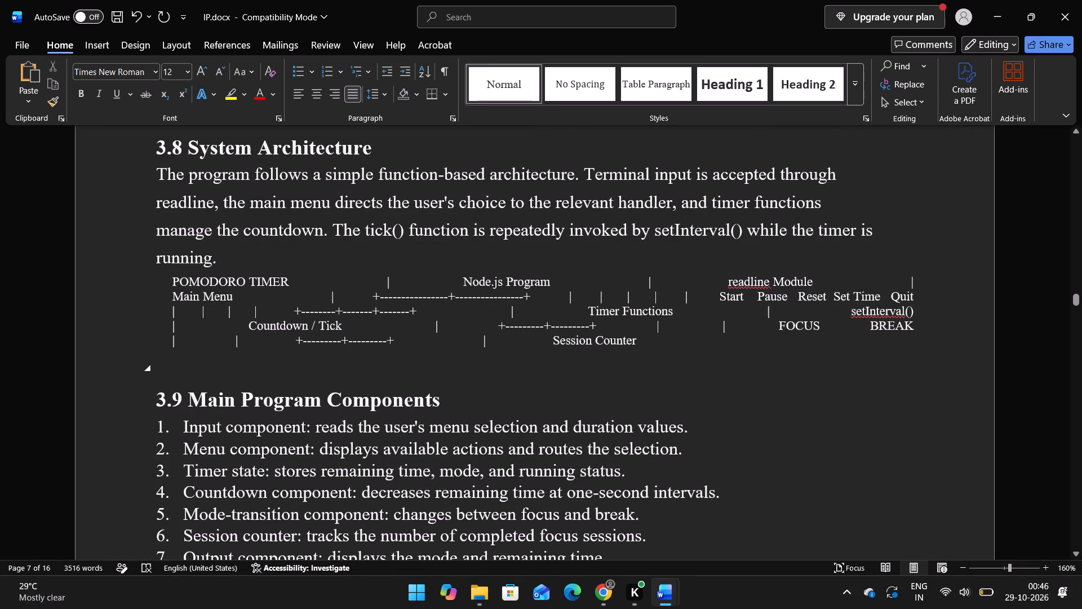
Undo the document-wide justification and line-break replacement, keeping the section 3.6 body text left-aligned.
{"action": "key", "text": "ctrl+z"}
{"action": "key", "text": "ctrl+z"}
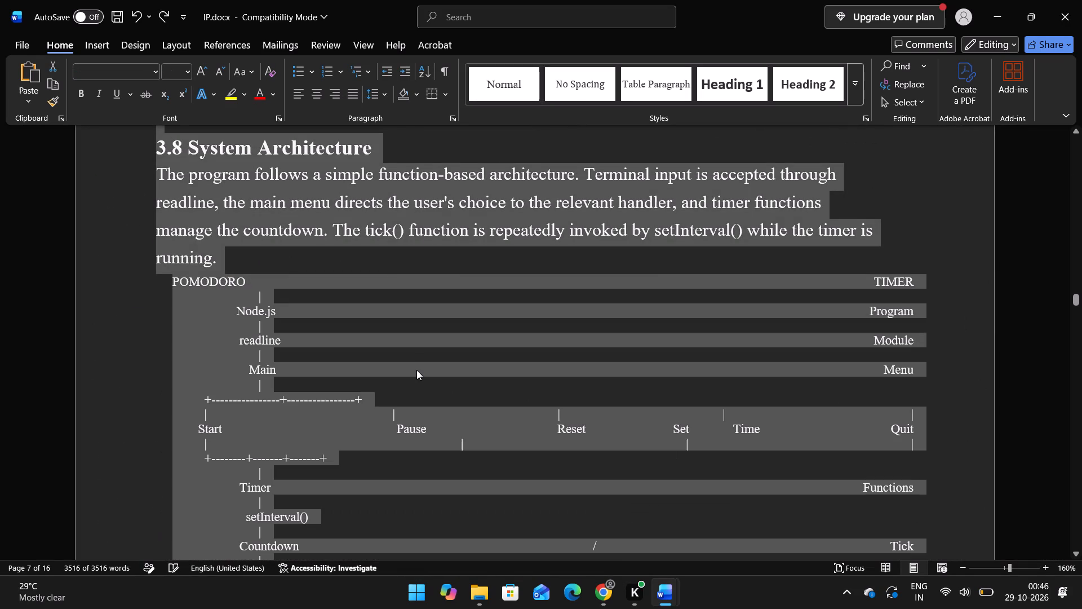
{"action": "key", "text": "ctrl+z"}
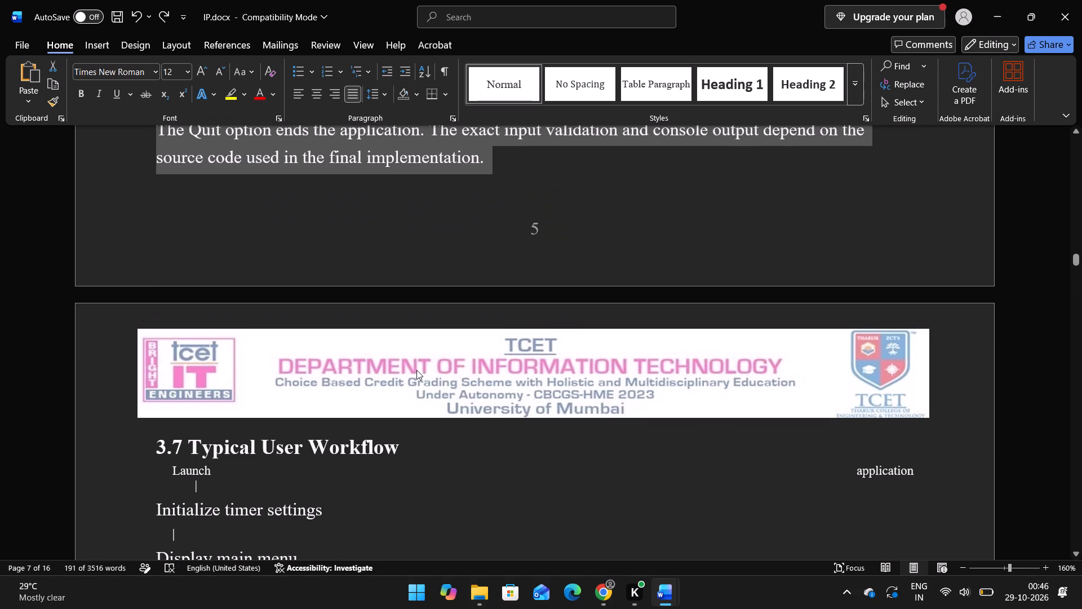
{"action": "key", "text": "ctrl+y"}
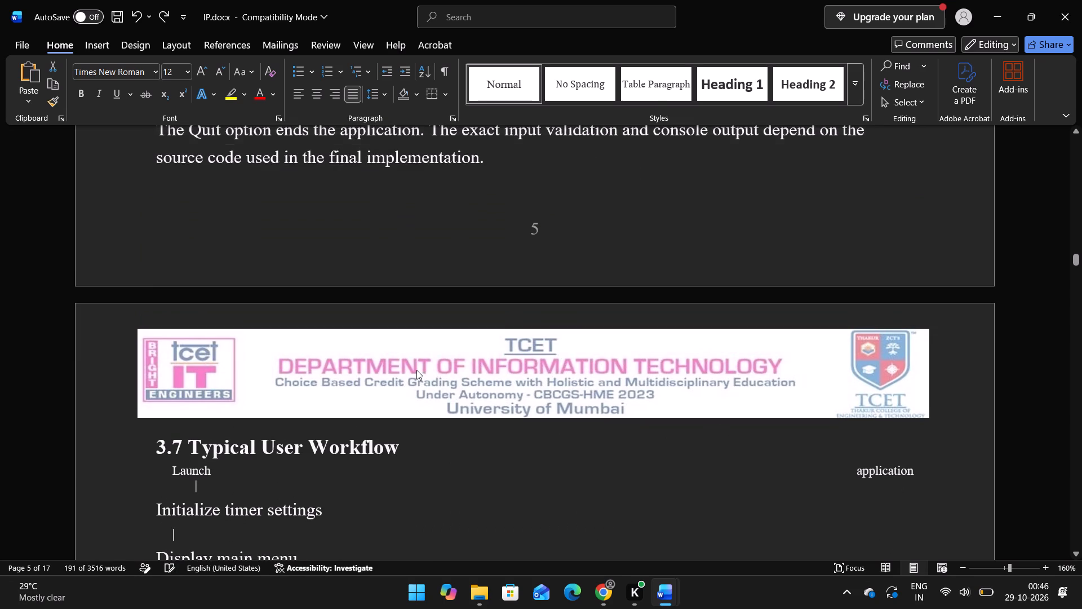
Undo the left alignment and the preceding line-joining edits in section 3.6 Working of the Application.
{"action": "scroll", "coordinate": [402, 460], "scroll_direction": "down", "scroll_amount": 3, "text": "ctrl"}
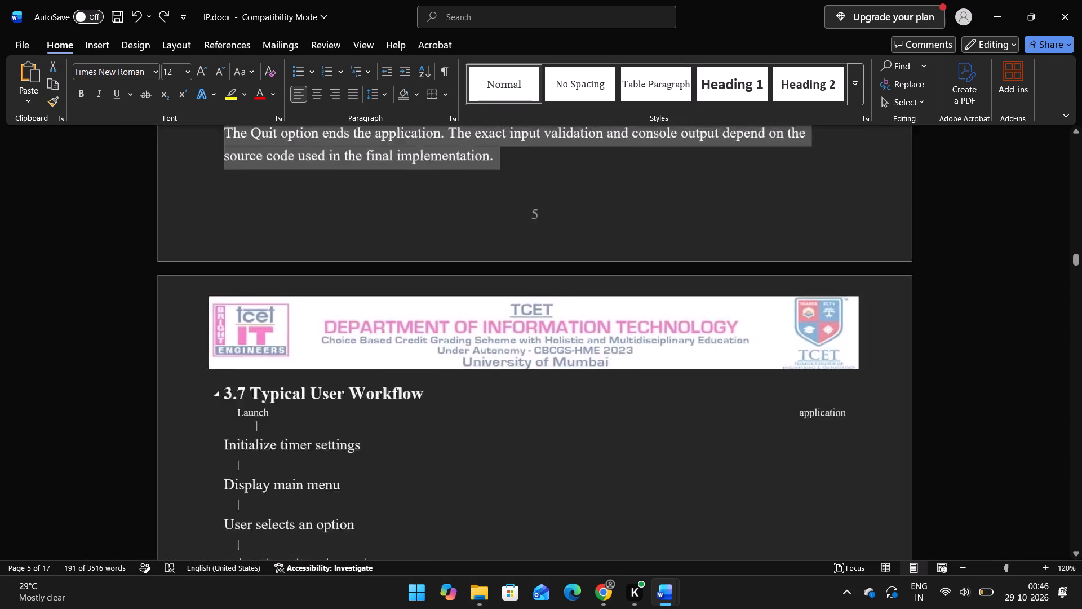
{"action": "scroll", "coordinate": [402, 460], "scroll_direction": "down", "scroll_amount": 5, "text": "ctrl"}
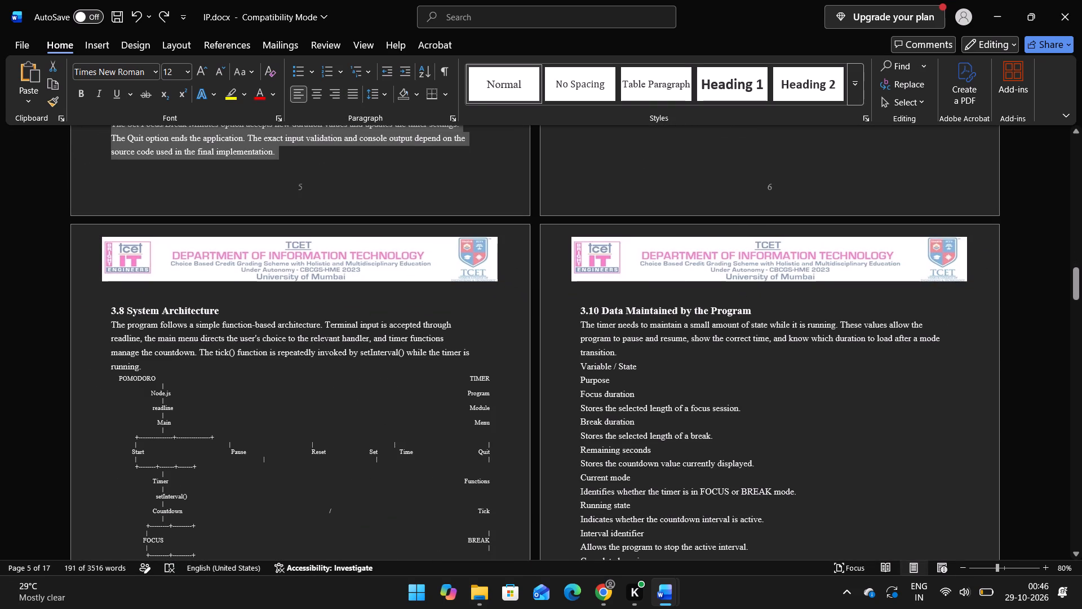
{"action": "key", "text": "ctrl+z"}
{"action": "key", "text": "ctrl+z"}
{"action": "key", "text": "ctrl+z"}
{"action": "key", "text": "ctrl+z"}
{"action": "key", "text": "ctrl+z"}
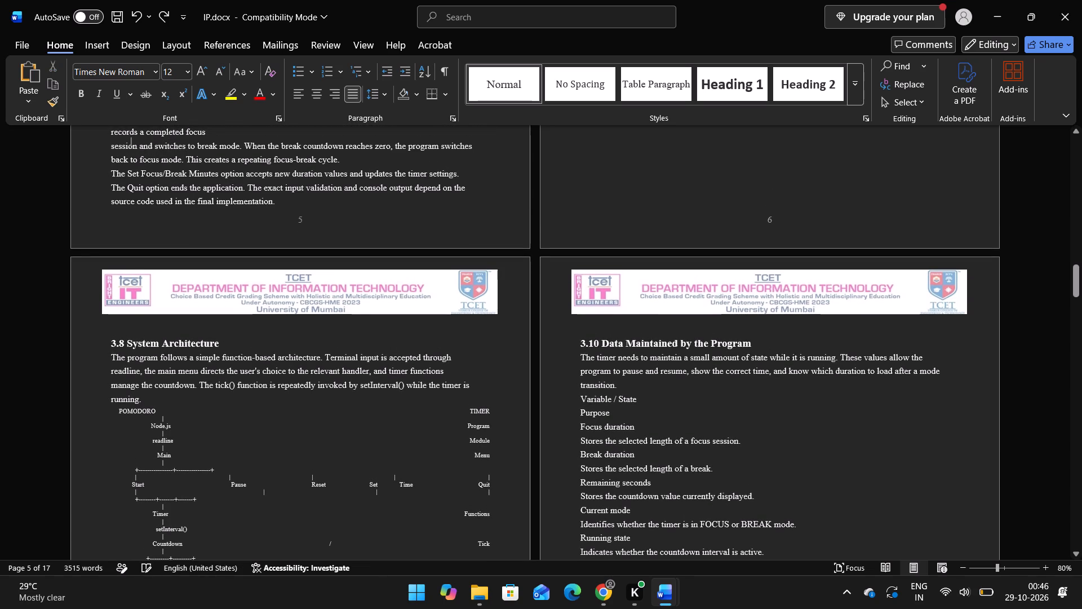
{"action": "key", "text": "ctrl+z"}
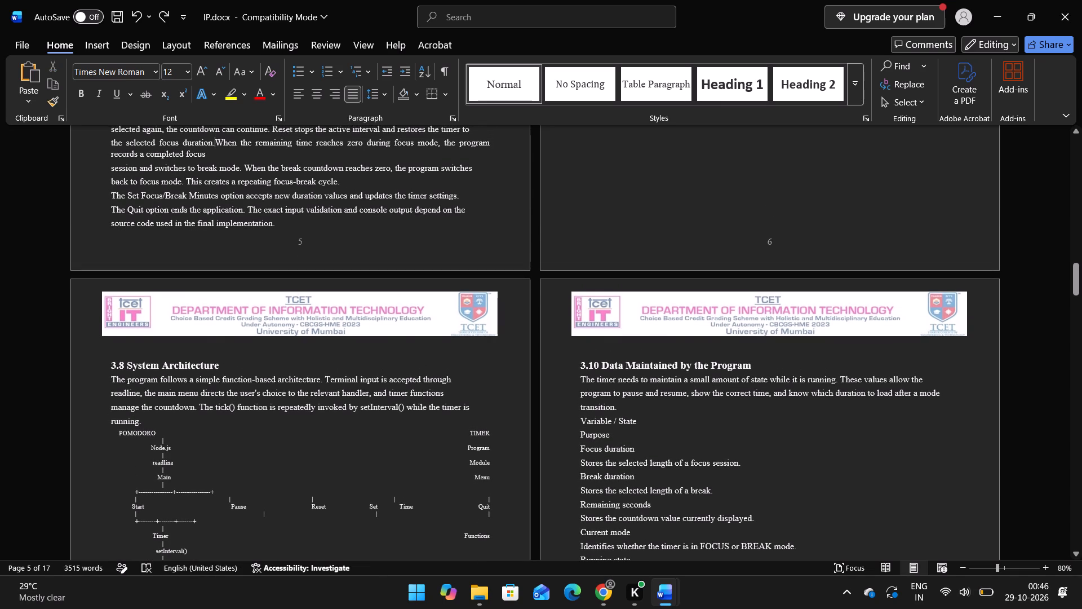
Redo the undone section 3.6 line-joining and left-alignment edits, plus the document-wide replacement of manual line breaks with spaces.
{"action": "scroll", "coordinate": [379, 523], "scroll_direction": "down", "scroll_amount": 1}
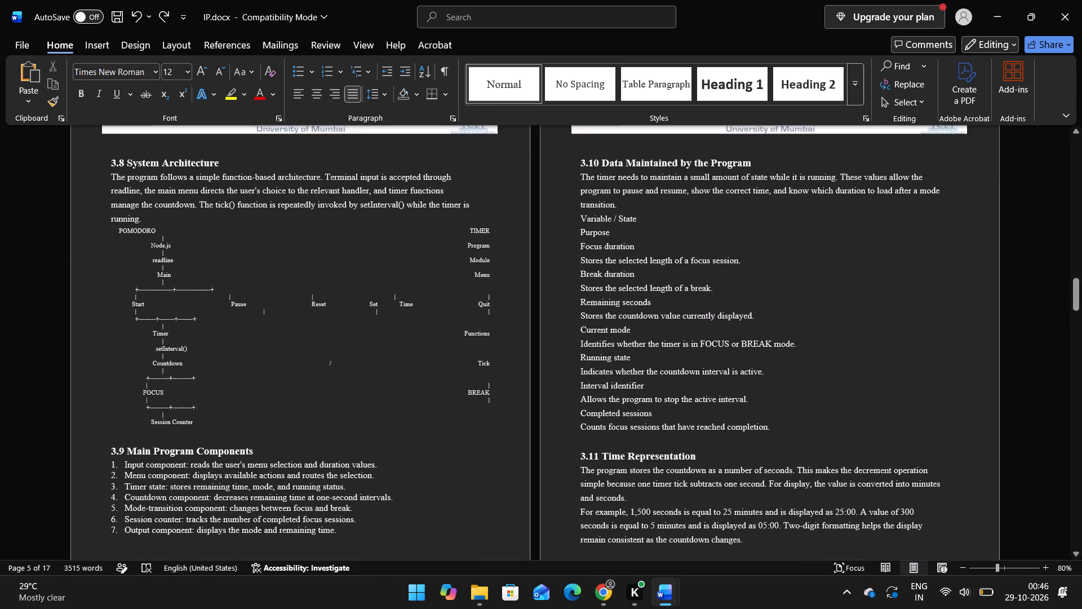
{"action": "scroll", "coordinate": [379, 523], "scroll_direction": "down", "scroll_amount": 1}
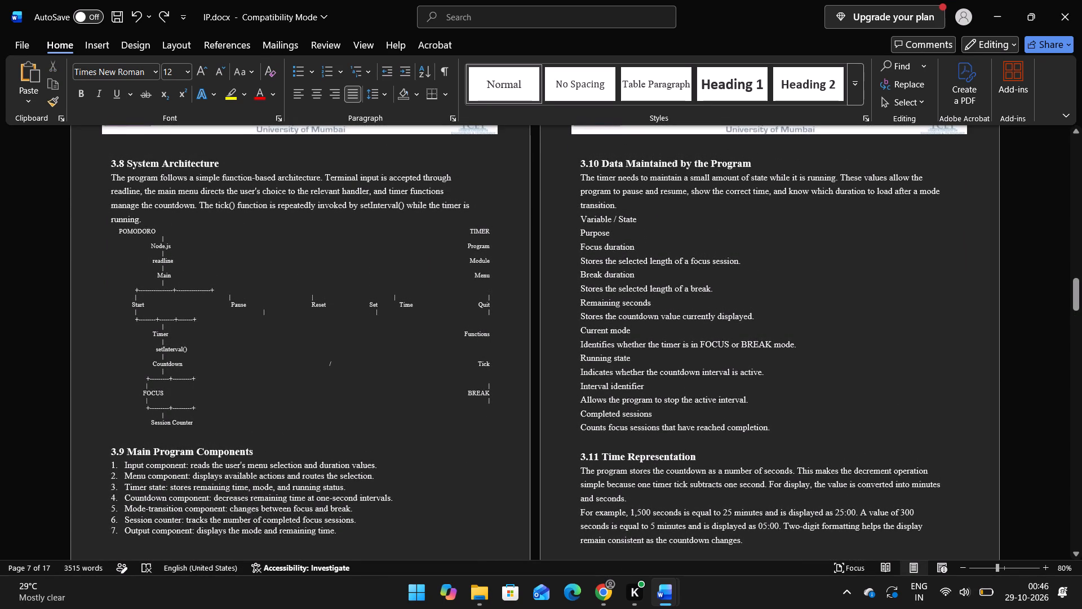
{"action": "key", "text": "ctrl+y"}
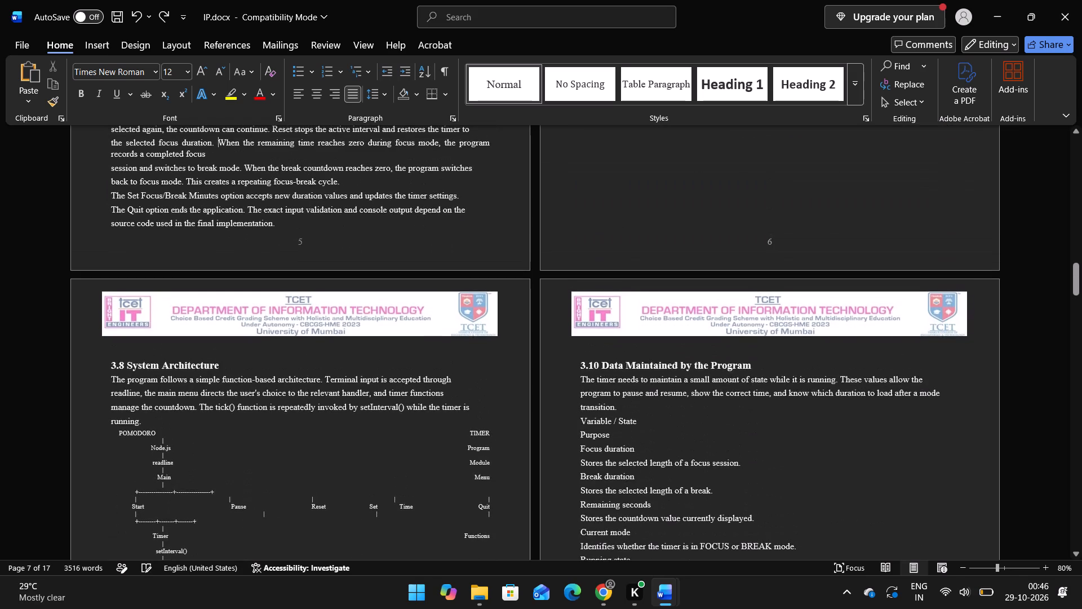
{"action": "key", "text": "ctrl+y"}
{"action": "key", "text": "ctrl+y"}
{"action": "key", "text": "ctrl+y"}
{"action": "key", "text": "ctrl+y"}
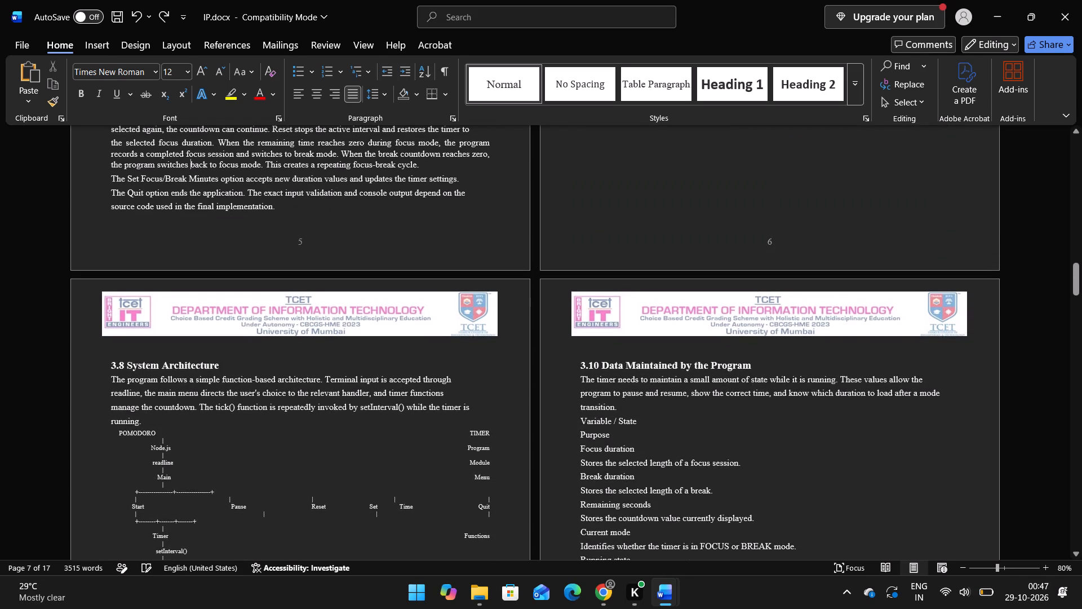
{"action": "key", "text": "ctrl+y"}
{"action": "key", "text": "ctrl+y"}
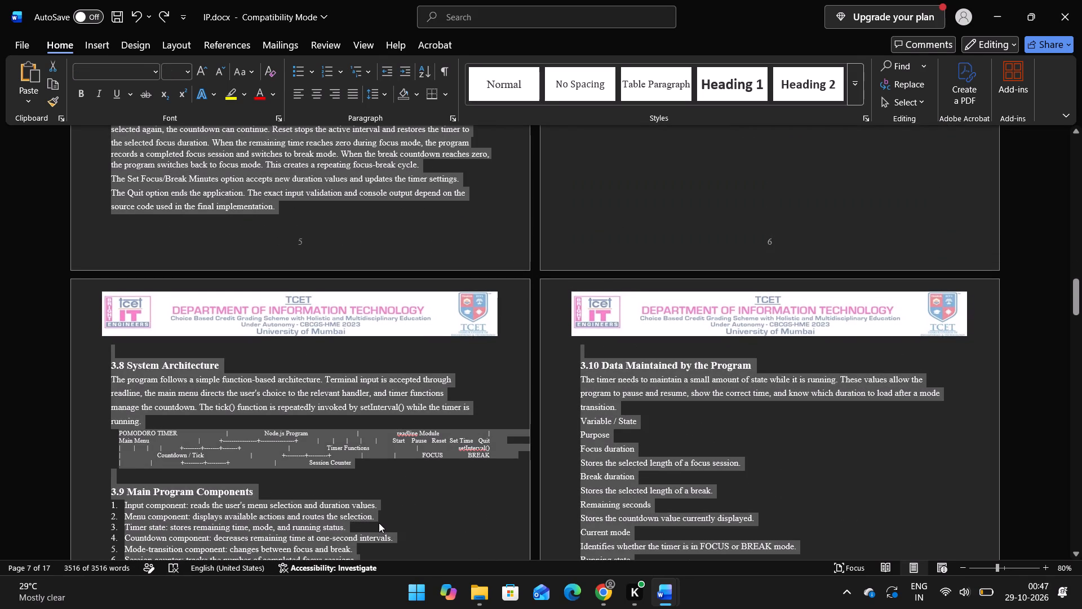
Undo the document-wide line-break replacement and the left alignment of section 3.6, keeping the line-joining edits in that section.
{"action": "key", "text": "ctrl+z"}
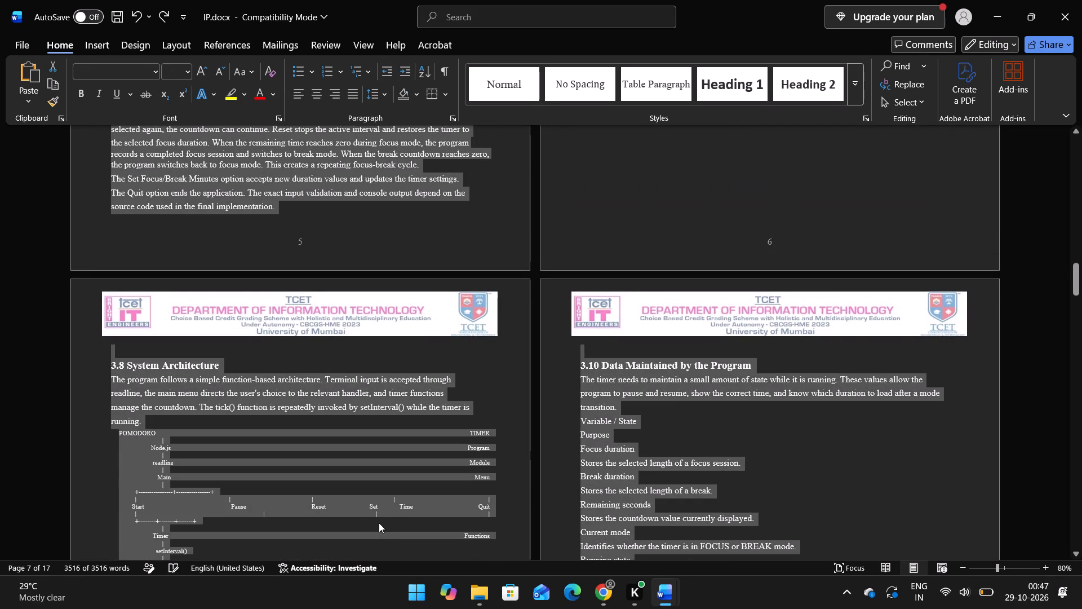
{"action": "key", "text": "ctrl+z"}
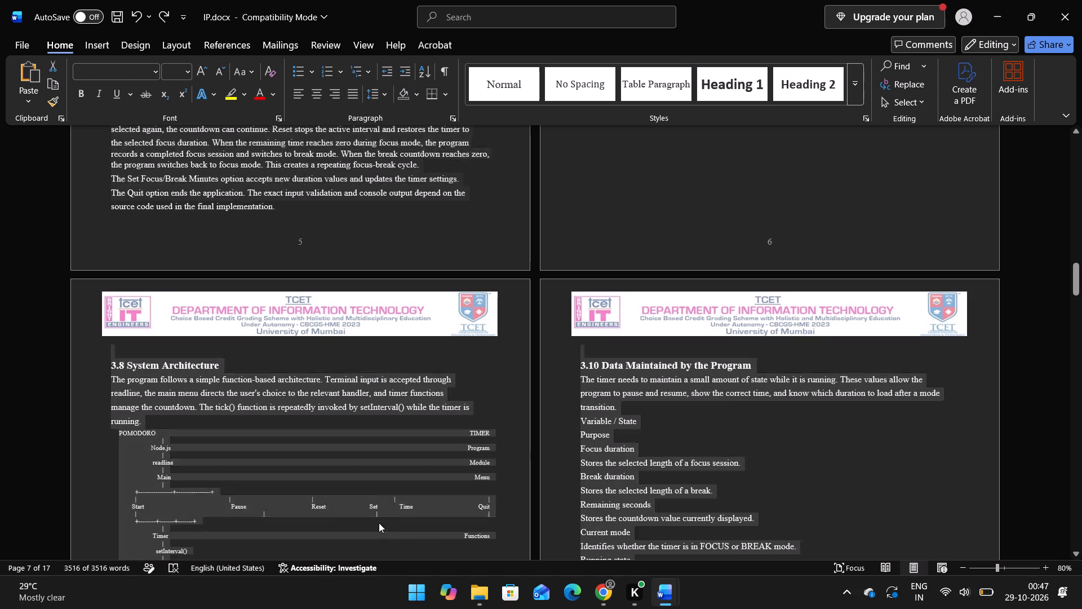
{"action": "key", "text": "ctrl+z"}
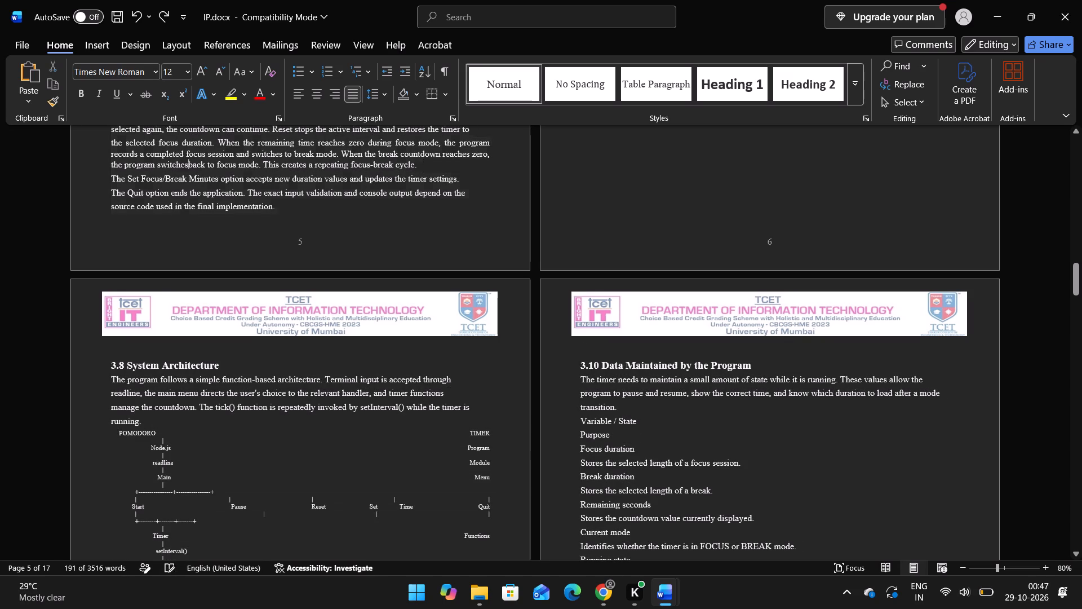
{"action": "key", "text": "ctrl+z"}
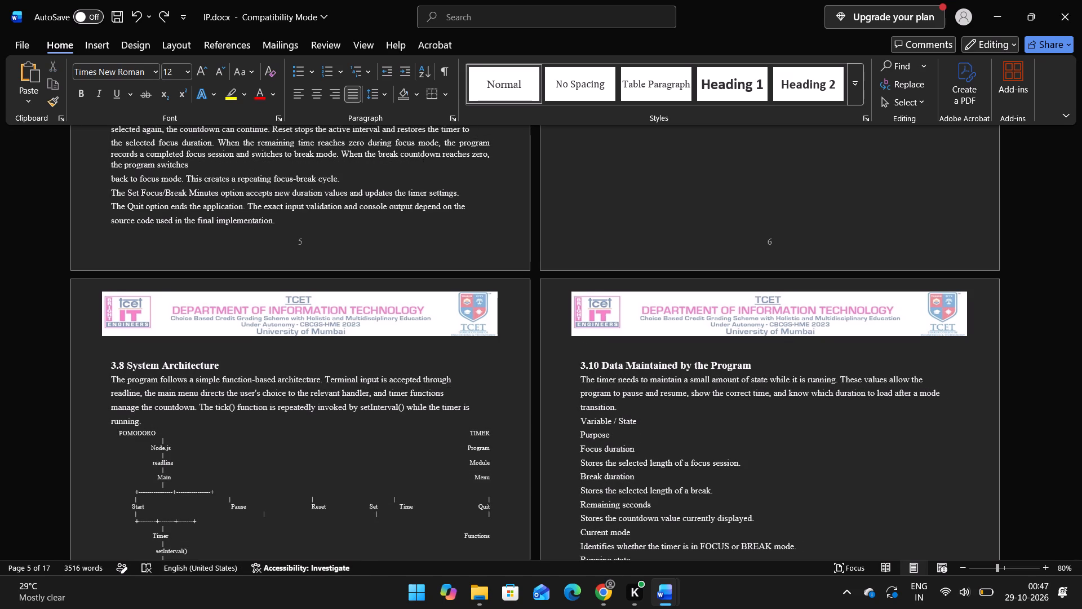
{"action": "key", "text": "ctrl+y"}
{"action": "key", "text": "ctrl+y"}
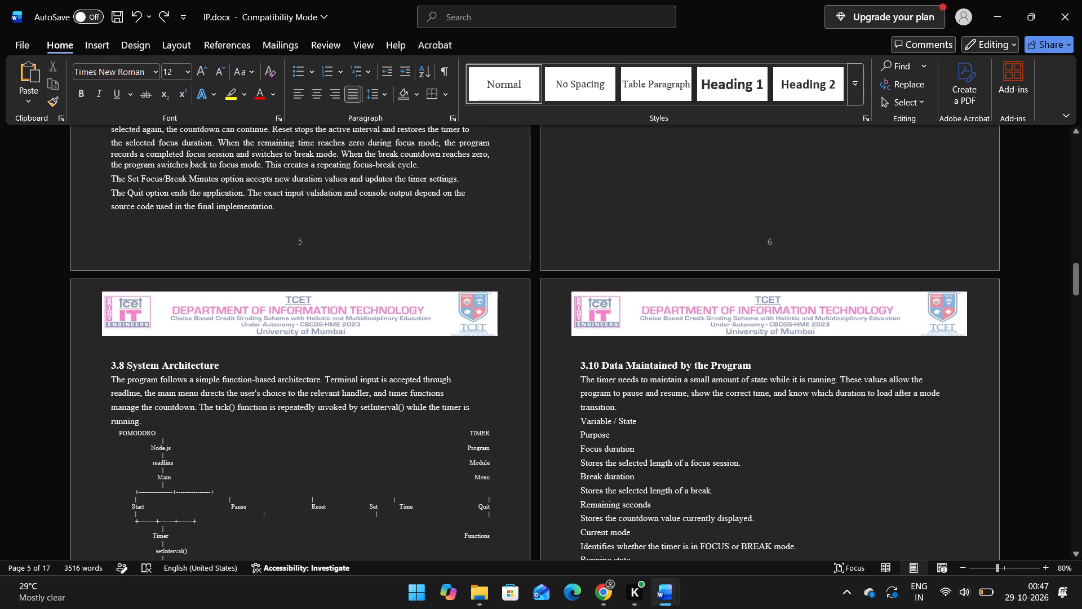
Review the page layout from 3.8 System Architecture through to the Annexure, including the expected results and screenshot placeholder pages.
{"action": "scroll", "coordinate": [406, 496], "scroll_direction": "down", "scroll_amount": 2}
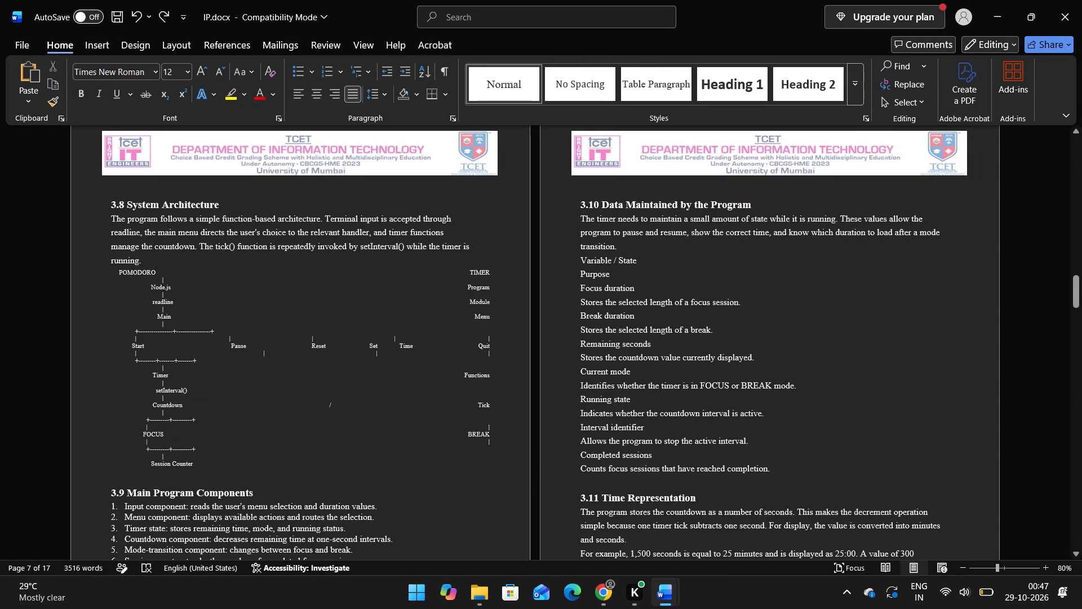
{"action": "scroll", "coordinate": [330, 357], "scroll_direction": "down", "scroll_amount": 2}
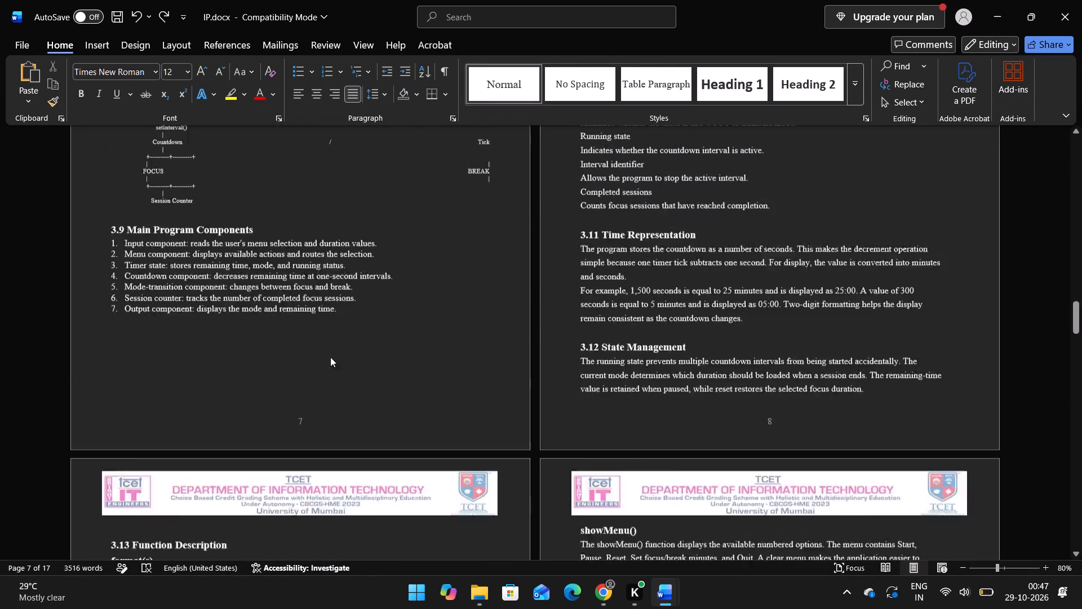
{"action": "scroll", "coordinate": [330, 357], "scroll_direction": "down", "scroll_amount": 5}
{"action": "scroll", "coordinate": [330, 357], "scroll_direction": "up", "scroll_amount": 1}
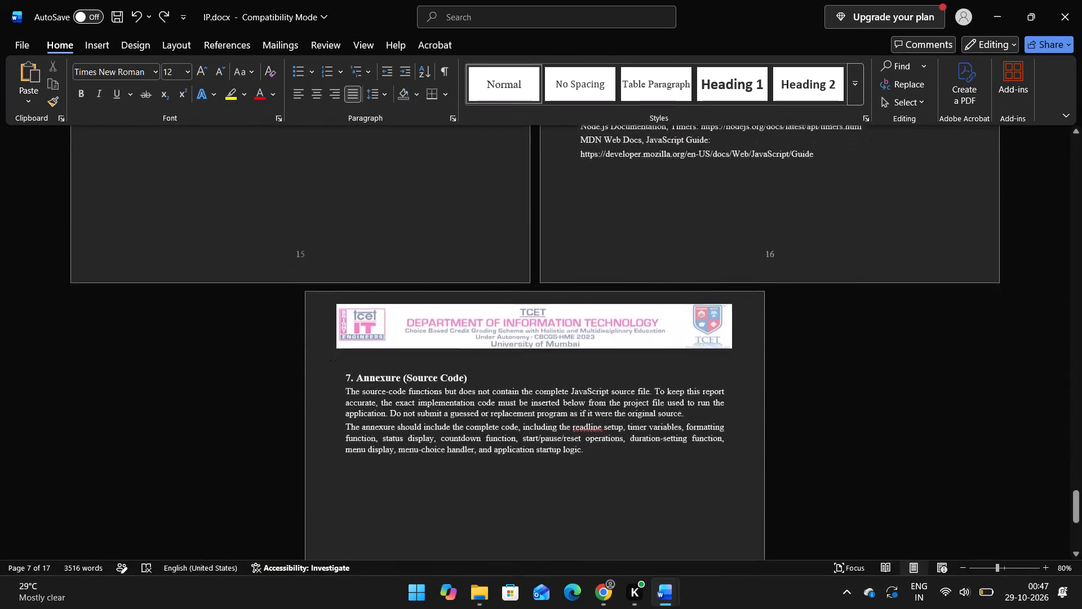
{"action": "scroll", "coordinate": [330, 357], "scroll_direction": "up", "scroll_amount": 1}
{"action": "scroll", "coordinate": [330, 357], "scroll_direction": "down", "scroll_amount": 8}
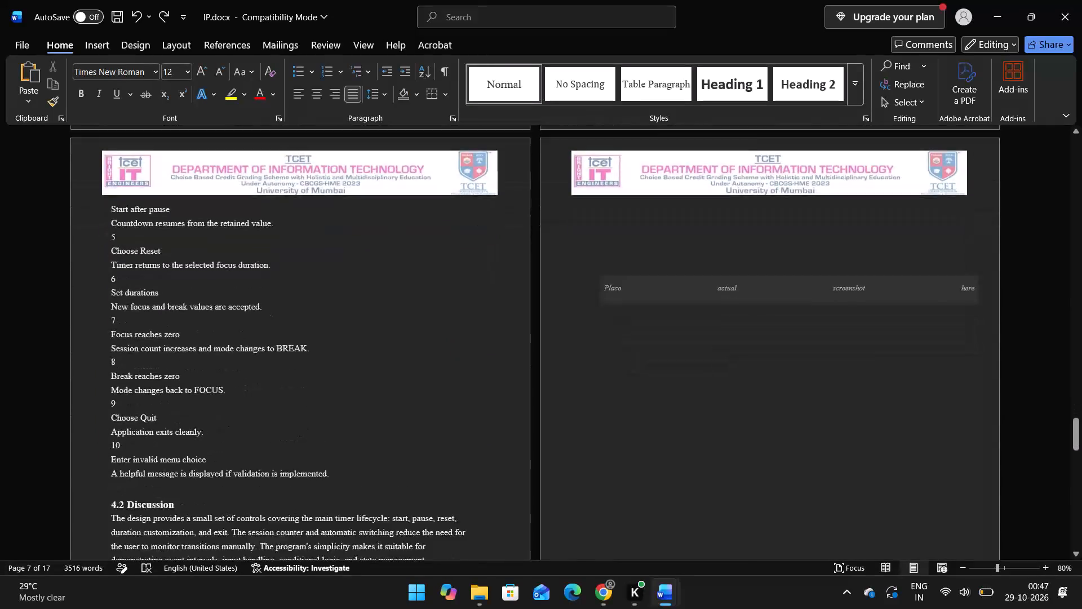
{"action": "scroll", "coordinate": [330, 357], "scroll_direction": "down", "scroll_amount": 1}
Undo the section 3.6 line-joining edits and the earlier spacing edits, back to the blank lines above 1. Abstract.
{"action": "key", "text": "ctrl+z"}
{"action": "key", "text": "ctrl+z"}
{"action": "key", "text": "ctrl+z"}
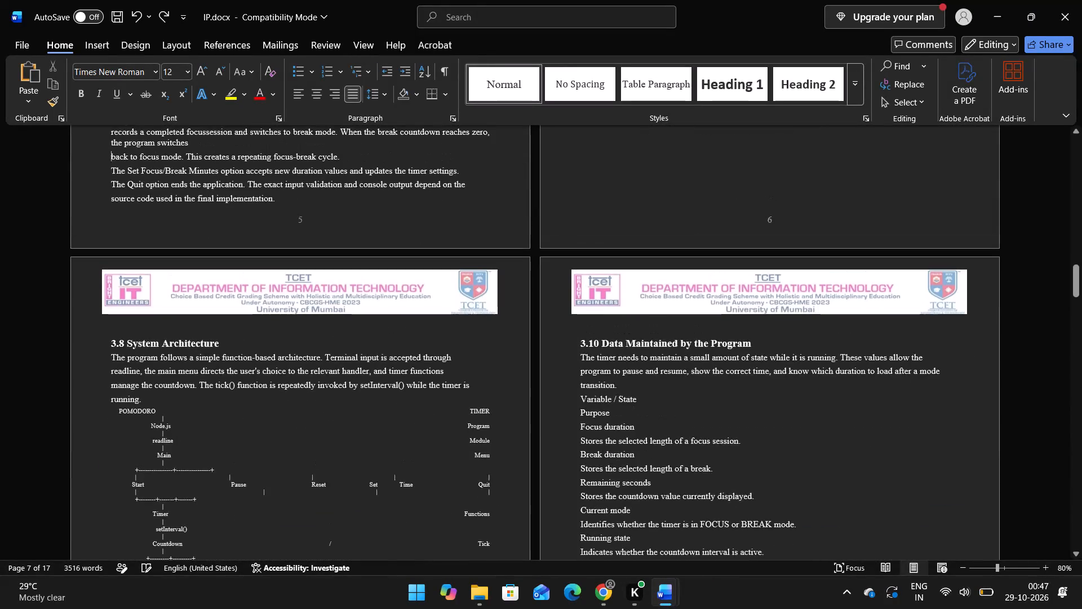
{"action": "key", "text": "ctrl+z"}
{"action": "key", "text": "ctrl+z"}
{"action": "key", "text": "ctrl+z"}
{"action": "key", "text": "ctrl+z"}
{"action": "key", "text": "ctrl+z"}
{"action": "key", "text": "ctrl+z"}
{"action": "key", "text": "ctrl+z"}
{"action": "key", "text": "ctrl+z"}
{"action": "key", "text": "ctrl+z"}
{"action": "key", "text": "ctrl+z"}
{"action": "key", "text": "ctrl+z"}
{"action": "key", "text": "ctrl+z"}
{"action": "key", "text": "ctrl+z"}
{"action": "key", "text": "ctrl+z"}
{"action": "key", "text": "ctrl+z"}
{"action": "key", "text": "ctrl+z"}
{"action": "key", "text": "ctrl+z"}
{"action": "key", "text": "ctrl+z"}
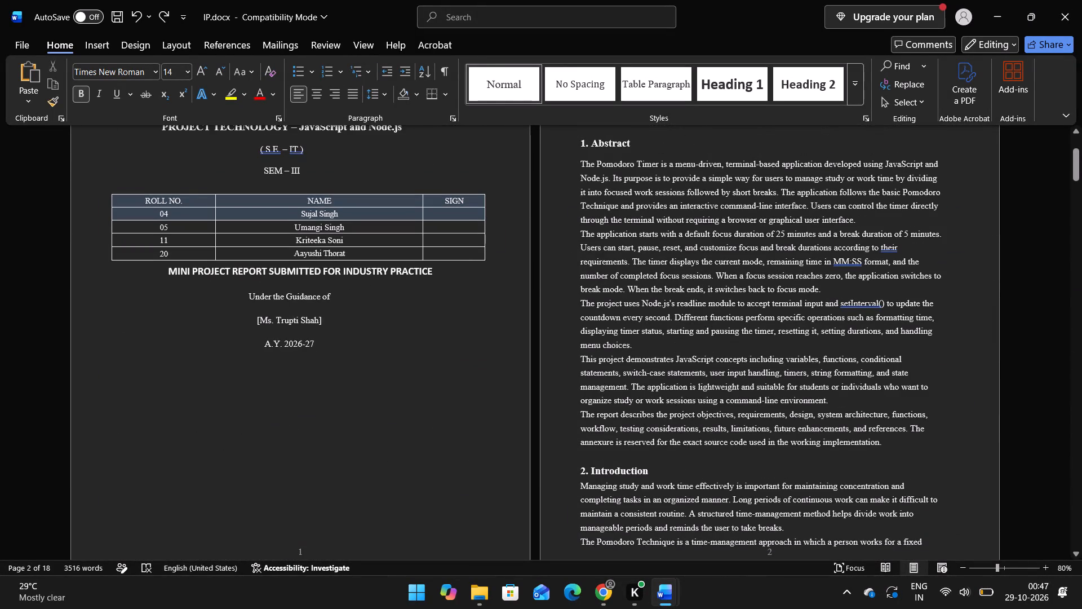
Redo the spacing edits from the 1. Abstract heading up to the blank line above 3.6 Working of the Application.
{"action": "scroll", "coordinate": [402, 440], "scroll_direction": "up", "scroll_amount": 1}
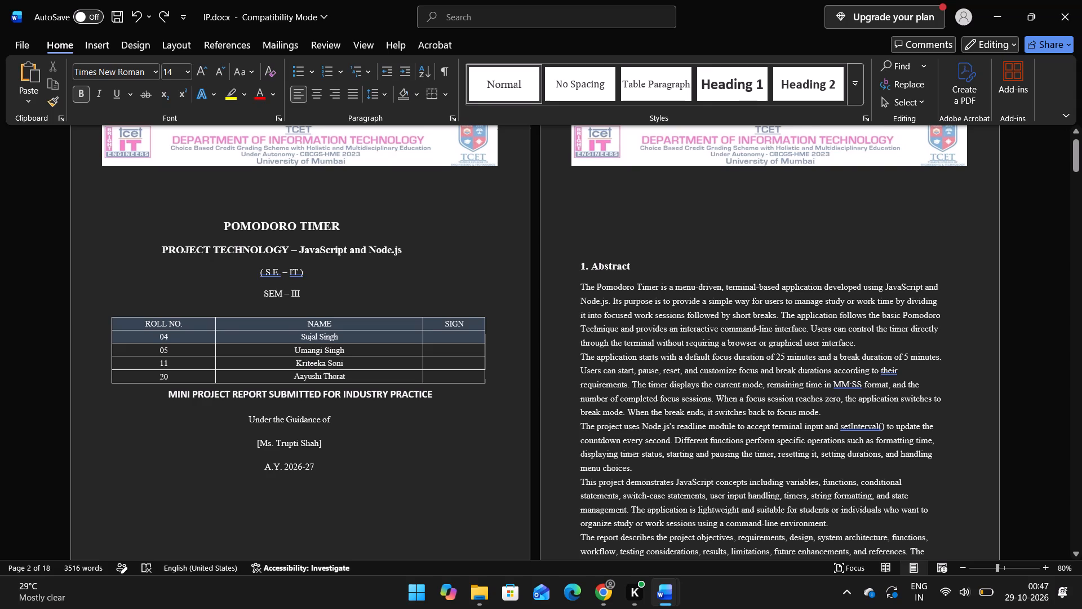
{"action": "key", "text": "ctrl+y"}
{"action": "key", "text": "ctrl+y"}
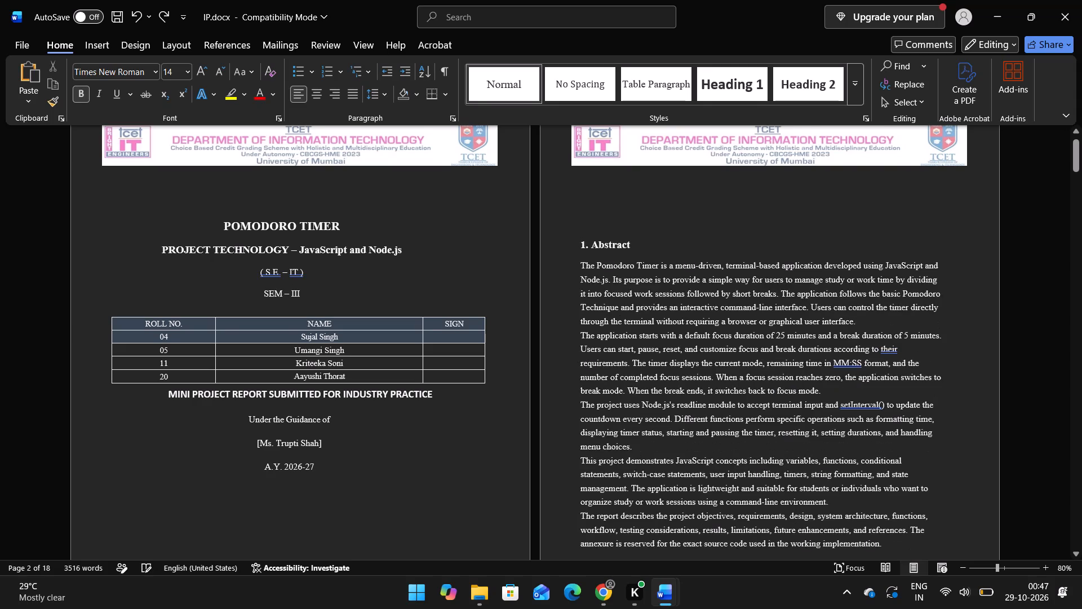
{"action": "key", "text": "ctrl+y"}
{"action": "key", "text": "ctrl+y"}
{"action": "key", "text": "ctrl+y"}
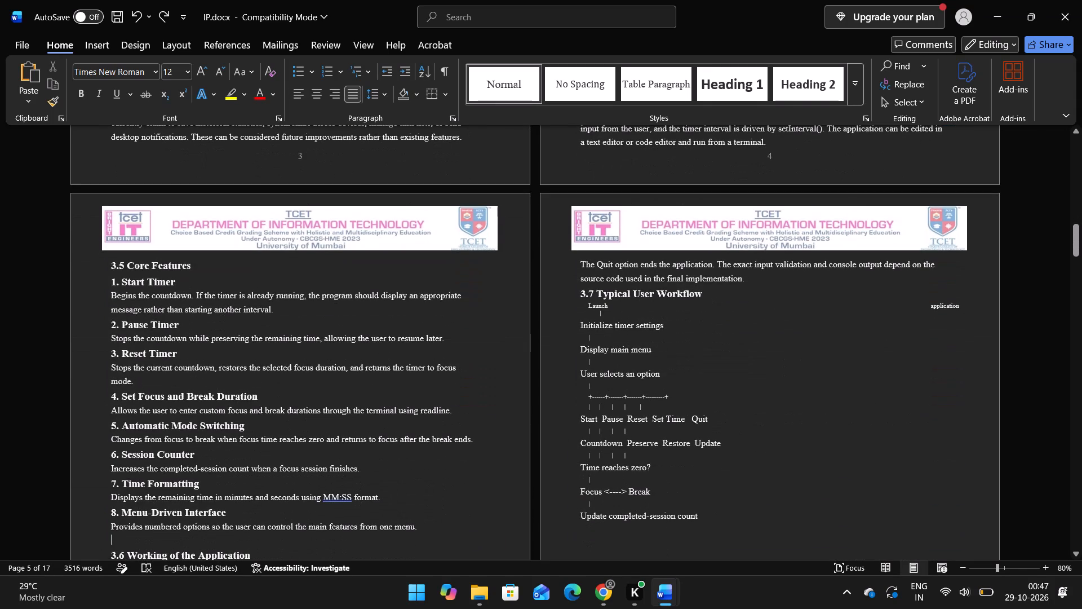
Join the broken lines in section 3.6 from "corresponding number." through "whether the active period is focus or break.", separated by single spaces.
{"action": "scroll", "coordinate": [415, 458], "scroll_direction": "down", "scroll_amount": 4}
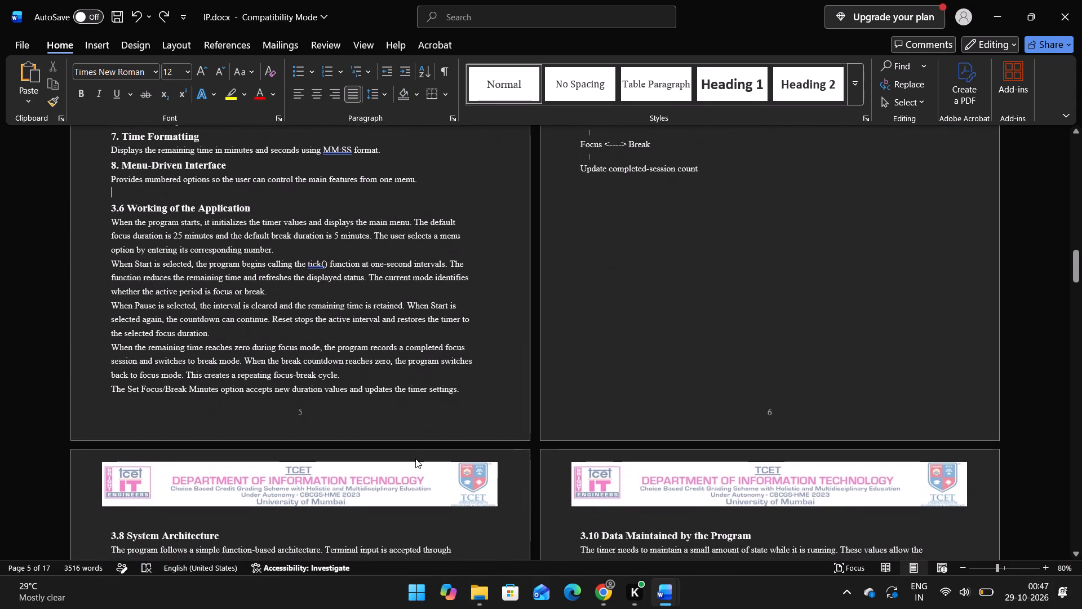
{"action": "scroll", "coordinate": [415, 458], "scroll_direction": "up", "scroll_amount": 1}
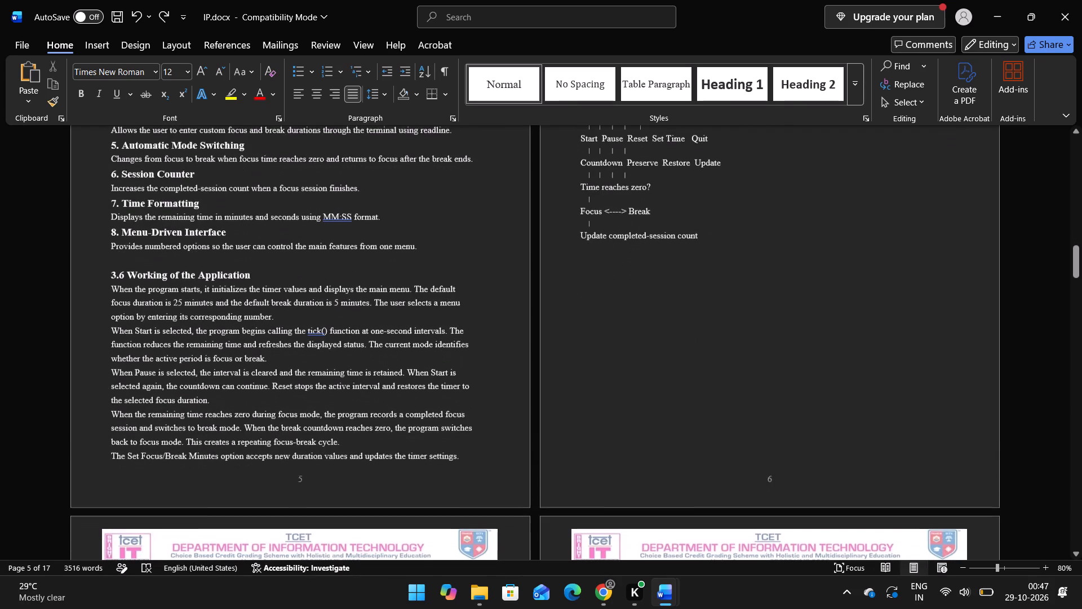
{"action": "scroll", "coordinate": [415, 458], "scroll_direction": "up", "scroll_amount": 1}
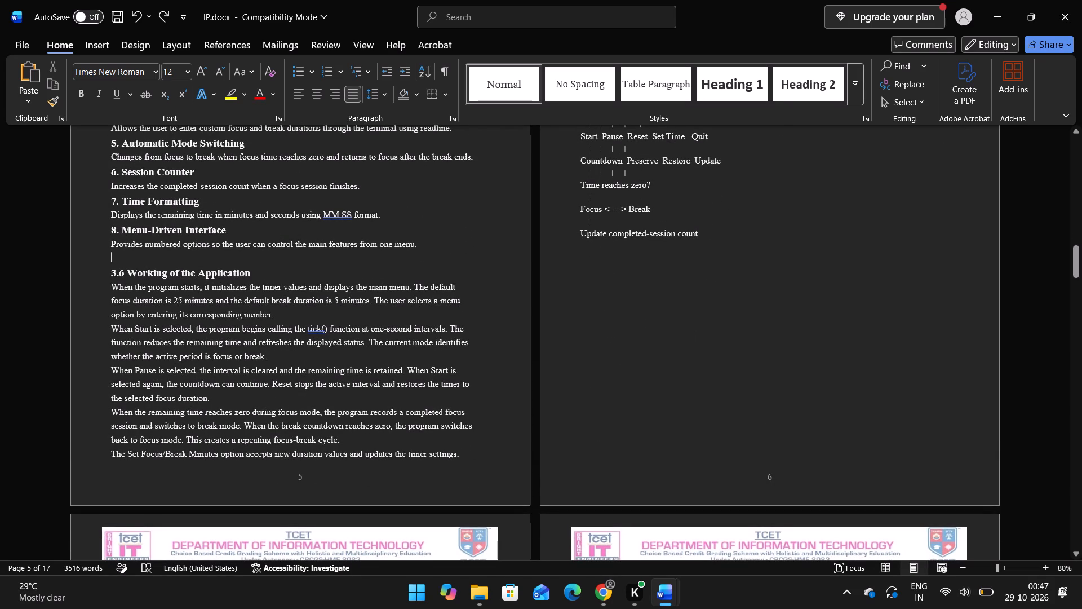
{"action": "left_click", "coordinate": [112, 327]}
{"action": "key", "text": "BackSpace"}
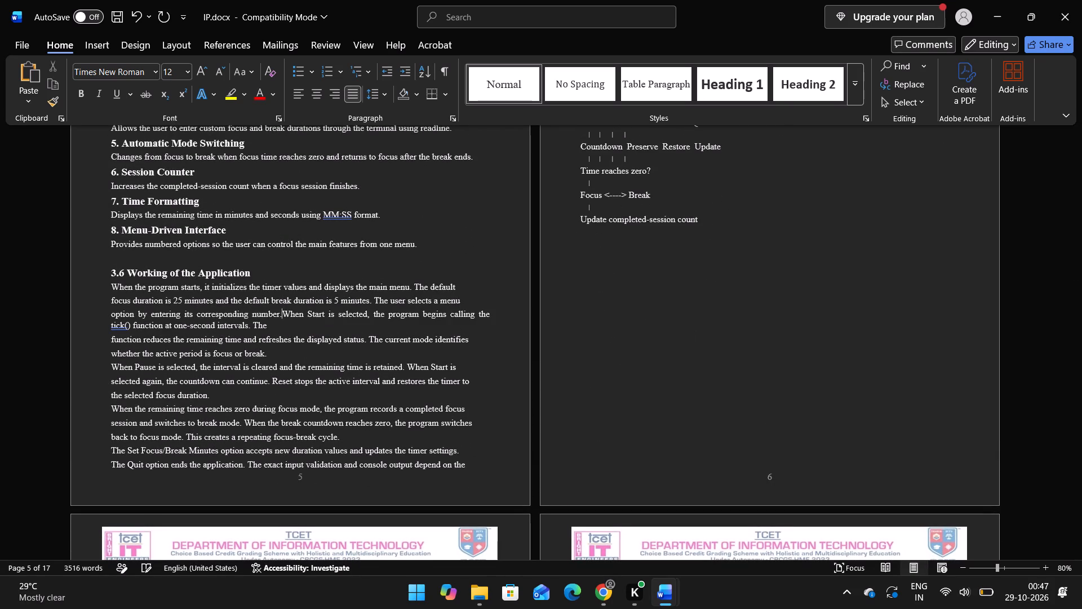
{"action": "key", "text": "space"}
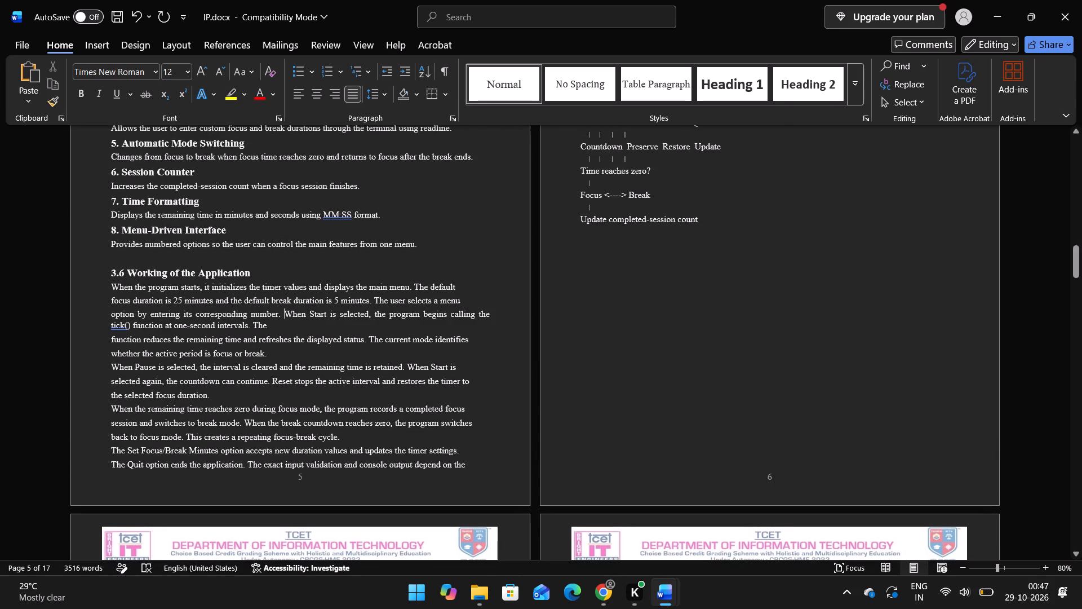
{"action": "left_click", "coordinate": [110, 338]}
{"action": "key", "text": "BackSpace"}
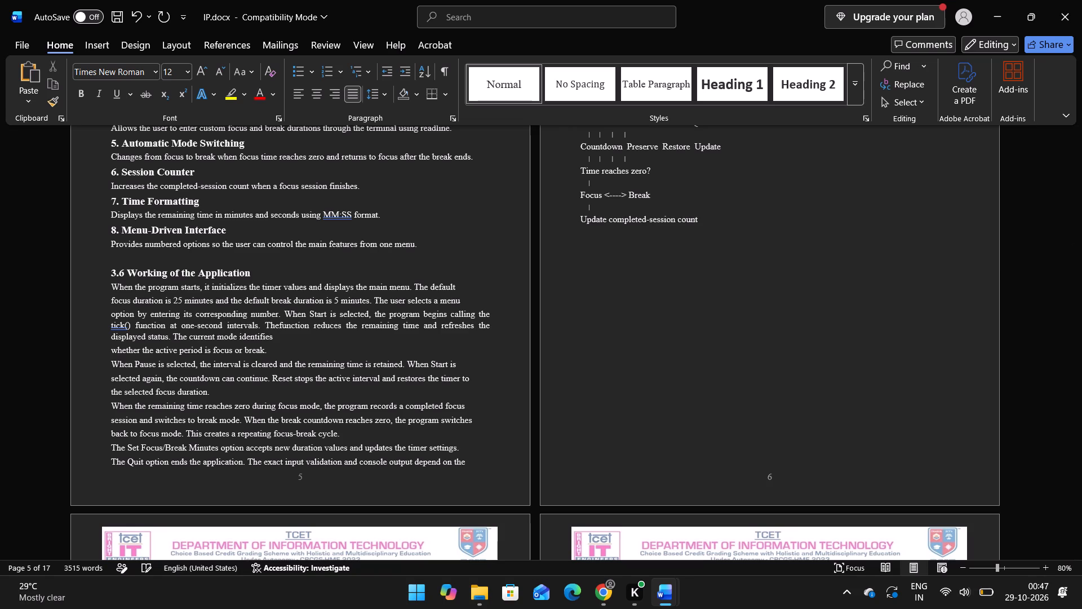
{"action": "key", "text": "space"}
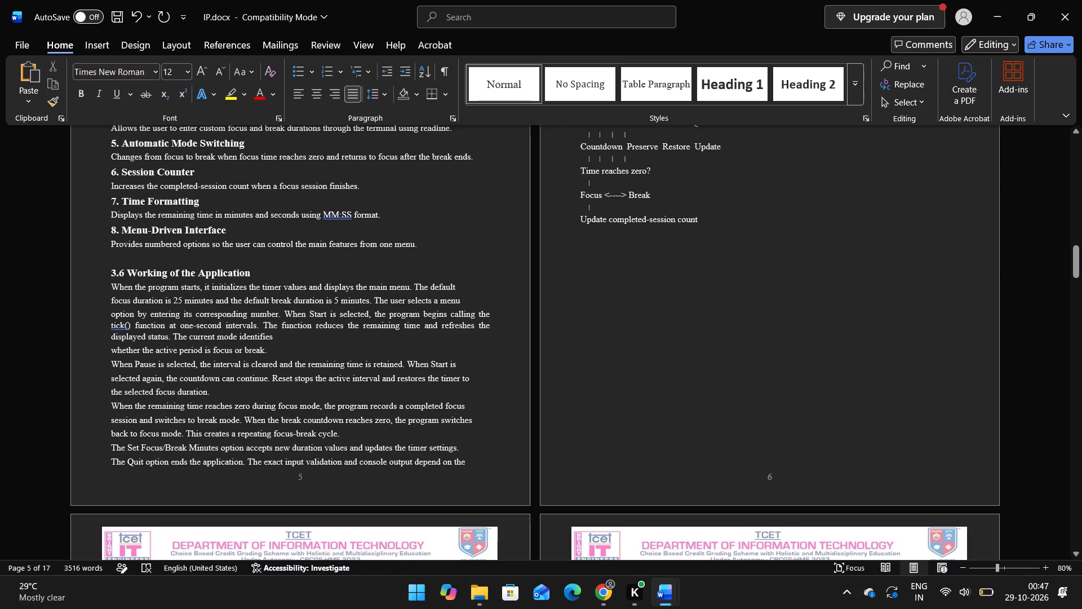
{"action": "left_click", "coordinate": [116, 347]}
{"action": "key", "text": "Left"}
{"action": "key", "text": "BackSpace"}
{"action": "key", "text": "space"}
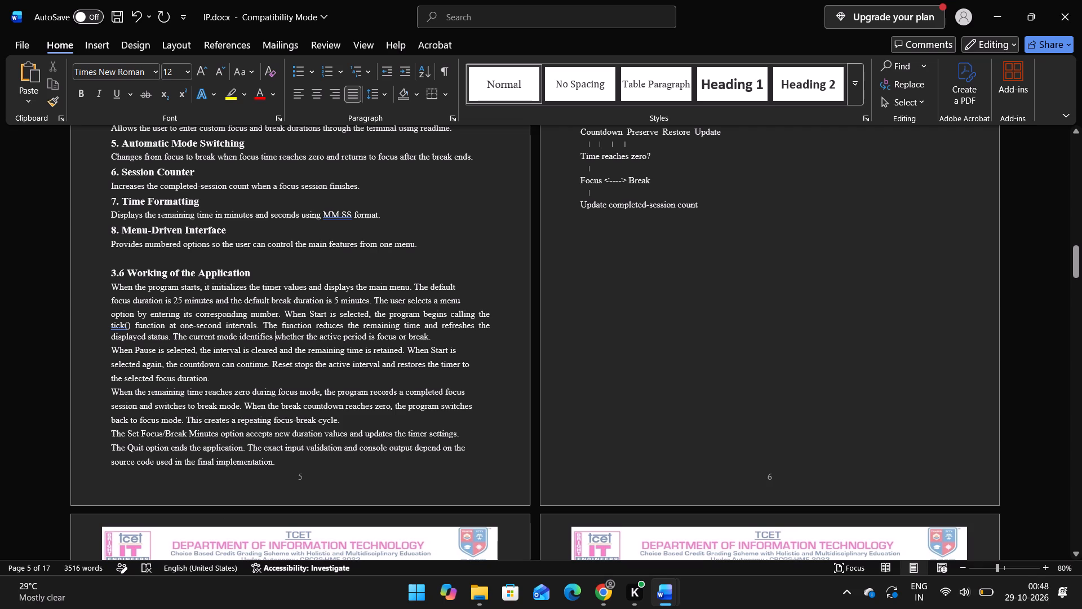
Delete the blank line above the 3.13 Function Description heading.
{"action": "scroll", "coordinate": [396, 329], "scroll_direction": "up", "scroll_amount": 2}
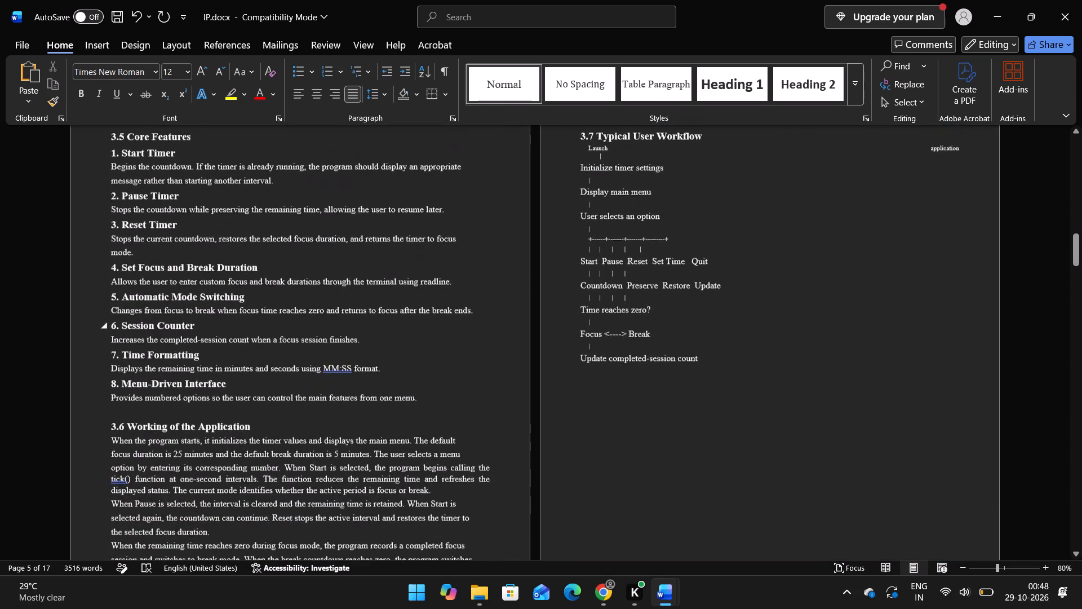
{"action": "scroll", "coordinate": [396, 329], "scroll_direction": "down", "scroll_amount": 4, "text": "ctrl"}
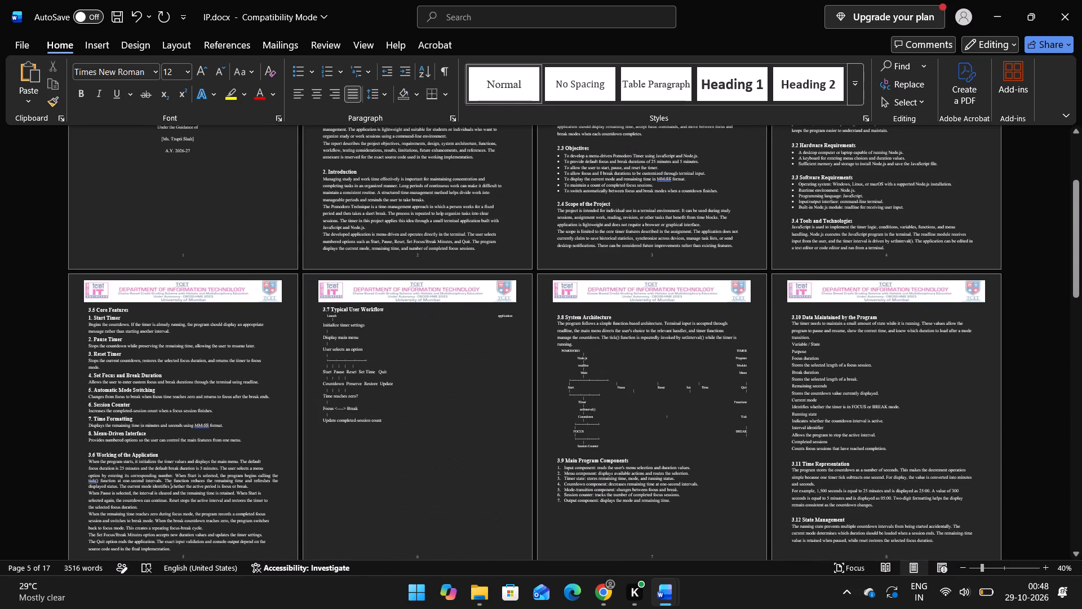
{"action": "scroll", "coordinate": [479, 401], "scroll_direction": "down", "scroll_amount": 2}
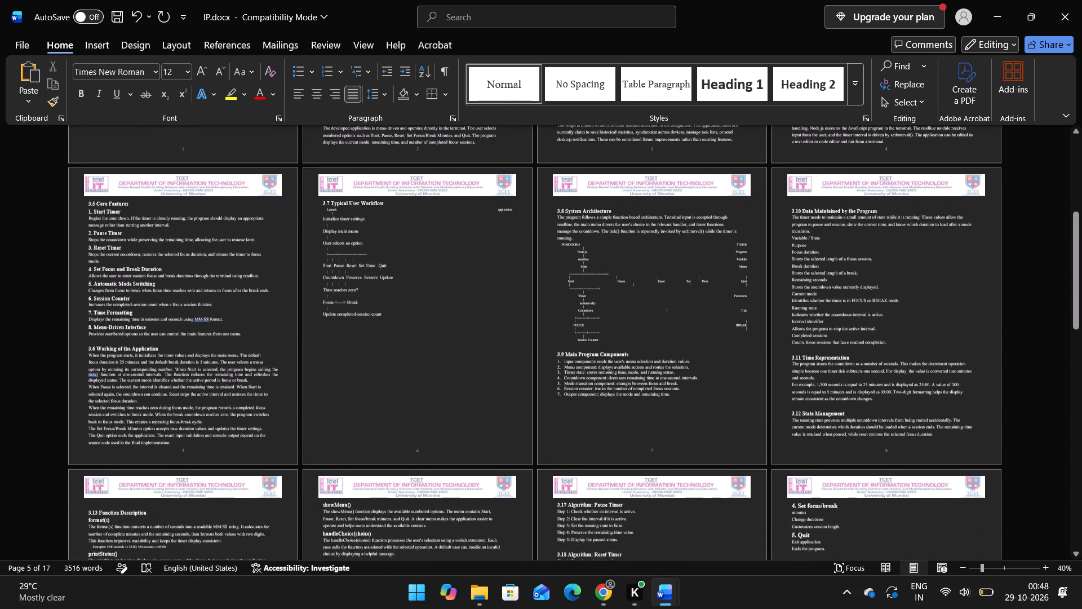
{"action": "scroll", "coordinate": [479, 401], "scroll_direction": "down", "scroll_amount": 6}
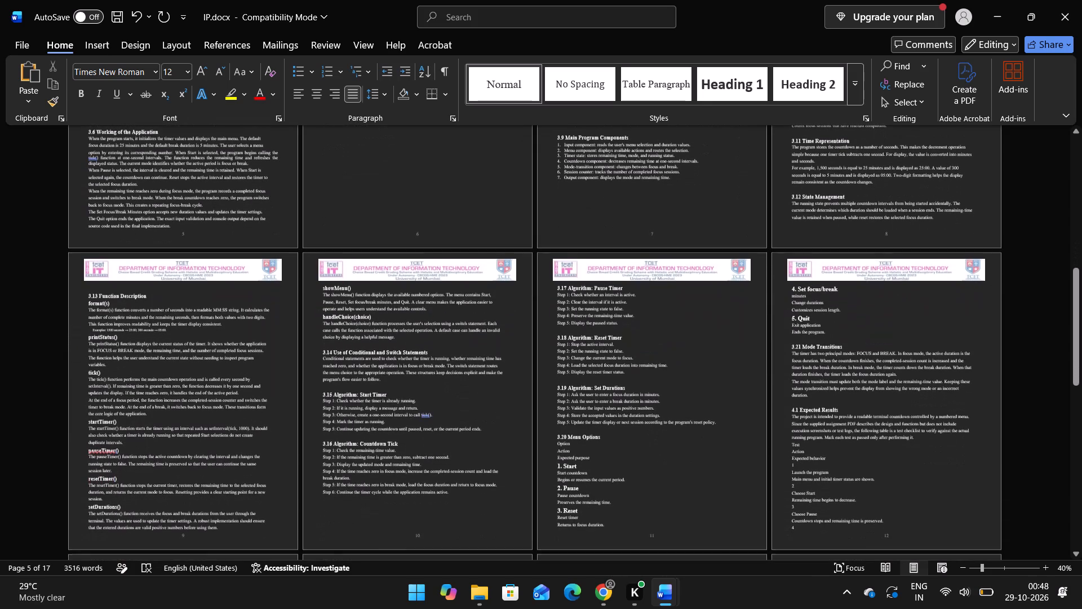
{"action": "scroll", "coordinate": [479, 401], "scroll_direction": "down", "scroll_amount": 1}
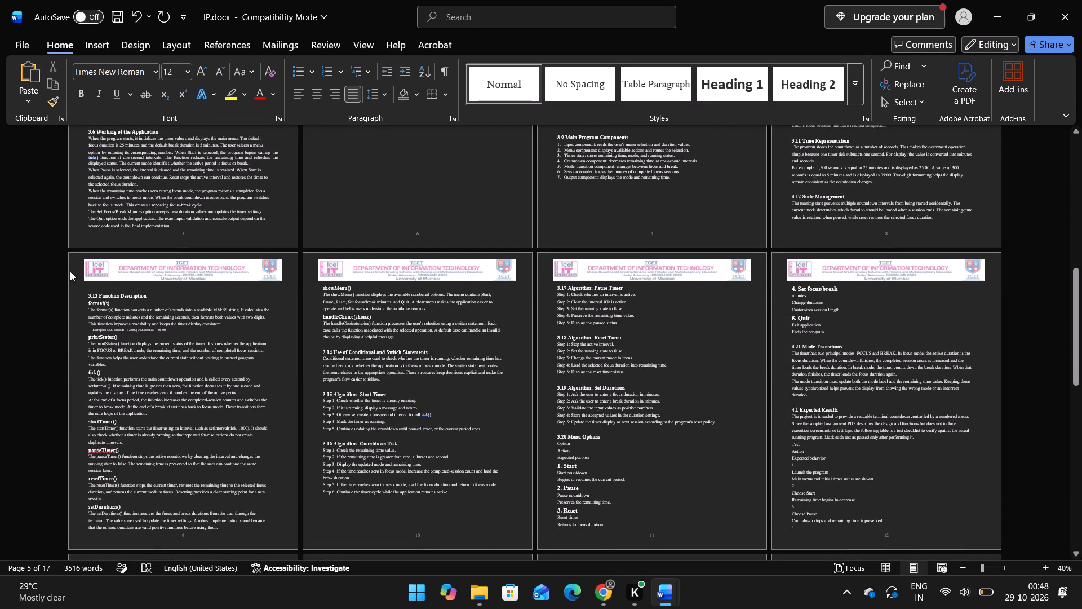
{"action": "left_click", "coordinate": [86, 295]}
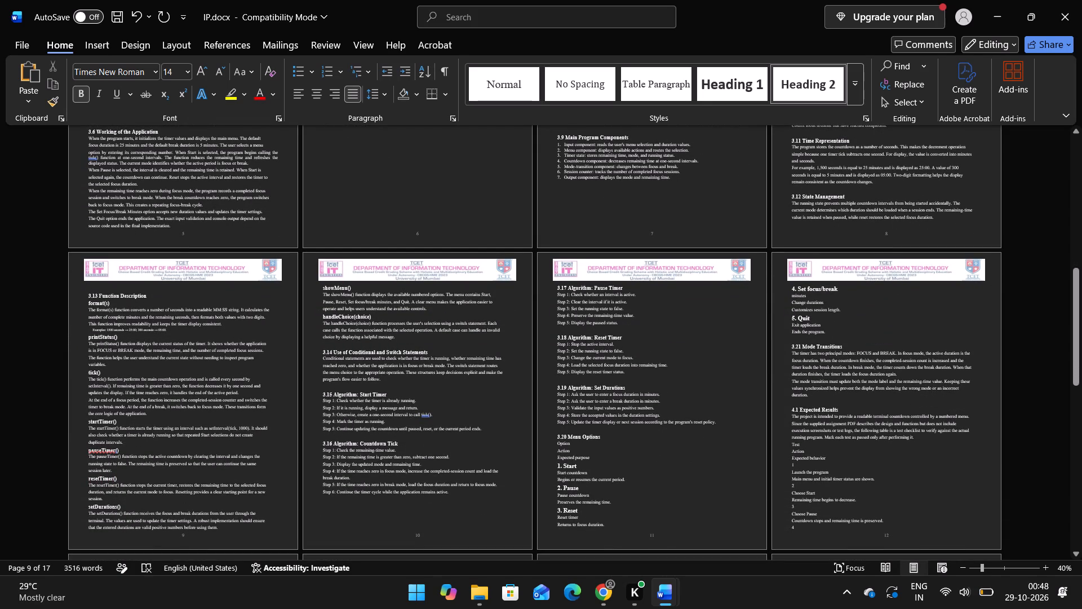
{"action": "key", "text": "BackSpace"}
Review the layout of the remaining pages through 7. Annexure, and recheck the earlier pages back to the cover page.
{"action": "scroll", "coordinate": [202, 391], "scroll_direction": "down", "scroll_amount": 1}
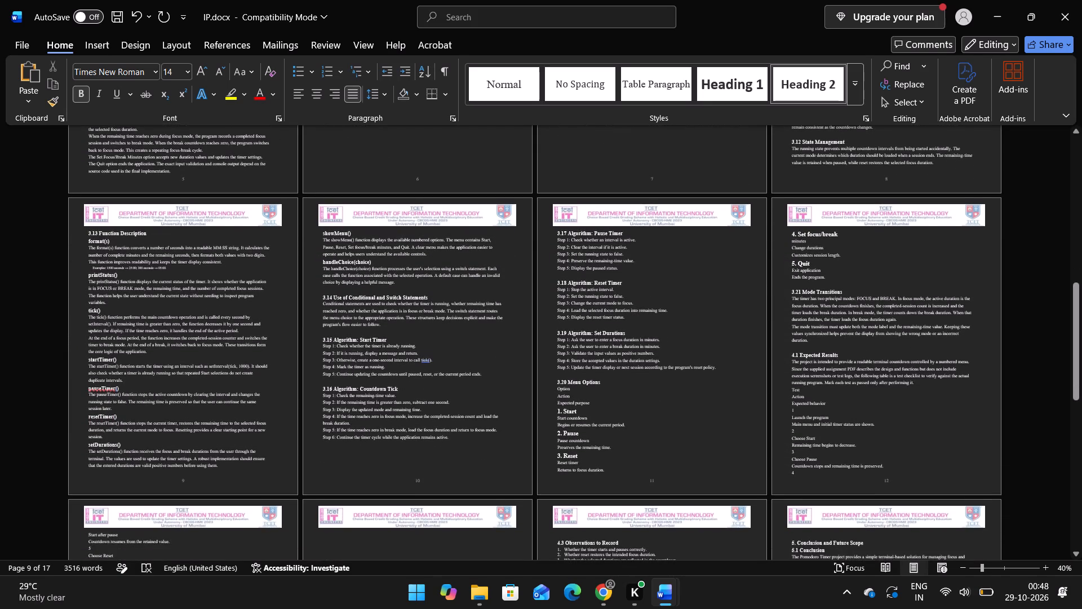
{"action": "scroll", "coordinate": [202, 391], "scroll_direction": "down", "scroll_amount": 5}
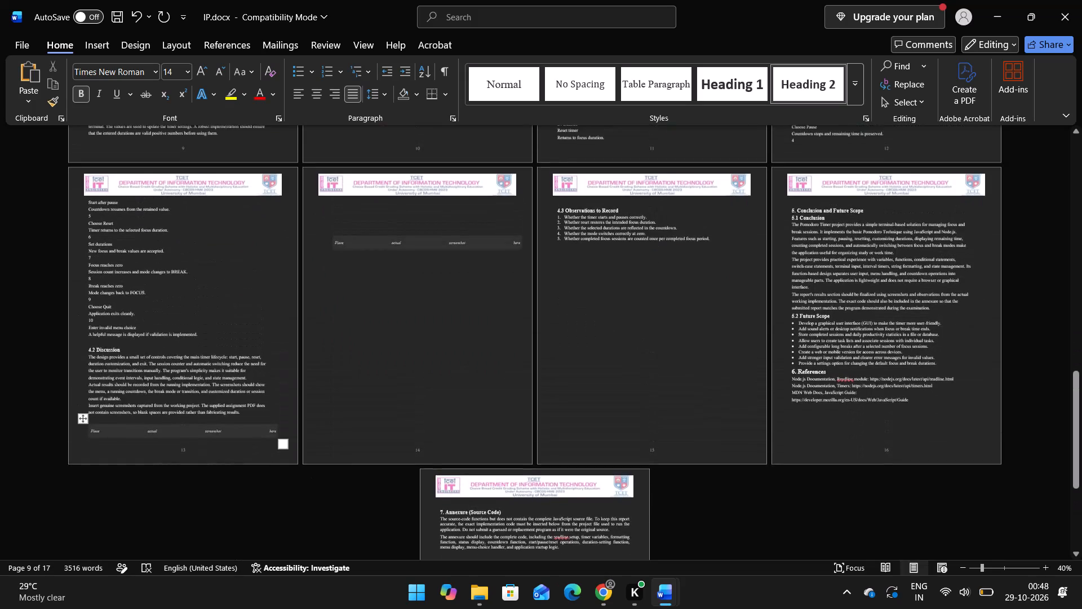
{"action": "scroll", "coordinate": [202, 391], "scroll_direction": "down", "scroll_amount": 5}
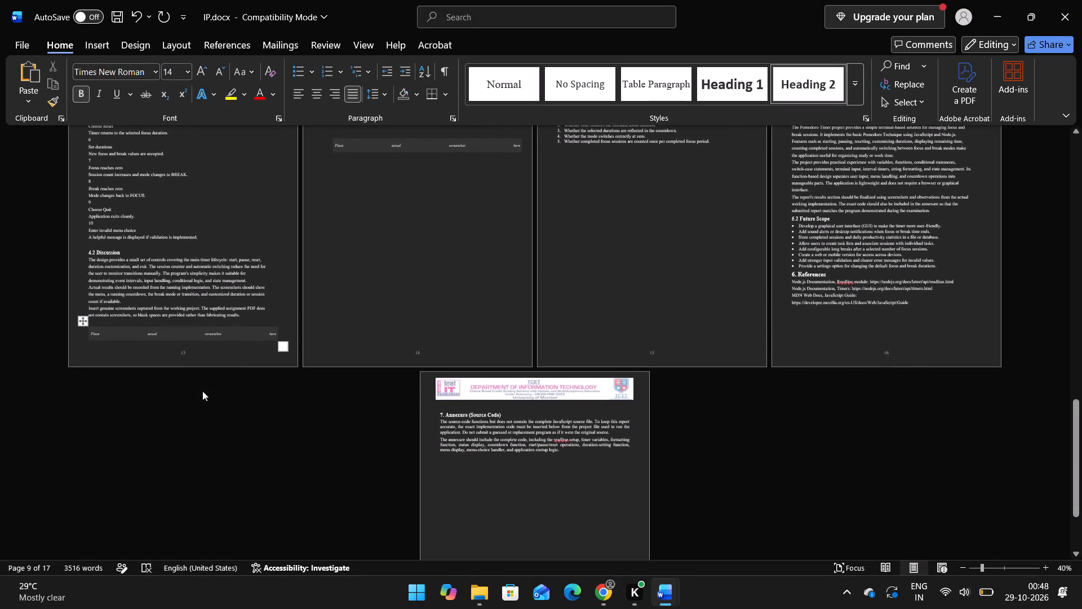
{"action": "scroll", "coordinate": [380, 369], "scroll_direction": "down", "scroll_amount": 3}
{"action": "scroll", "coordinate": [380, 369], "scroll_direction": "up", "scroll_amount": 18}
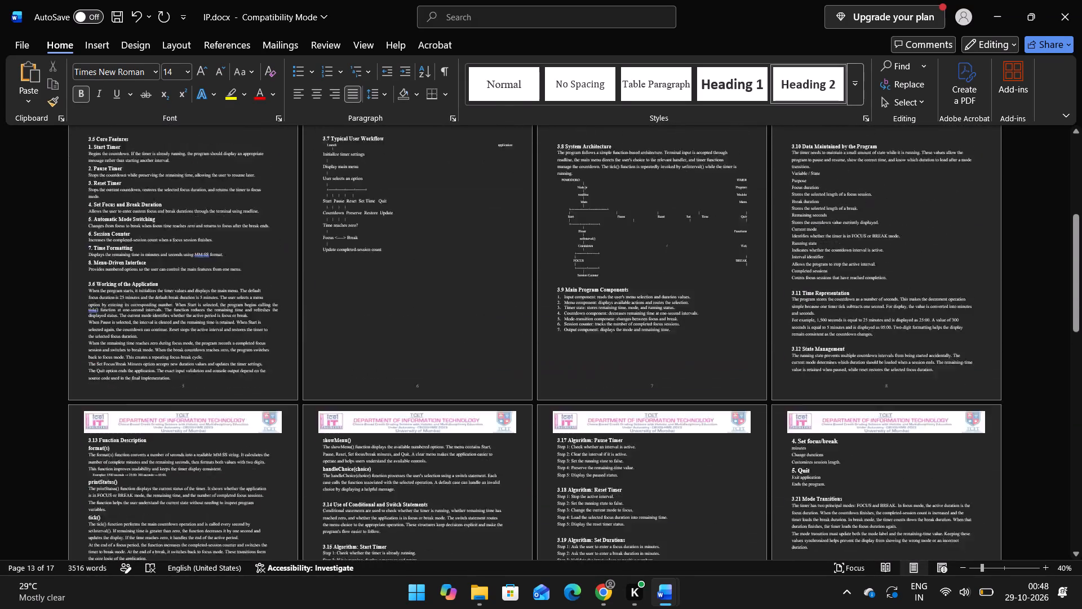
{"action": "scroll", "coordinate": [380, 369], "scroll_direction": "up", "scroll_amount": 9}
{"action": "scroll", "coordinate": [142, 296], "scroll_direction": "up", "scroll_amount": 3, "text": "ctrl"}
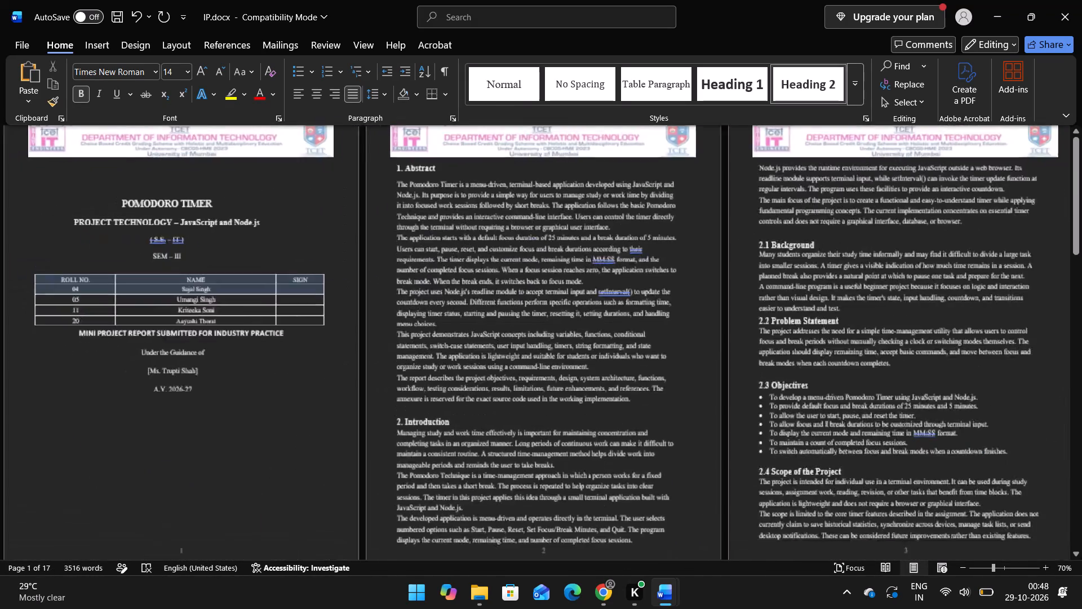
{"action": "scroll", "coordinate": [142, 296], "scroll_direction": "up", "scroll_amount": 1, "text": "ctrl"}
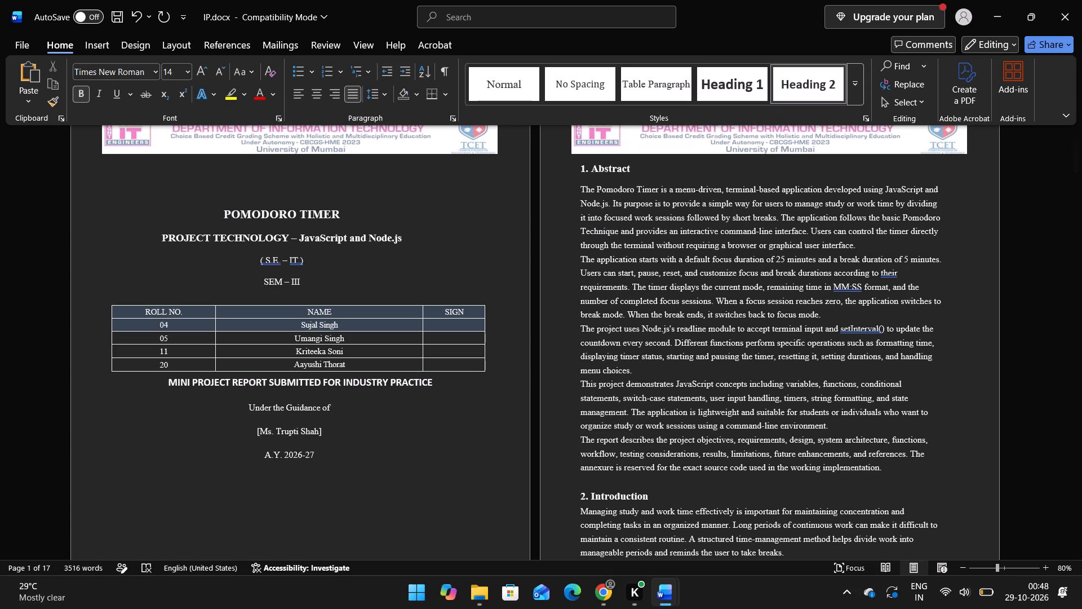
Add "D" after "IT" in the cover page's class line so it reads S.E. – IT D.
{"action": "left_click", "coordinate": [298, 261]}
{"action": "key", "text": "space"}
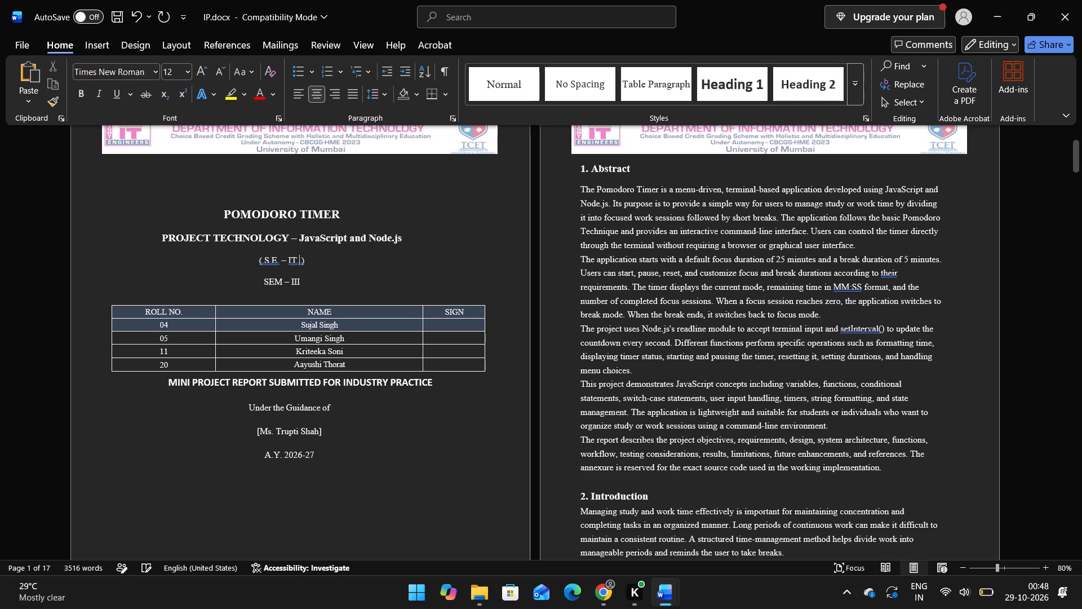
{"action": "key", "text": "d"}
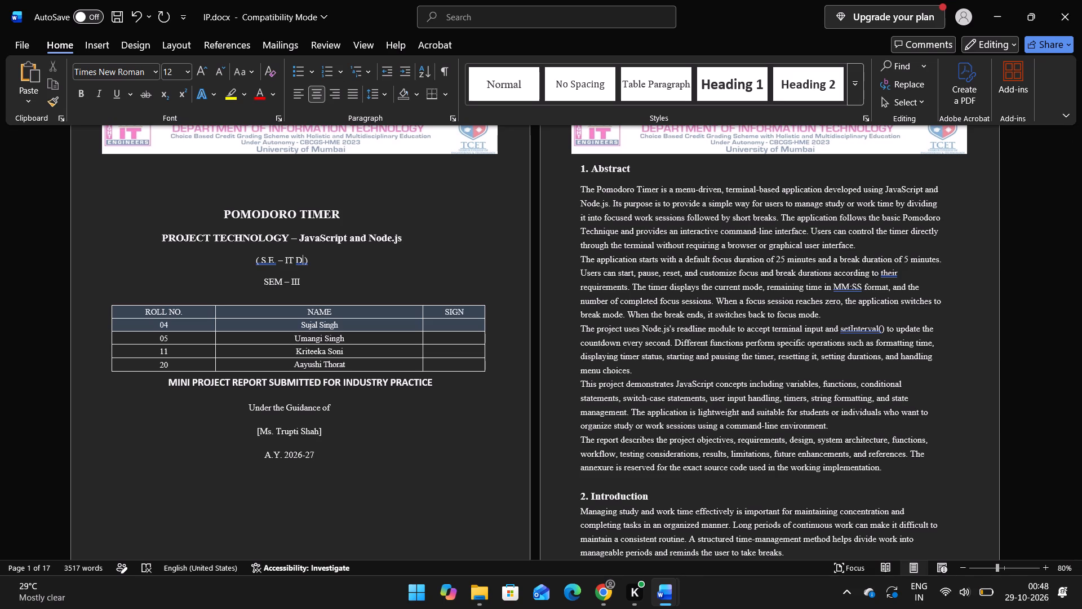
{"action": "left_click", "coordinate": [356, 470]}
{"action": "left_click", "coordinate": [186, 320]}
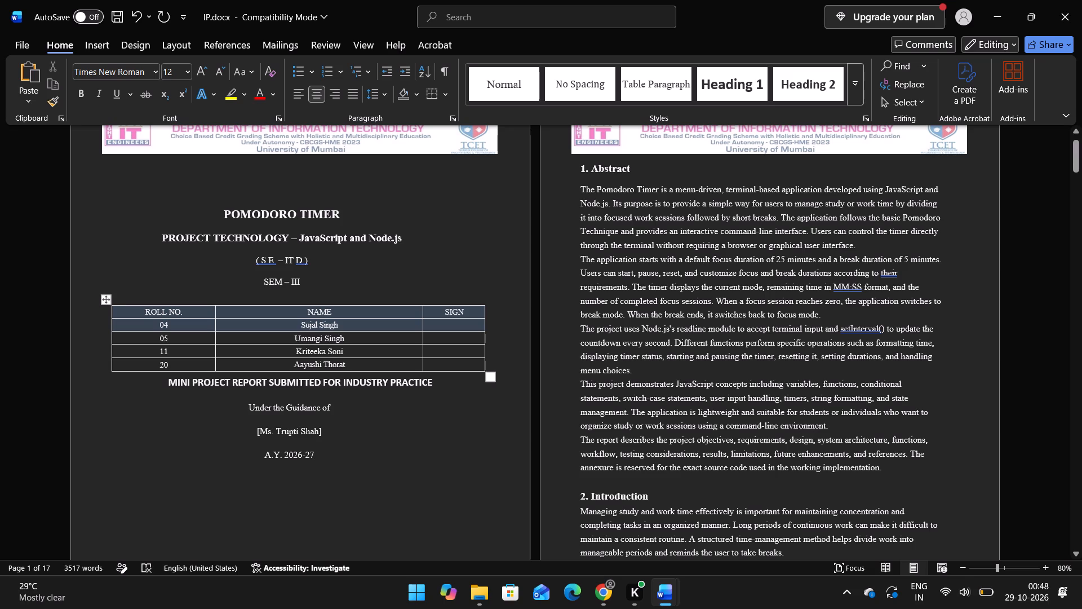
{"action": "left_click", "coordinate": [323, 457]}
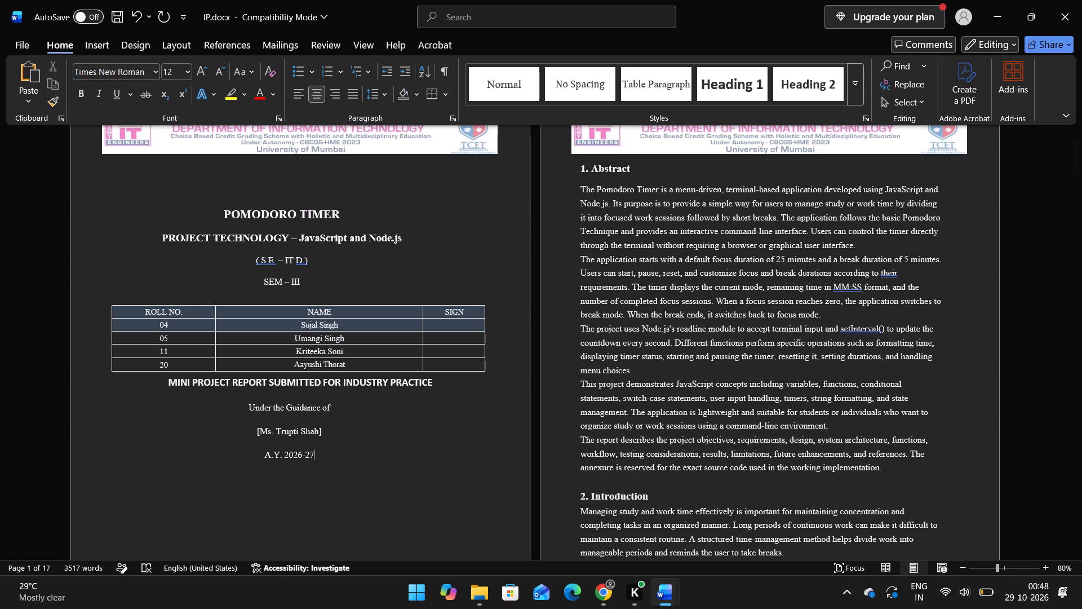
Review the layout of all pages at reduced zoom, from the cover page through 7. Annexure (Source Code).
{"action": "scroll", "coordinate": [472, 476], "scroll_direction": "down", "scroll_amount": 2}
{"action": "scroll", "coordinate": [472, 476], "scroll_direction": "down", "scroll_amount": 5, "text": "ctrl"}
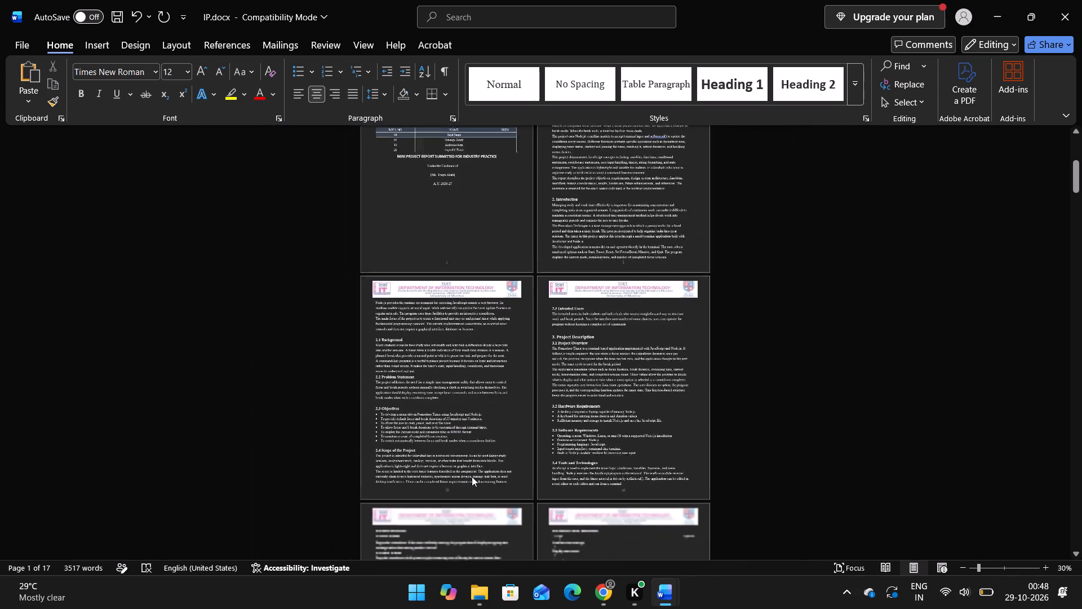
{"action": "scroll", "coordinate": [472, 476], "scroll_direction": "down", "scroll_amount": 7}
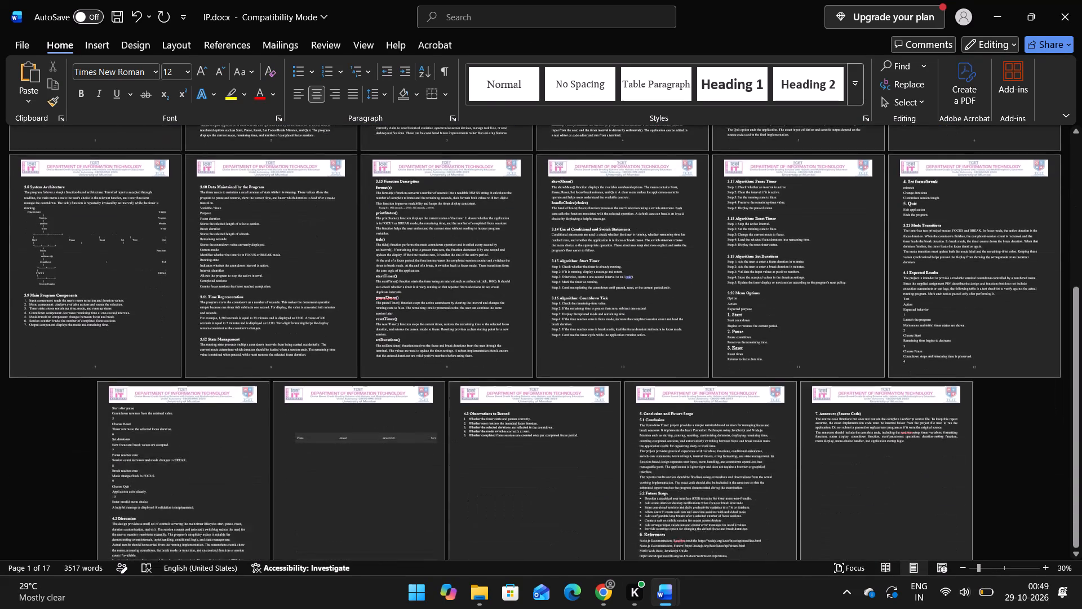
{"action": "scroll", "coordinate": [472, 476], "scroll_direction": "down", "scroll_amount": 3}
{"action": "scroll", "coordinate": [472, 476], "scroll_direction": "up", "scroll_amount": 8}
{"action": "scroll", "coordinate": [472, 476], "scroll_direction": "up", "scroll_amount": 18}
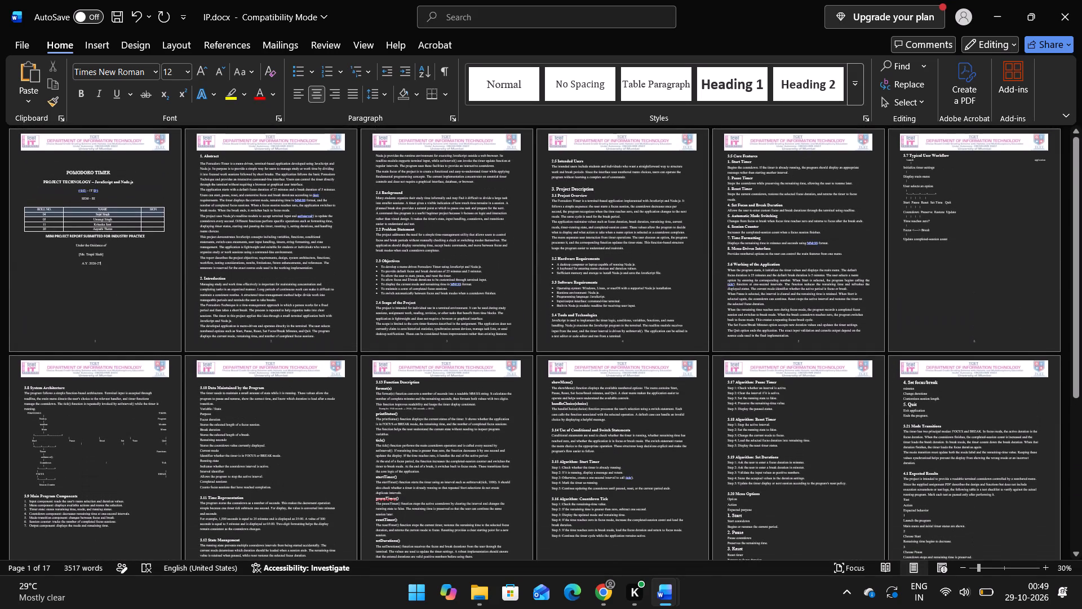
{"action": "scroll", "coordinate": [472, 476], "scroll_direction": "down", "scroll_amount": 16}
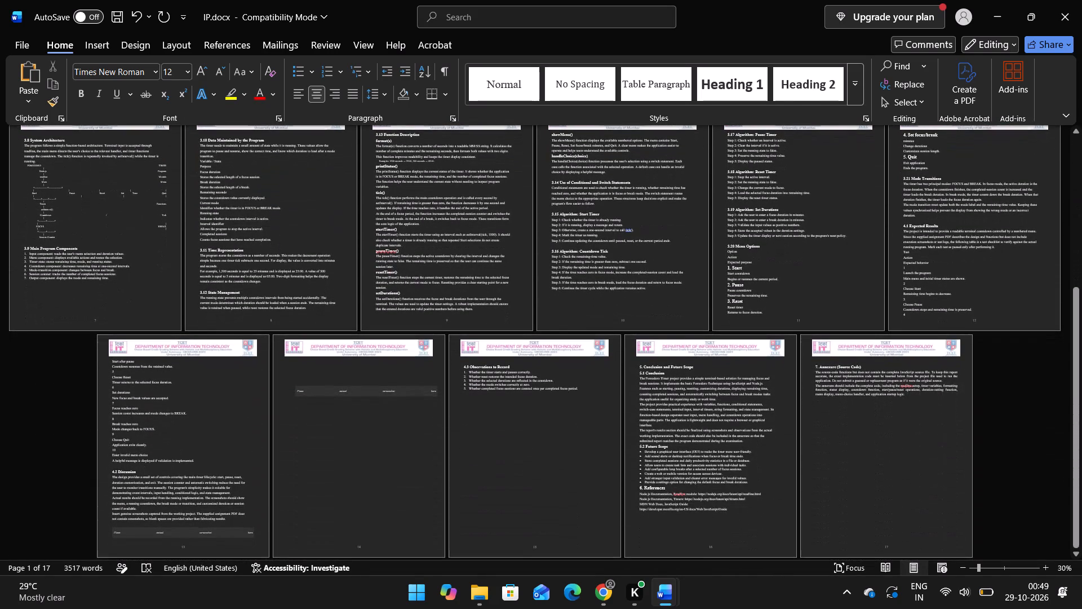
{"action": "scroll", "coordinate": [472, 476], "scroll_direction": "down", "scroll_amount": 4}
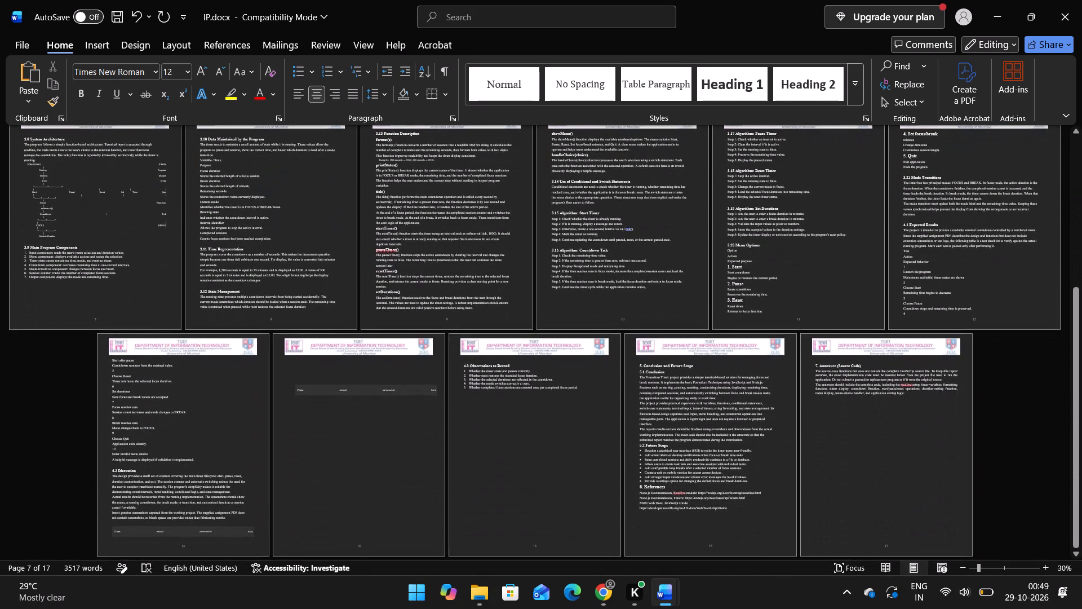
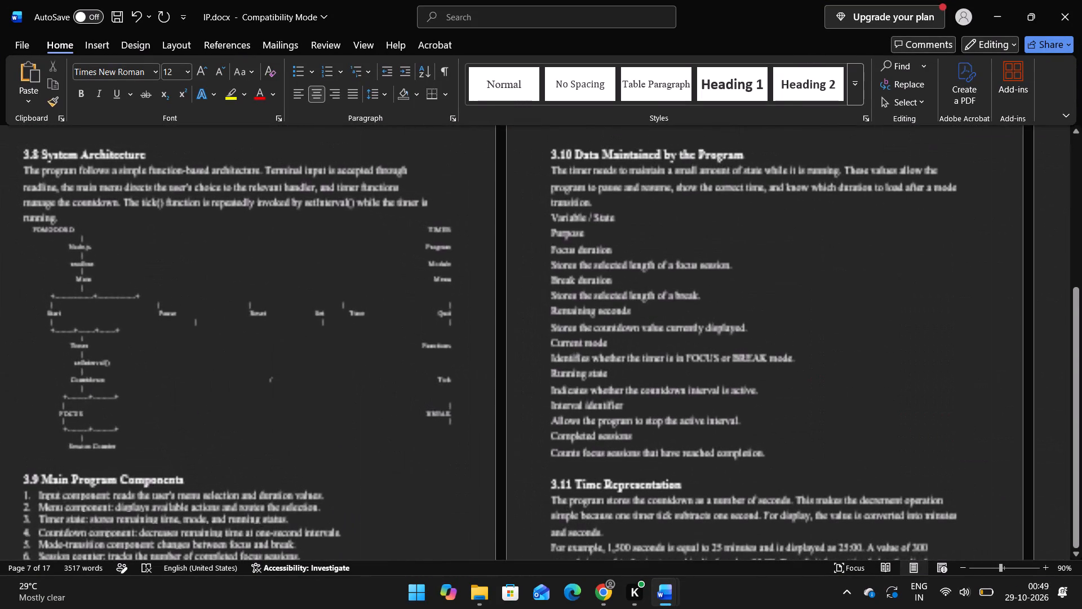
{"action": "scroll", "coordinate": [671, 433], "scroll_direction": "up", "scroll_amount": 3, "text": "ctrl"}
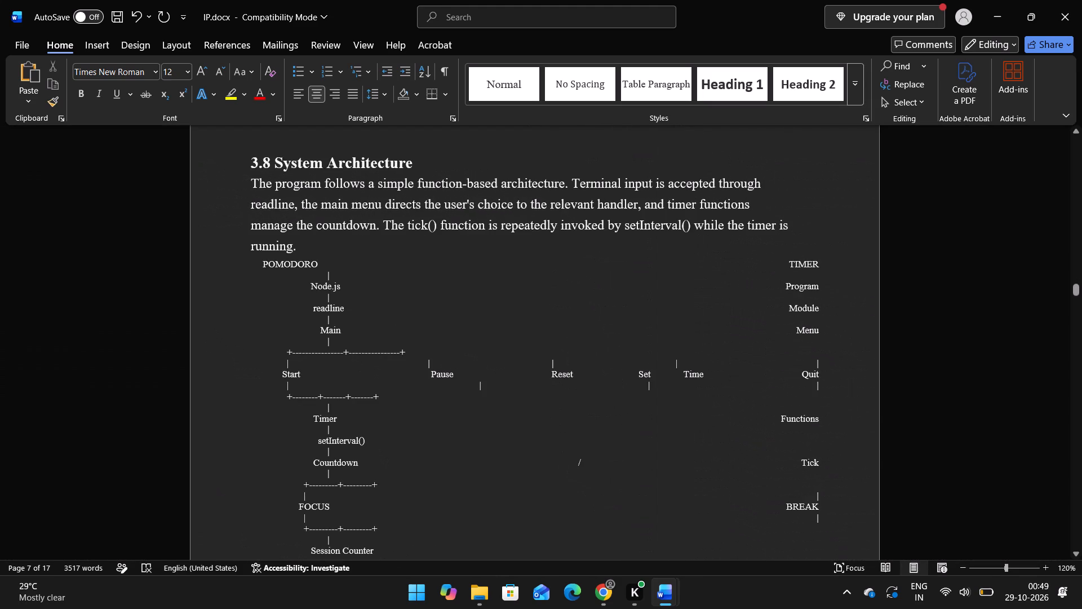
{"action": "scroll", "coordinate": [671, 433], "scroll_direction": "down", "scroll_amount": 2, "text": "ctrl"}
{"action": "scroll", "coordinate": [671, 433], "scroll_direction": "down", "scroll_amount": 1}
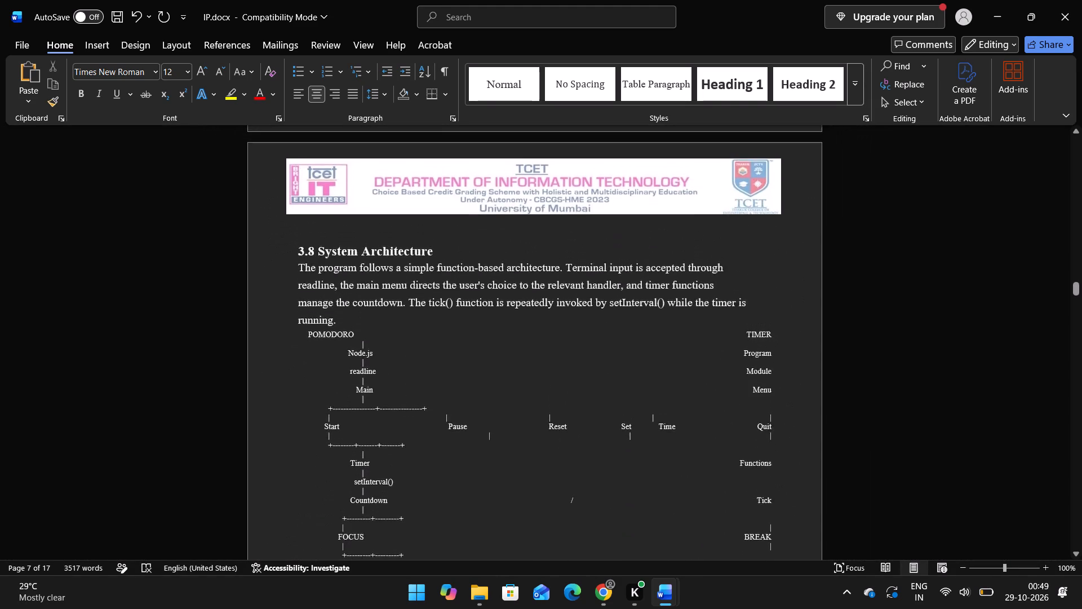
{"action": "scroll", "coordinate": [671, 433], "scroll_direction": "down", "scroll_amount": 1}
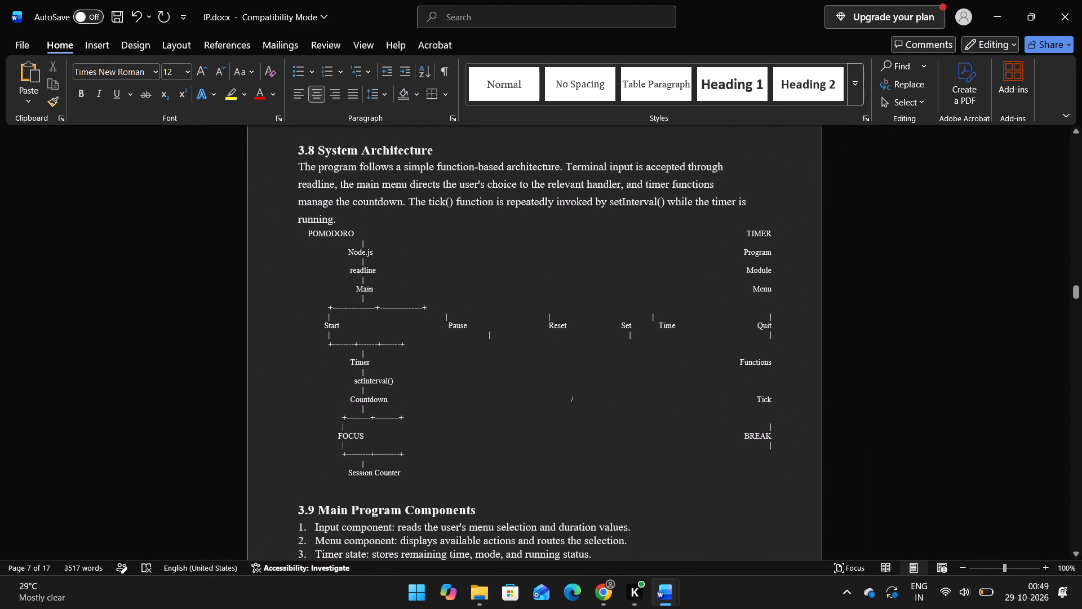
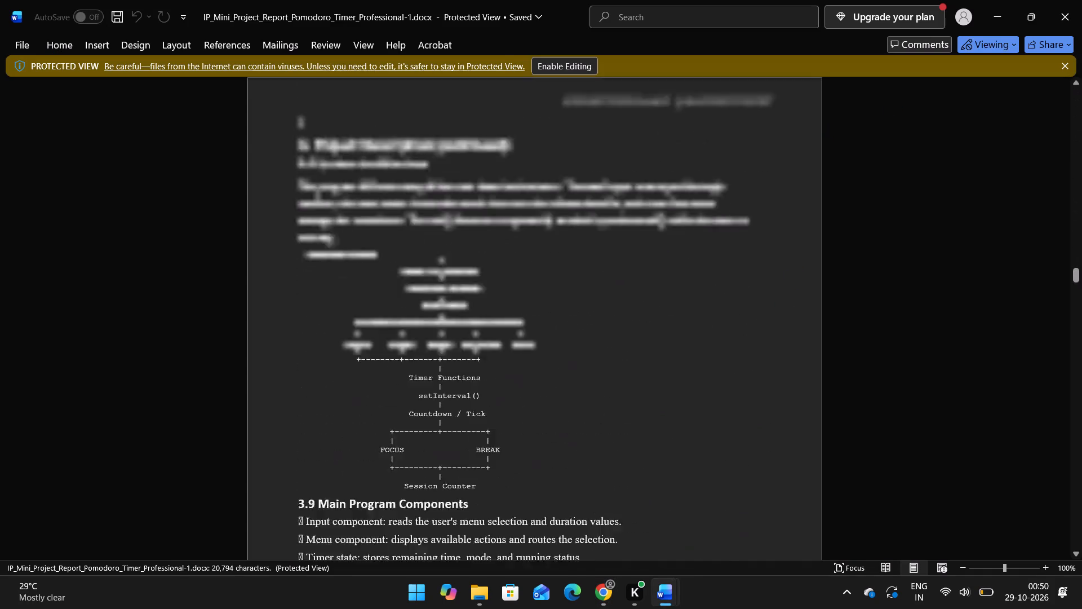
Review the IP_Mini_Project_Report_Pomodoro_Timer_Professional-1 document to its last page, and recheck its pages back to 3.8 System Architecture.
{"action": "scroll", "coordinate": [495, 379], "scroll_direction": "down", "scroll_amount": 14}
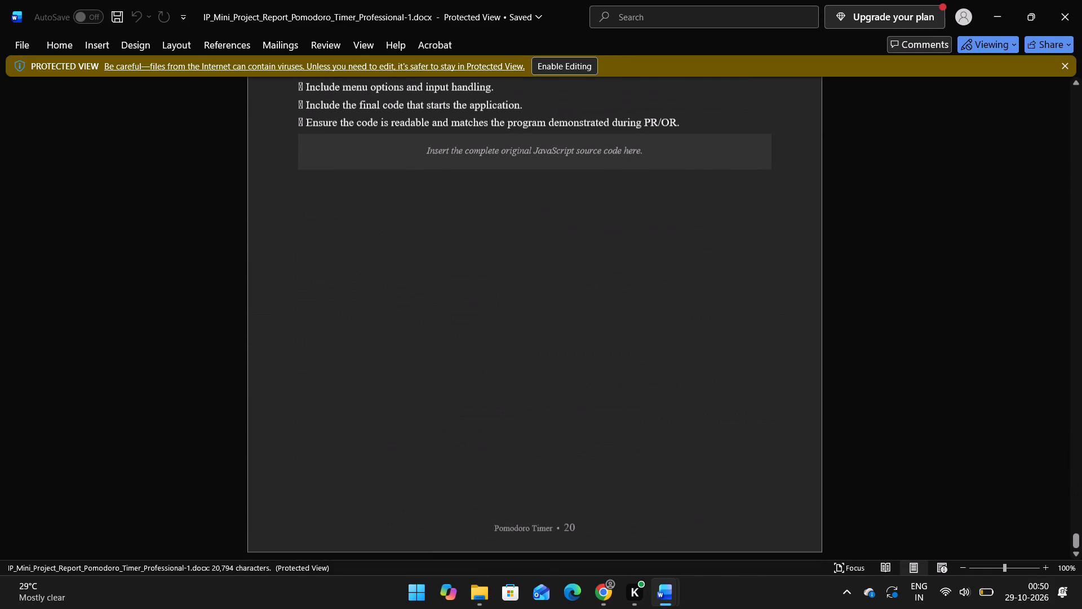
{"action": "scroll", "coordinate": [495, 379], "scroll_direction": "down", "scroll_amount": 6}
{"action": "scroll", "coordinate": [495, 379], "scroll_direction": "up", "scroll_amount": 8}
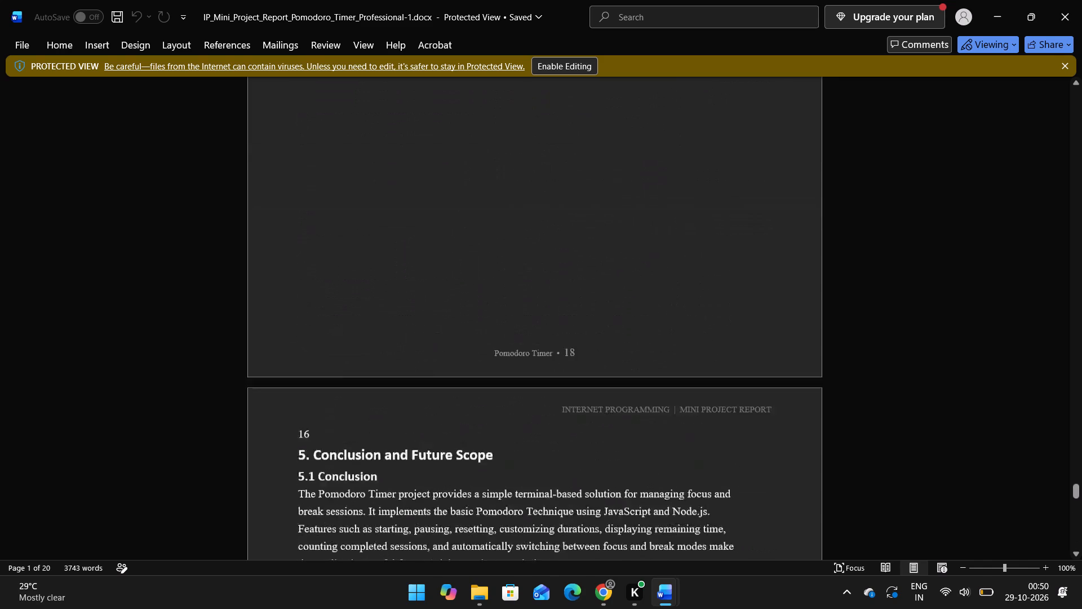
{"action": "scroll", "coordinate": [495, 379], "scroll_direction": "up", "scroll_amount": 9}
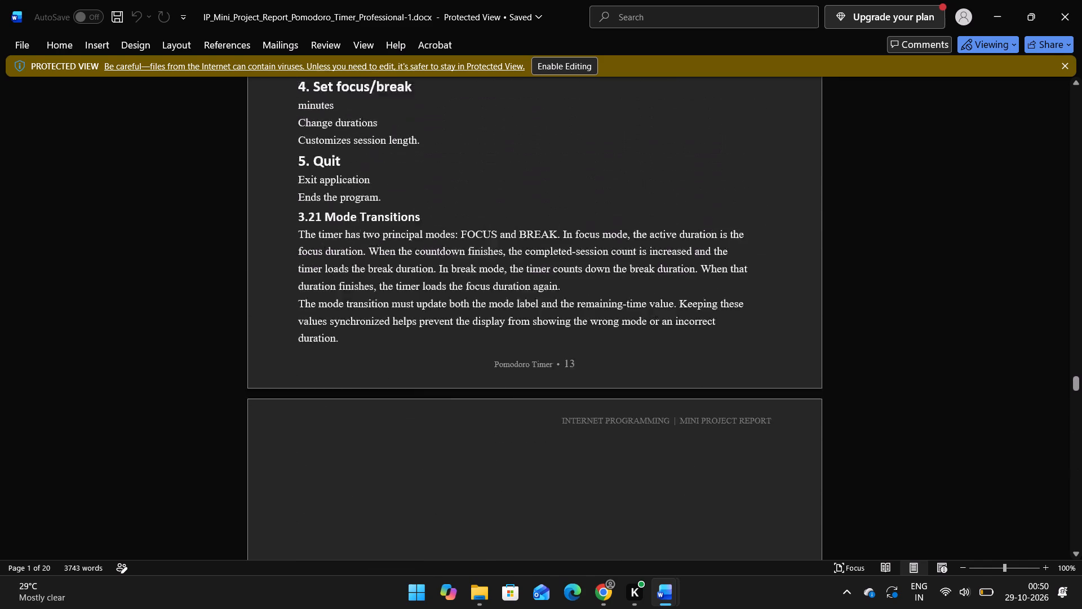
{"action": "scroll", "coordinate": [495, 379], "scroll_direction": "up", "scroll_amount": 10}
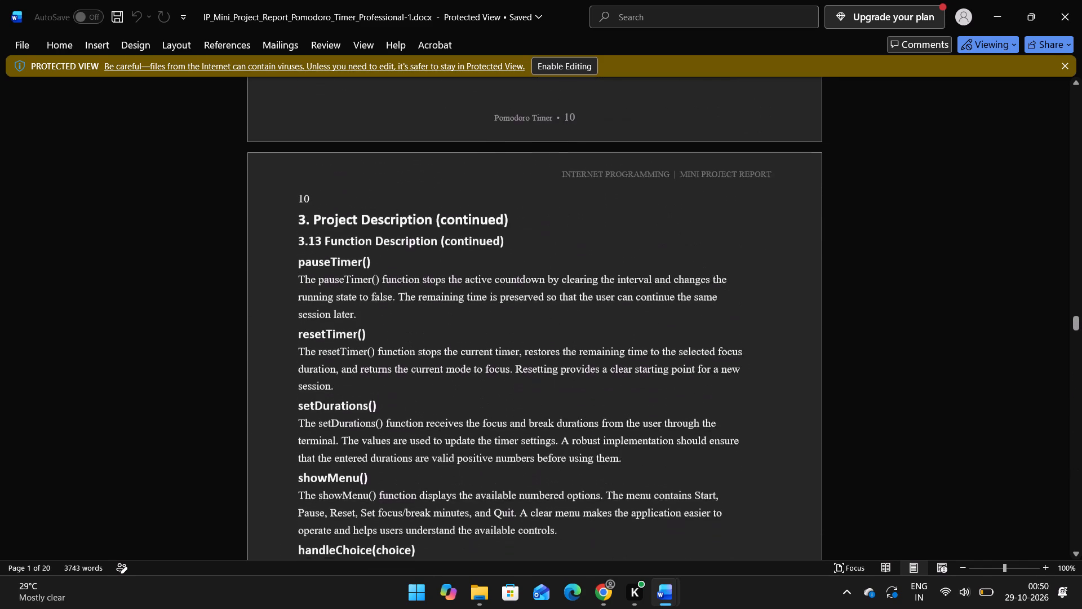
{"action": "scroll", "coordinate": [495, 379], "scroll_direction": "up", "scroll_amount": 7}
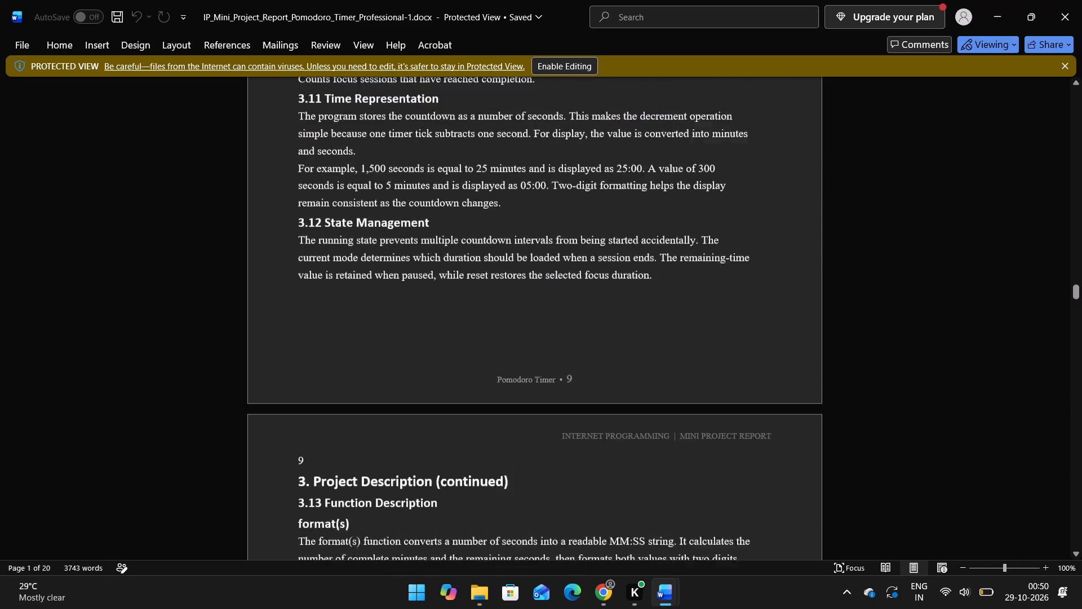
{"action": "scroll", "coordinate": [495, 379], "scroll_direction": "up", "scroll_amount": 6}
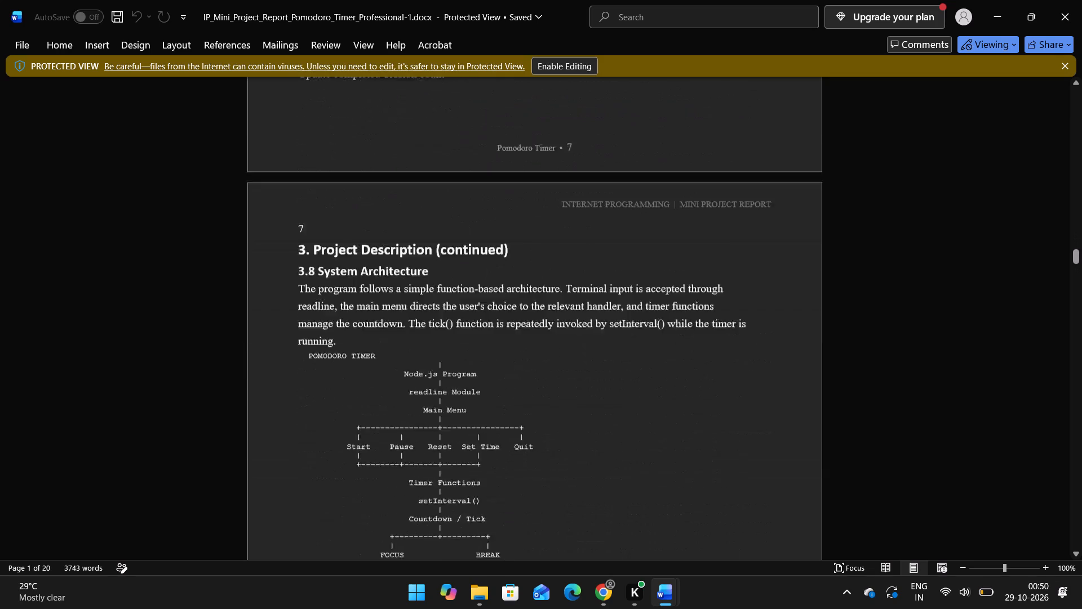
{"action": "scroll", "coordinate": [495, 379], "scroll_direction": "up", "scroll_amount": 1}
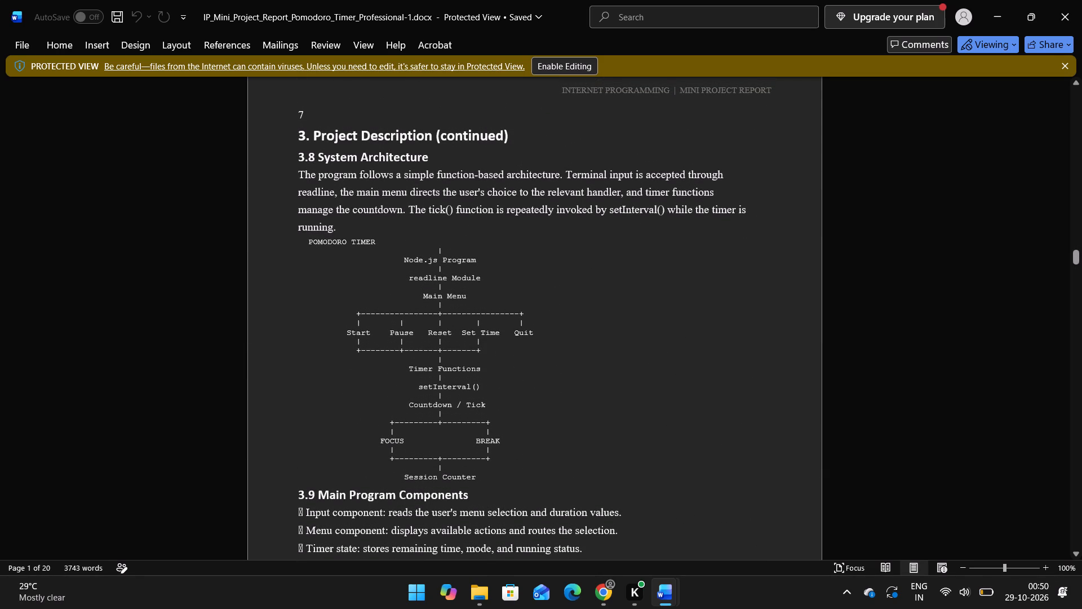
Enable editing for the protected IP_Mini_Project_Report_Pomodoro_Timer_Professional-1.docx.
{"action": "left_click", "coordinate": [565, 71]}
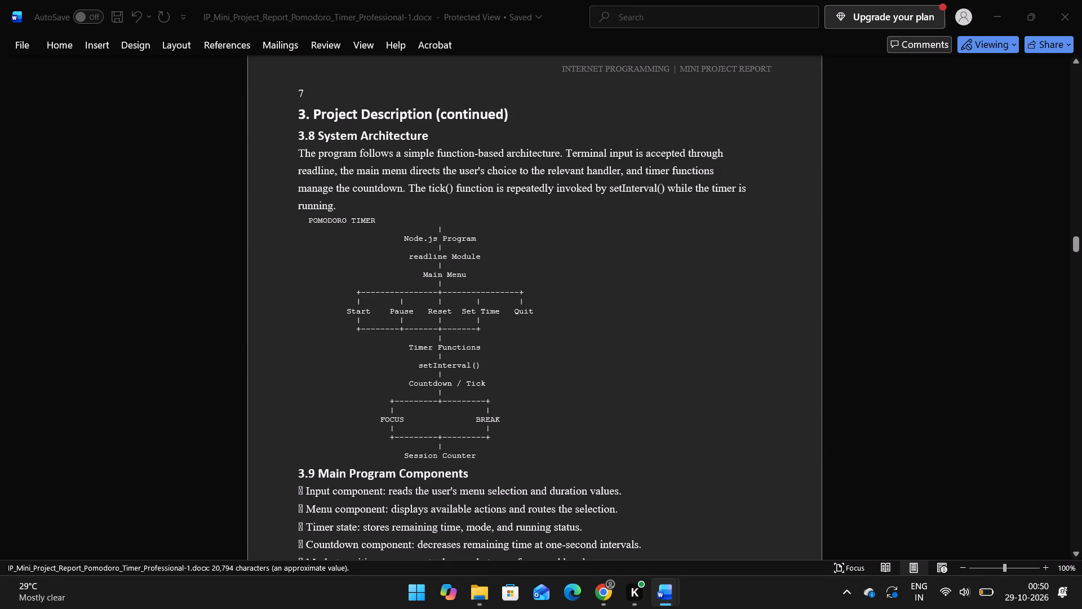
Copy the section 3.8 System Architecture diagram below its POMODORO TIMER title, from the line above Node.js Program through Session Counter.
{"action": "scroll", "coordinate": [472, 271], "scroll_direction": "down", "scroll_amount": 16}
{"action": "scroll", "coordinate": [472, 271], "scroll_direction": "down", "scroll_amount": 15}
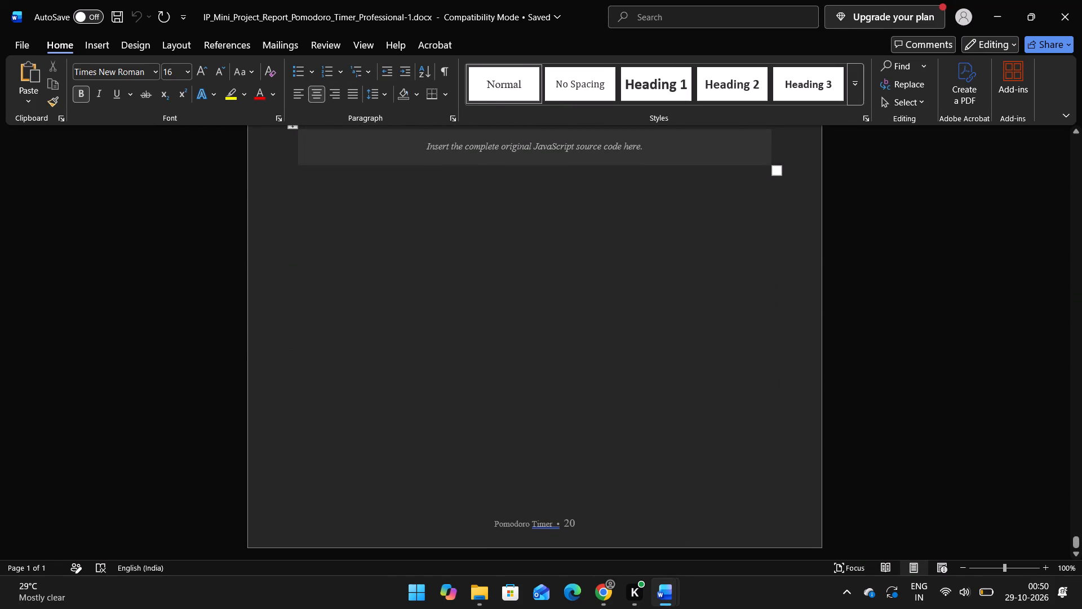
{"action": "scroll", "coordinate": [472, 271], "scroll_direction": "down", "scroll_amount": 4}
{"action": "scroll", "coordinate": [472, 271], "scroll_direction": "up", "scroll_amount": 9}
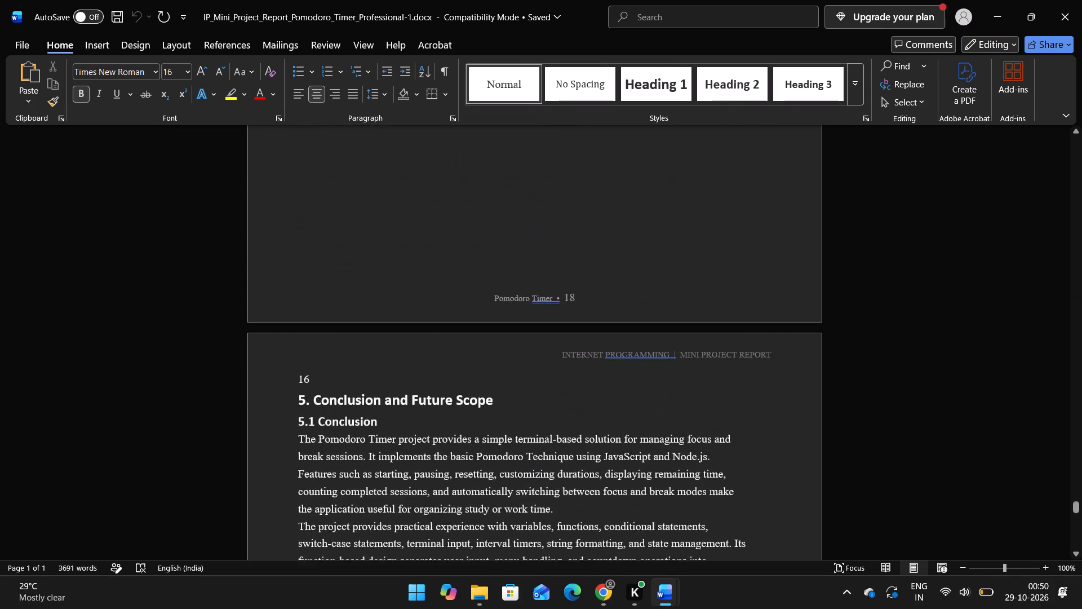
{"action": "scroll", "coordinate": [472, 271], "scroll_direction": "up", "scroll_amount": 11}
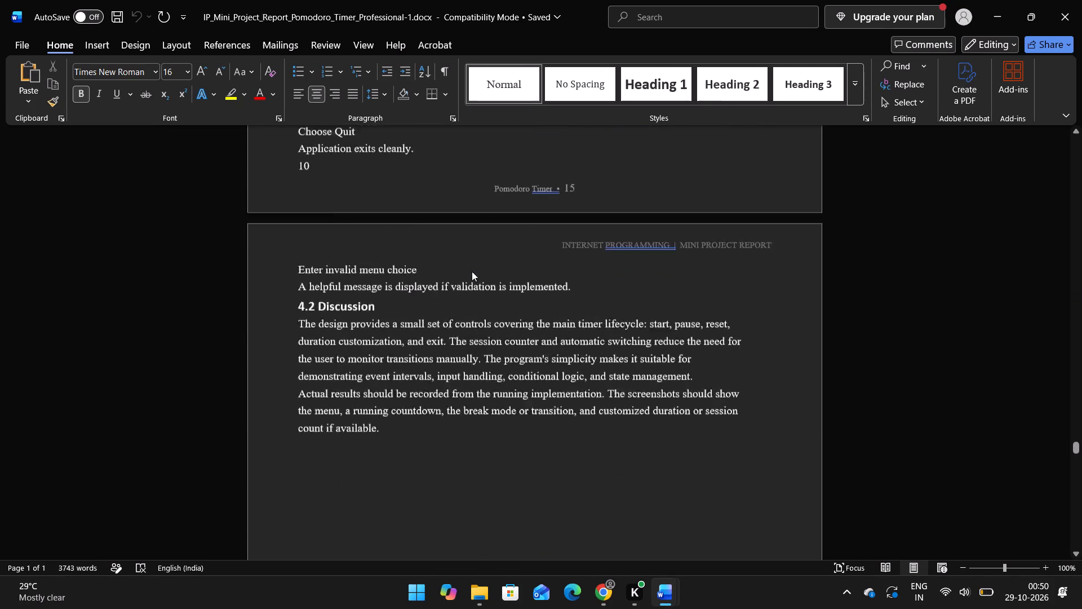
{"action": "scroll", "coordinate": [472, 271], "scroll_direction": "up", "scroll_amount": 5}
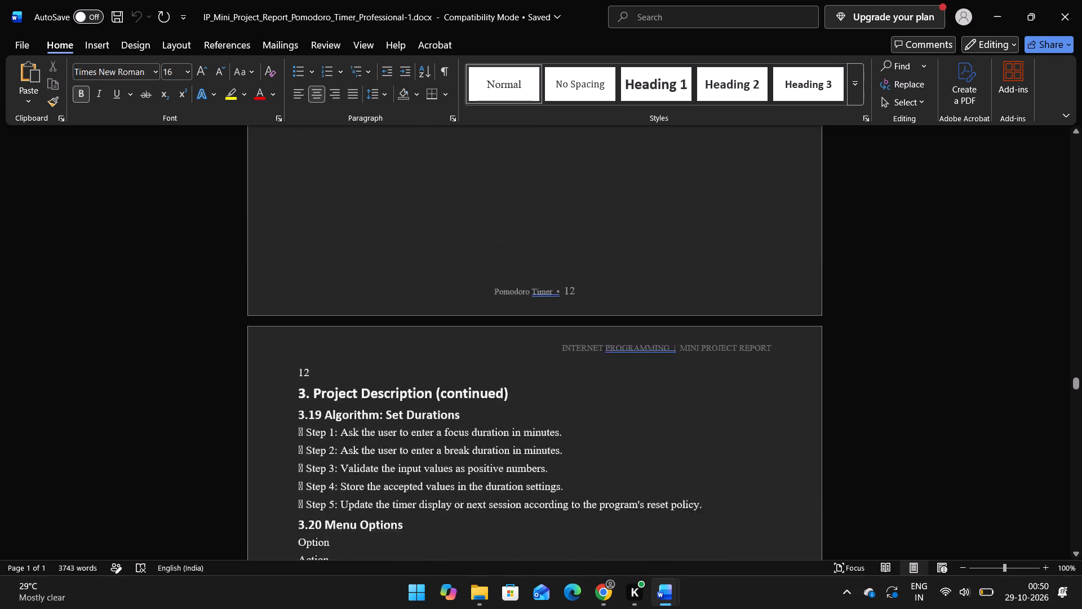
{"action": "scroll", "coordinate": [472, 271], "scroll_direction": "up", "scroll_amount": 11}
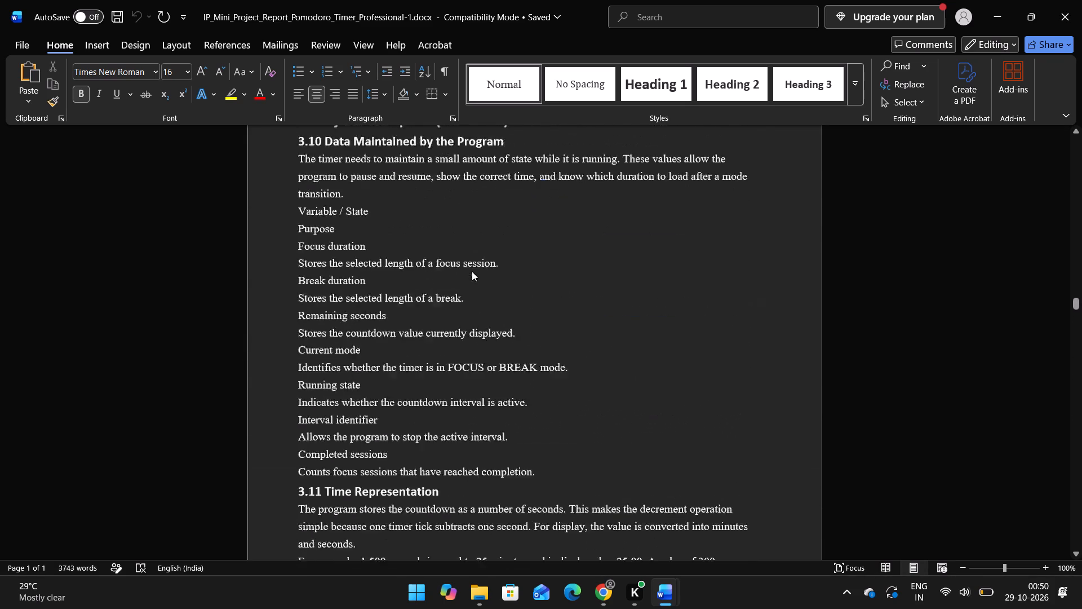
{"action": "scroll", "coordinate": [472, 271], "scroll_direction": "up", "scroll_amount": 4}
{"action": "scroll", "coordinate": [472, 271], "scroll_direction": "down", "scroll_amount": 1}
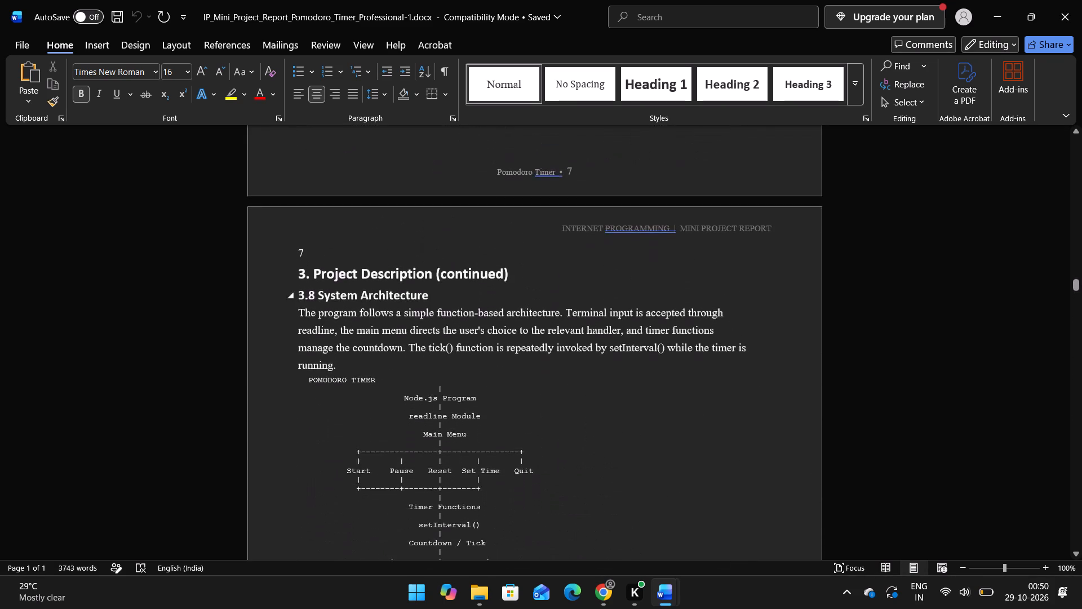
{"action": "scroll", "coordinate": [472, 271], "scroll_direction": "down", "scroll_amount": 1}
{"action": "scroll", "coordinate": [472, 271], "scroll_direction": "up", "scroll_amount": 1}
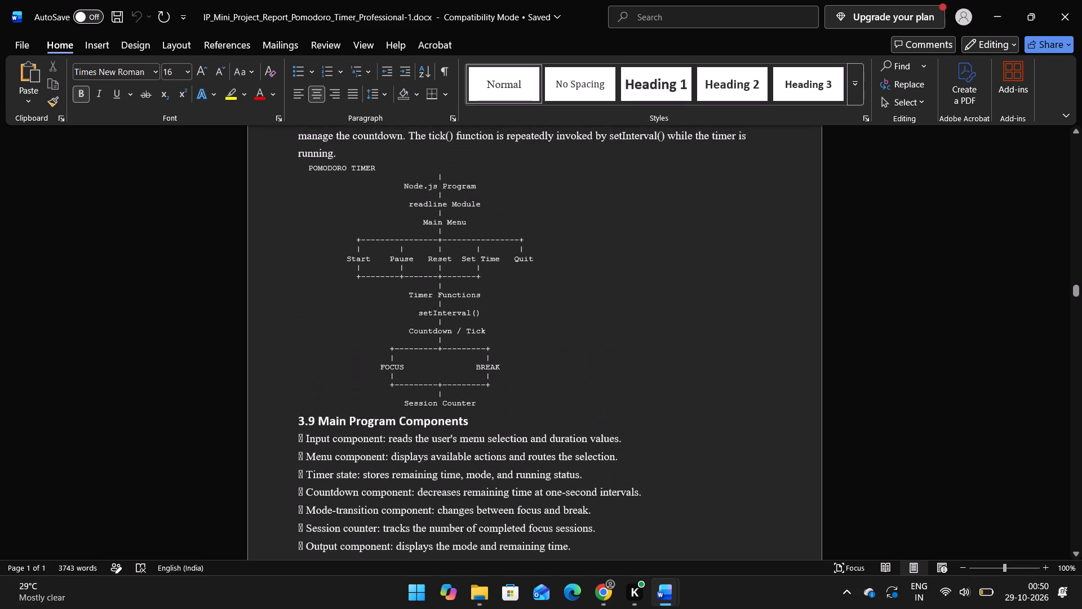
{"action": "scroll", "coordinate": [472, 271], "scroll_direction": "up", "scroll_amount": 1}
{"action": "left_click", "coordinate": [438, 179]}
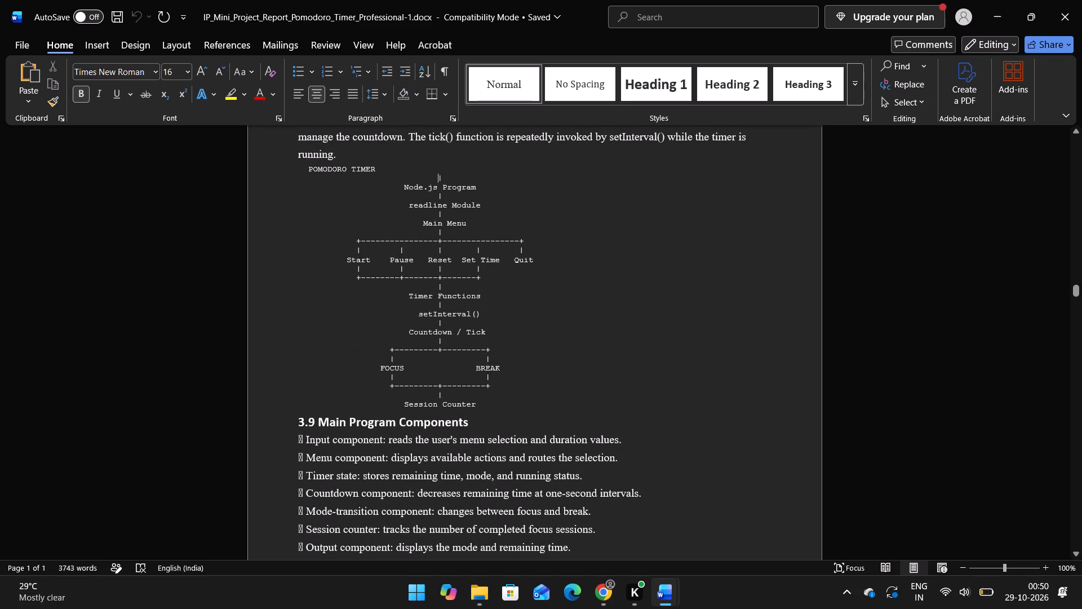
{"action": "left_click_drag", "start_coordinate": [438, 179], "coordinate": [503, 406]}
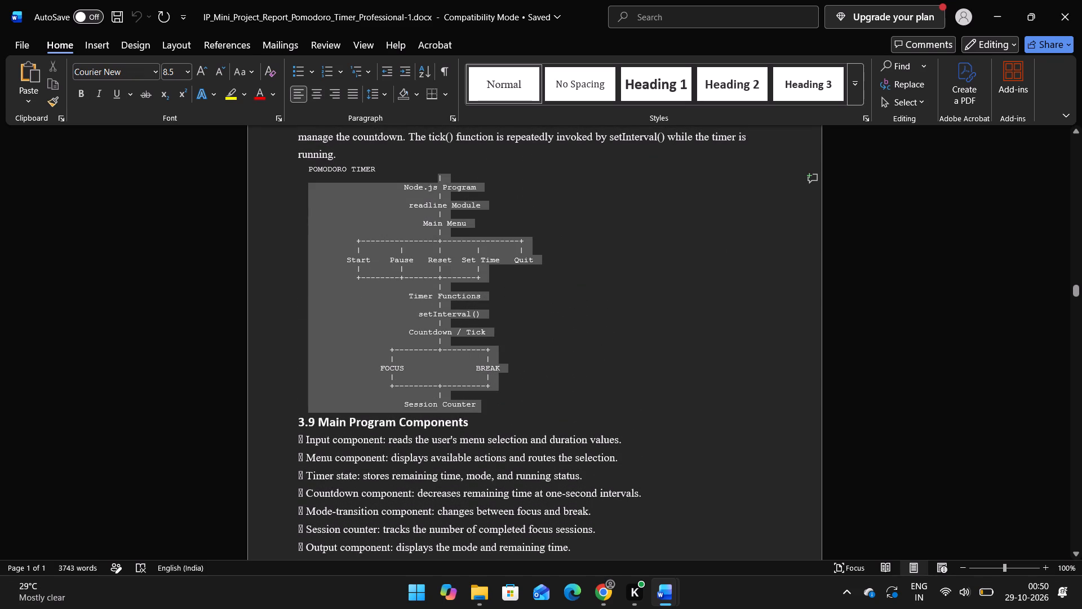
{"action": "left_click_drag", "start_coordinate": [503, 406], "coordinate": [499, 412]}
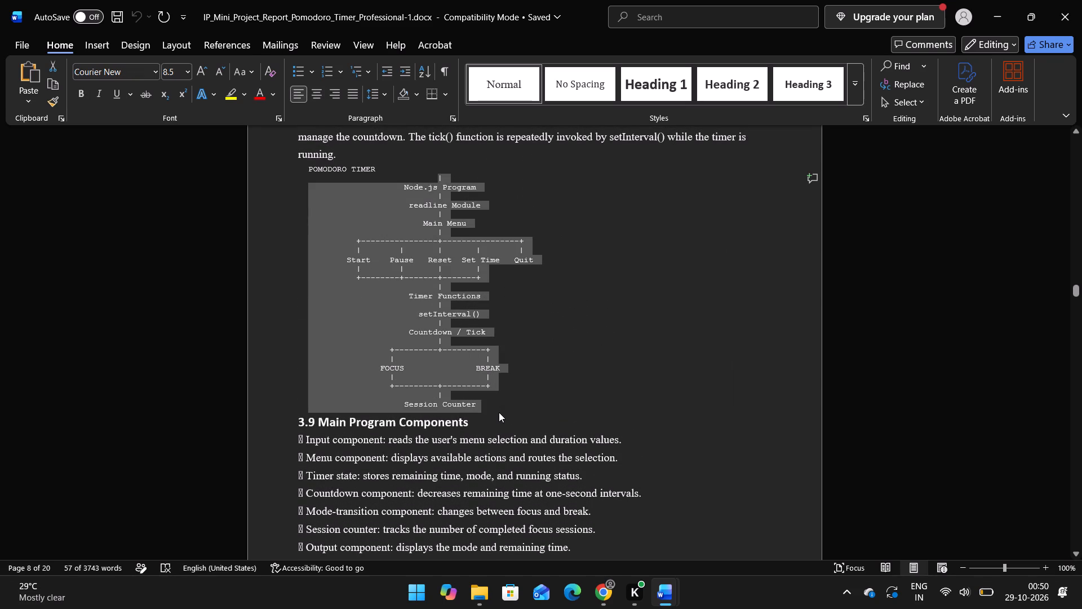
{"action": "key", "text": "ctrl+c"}
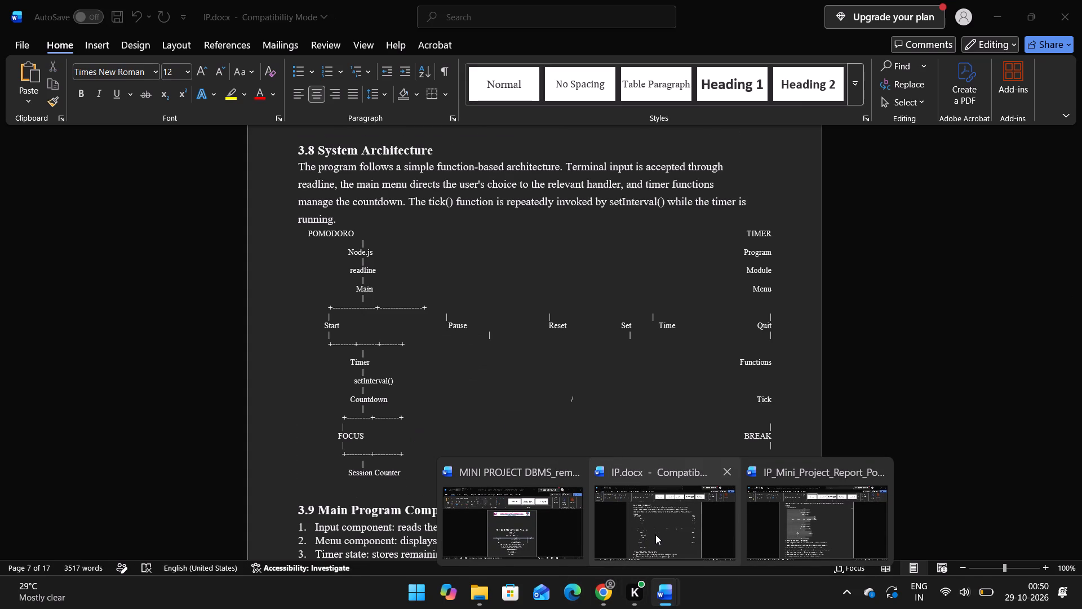
Switch to IP.docx and replace the distorted section 3.8 diagram, including its POMODORO TIMER line, with the copied diagram.
{"action": "left_click", "coordinate": [655, 535]}
{"action": "left_click_drag", "start_coordinate": [358, 241], "coordinate": [430, 480]}
{"action": "key", "text": "BackSpace"}
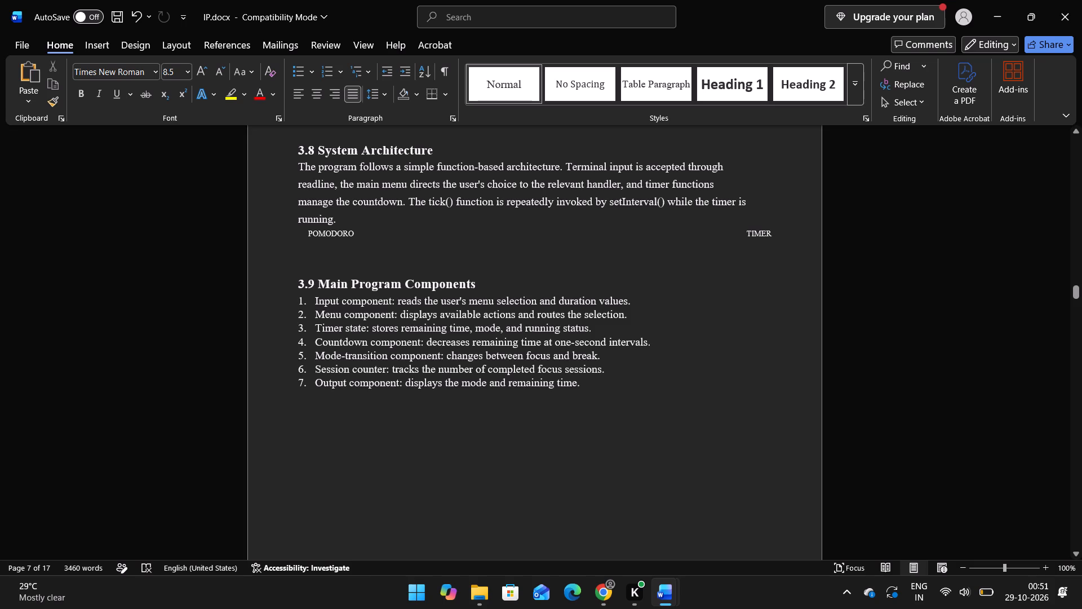
{"action": "key", "text": "Return"}
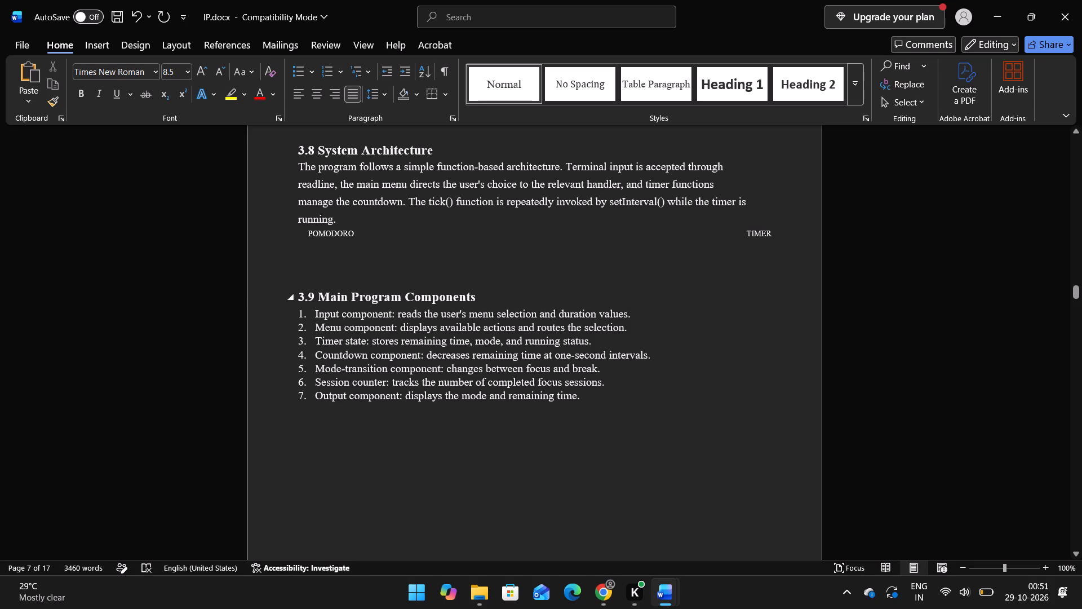
{"action": "left_click_drag", "start_coordinate": [306, 233], "coordinate": [515, 228]}
{"action": "left_click_drag", "start_coordinate": [515, 228], "coordinate": [655, 245]}
{"action": "key", "text": "BackSpace"}
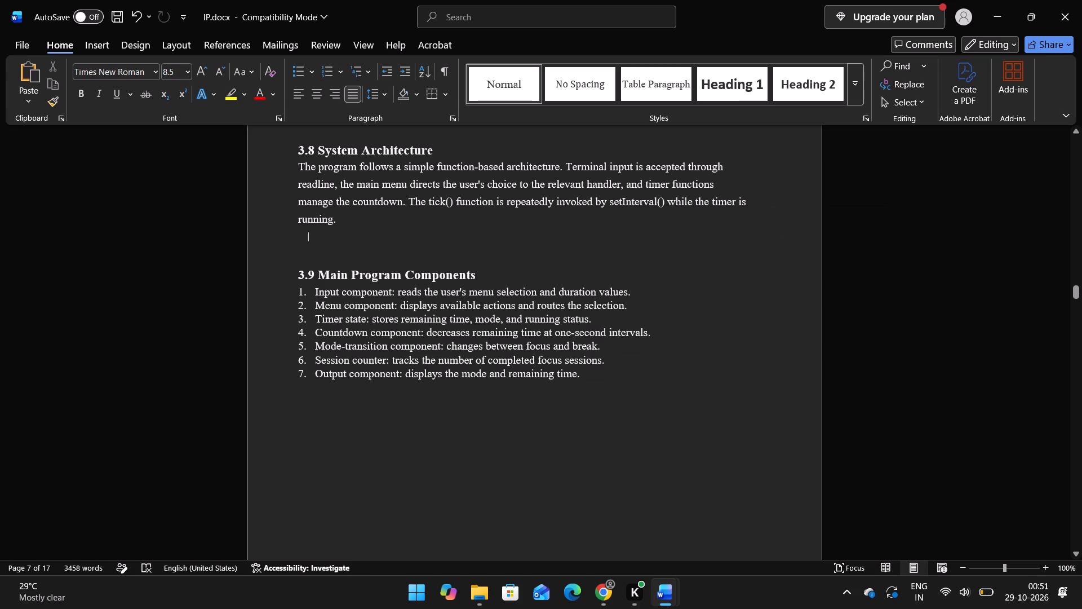
{"action": "key", "text": "ctrl+v"}
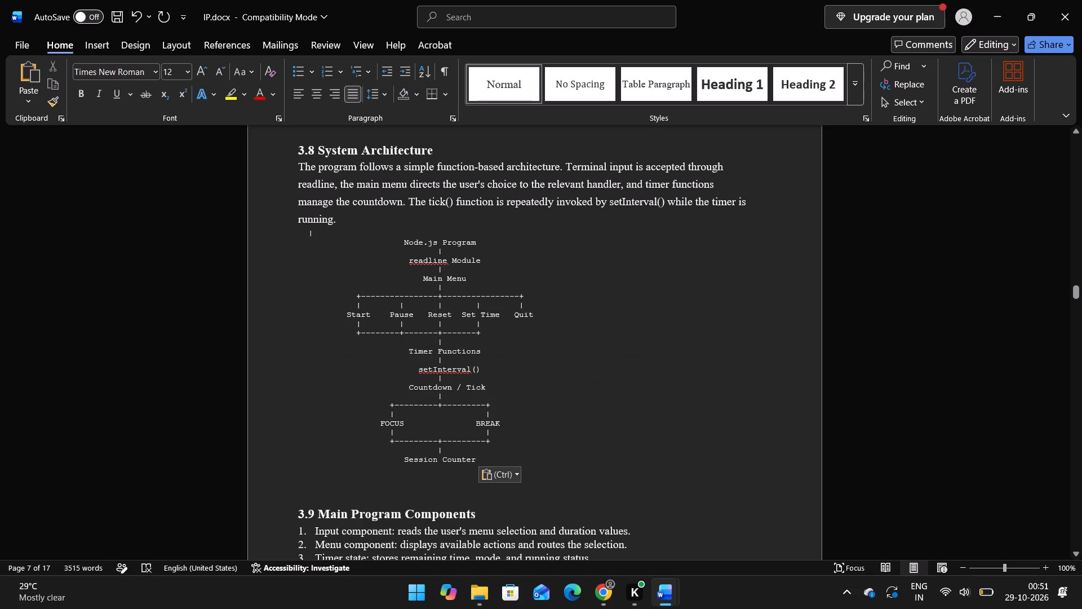
Examine the layout of the IP.docx pages from the cover through section 3.7 in a zoomed-out multi-page view.
{"action": "scroll", "coordinate": [650, 433], "scroll_direction": "down", "scroll_amount": 2}
{"action": "scroll", "coordinate": [650, 433], "scroll_direction": "down", "scroll_amount": 5, "text": "ctrl"}
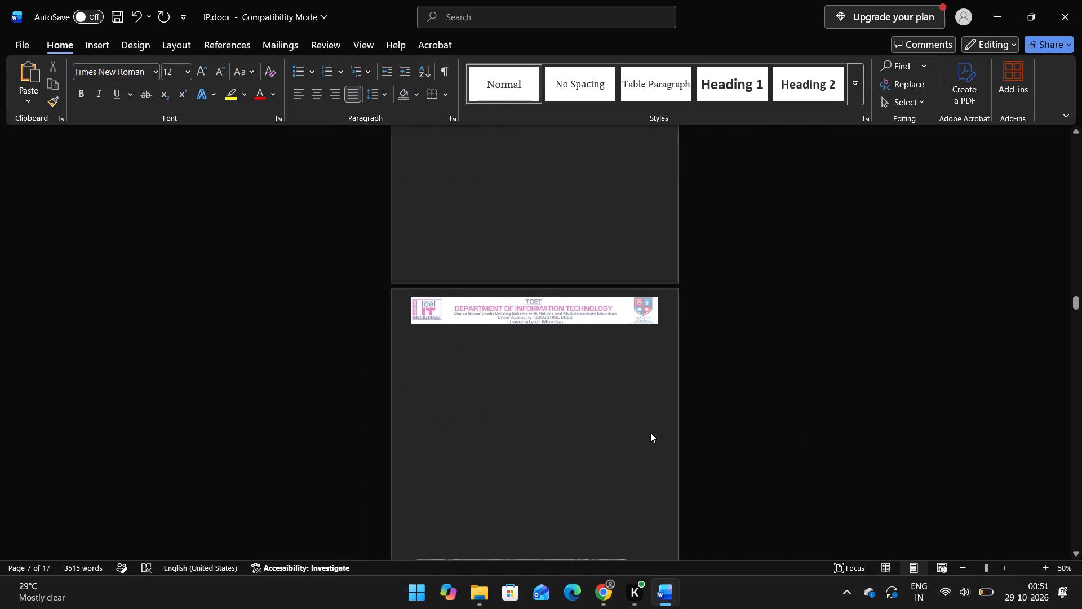
{"action": "scroll", "coordinate": [650, 433], "scroll_direction": "down", "scroll_amount": 2}
{"action": "scroll", "coordinate": [650, 433], "scroll_direction": "down", "scroll_amount": 4, "text": "ctrl"}
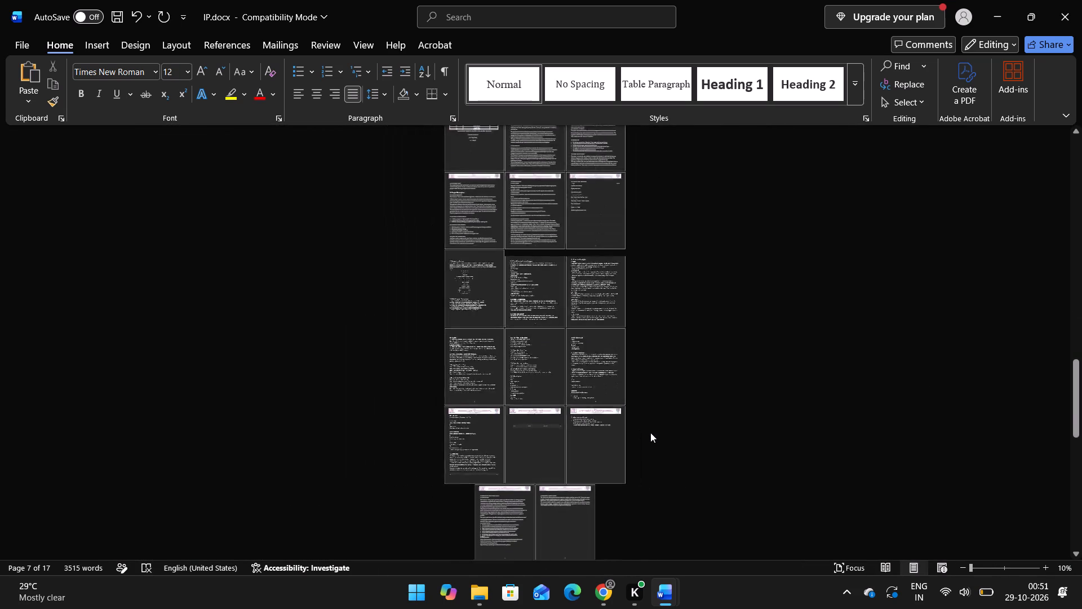
{"action": "scroll", "coordinate": [650, 433], "scroll_direction": "up", "scroll_amount": 4}
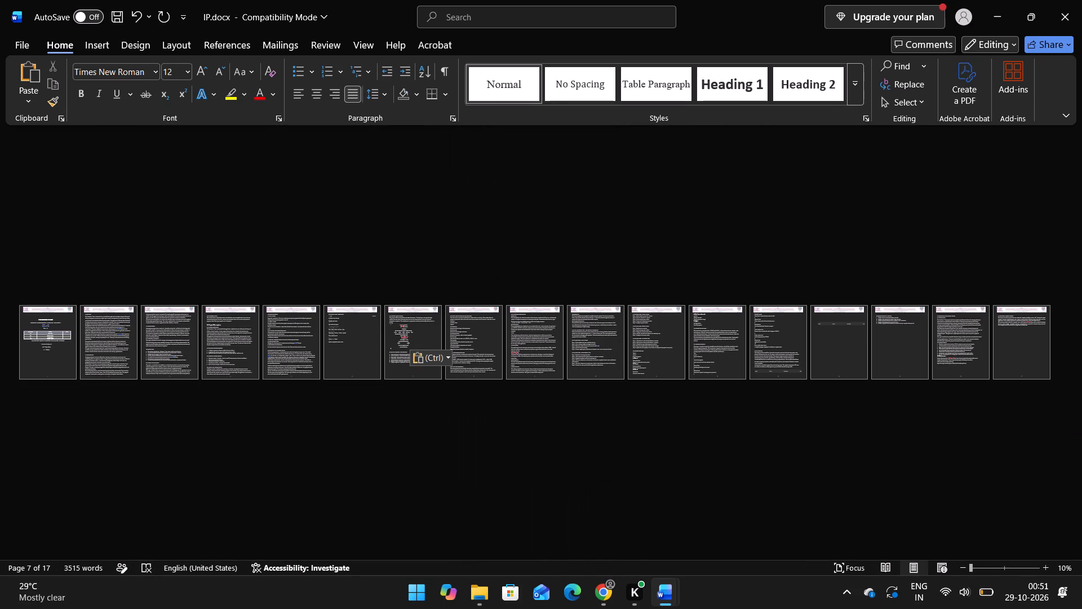
{"action": "scroll", "coordinate": [650, 433], "scroll_direction": "up", "scroll_amount": 5, "text": "ctrl"}
{"action": "scroll", "coordinate": [650, 433], "scroll_direction": "up", "scroll_amount": 17}
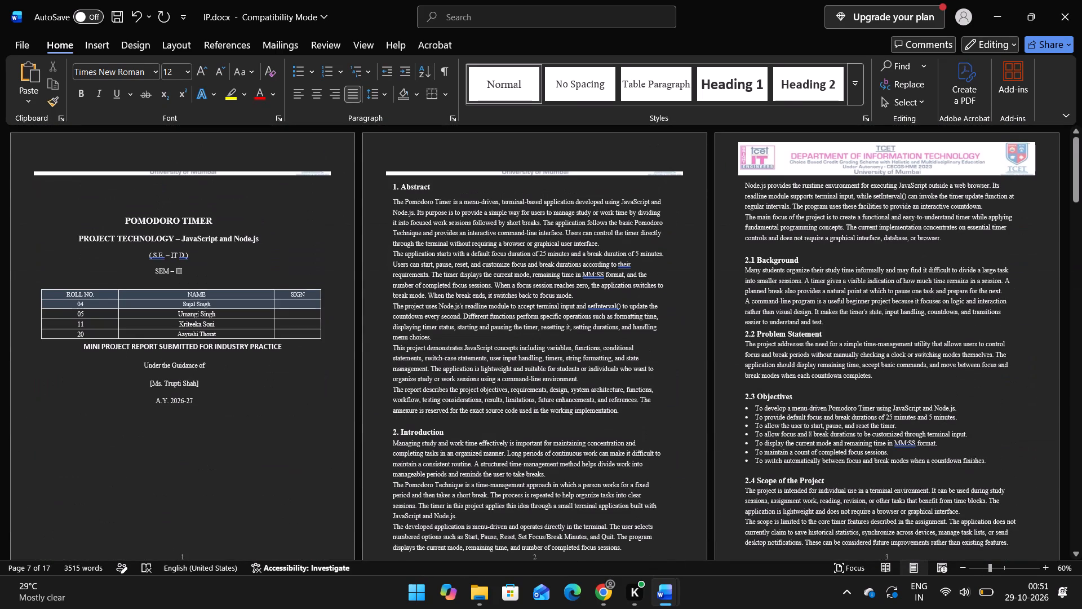
{"action": "scroll", "coordinate": [650, 433], "scroll_direction": "down", "scroll_amount": 4}
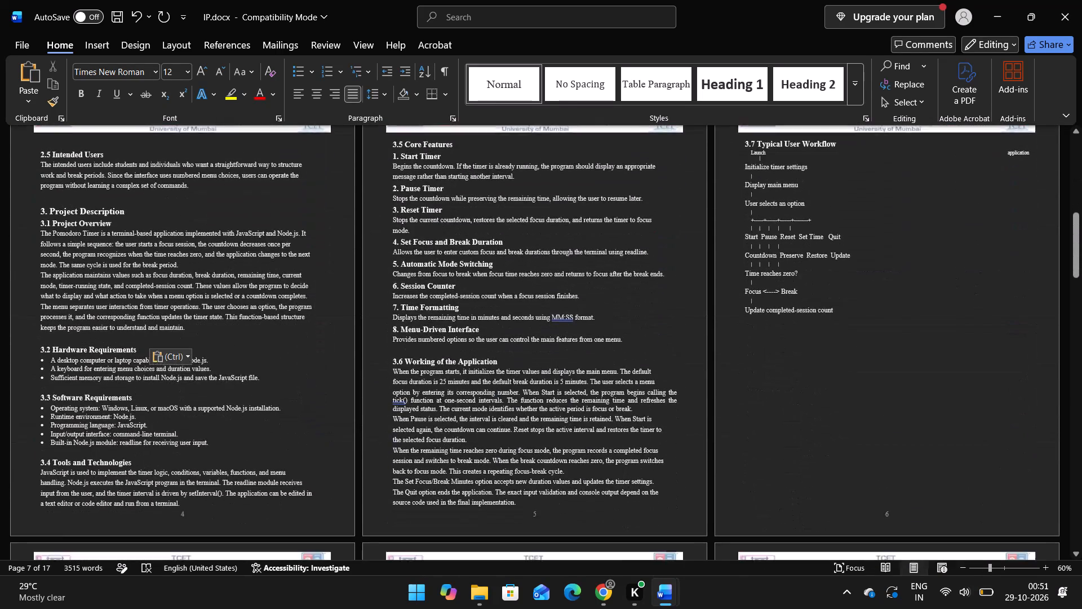
{"action": "scroll", "coordinate": [650, 433], "scroll_direction": "down", "scroll_amount": 1}
{"action": "scroll", "coordinate": [650, 433], "scroll_direction": "up", "scroll_amount": 1}
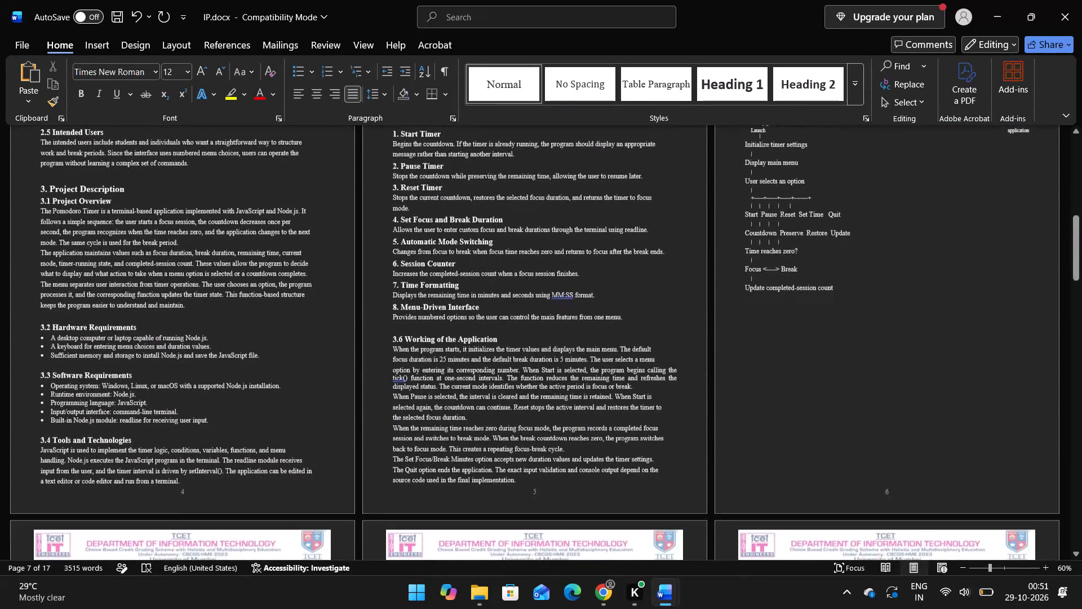
{"action": "scroll", "coordinate": [650, 433], "scroll_direction": "up", "scroll_amount": 1}
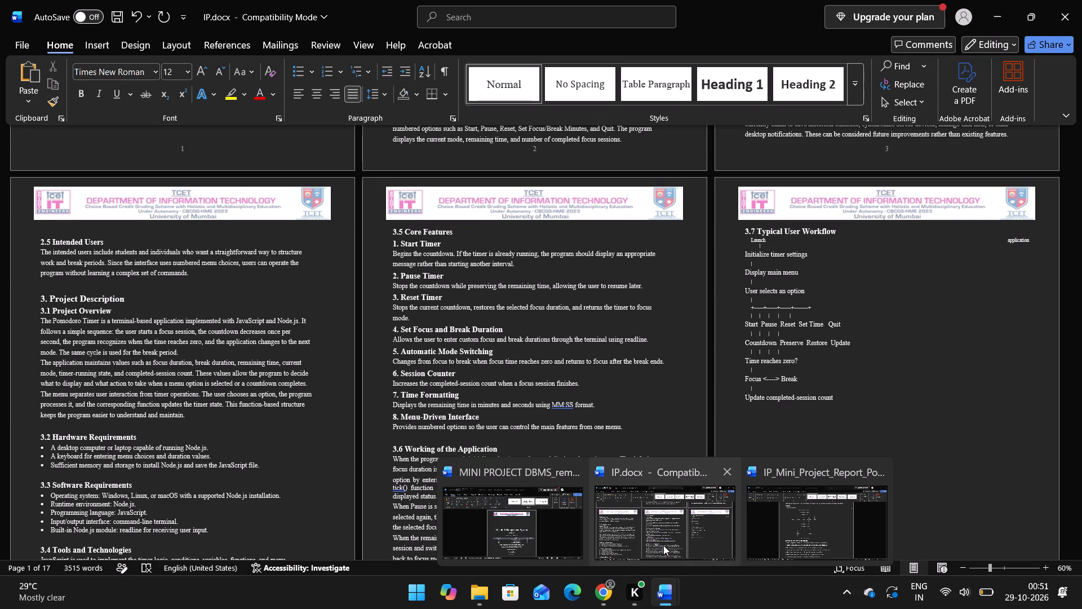
Switch to the source mini project report and examine its section 3.7 Typical User Workflow diagram.
{"action": "left_click", "coordinate": [789, 514]}
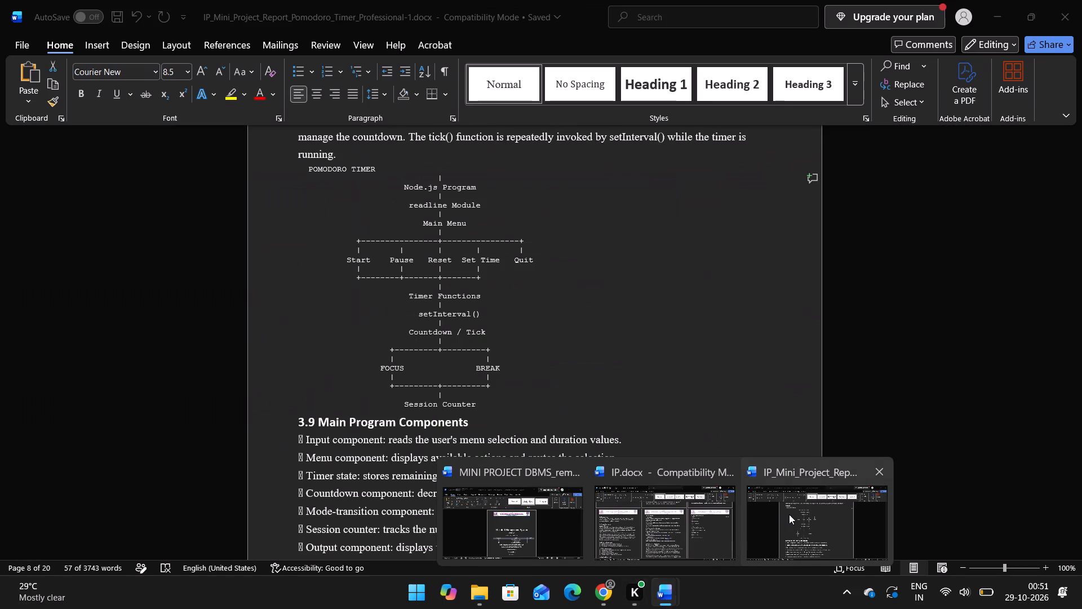
{"action": "scroll", "coordinate": [544, 365], "scroll_direction": "up", "scroll_amount": 5}
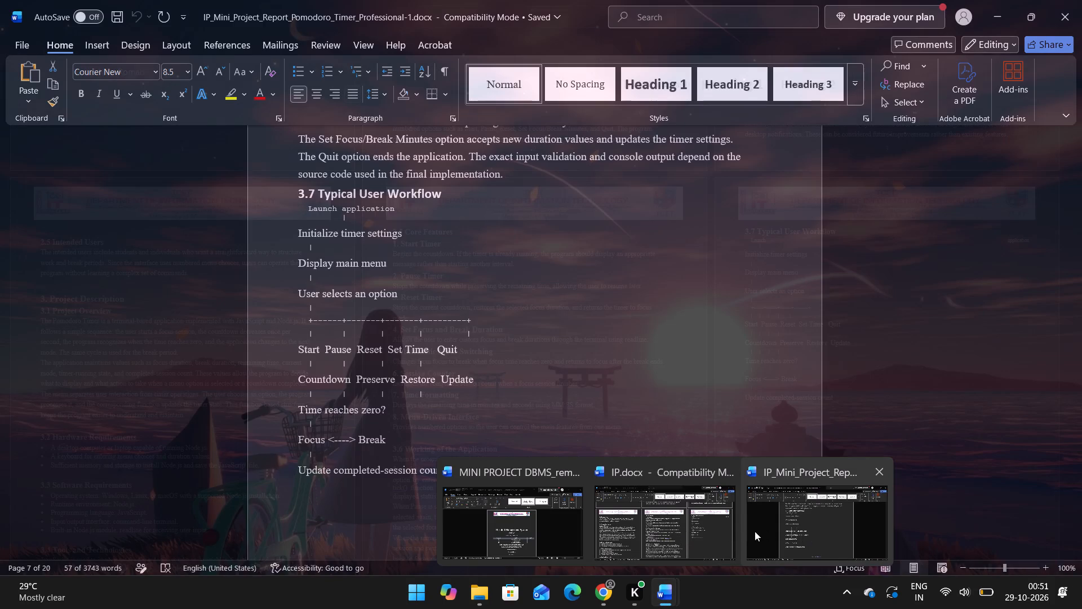
Return to IP.docx and review the page layout from section 3.8 through the section 7 Annexure.
{"action": "left_click", "coordinate": [693, 527]}
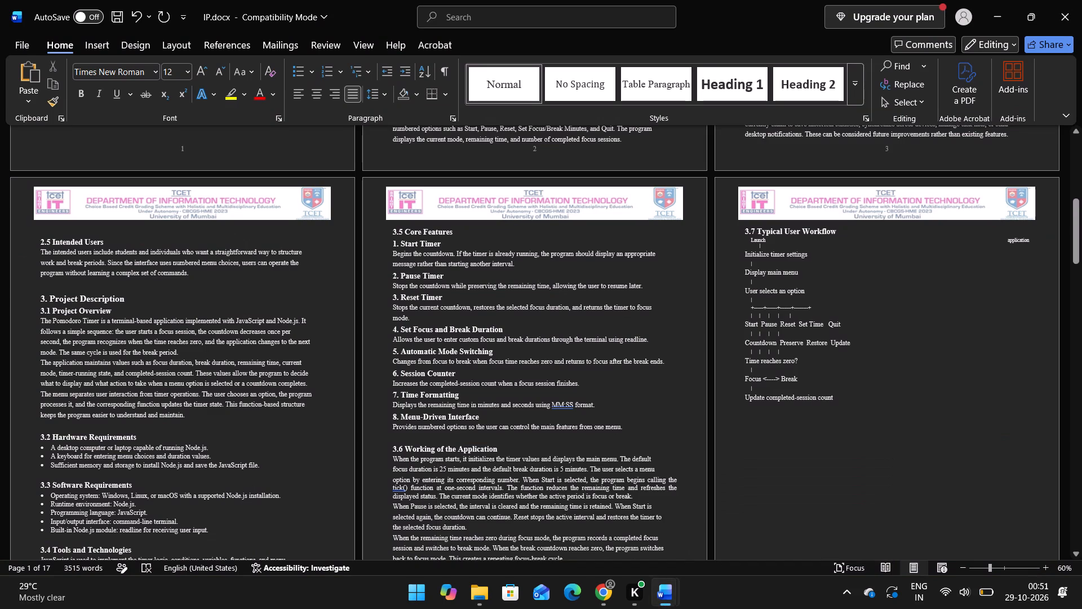
{"action": "scroll", "coordinate": [693, 527], "scroll_direction": "down", "scroll_amount": 6}
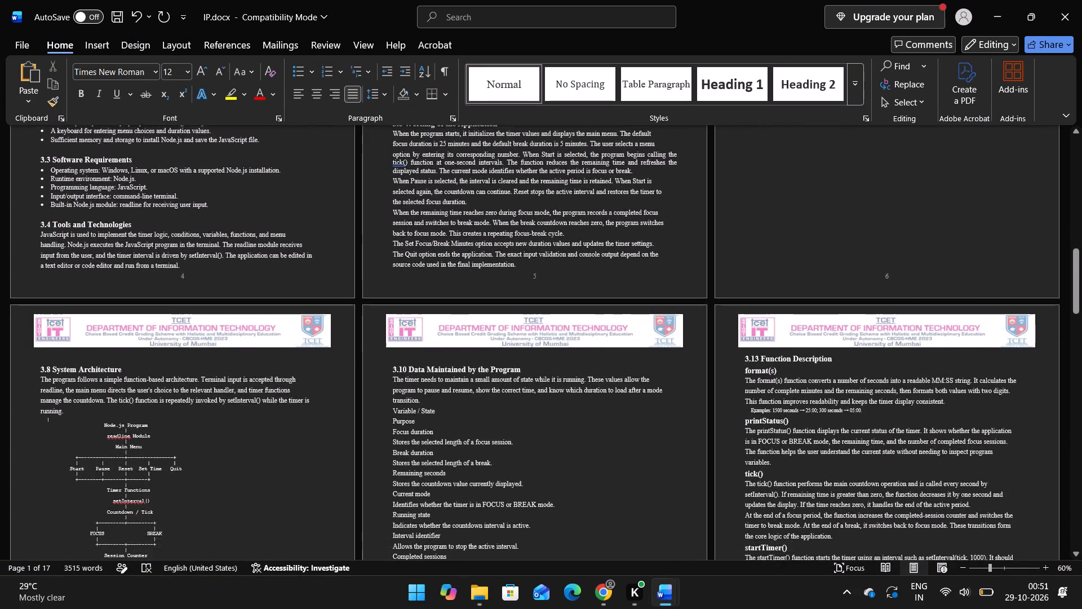
{"action": "scroll", "coordinate": [693, 527], "scroll_direction": "down", "scroll_amount": 2}
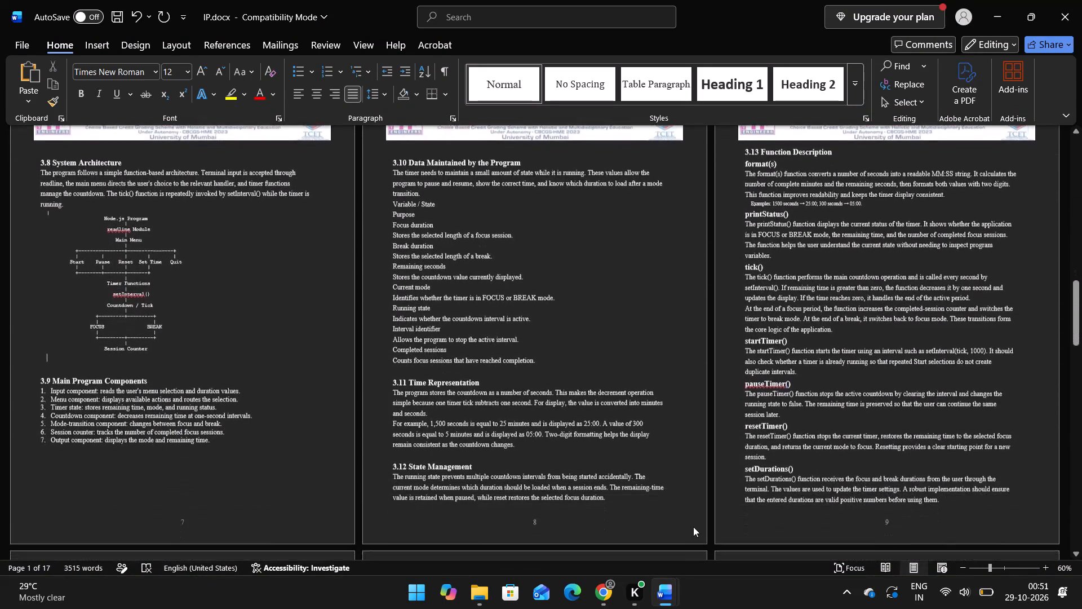
{"action": "scroll", "coordinate": [693, 527], "scroll_direction": "down", "scroll_amount": 4}
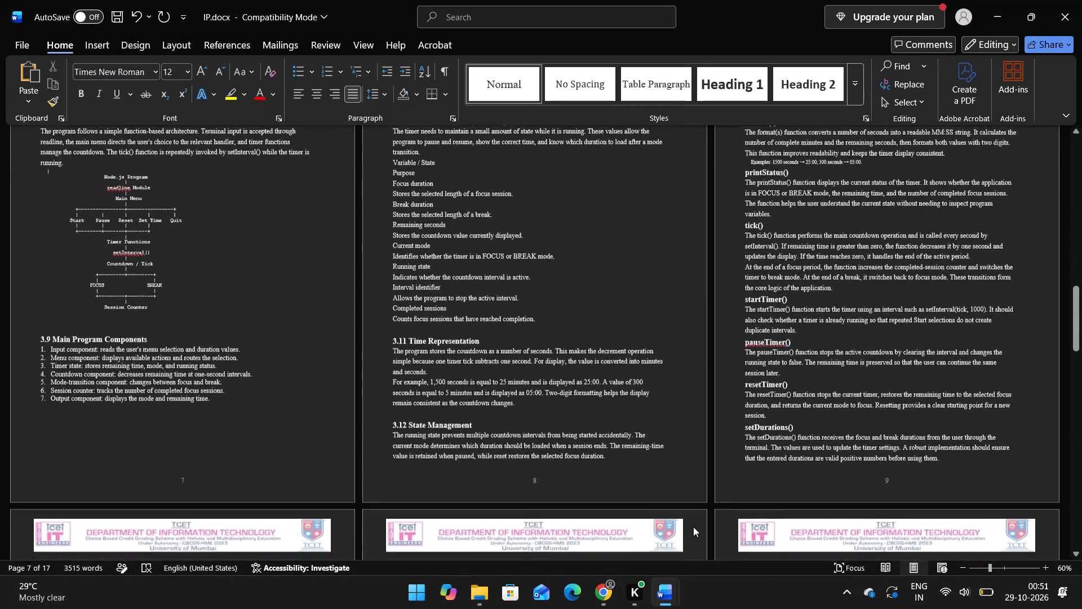
{"action": "scroll", "coordinate": [693, 527], "scroll_direction": "down", "scroll_amount": 4}
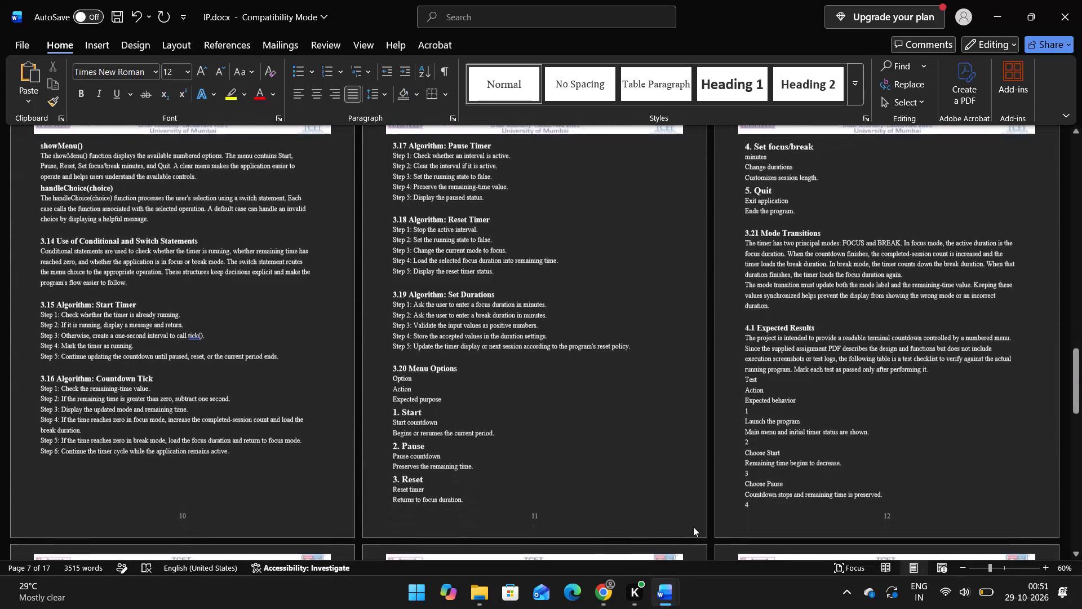
{"action": "scroll", "coordinate": [693, 527], "scroll_direction": "down", "scroll_amount": 2}
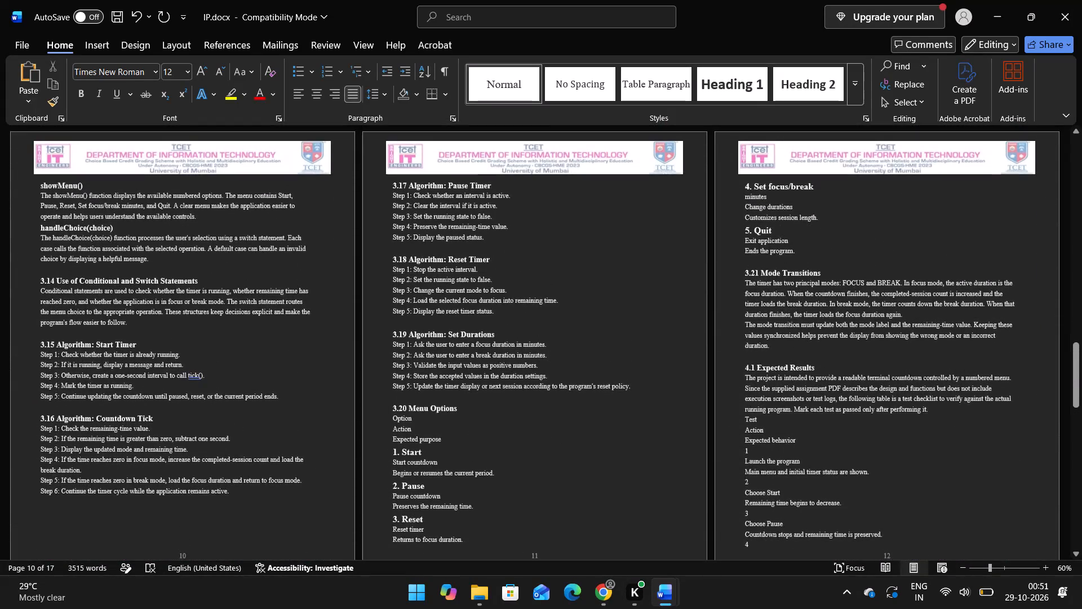
{"action": "scroll", "coordinate": [693, 527], "scroll_direction": "down", "scroll_amount": 5}
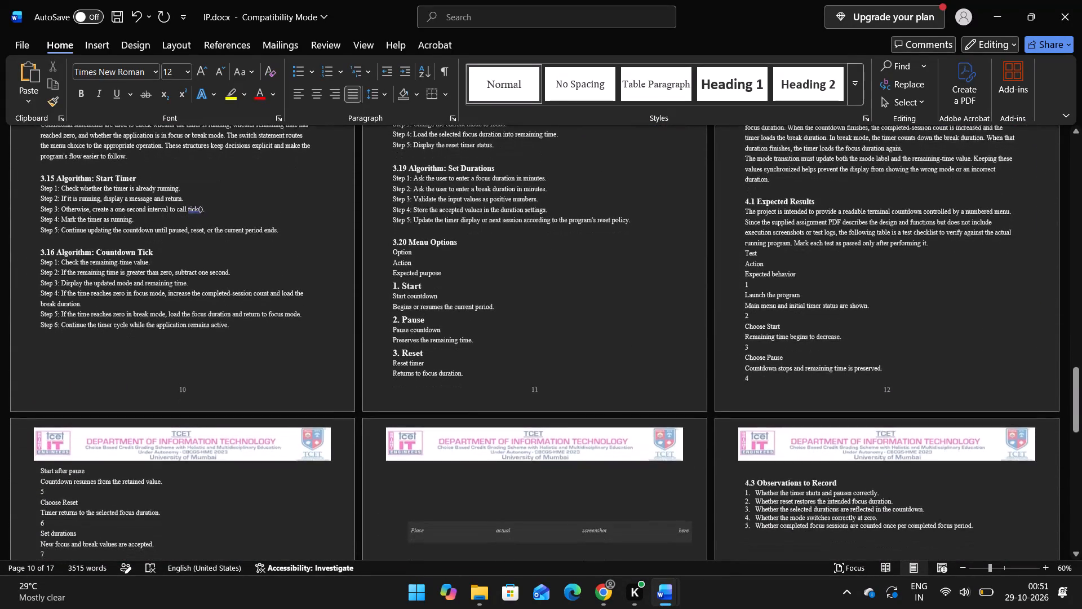
{"action": "scroll", "coordinate": [693, 527], "scroll_direction": "down", "scroll_amount": 2}
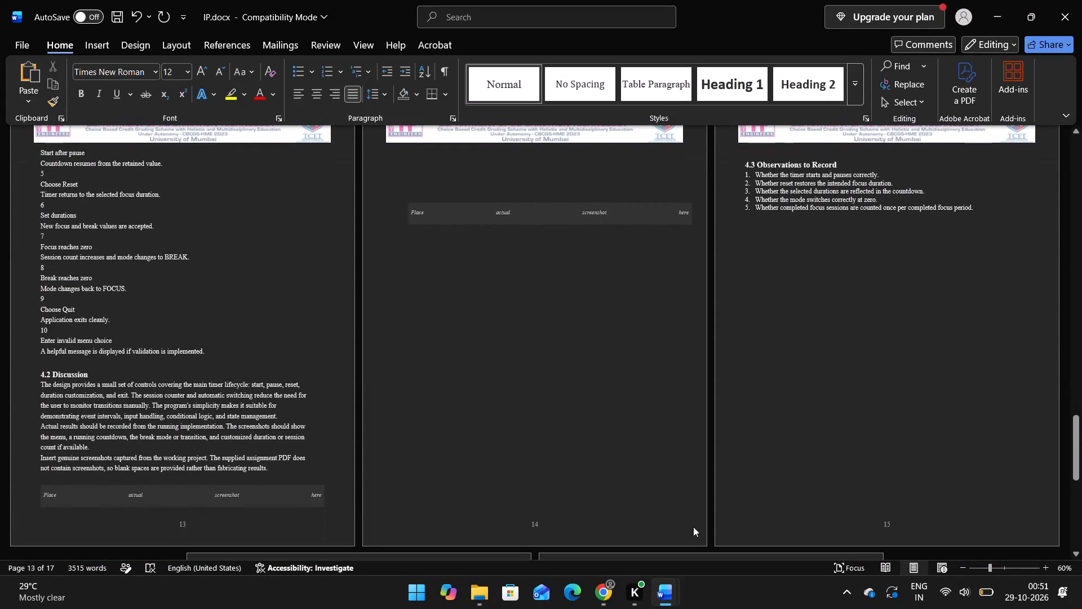
{"action": "scroll", "coordinate": [694, 456], "scroll_direction": "down", "scroll_amount": 5}
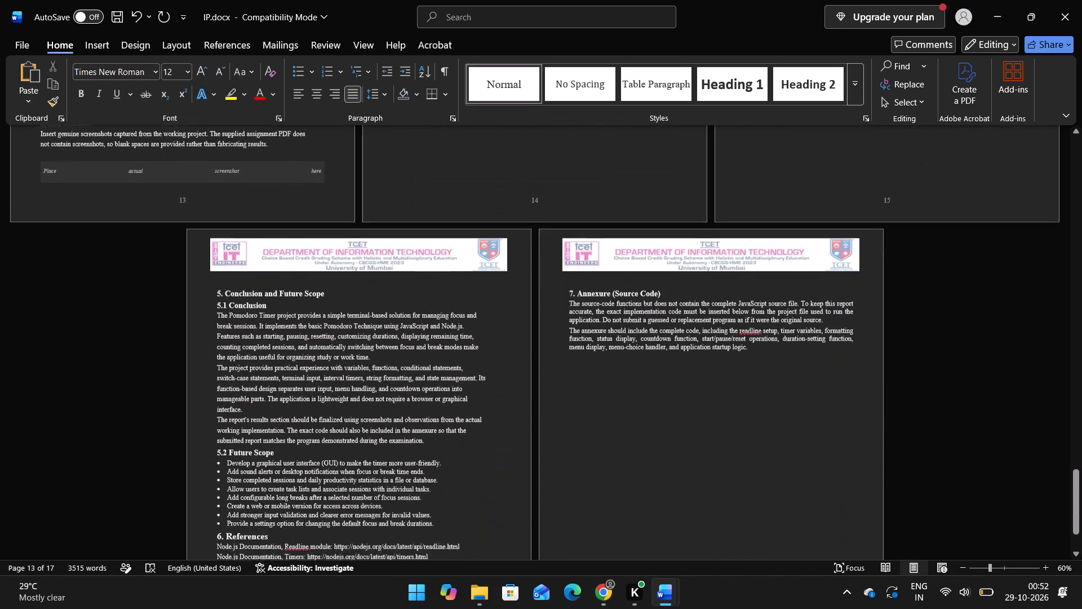
Insert a blank line before the 5.2 Future Scope heading and another before the 6. References heading.
{"action": "scroll", "coordinate": [694, 456], "scroll_direction": "down", "scroll_amount": 6}
{"action": "scroll", "coordinate": [694, 456], "scroll_direction": "up", "scroll_amount": 2}
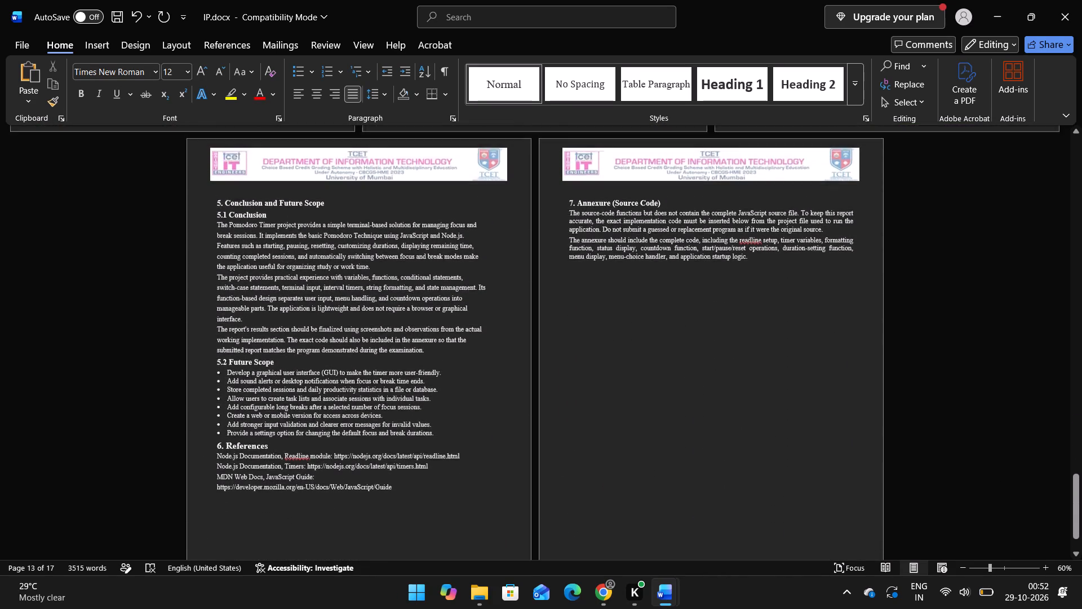
{"action": "scroll", "coordinate": [694, 456], "scroll_direction": "up", "scroll_amount": 3}
{"action": "scroll", "coordinate": [694, 456], "scroll_direction": "down", "scroll_amount": 1}
{"action": "scroll", "coordinate": [694, 456], "scroll_direction": "up", "scroll_amount": 1}
{"action": "scroll", "coordinate": [694, 456], "scroll_direction": "down", "scroll_amount": 1}
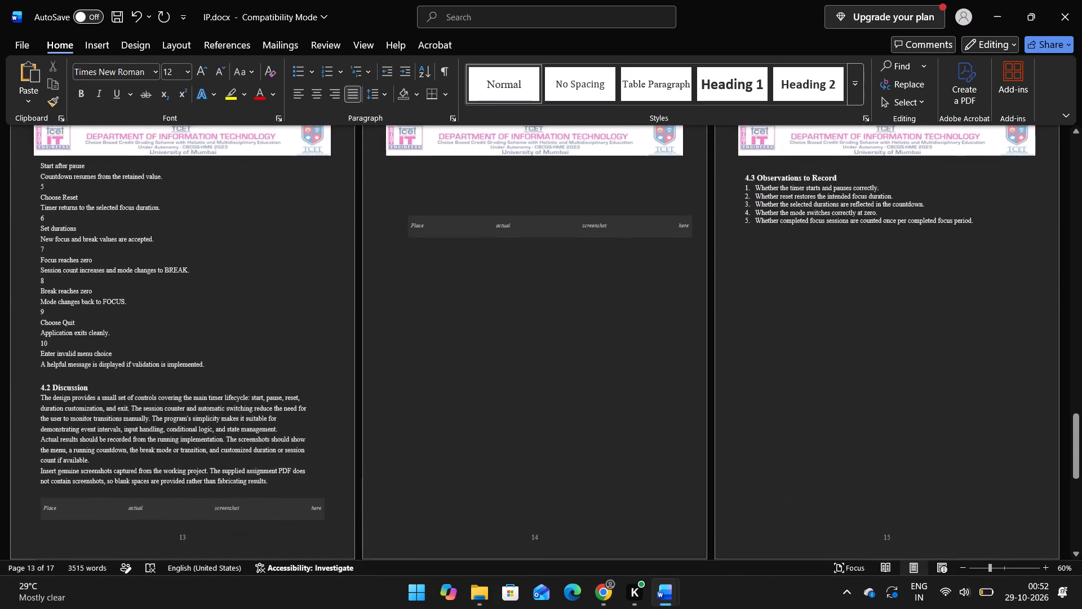
{"action": "scroll", "coordinate": [694, 456], "scroll_direction": "down", "scroll_amount": 1}
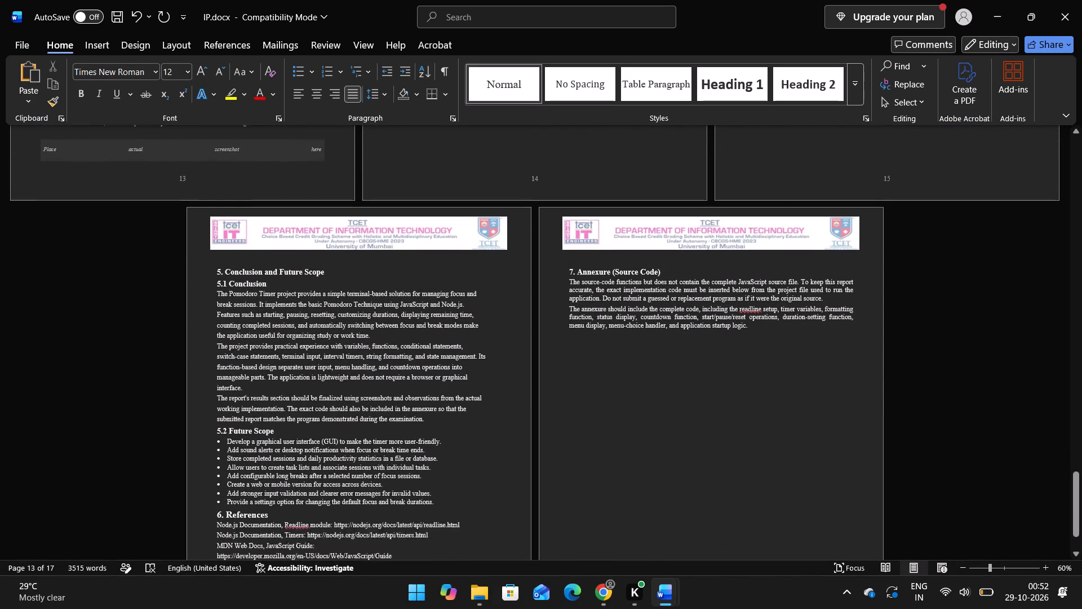
{"action": "scroll", "coordinate": [694, 456], "scroll_direction": "down", "scroll_amount": 1}
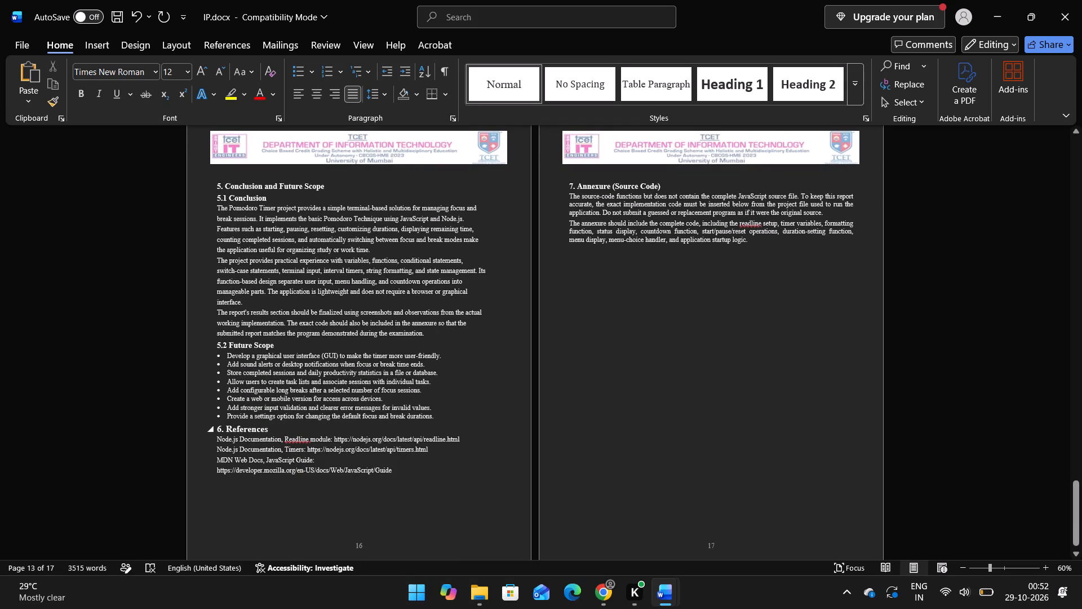
{"action": "left_click", "coordinate": [428, 336]}
{"action": "key", "text": "Return"}
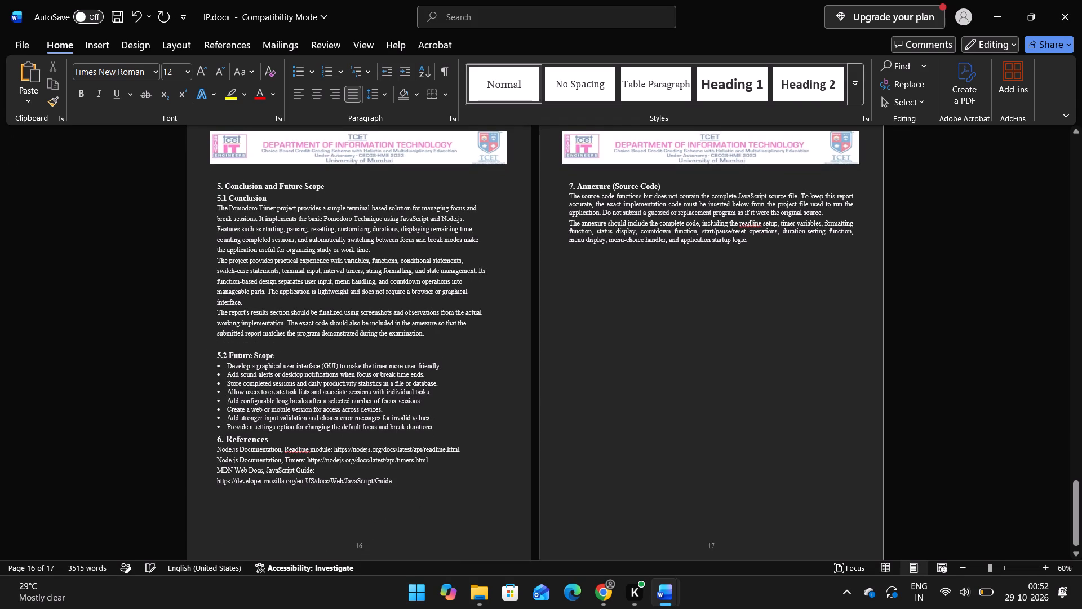
{"action": "left_click", "coordinate": [444, 425]}
{"action": "key", "text": "Return"}
{"action": "key", "text": "BackSpace"}
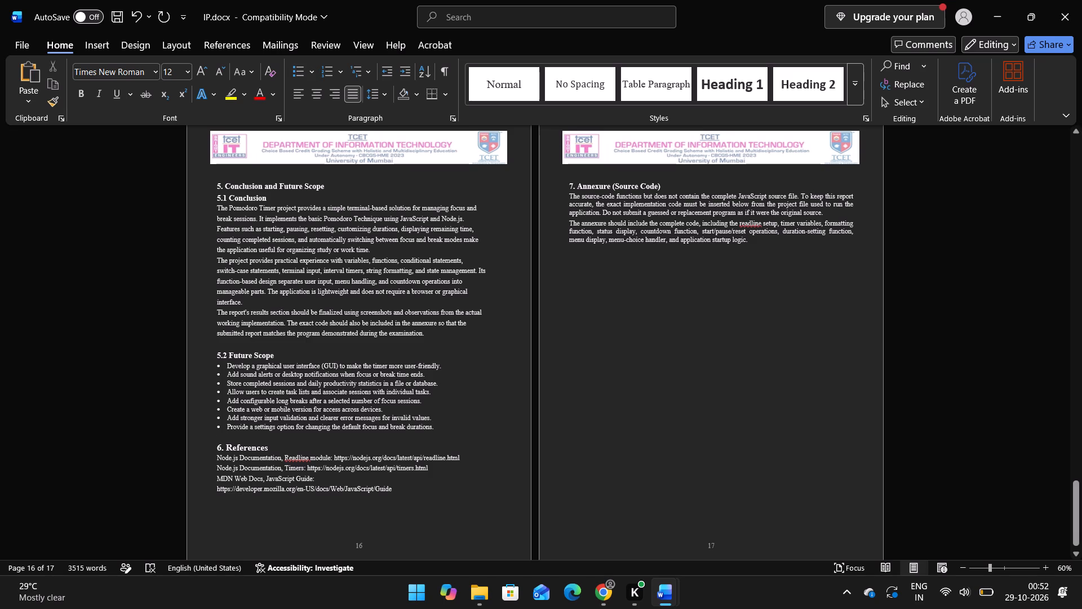
Narrow the "Place actual screenshot here" placeholder box beneath the 4.2 Discussion text to about half its width.
{"action": "scroll", "coordinate": [506, 319], "scroll_direction": "up", "scroll_amount": 1}
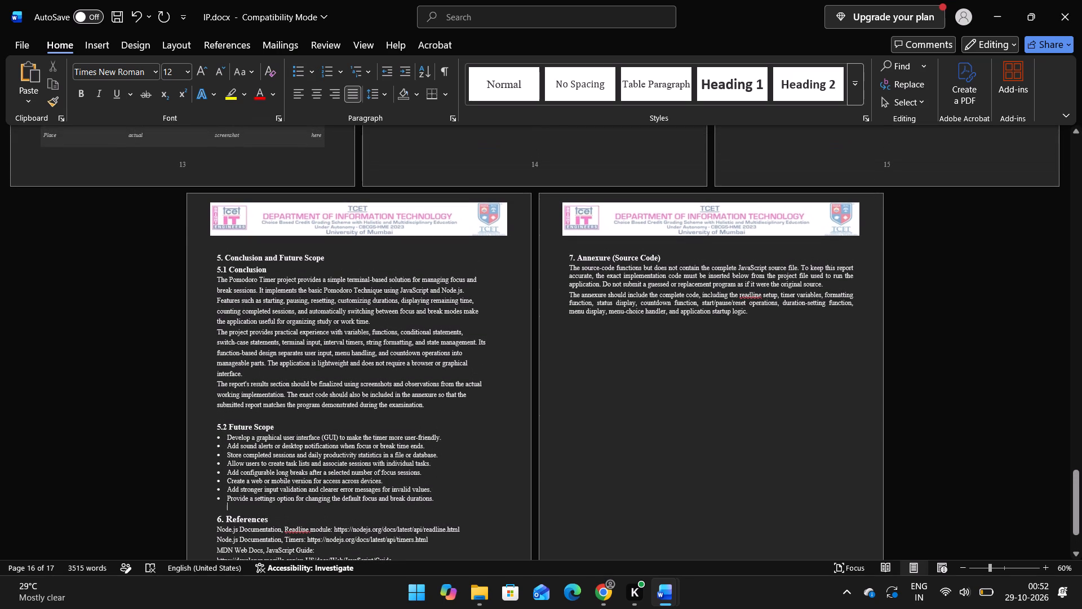
{"action": "scroll", "coordinate": [506, 319], "scroll_direction": "up", "scroll_amount": 6}
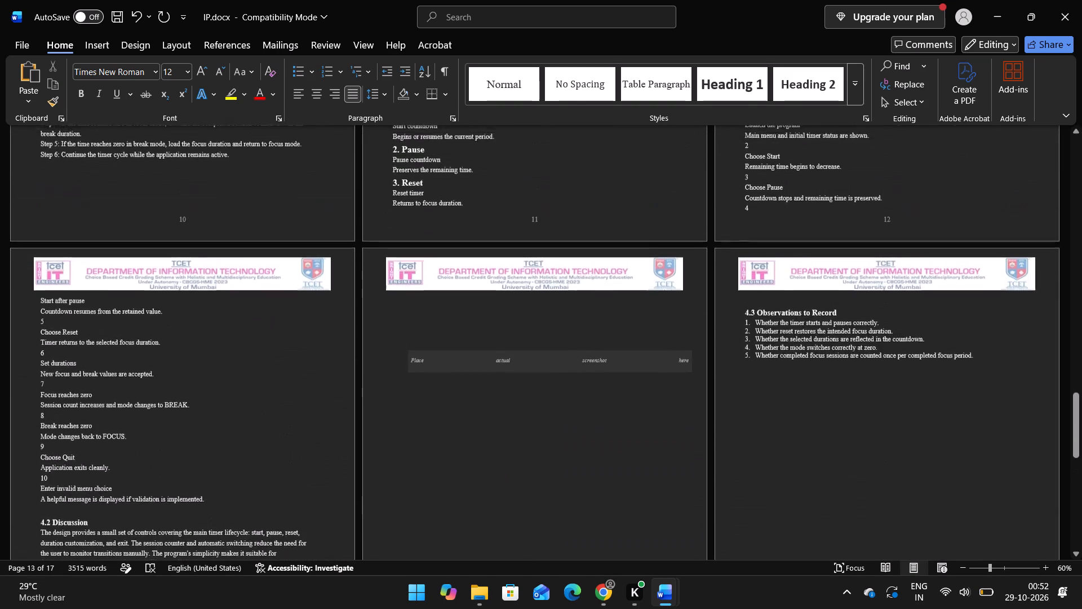
{"action": "scroll", "coordinate": [506, 319], "scroll_direction": "up", "scroll_amount": 1}
{"action": "left_click", "coordinate": [262, 475]}
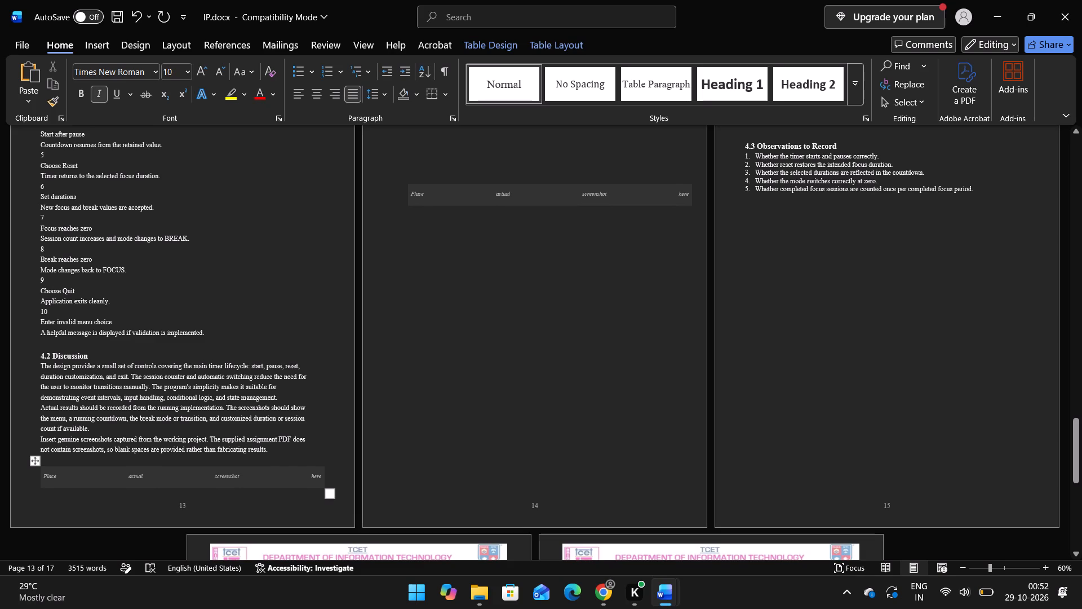
{"action": "left_click_drag", "start_coordinate": [324, 478], "coordinate": [187, 483]}
Delete all the "Place actual screenshot here" text from the narrowed placeholder box beneath 4.2 Discussion.
{"action": "double_click", "coordinate": [208, 478]}
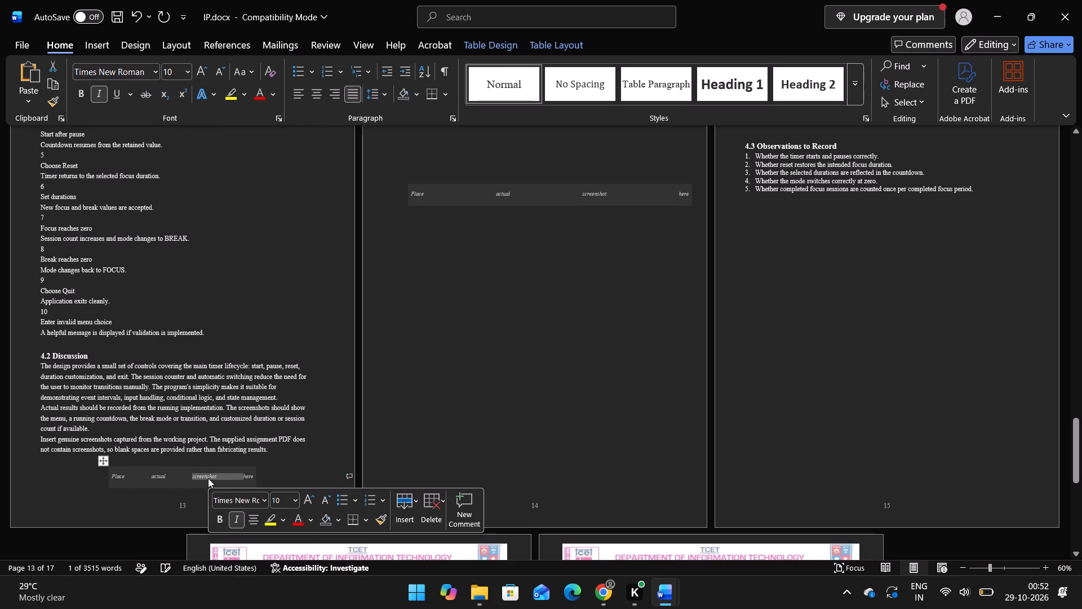
{"action": "key", "text": "BackSpace"}
{"action": "key", "text": "BackSpace"}
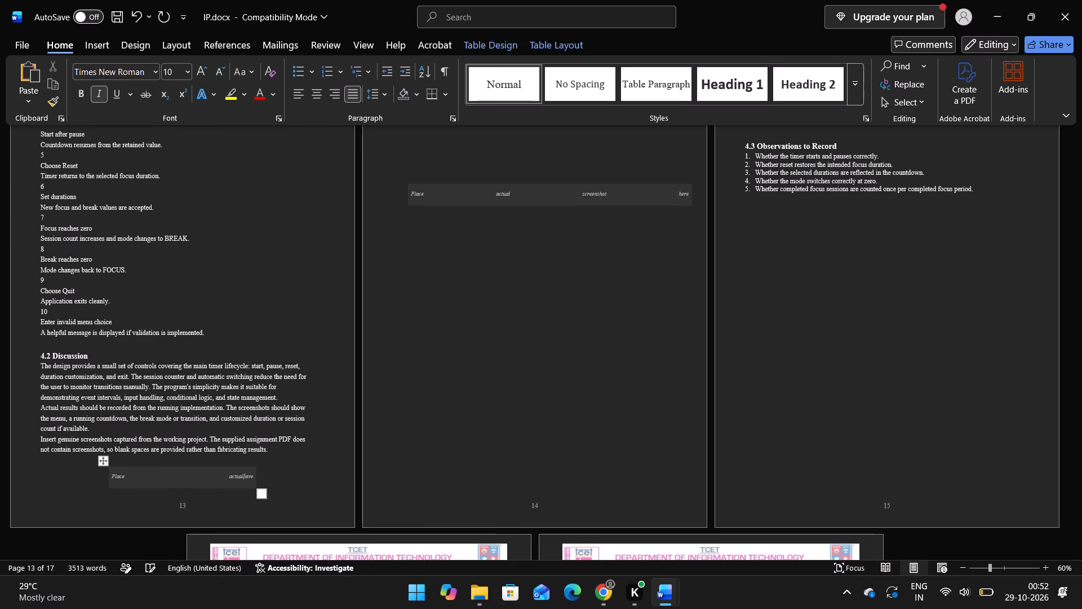
{"action": "key", "text": "BackSpace"}
{"action": "key", "text": "BackSpace"}
{"action": "key", "text": "BackSpace"}
{"action": "key", "text": "BackSpace"}
{"action": "key", "text": "BackSpace"}
{"action": "key", "text": "BackSpace"}
{"action": "key", "text": "BackSpace"}
{"action": "key", "text": "BackSpace"}
{"action": "key", "text": "BackSpace"}
{"action": "key", "text": "BackSpace"}
{"action": "key", "text": "BackSpace"}
{"action": "key", "text": "BackSpace"}
{"action": "key", "text": "BackSpace"}
{"action": "key", "text": "BackSpace"}
{"action": "key", "text": "Right"}
{"action": "key", "text": "Right"}
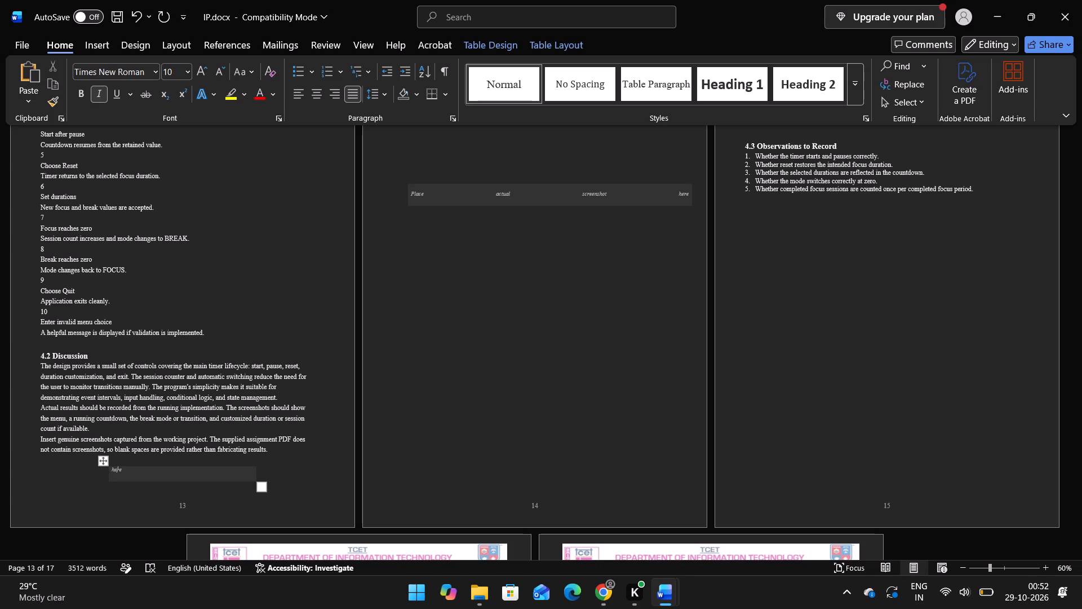
{"action": "key", "text": "Right"}
{"action": "key", "text": "Right"}
{"action": "key", "text": "BackSpace"}
{"action": "key", "text": "BackSpace"}
{"action": "key", "text": "BackSpace"}
{"action": "key", "text": "BackSpace"}
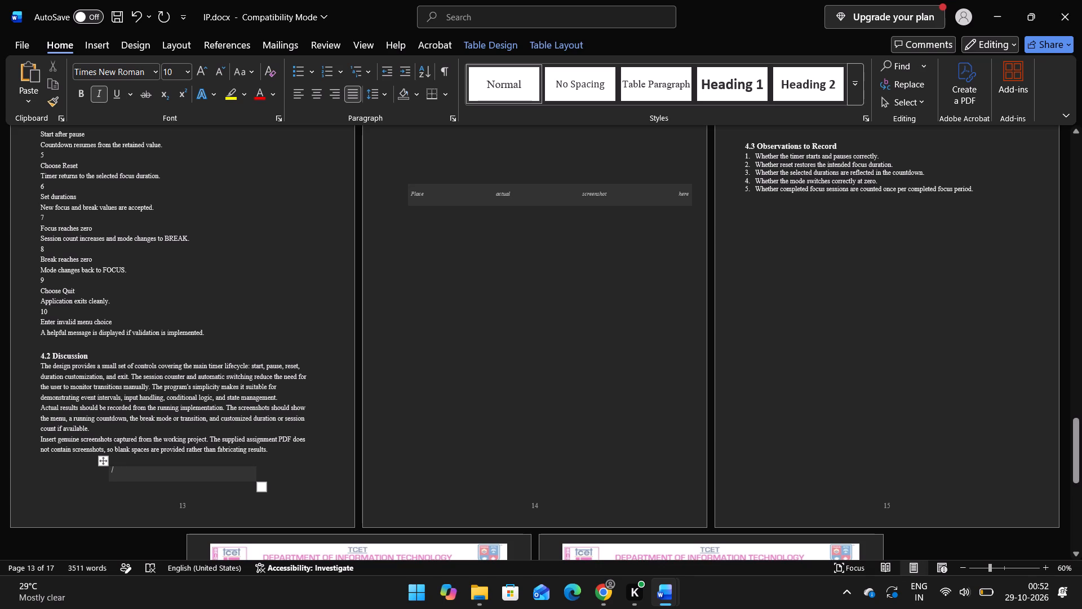
Delete the second "Place actual screenshot here" placeholder box, on page 14 before 4.3 Observations to Record.
{"action": "left_click", "coordinate": [627, 195]}
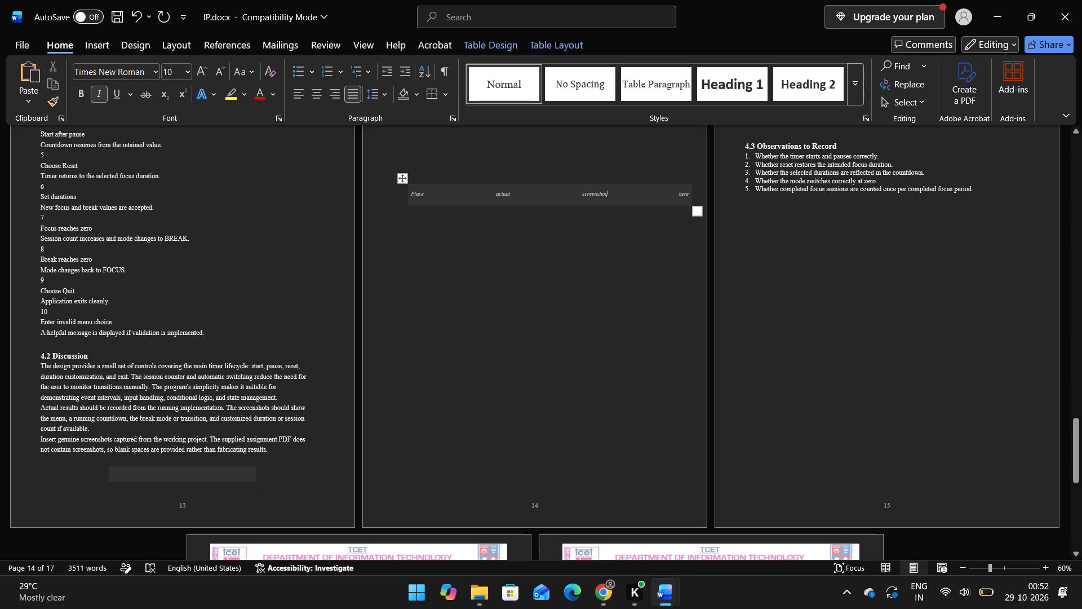
{"action": "left_click_drag", "start_coordinate": [691, 197], "coordinate": [654, 201]}
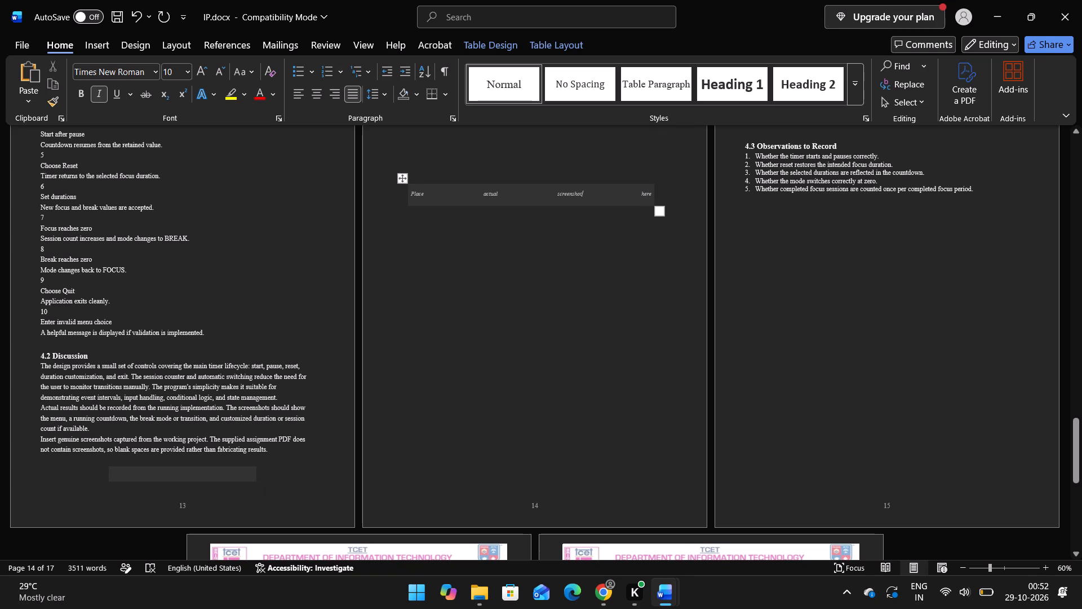
{"action": "left_click", "coordinate": [651, 198]}
{"action": "left_click_drag", "start_coordinate": [651, 198], "coordinate": [498, 211]}
{"action": "left_click_drag", "start_coordinate": [498, 211], "coordinate": [436, 178]}
{"action": "key", "text": "BackSpace"}
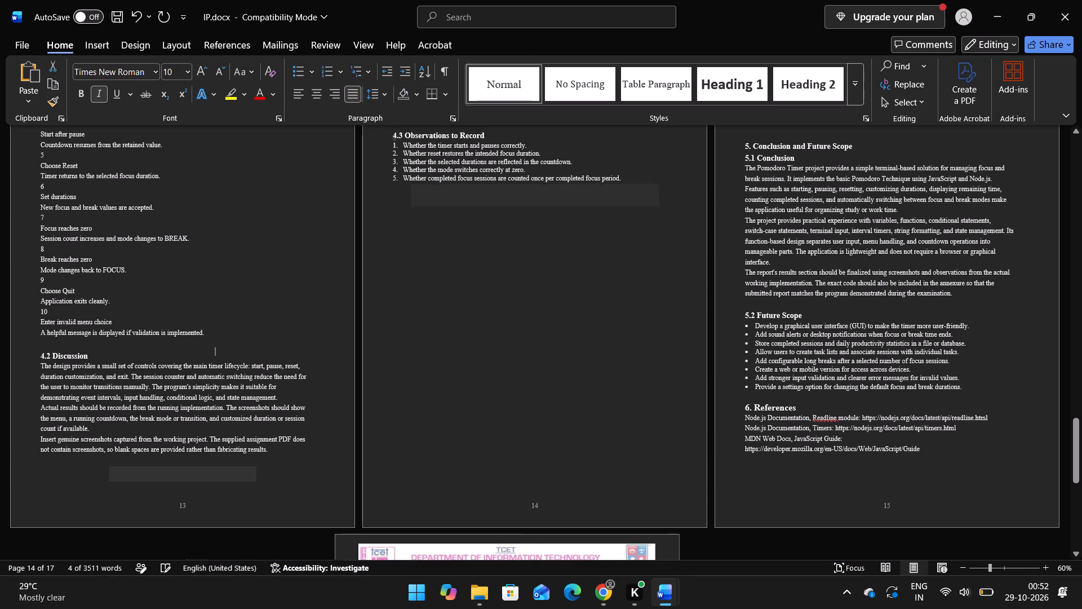
Remove the extra empty line inside the emptied placeholder box beneath 4.2 Discussion.
{"action": "scroll", "coordinate": [495, 255], "scroll_direction": "up", "scroll_amount": 1}
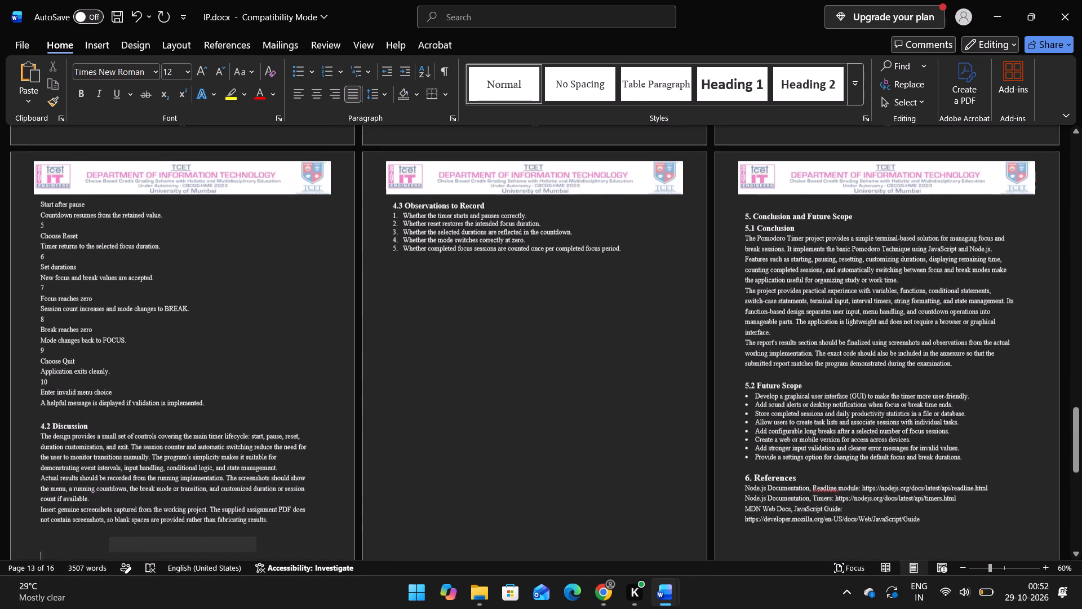
{"action": "scroll", "coordinate": [495, 255], "scroll_direction": "up", "scroll_amount": 1}
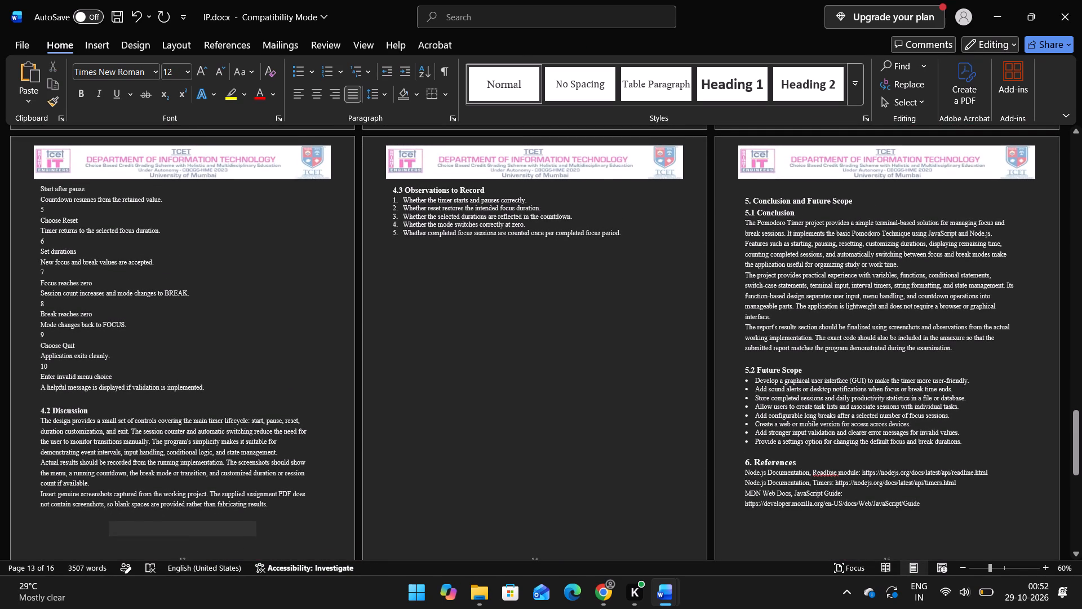
{"action": "left_click", "coordinate": [207, 527]}
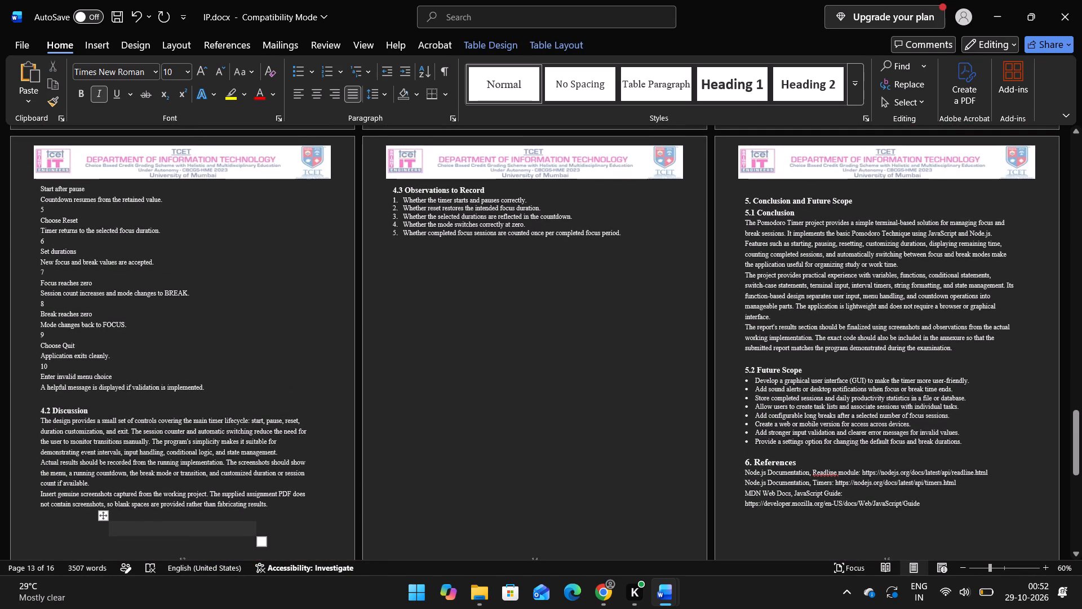
{"action": "double_click", "coordinate": [241, 532]}
{"action": "double_click", "coordinate": [241, 532]}
{"action": "left_click", "coordinate": [249, 529]}
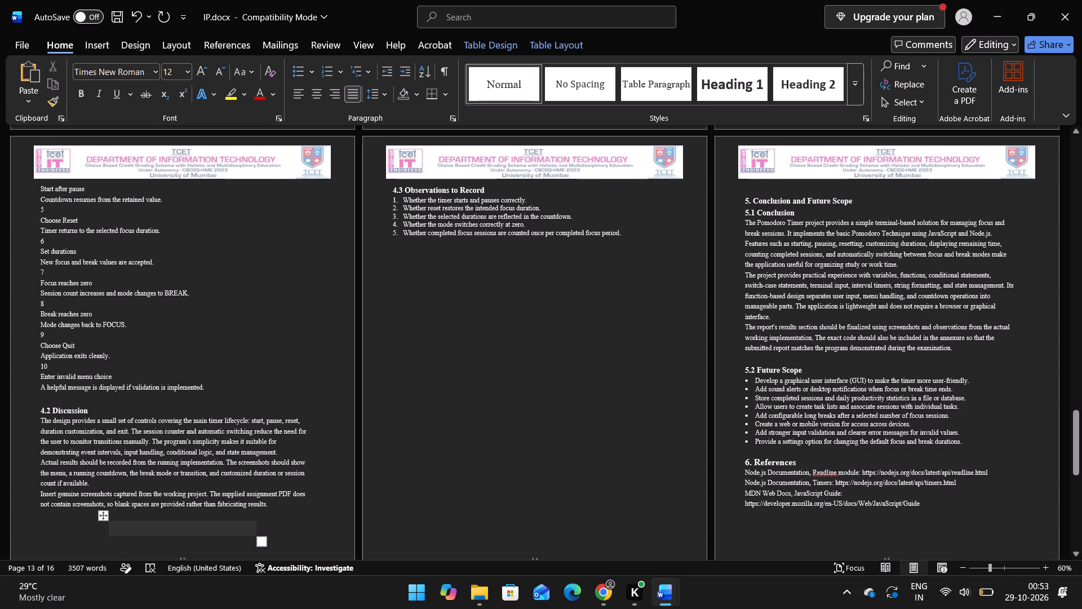
{"action": "right_click", "coordinate": [249, 529]}
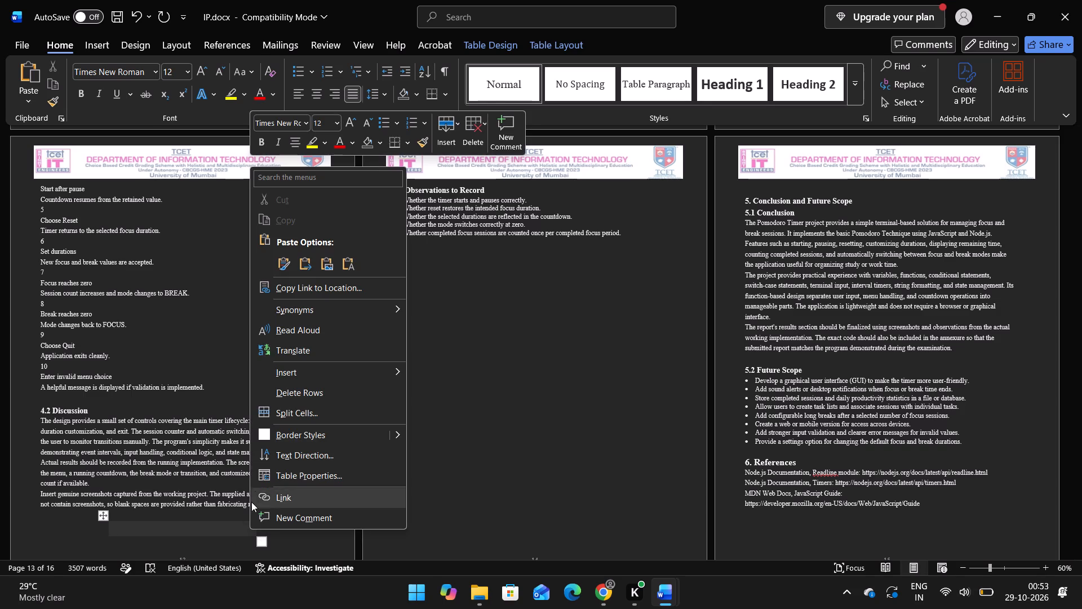
{"action": "left_click", "coordinate": [229, 526]}
{"action": "double_click", "coordinate": [229, 526]}
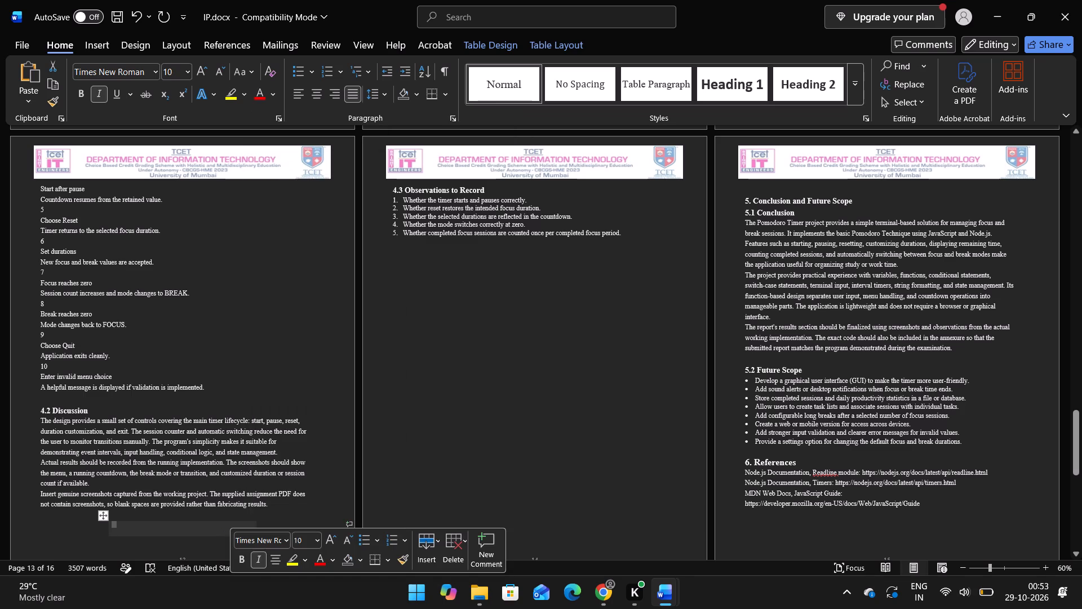
{"action": "key", "text": "BackSpace"}
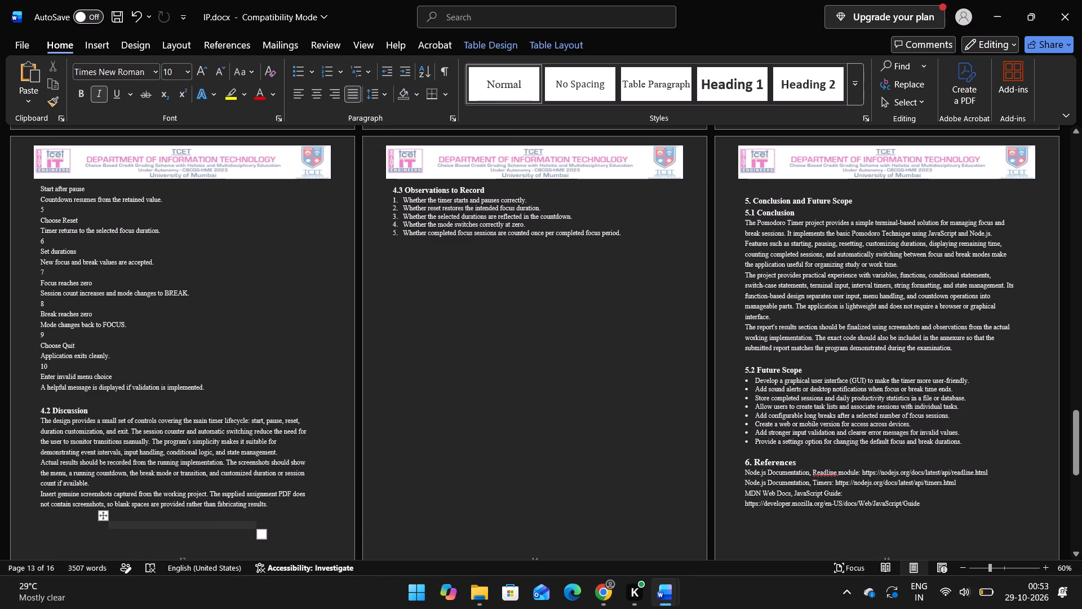
Delete the leading "4." from the 4.3 Observations to Record heading.
{"action": "key", "text": "Right"}
{"action": "key", "text": "Right"}
{"action": "key", "text": "Right"}
{"action": "key", "text": "Right"}
{"action": "key", "text": "Right"}
{"action": "key", "text": "BackSpace"}
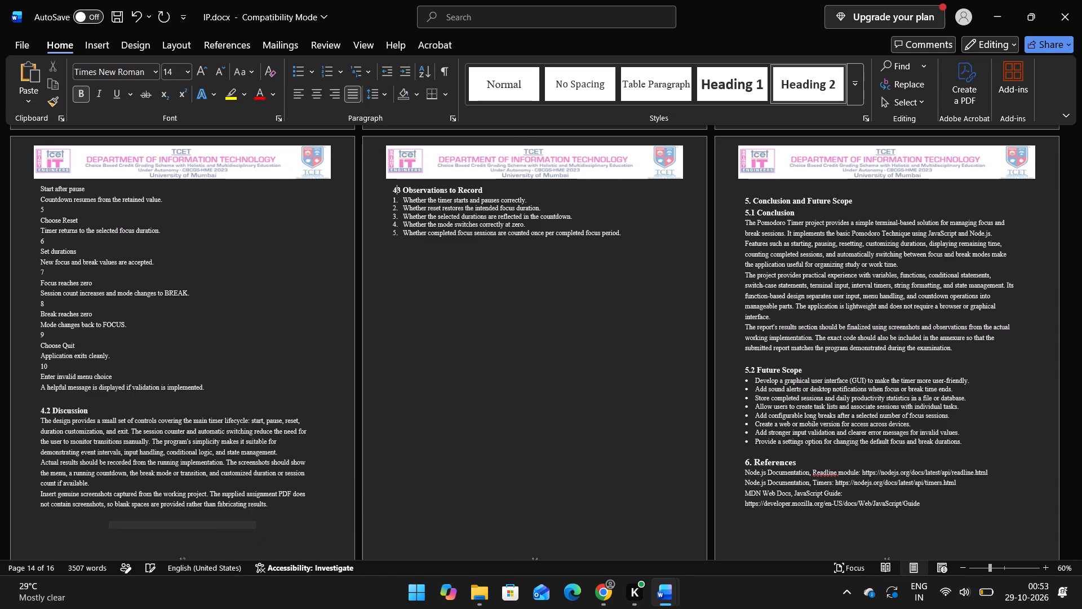
{"action": "key", "text": "BackSpace"}
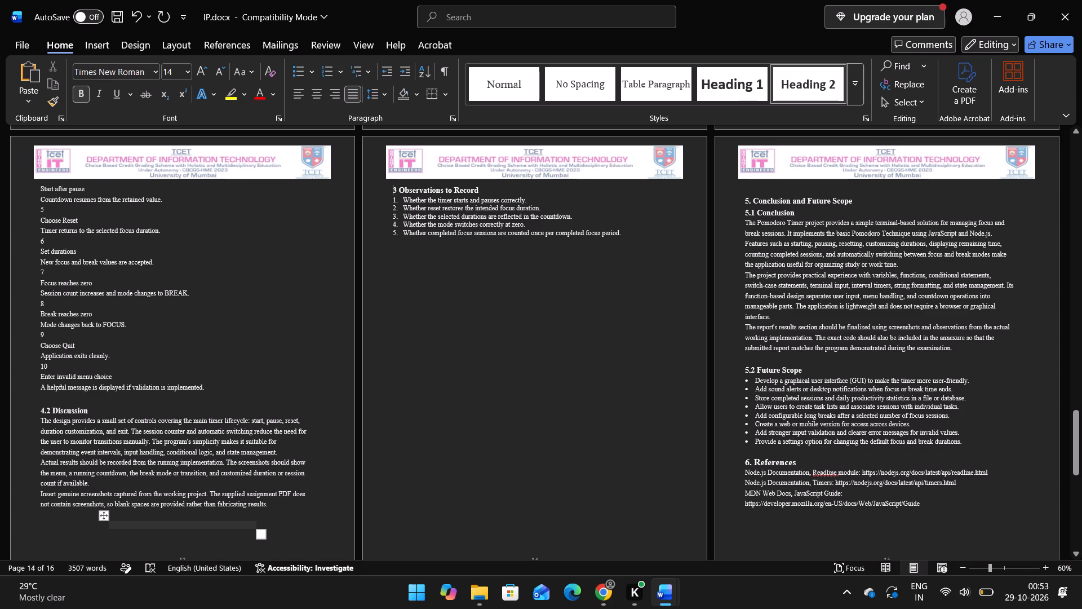
Delete the emptied placeholder table beneath the 4.2 Discussion text on page 13.
{"action": "double_click", "coordinate": [244, 527]}
{"action": "double_click", "coordinate": [244, 527]}
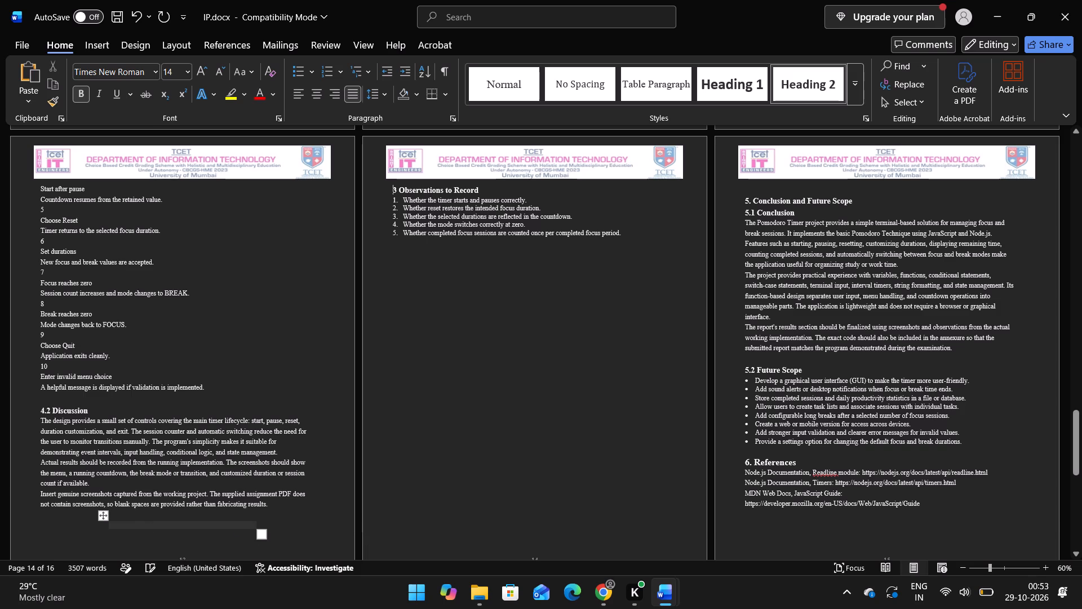
{"action": "left_click", "coordinate": [244, 523]}
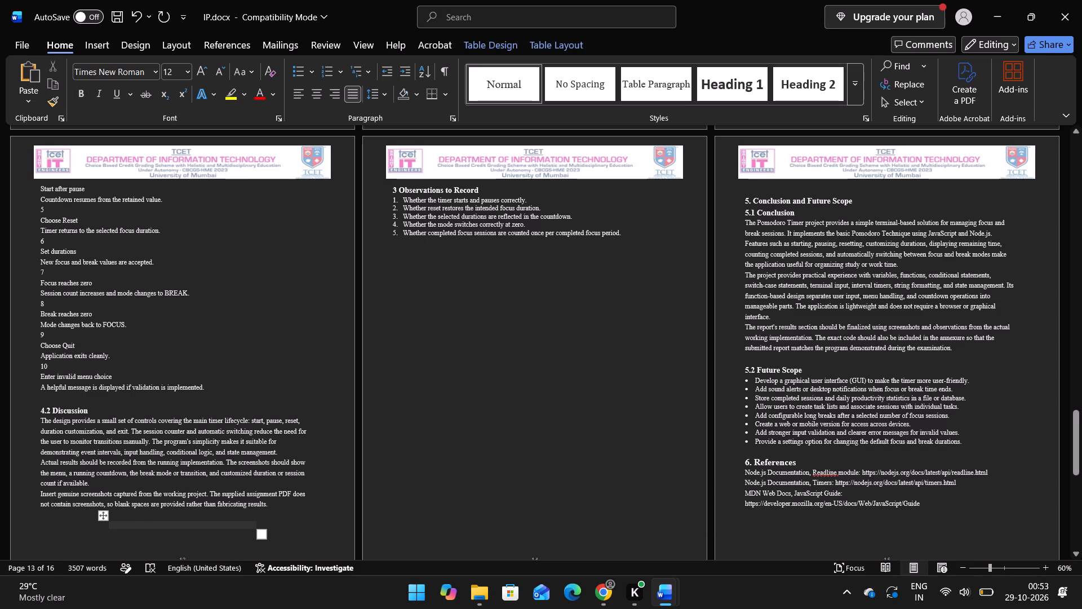
{"action": "key", "text": "BackSpace"}
{"action": "key", "text": "BackSpace"}
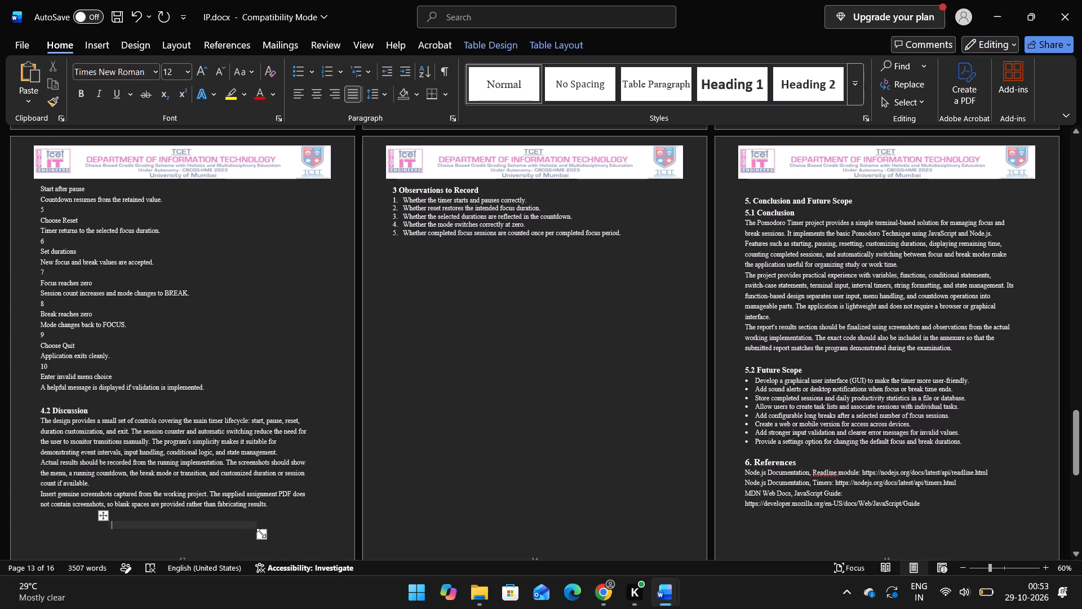
{"action": "left_click", "coordinate": [261, 533]}
{"action": "left_click_drag", "start_coordinate": [261, 533], "coordinate": [278, 546]}
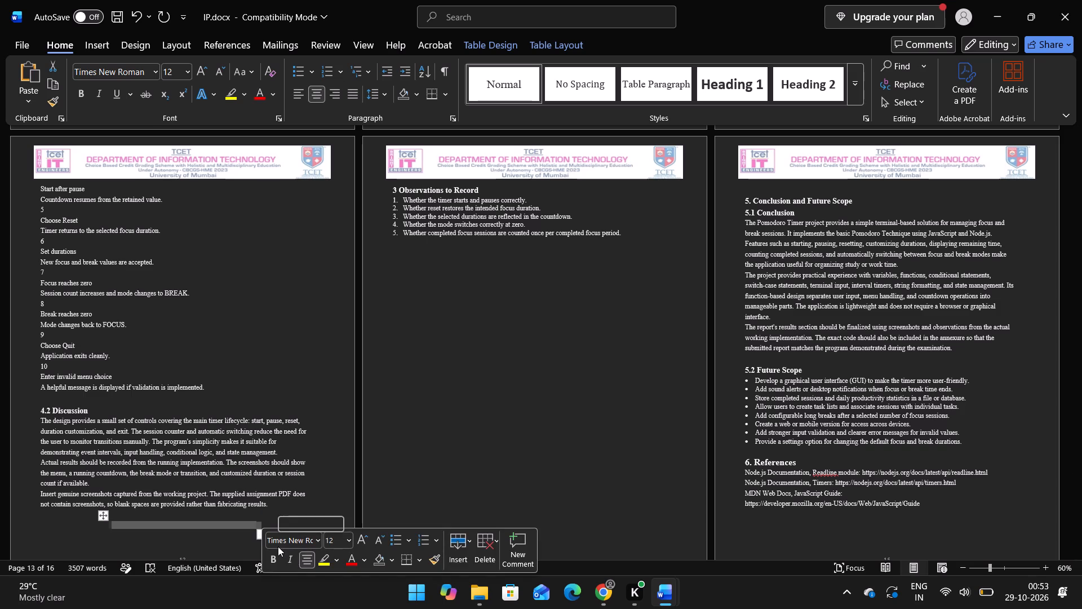
{"action": "left_click", "coordinate": [488, 553]}
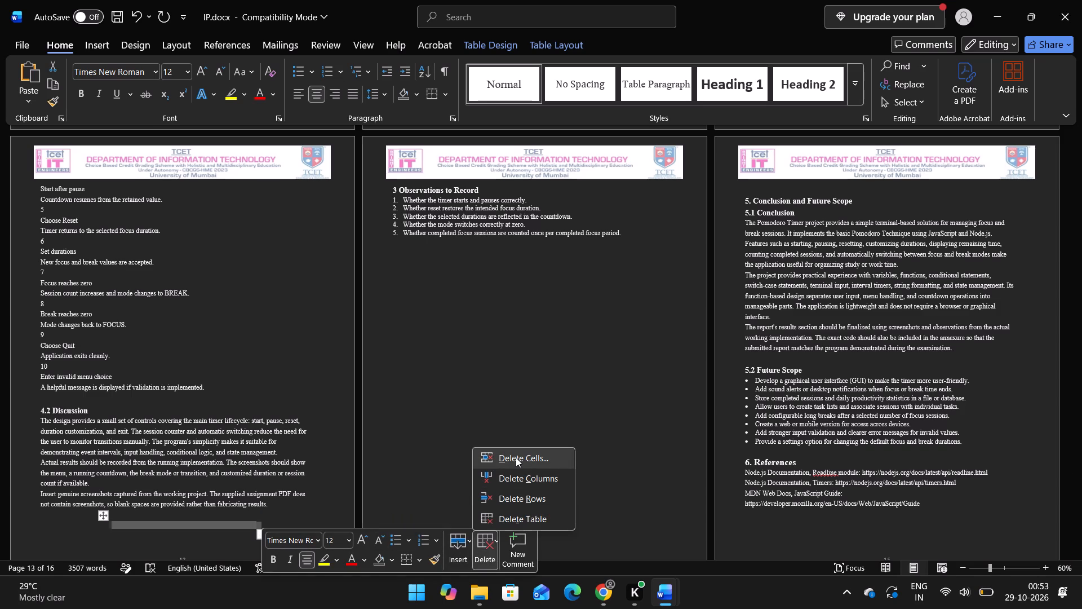
{"action": "left_click", "coordinate": [518, 524]}
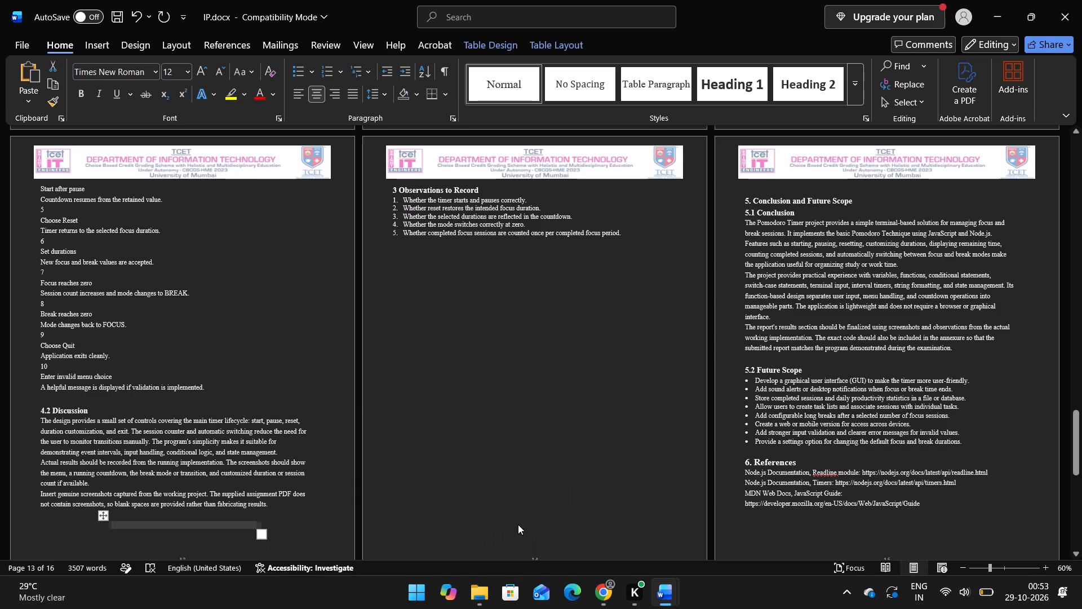
Insert an empty line between the 4.2 Discussion text and the 3 Observations to Record heading.
{"action": "left_click", "coordinate": [360, 520]}
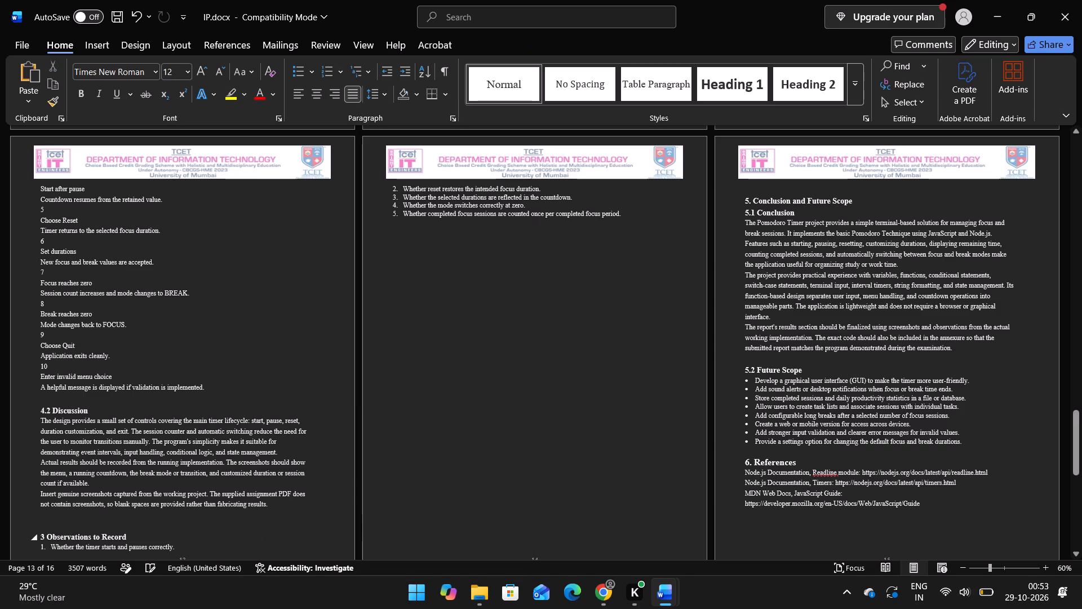
{"action": "scroll", "coordinate": [229, 535], "scroll_direction": "down", "scroll_amount": 1}
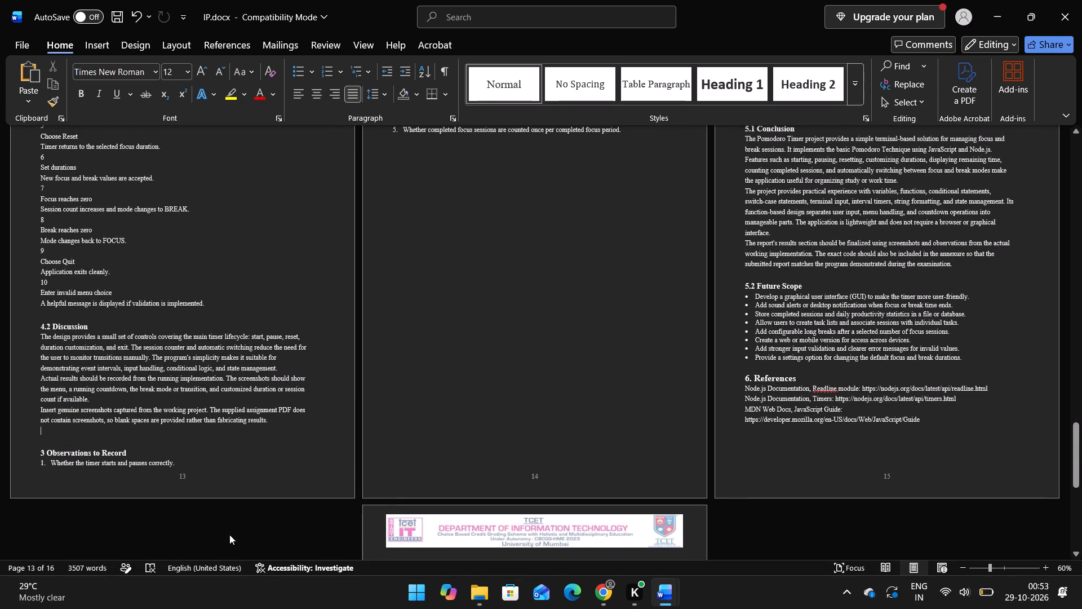
{"action": "key", "text": "Return"}
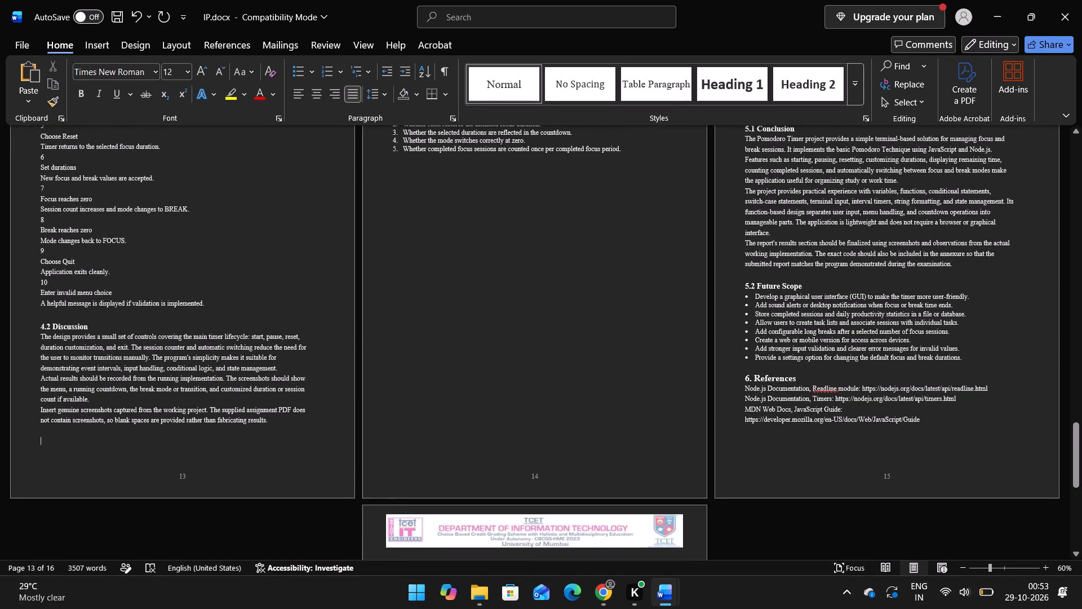
Join the broken lines of the "The design provides a small set of controls" text under 4.2 Discussion into one continuous paragraph, separated by single spaces.
{"action": "scroll", "coordinate": [540, 321], "scroll_direction": "up", "scroll_amount": 2}
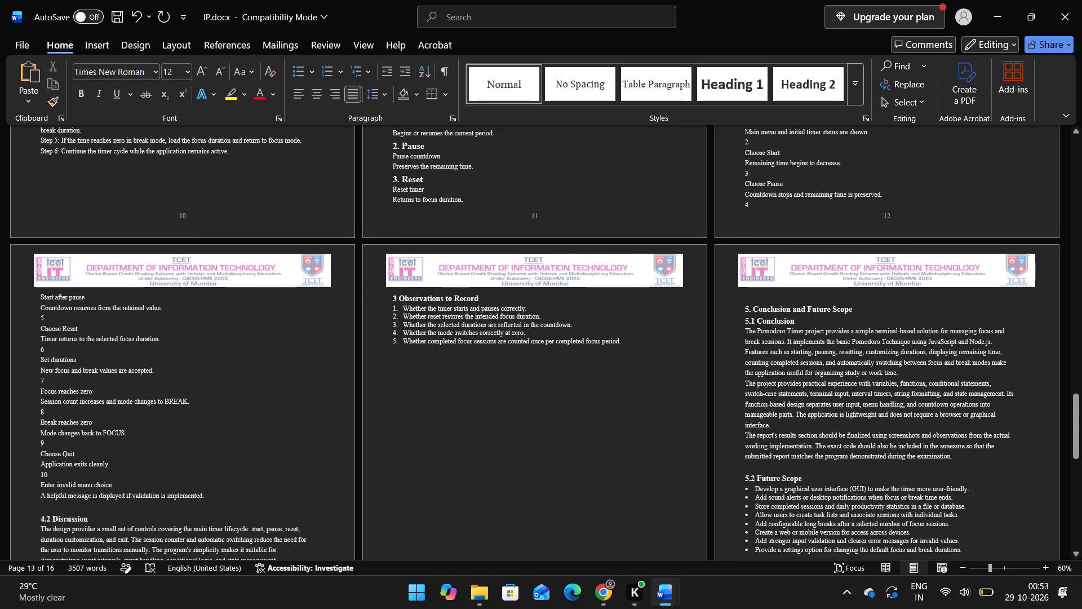
{"action": "scroll", "coordinate": [525, 487], "scroll_direction": "down", "scroll_amount": 4}
{"action": "scroll", "coordinate": [525, 487], "scroll_direction": "down", "scroll_amount": 1, "text": "ctrl"}
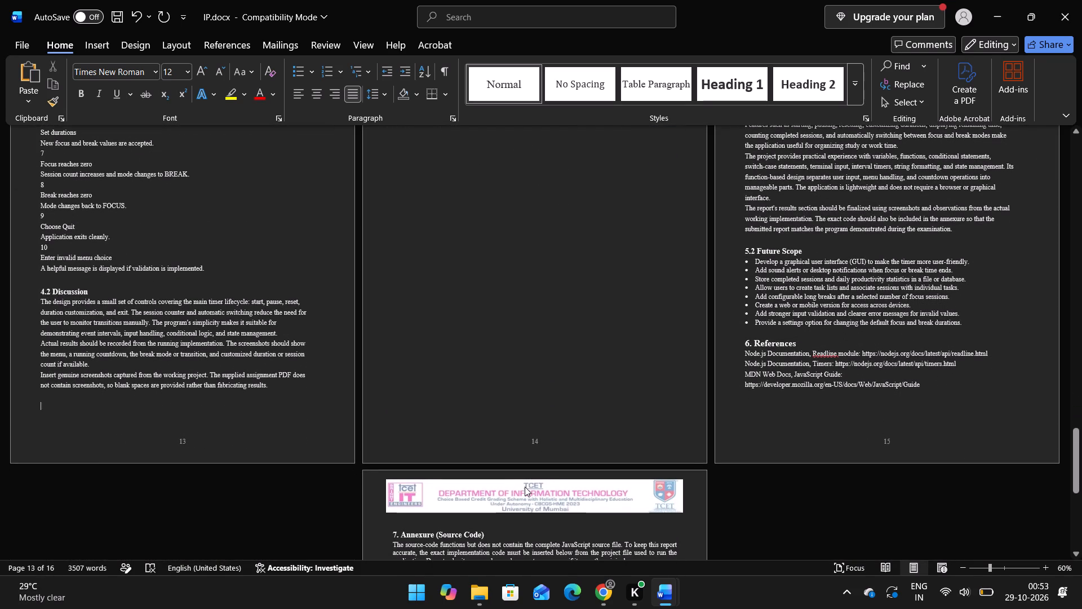
{"action": "scroll", "coordinate": [525, 487], "scroll_direction": "down", "scroll_amount": 2, "text": "ctrl"}
{"action": "scroll", "coordinate": [525, 487], "scroll_direction": "up", "scroll_amount": 4, "text": "ctrl"}
{"action": "left_click", "coordinate": [525, 487]}
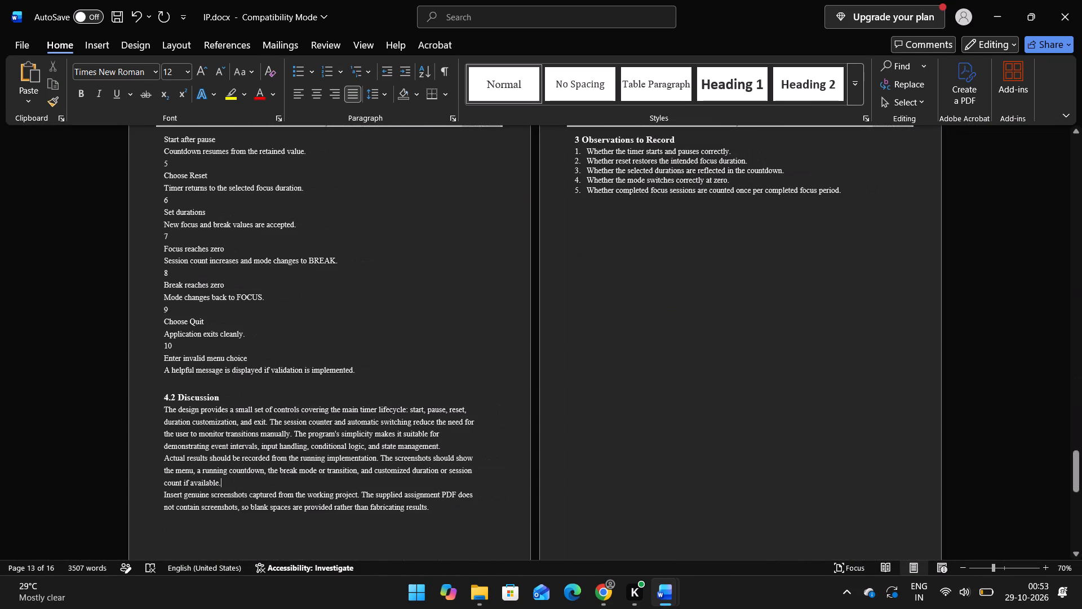
{"action": "scroll", "coordinate": [613, 438], "scroll_direction": "down", "scroll_amount": 1}
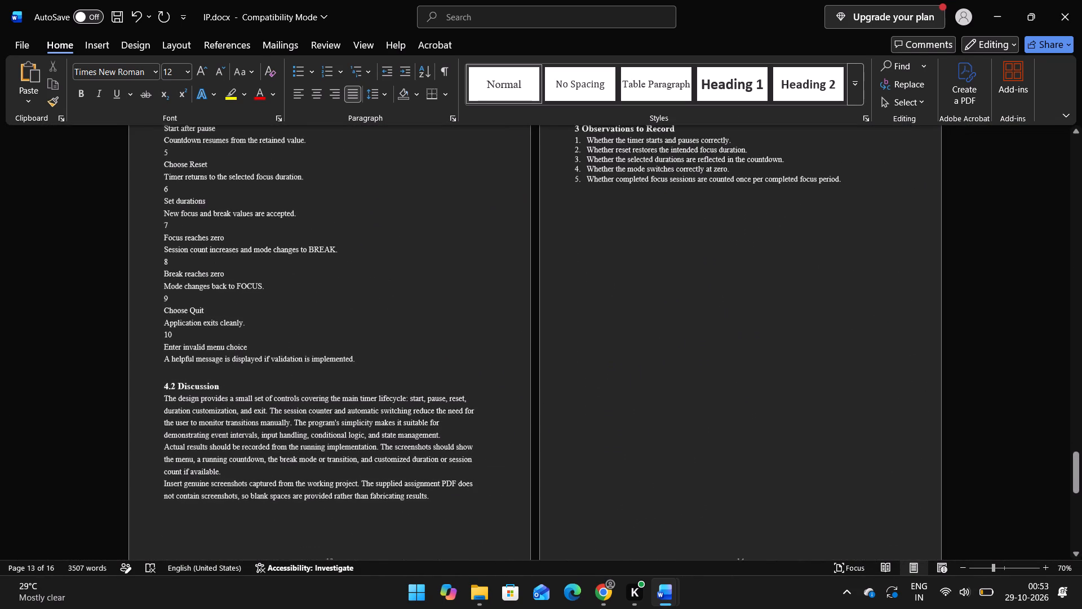
{"action": "scroll", "coordinate": [613, 438], "scroll_direction": "down", "scroll_amount": 1}
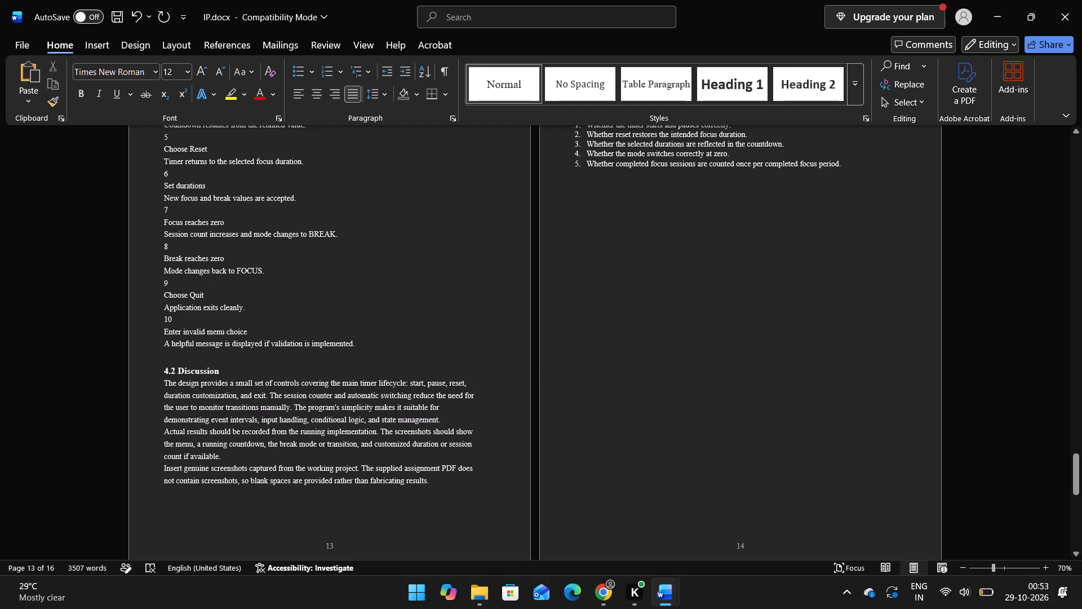
{"action": "left_click", "coordinate": [163, 420]}
{"action": "key", "text": "BackSpace"}
{"action": "key", "text": "space"}
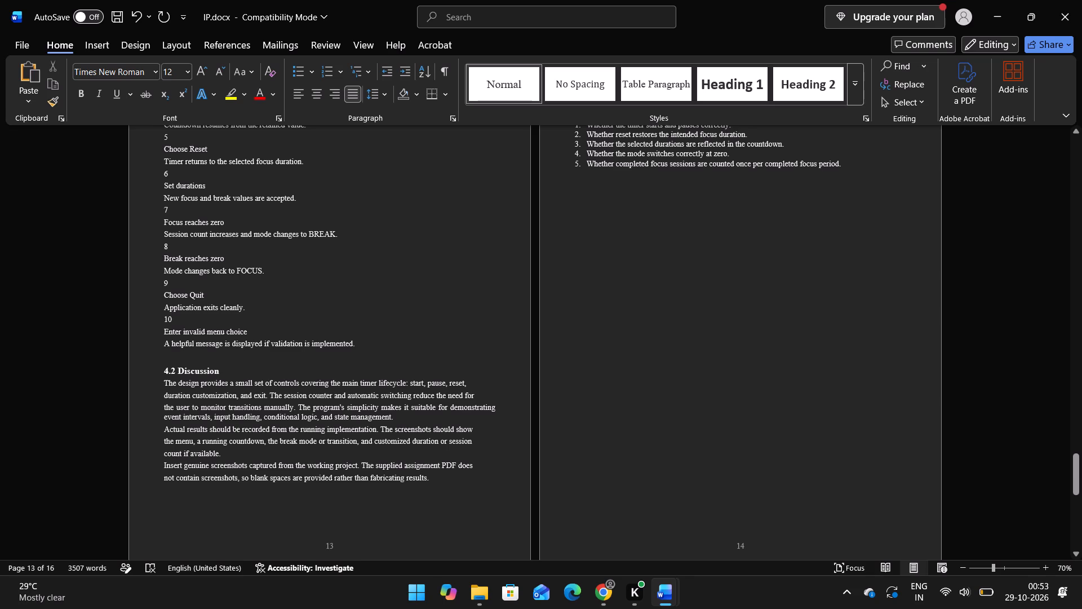
{"action": "left_click", "coordinate": [162, 405]}
{"action": "key", "text": "BackSpace"}
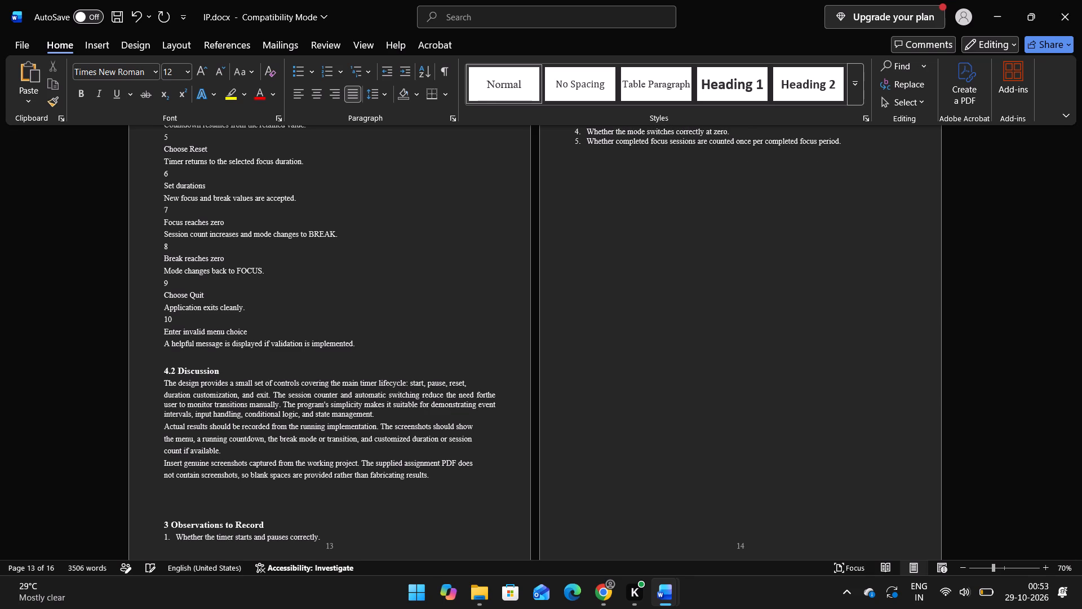
{"action": "key", "text": "space"}
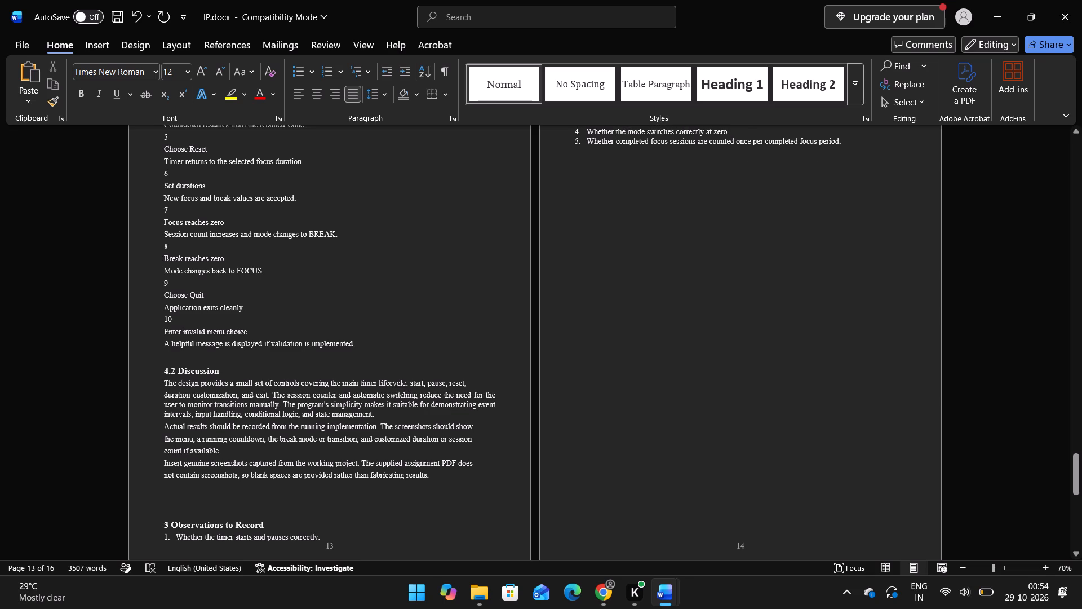
{"action": "left_click_drag", "start_coordinate": [349, 394], "coordinate": [382, 395]}
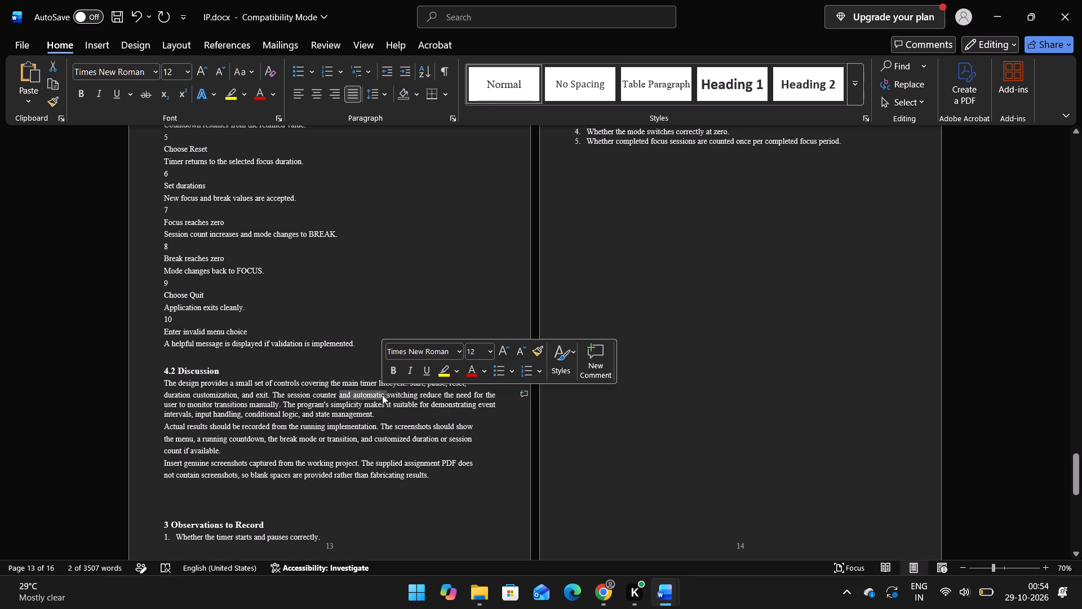
{"action": "left_click", "coordinate": [382, 395]}
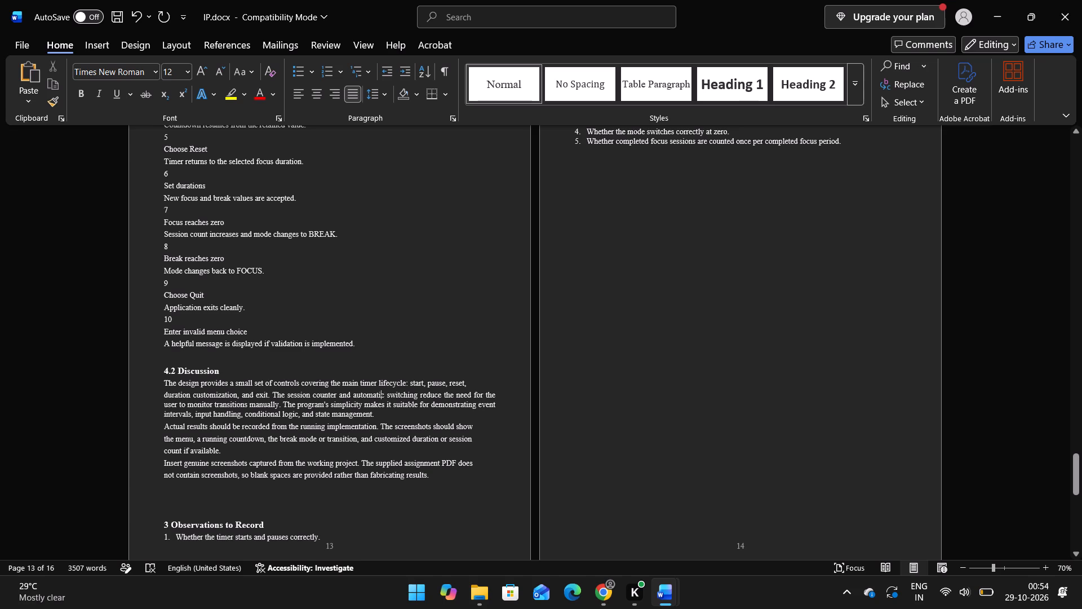
{"action": "left_click", "coordinate": [165, 395]}
{"action": "key", "text": "BackSpace"}
{"action": "key", "text": "space"}
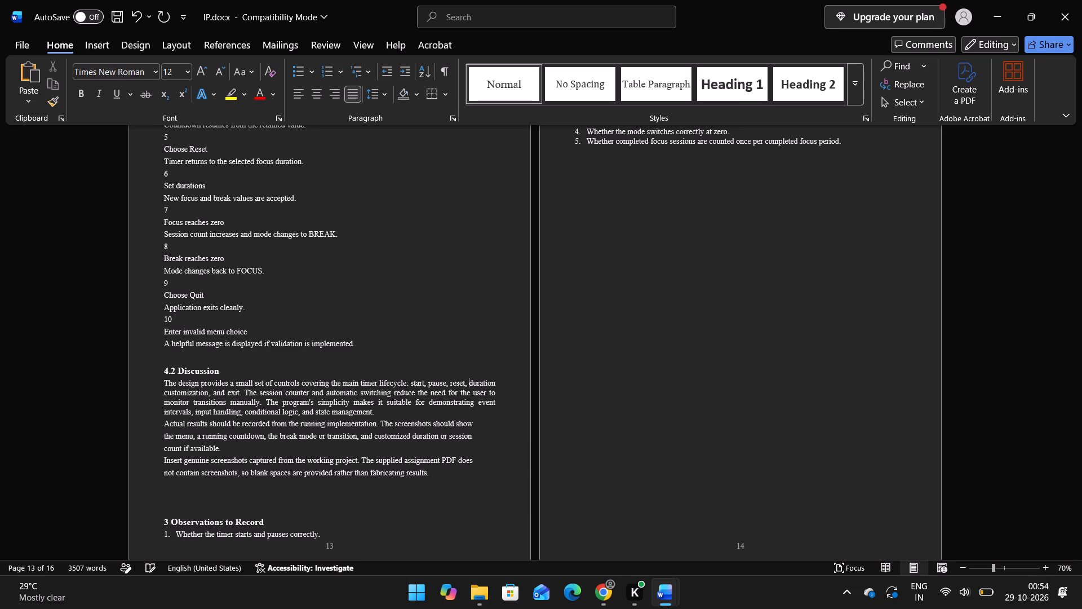
Merge the "Actual results should be recorded" lines into the preceding 4.2 Discussion paragraph, replacing each line break with a space.
{"action": "left_click", "coordinate": [162, 426]}
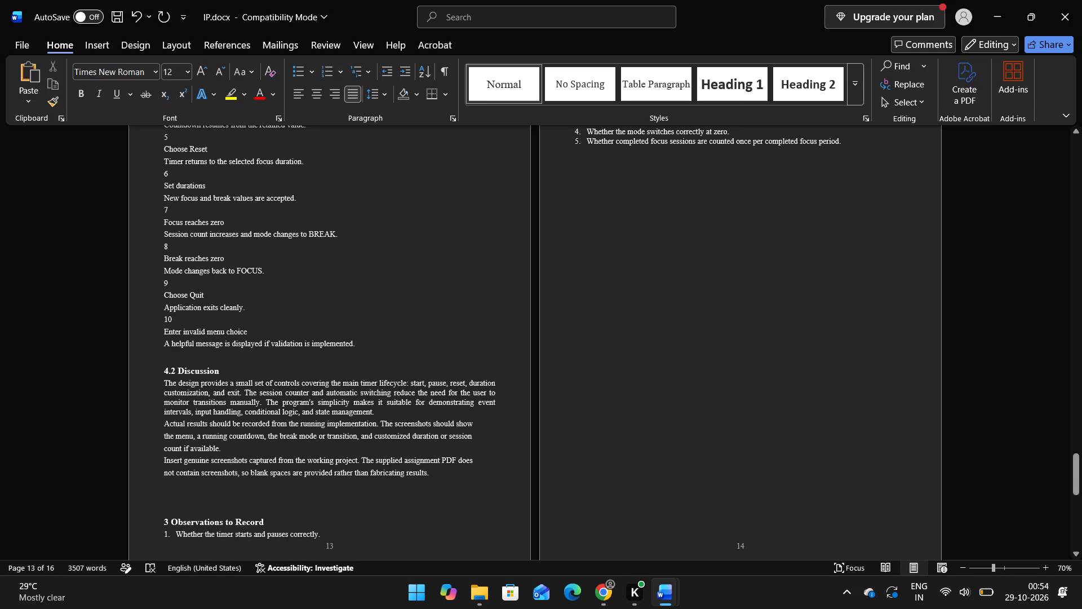
{"action": "key", "text": "BackSpace"}
{"action": "key", "text": "space"}
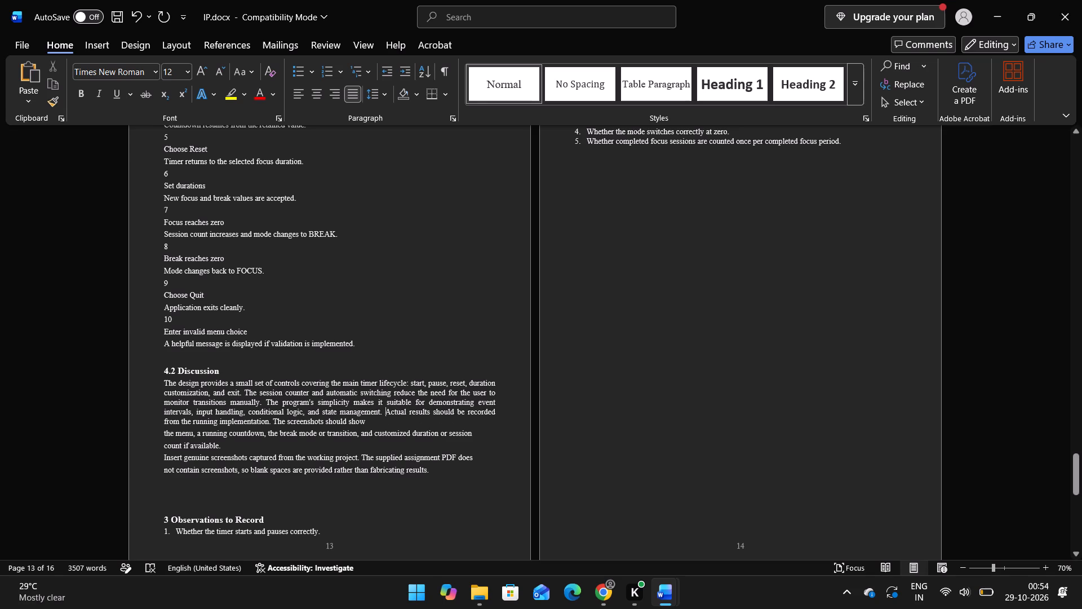
{"action": "left_click", "coordinate": [165, 434]}
{"action": "key", "text": "BackSpace"}
{"action": "key", "text": "space"}
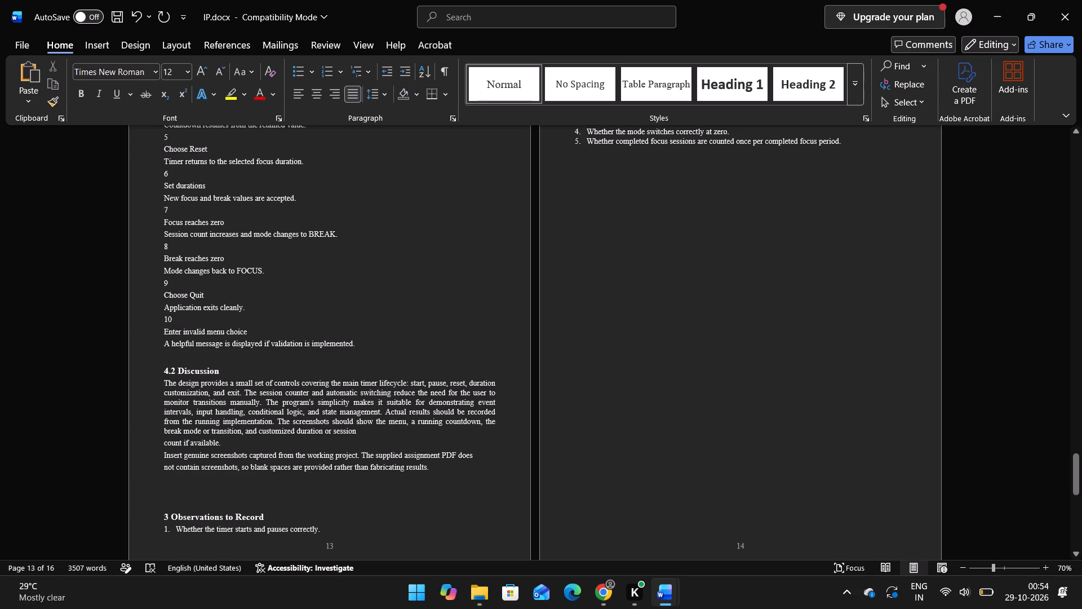
{"action": "left_click", "coordinate": [164, 442]}
{"action": "key", "text": "BackSpace"}
{"action": "key", "text": "space"}
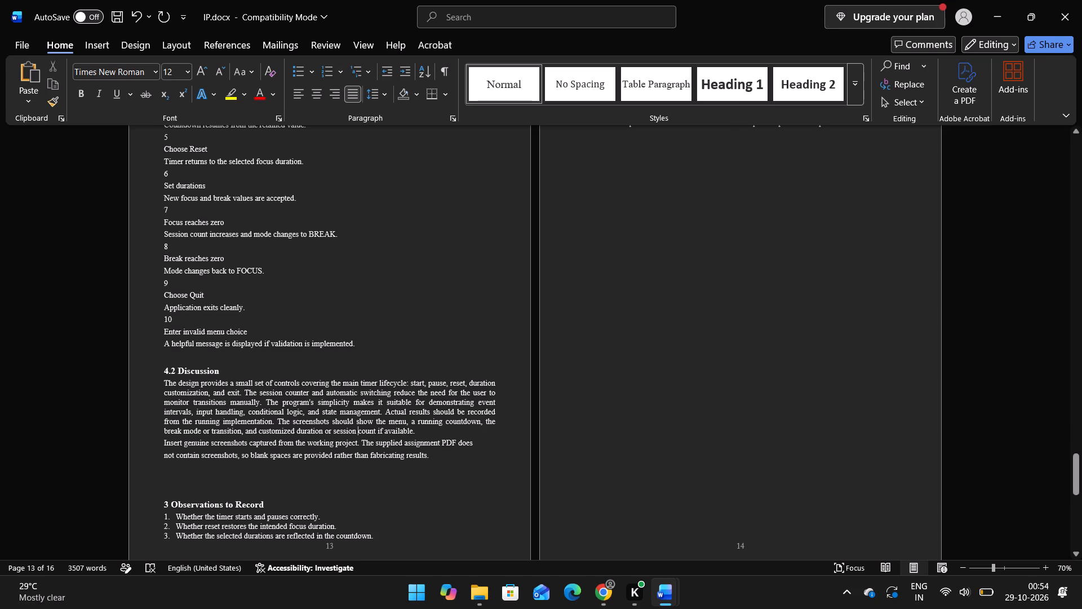
Merge the two "Insert genuine screenshots" lines into the same 4.2 Discussion paragraph, replacing each line break with a space.
{"action": "left_click", "coordinate": [162, 442]}
{"action": "key", "text": "BackSpace"}
{"action": "key", "text": "space"}
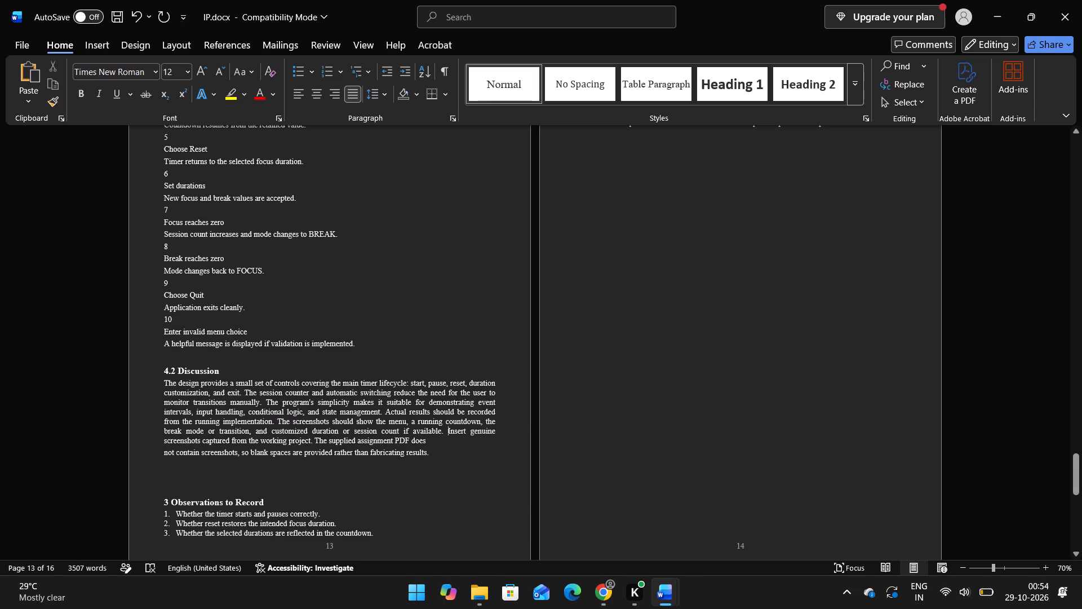
{"action": "left_click", "coordinate": [165, 452]}
{"action": "key", "text": "BackSpace"}
{"action": "key", "text": "space"}
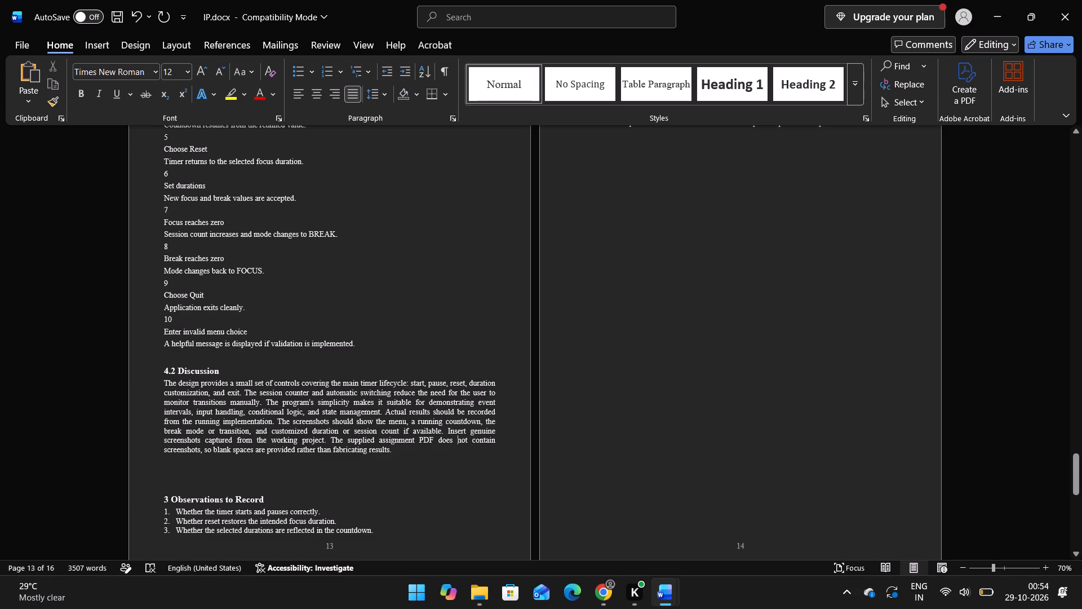
Delete the closing sentence about the supplied assignment PDF from 4.2 Discussion, ending the paragraph with a period after "working project".
{"action": "left_click_drag", "start_coordinate": [326, 438], "coordinate": [398, 450]}
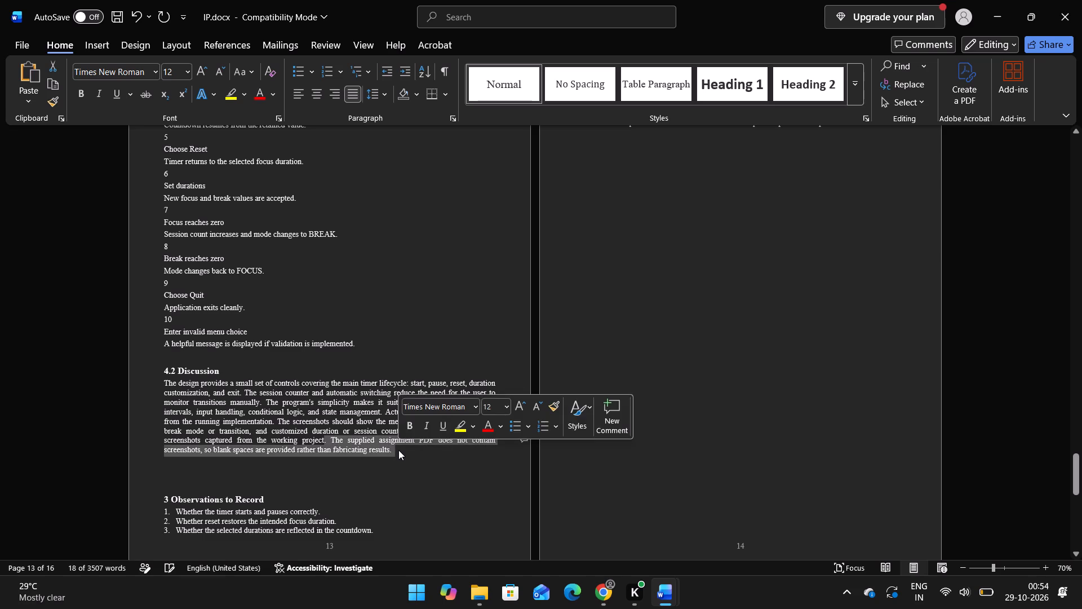
{"action": "key", "text": "BackSpace"}
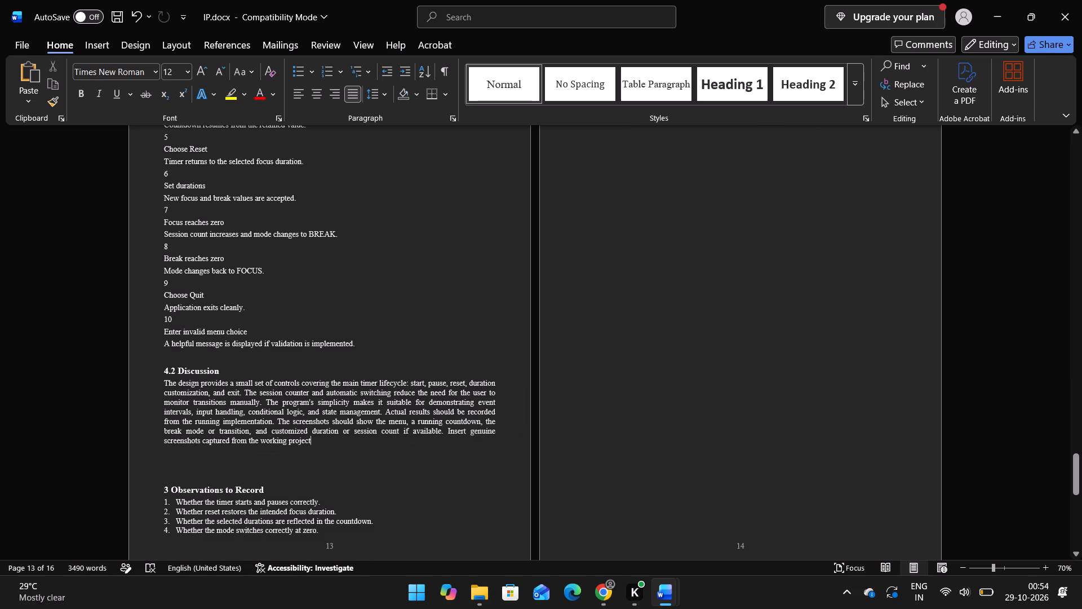
{"action": "key", "text": "period"}
Add a period after the number in the Observations heading so it reads "3. Observations to Record".
{"action": "left_click", "coordinate": [170, 488]}
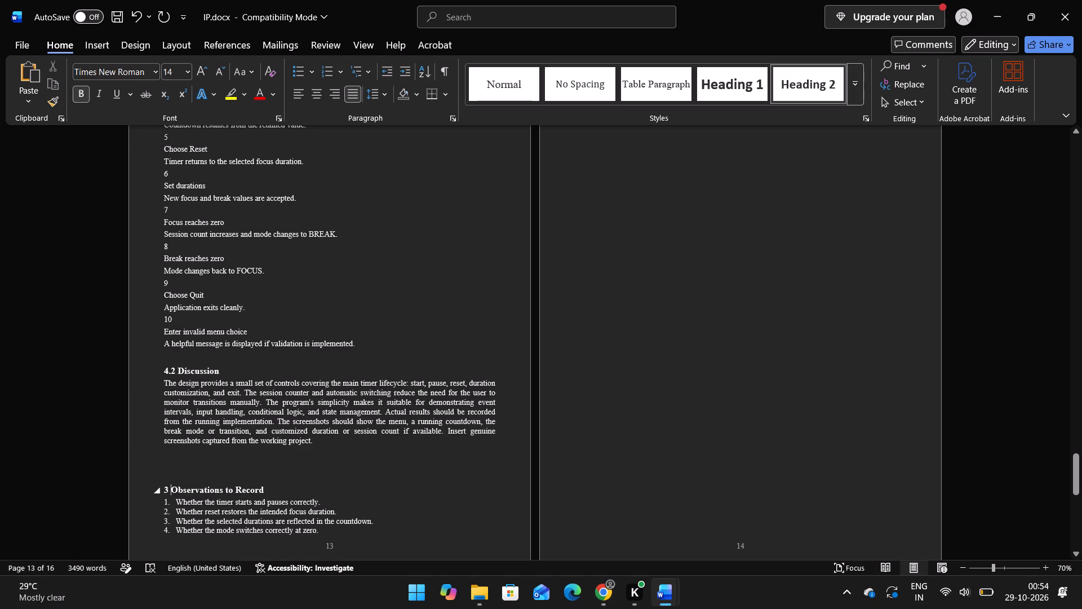
{"action": "key", "text": "BackSpace"}
{"action": "type", "text": "."}
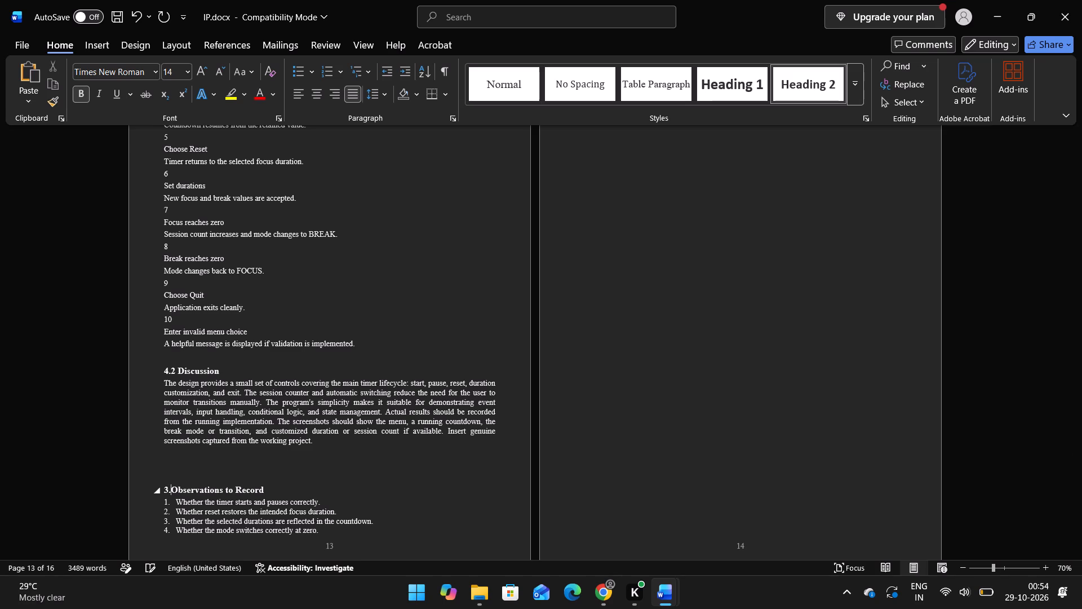
{"action": "key", "text": "space"}
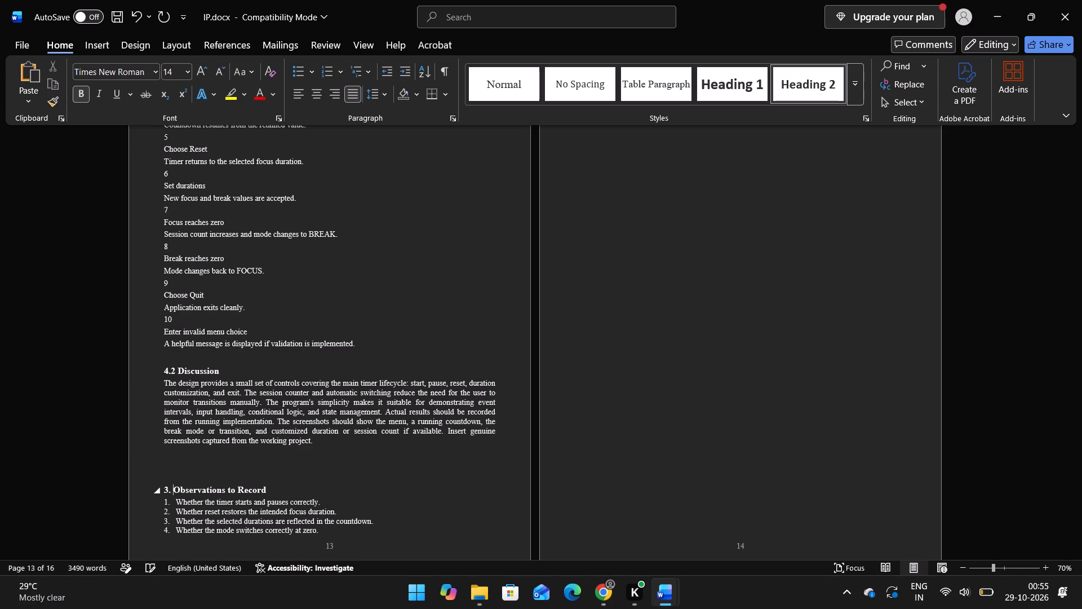
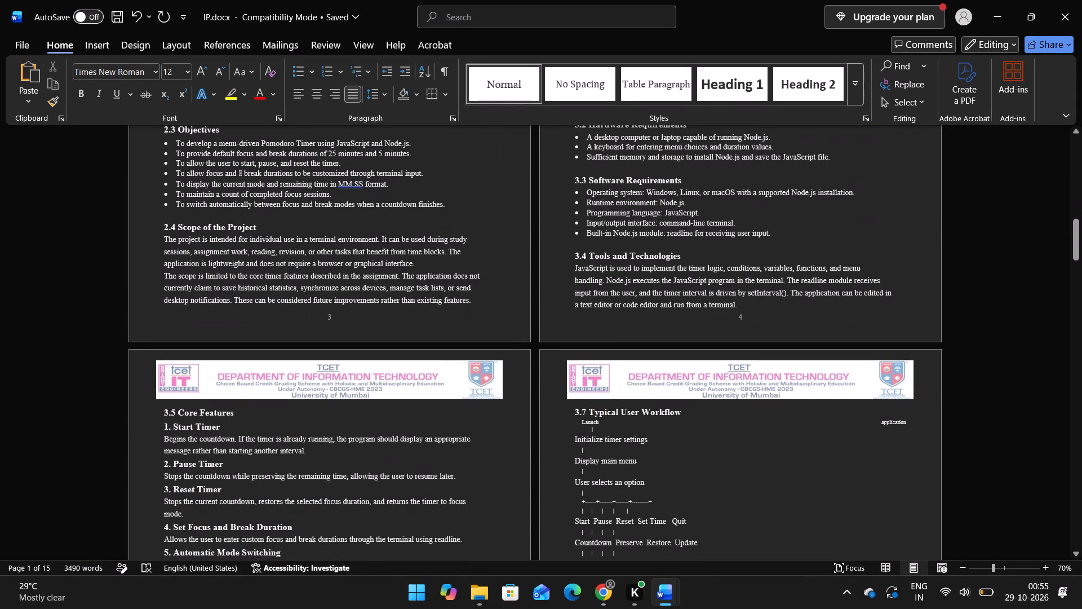
Review the whole report page by page in Focus view, from the cover page to the Annexure, checking text and page layout.
{"action": "left_click", "coordinate": [880, 570]}
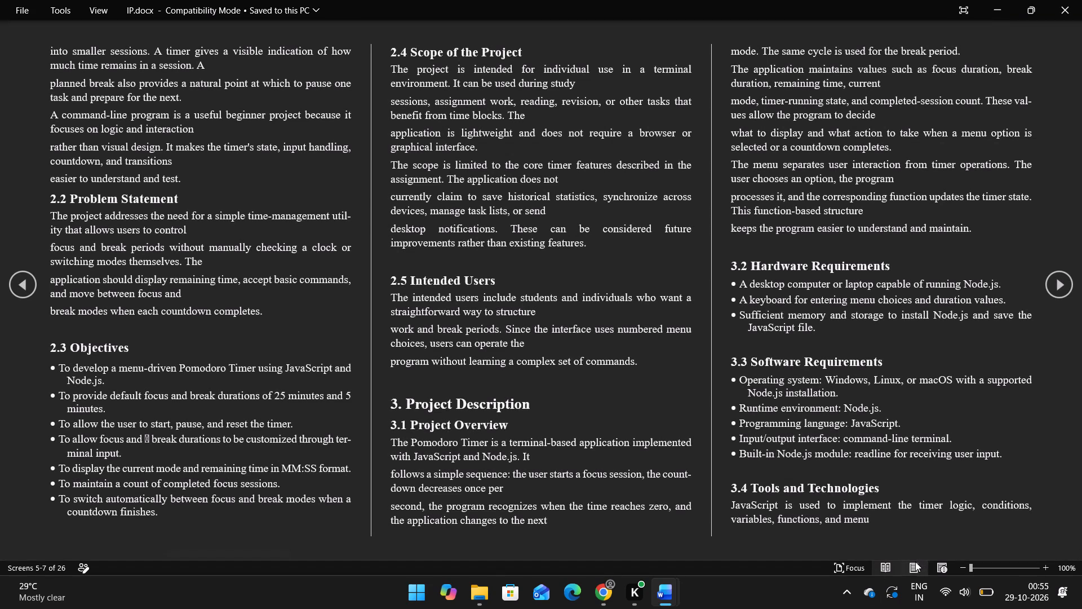
{"action": "left_click", "coordinate": [913, 562]}
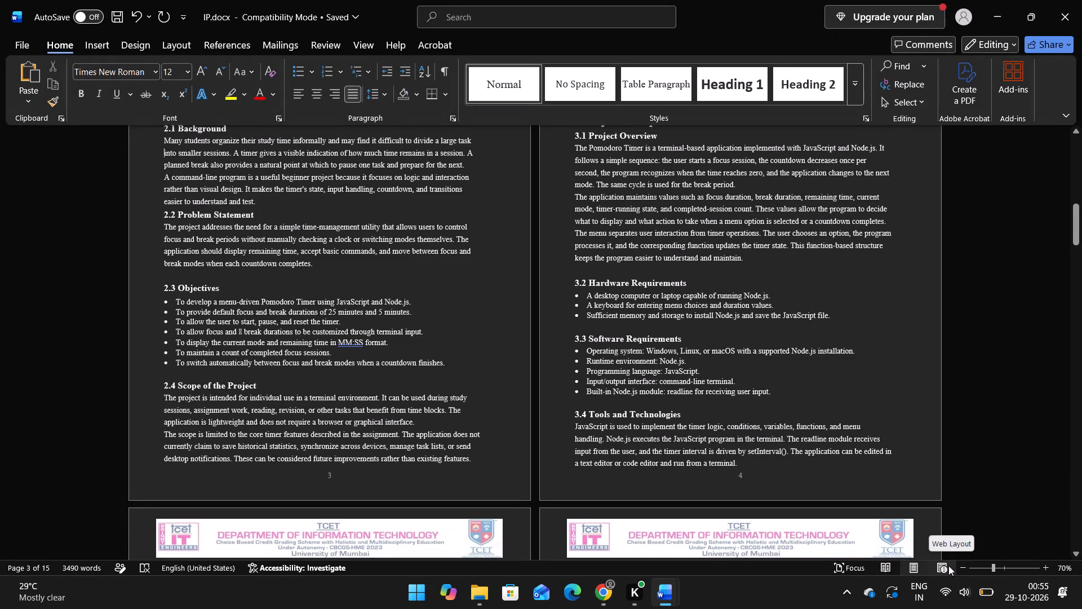
{"action": "left_click", "coordinate": [858, 564]}
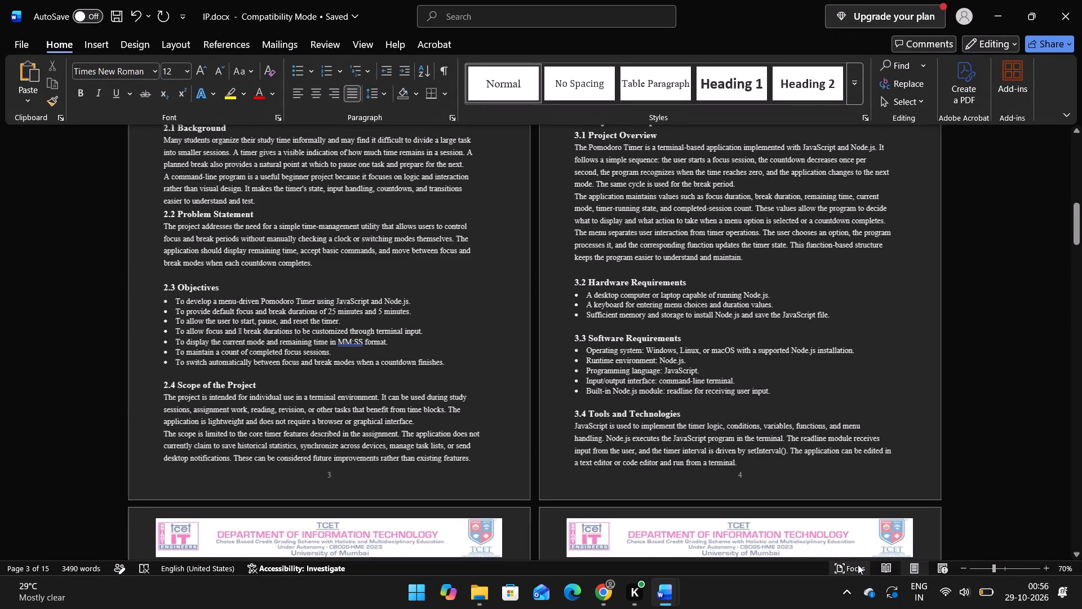
{"action": "scroll", "coordinate": [682, 401], "scroll_direction": "up", "scroll_amount": 11}
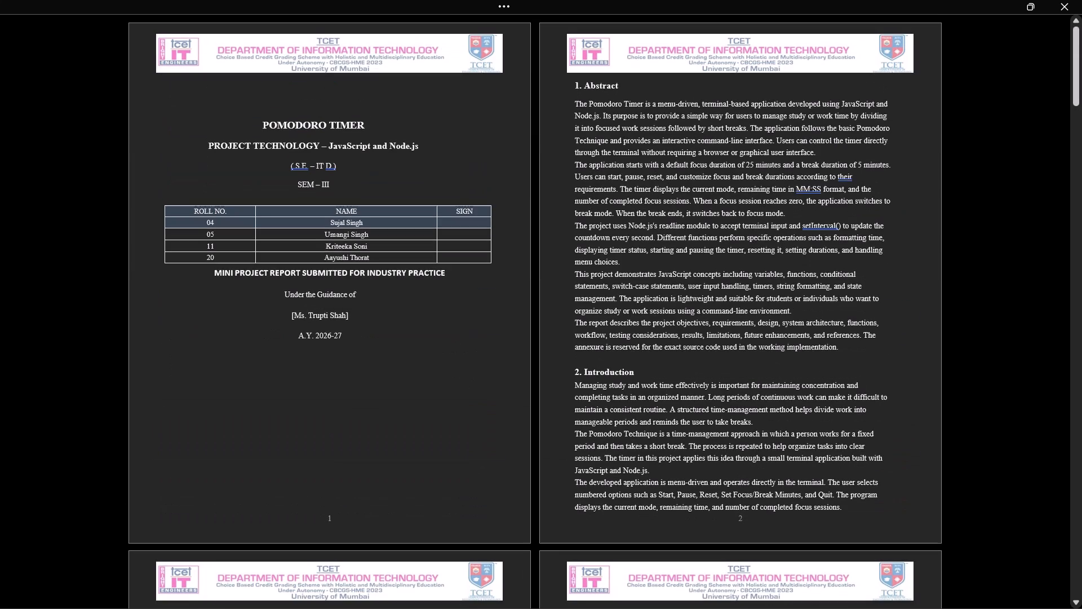
{"action": "scroll", "coordinate": [682, 401], "scroll_direction": "down", "scroll_amount": 1}
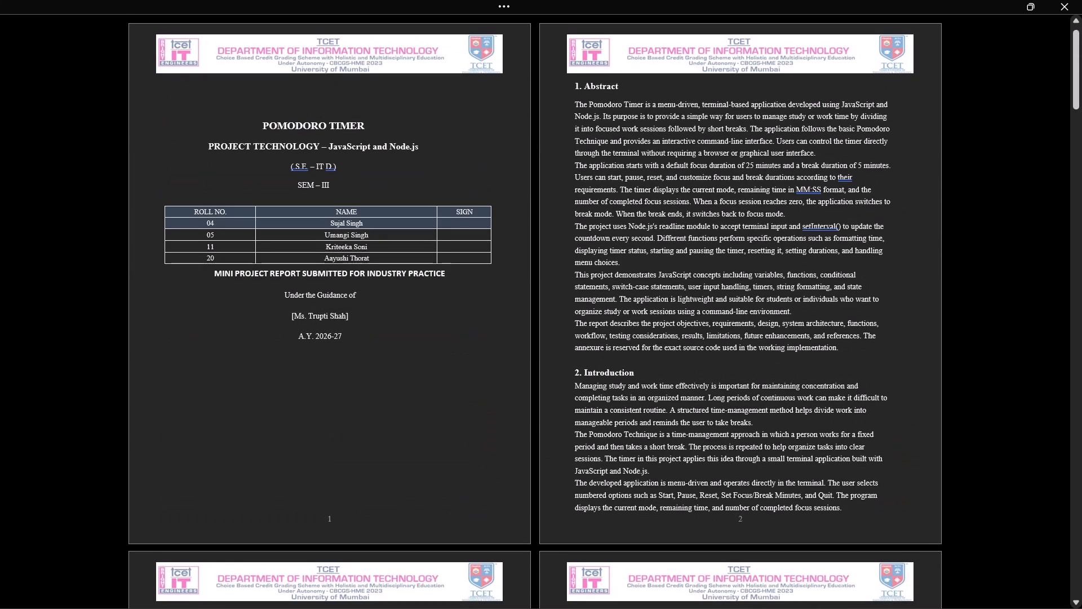
{"action": "scroll", "coordinate": [682, 401], "scroll_direction": "down", "scroll_amount": 9}
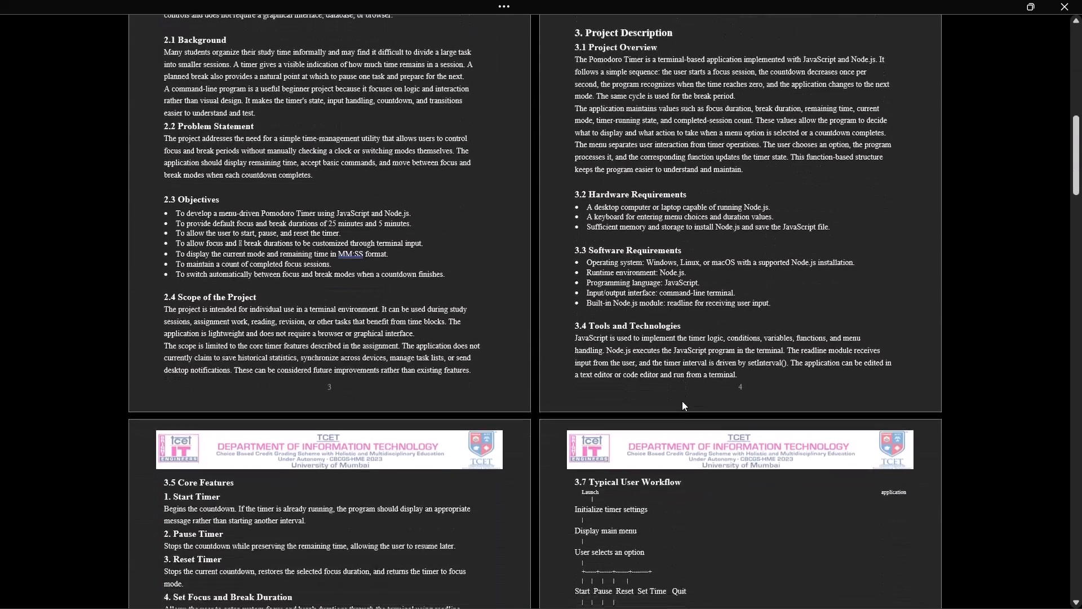
{"action": "scroll", "coordinate": [682, 401], "scroll_direction": "down", "scroll_amount": 3}
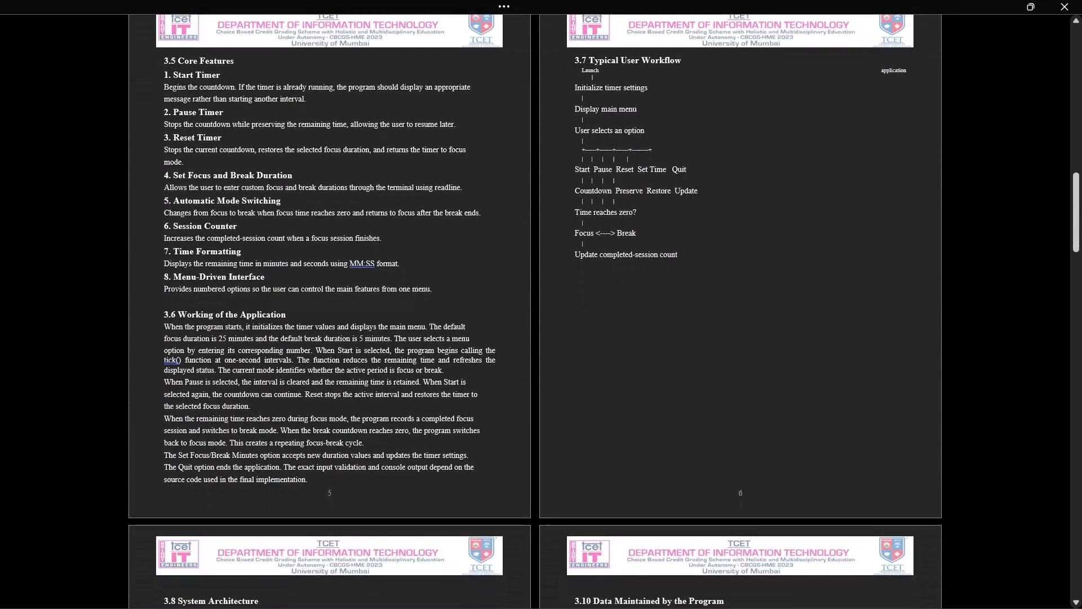
{"action": "scroll", "coordinate": [682, 401], "scroll_direction": "down", "scroll_amount": 6}
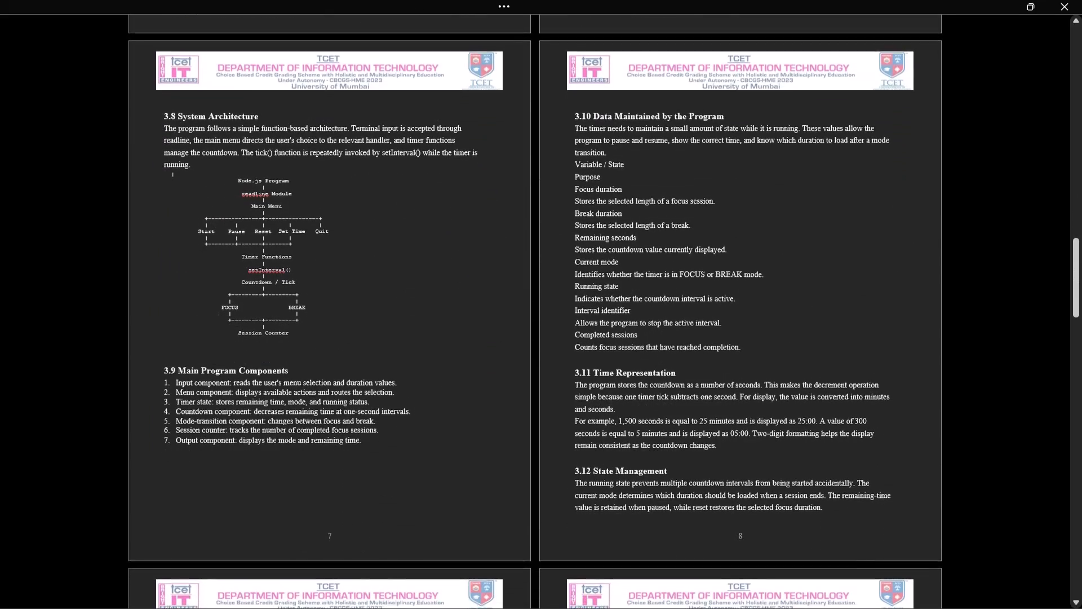
{"action": "scroll", "coordinate": [682, 401], "scroll_direction": "down", "scroll_amount": 7}
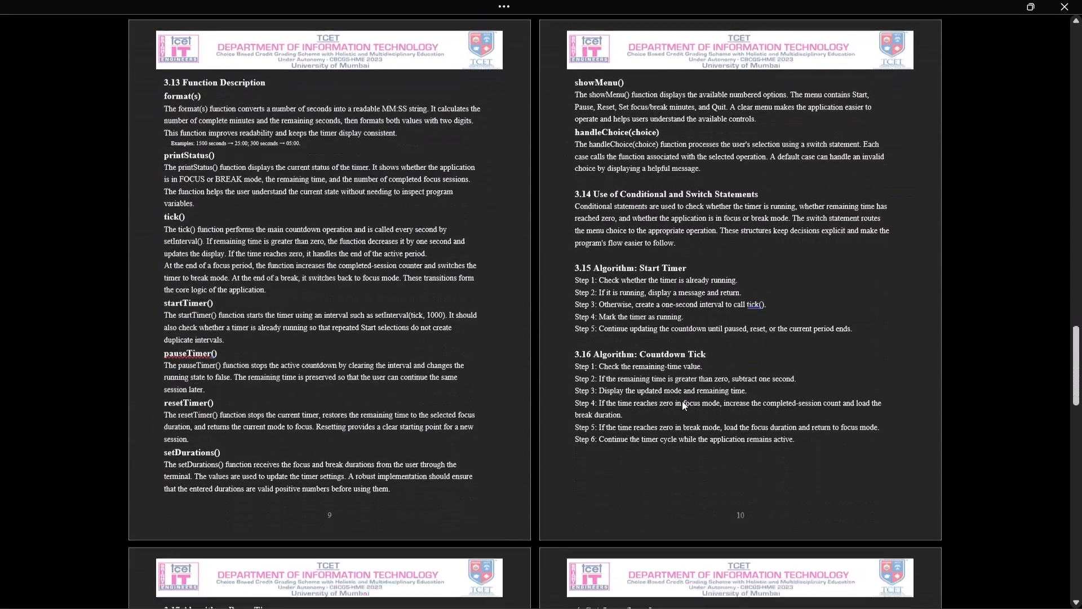
{"action": "scroll", "coordinate": [682, 401], "scroll_direction": "down", "scroll_amount": 3}
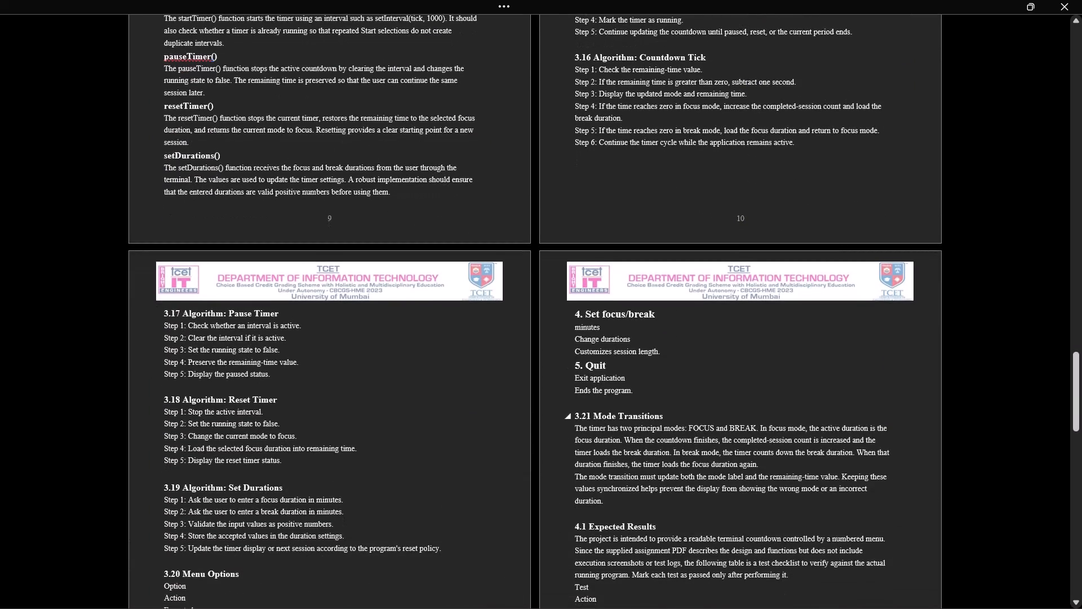
{"action": "scroll", "coordinate": [658, 417], "scroll_direction": "down", "scroll_amount": 9}
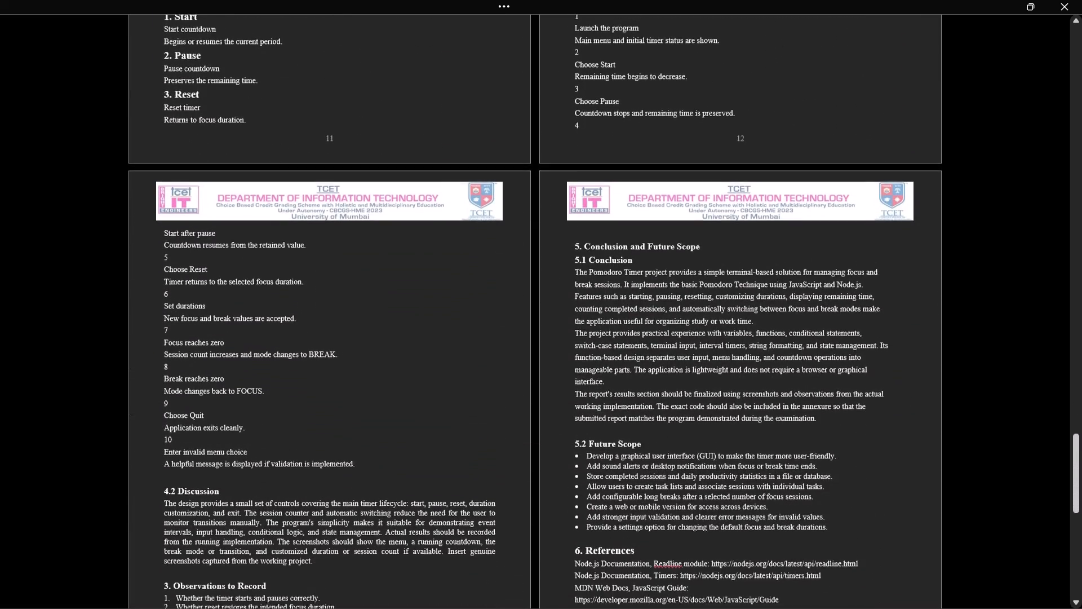
{"action": "scroll", "coordinate": [658, 417], "scroll_direction": "down", "scroll_amount": 9}
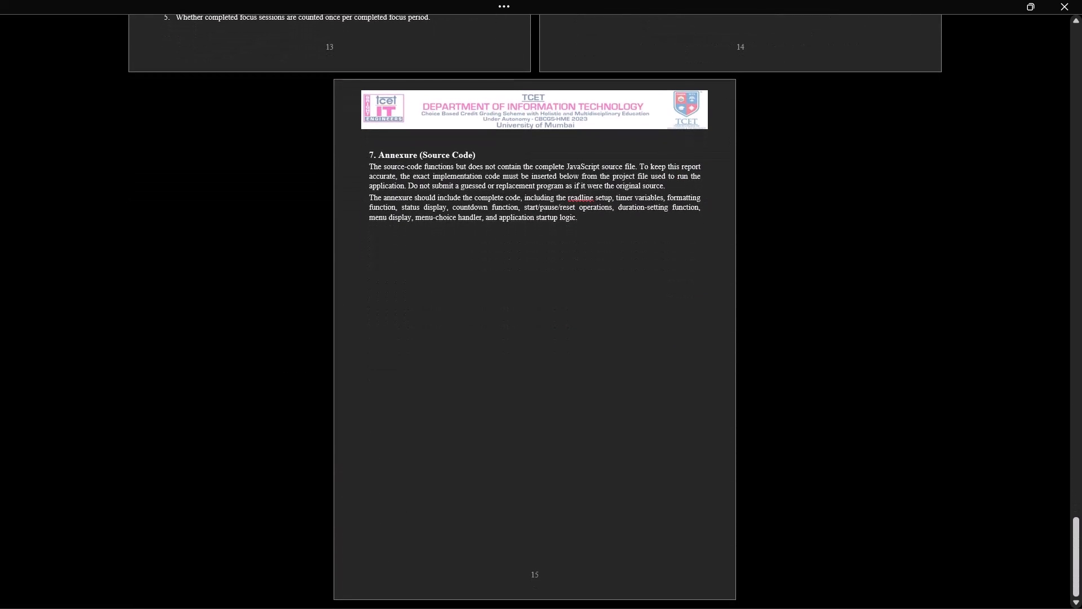
{"action": "key", "text": "Escape"}
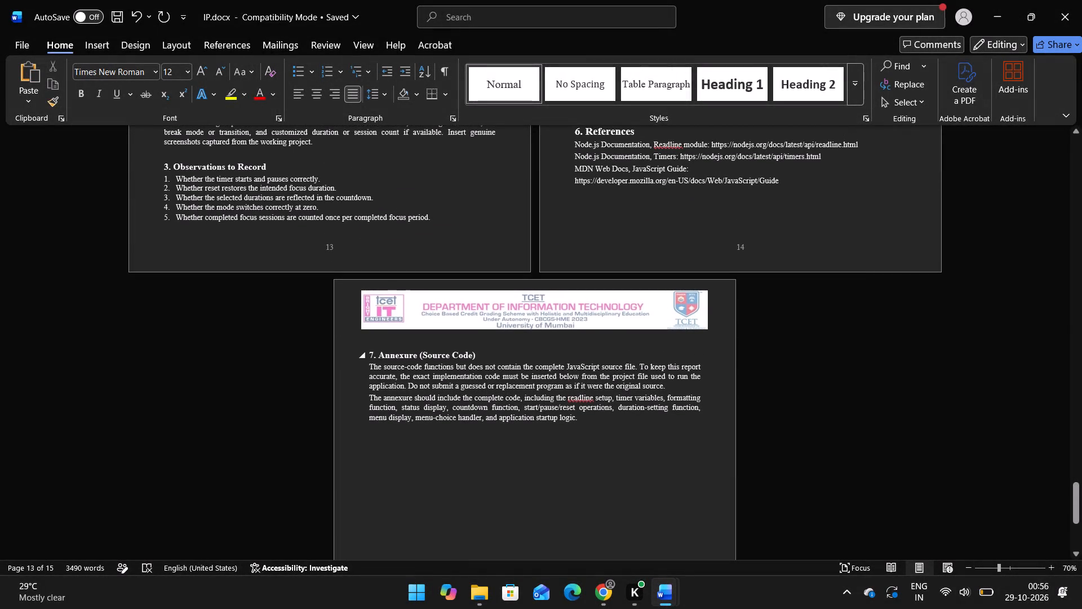
Join the first three lines of the opening Abstract paragraph, replacing the line breaks before "Node.js. Its purpose" and "it into focused" with spaces.
{"action": "scroll", "coordinate": [482, 324], "scroll_direction": "up", "scroll_amount": 6}
{"action": "scroll", "coordinate": [482, 324], "scroll_direction": "down", "scroll_amount": 7}
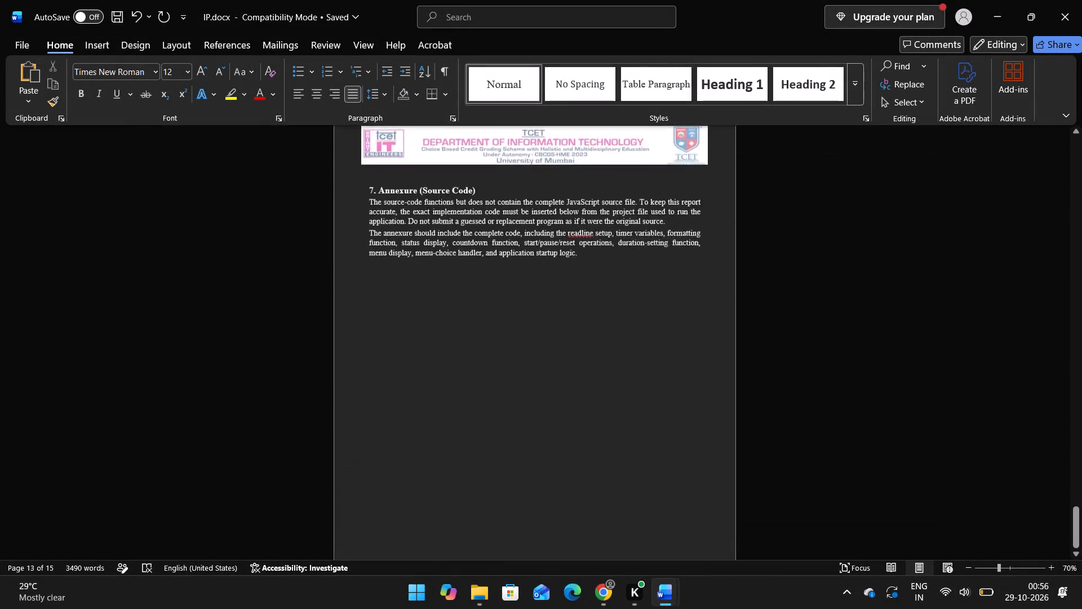
{"action": "scroll", "coordinate": [482, 324], "scroll_direction": "up", "scroll_amount": 6}
{"action": "scroll", "coordinate": [482, 324], "scroll_direction": "up", "scroll_amount": 20}
{"action": "scroll", "coordinate": [482, 324], "scroll_direction": "up", "scroll_amount": 20}
{"action": "scroll", "coordinate": [482, 324], "scroll_direction": "up", "scroll_amount": 20}
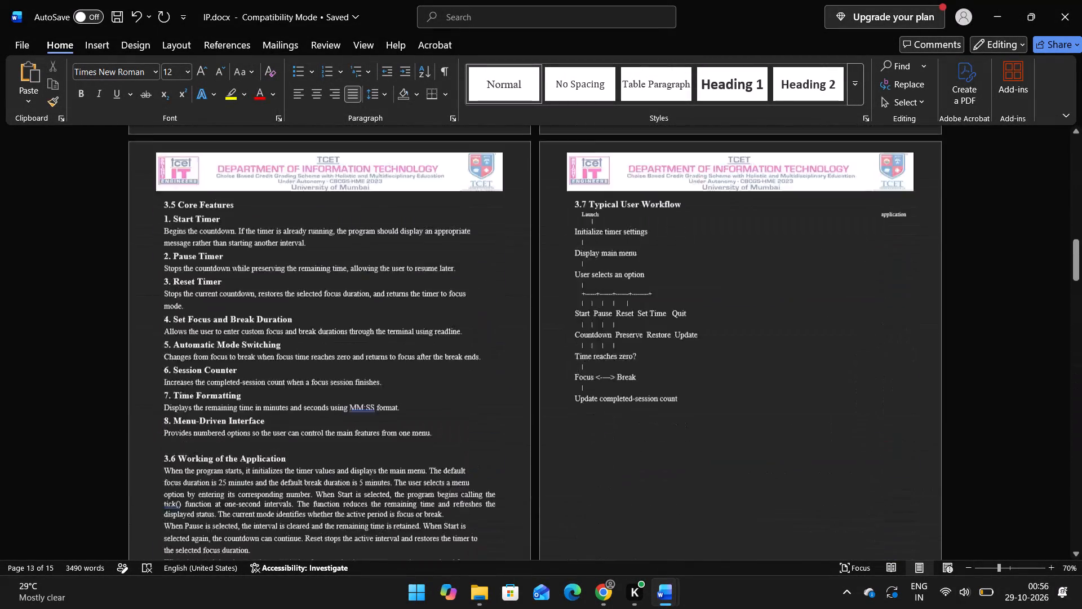
{"action": "scroll", "coordinate": [482, 324], "scroll_direction": "up", "scroll_amount": 14}
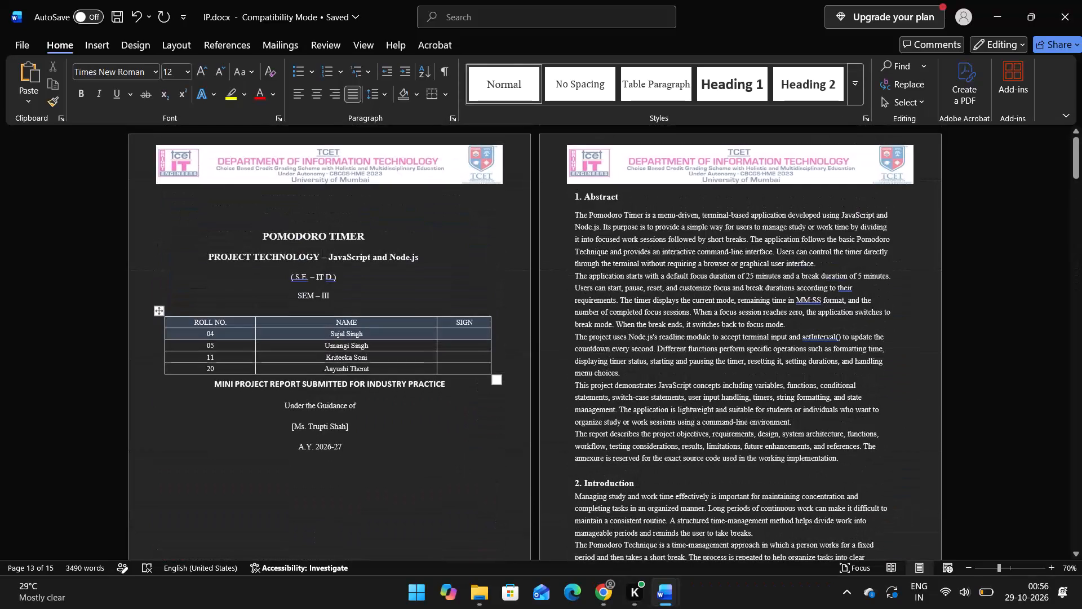
{"action": "left_click", "coordinate": [574, 239]}
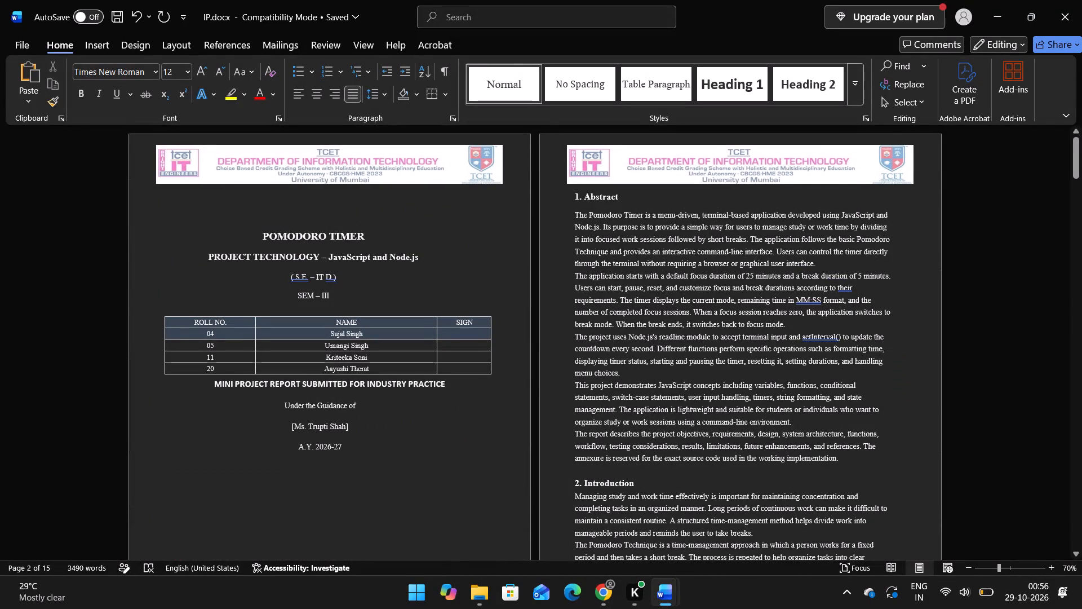
{"action": "key", "text": "BackSpace"}
{"action": "key", "text": "space"}
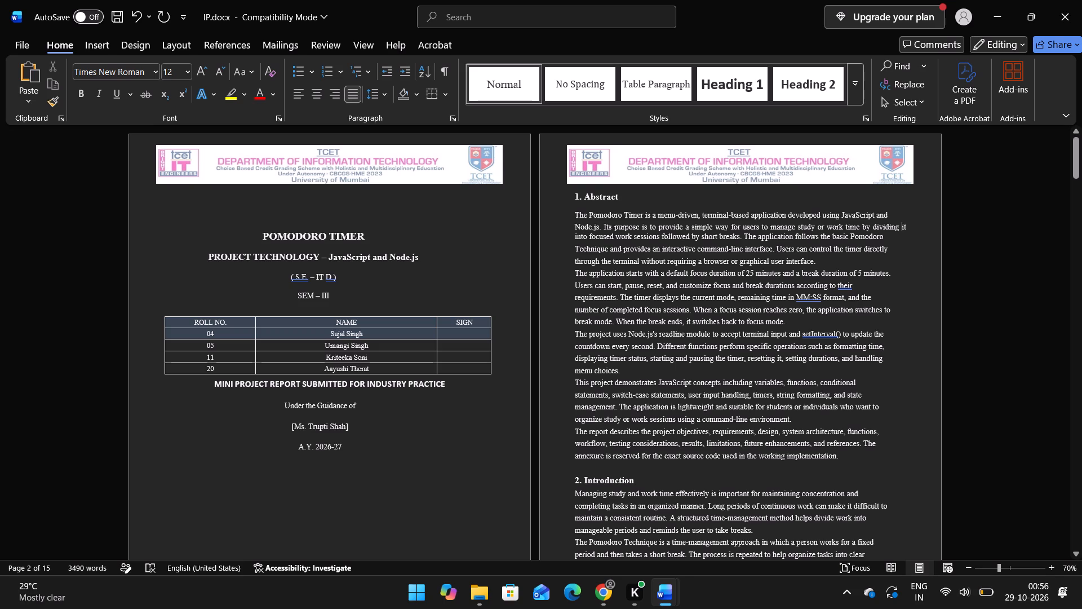
{"action": "left_click", "coordinate": [573, 227]}
{"action": "key", "text": "BackSpace"}
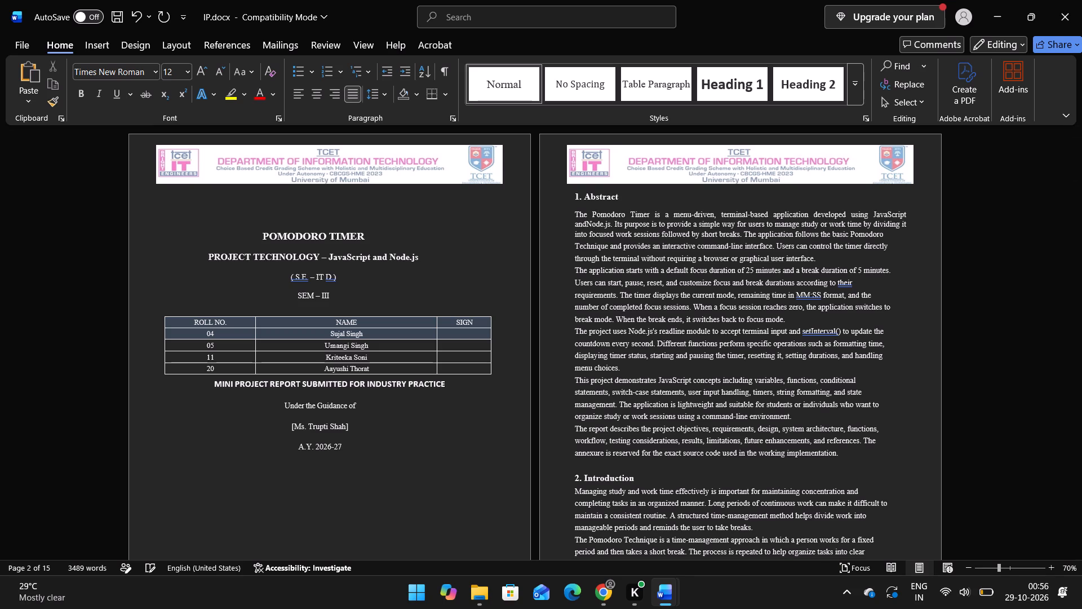
{"action": "key", "text": "space"}
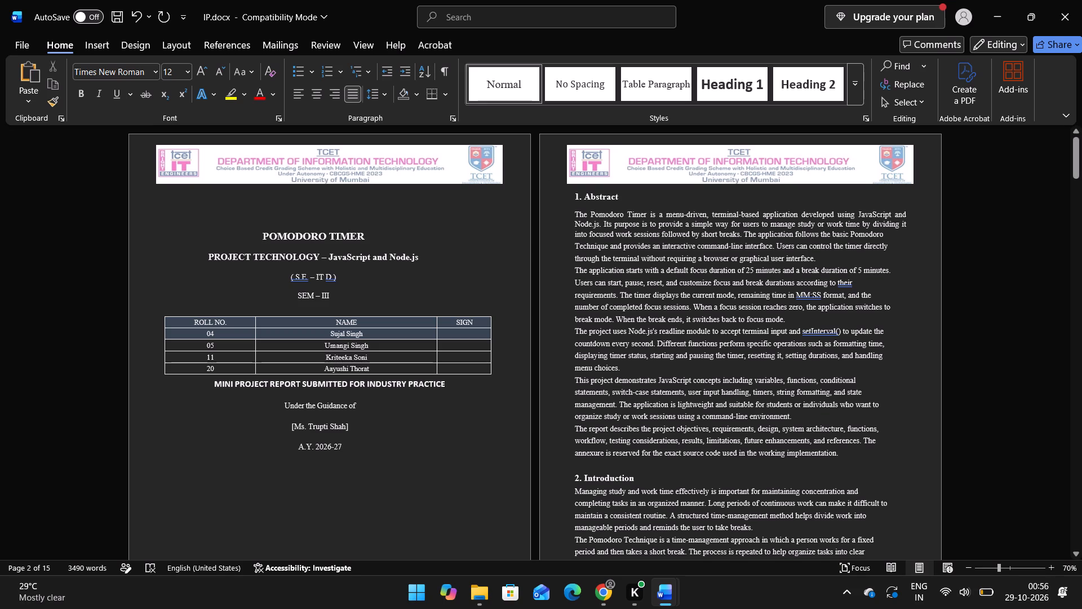
Copy the entire Abstract body text, from "The Pomodoro Timer is" through "used in the working implementation.".
{"action": "left_click_drag", "start_coordinate": [570, 210], "coordinate": [685, 292]}
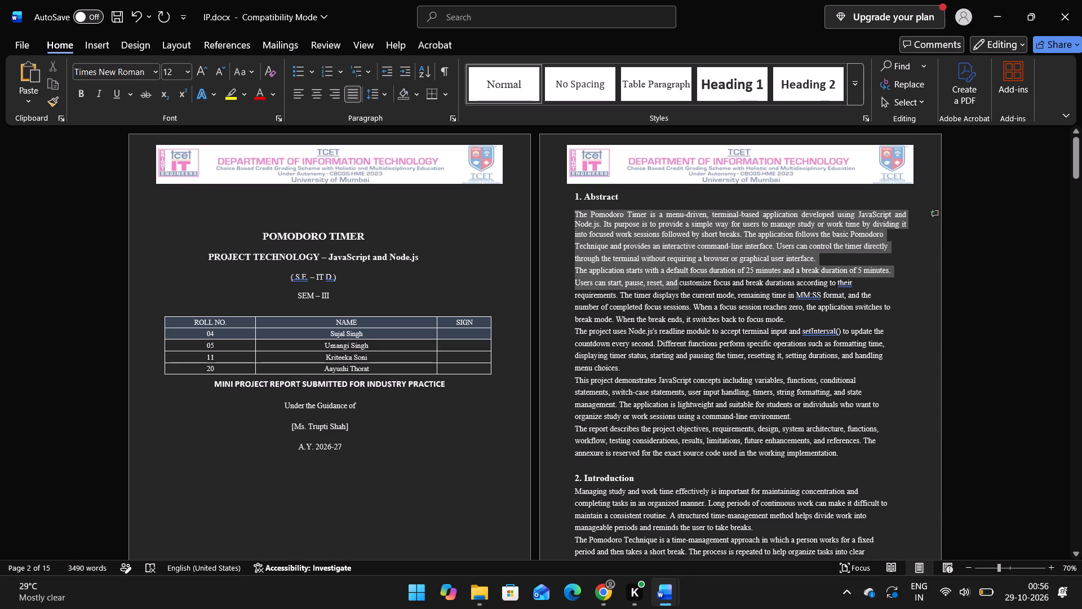
{"action": "left_click_drag", "start_coordinate": [685, 292], "coordinate": [855, 459]}
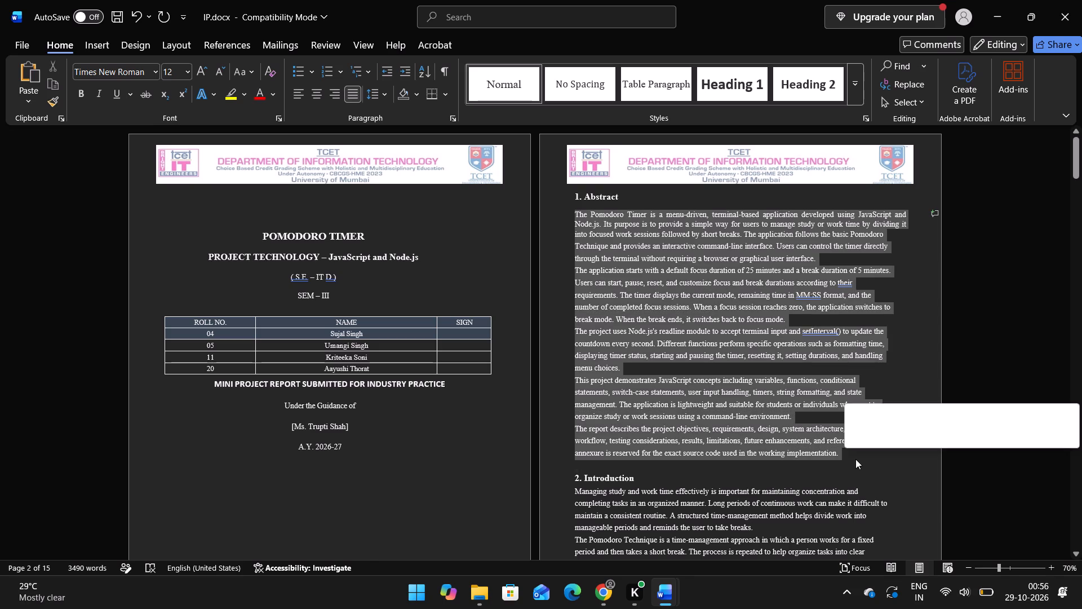
{"action": "key", "text": "ctrl+c"}
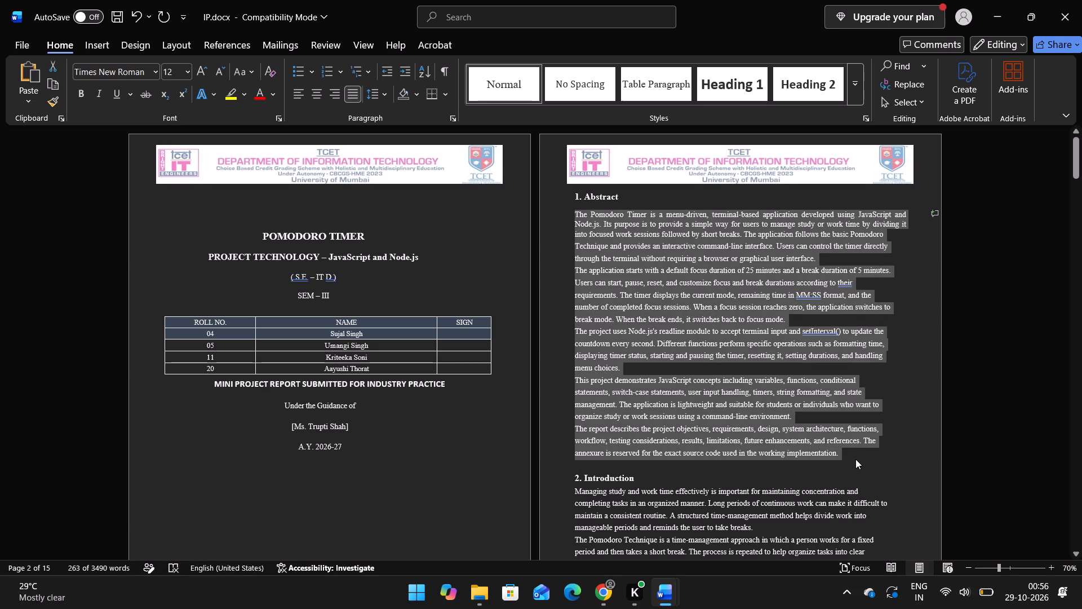
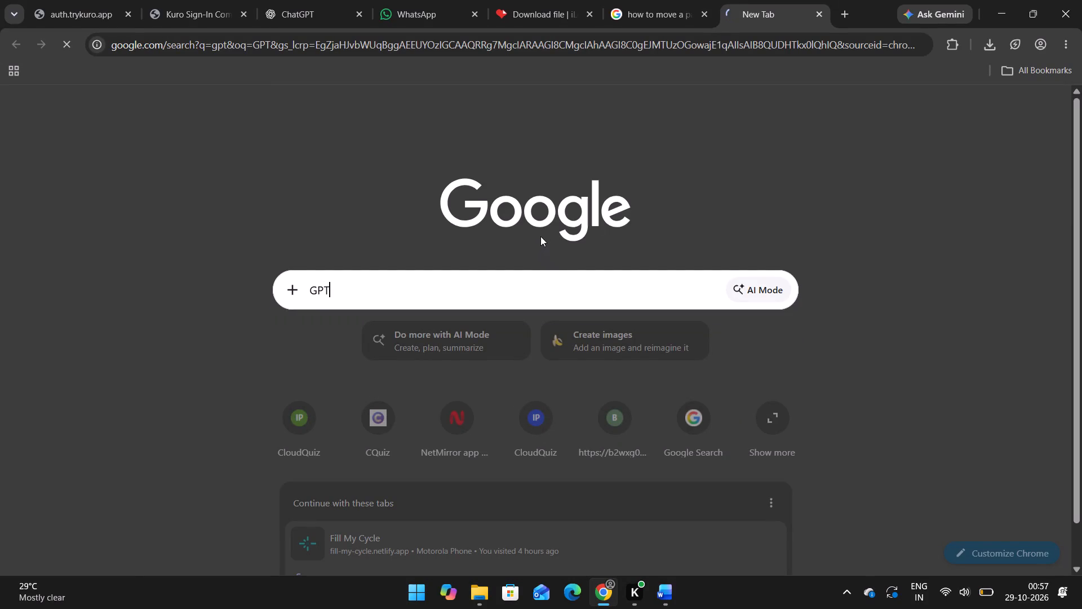
{"action": "key", "text": "Return"}
{"action": "key", "text": "BackSpace"}
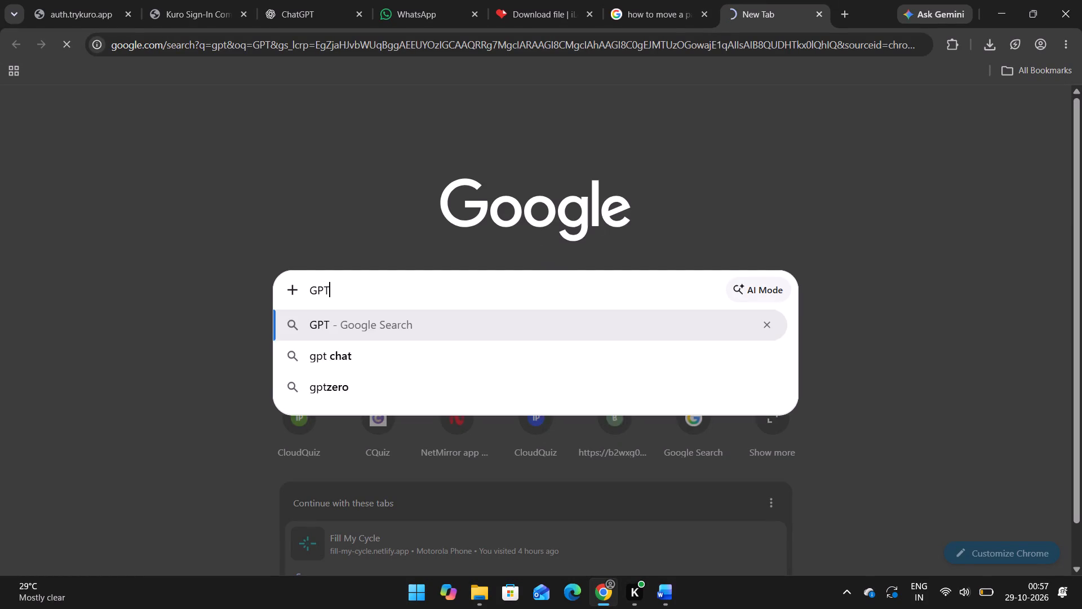